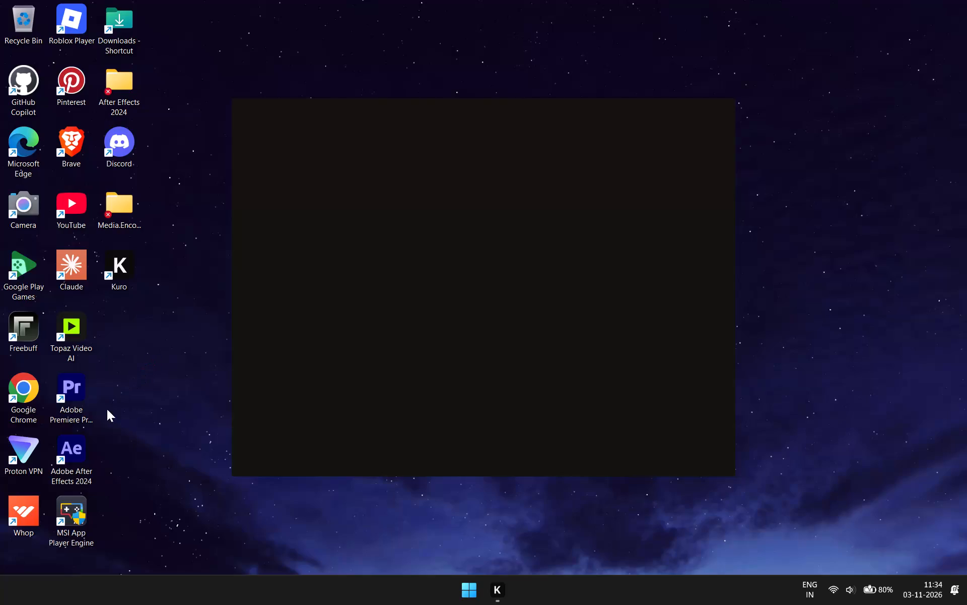
Launch Adobe After Effects 2024 and open the recent project "neymar edit".
double_click(61, 448)
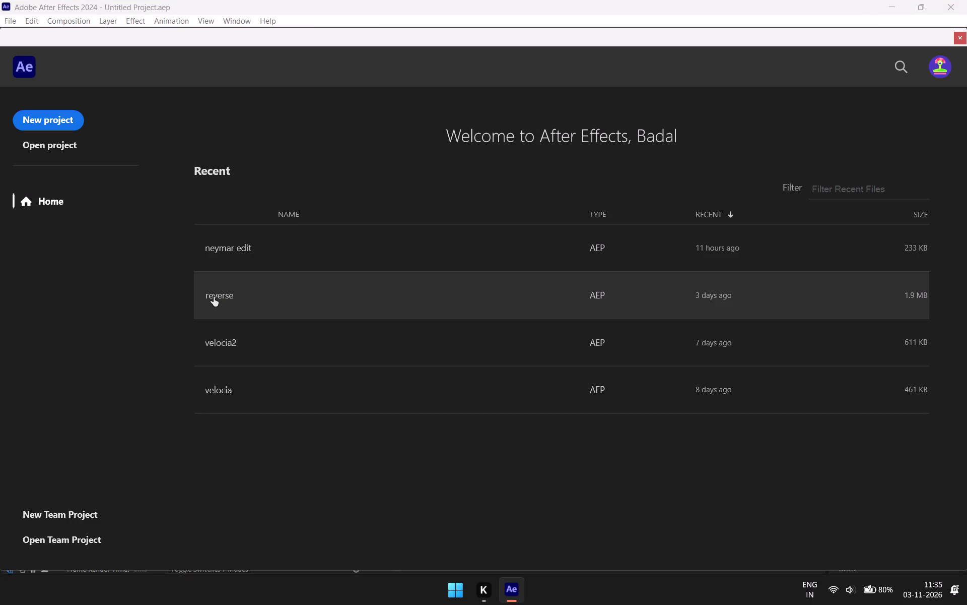
click(220, 267)
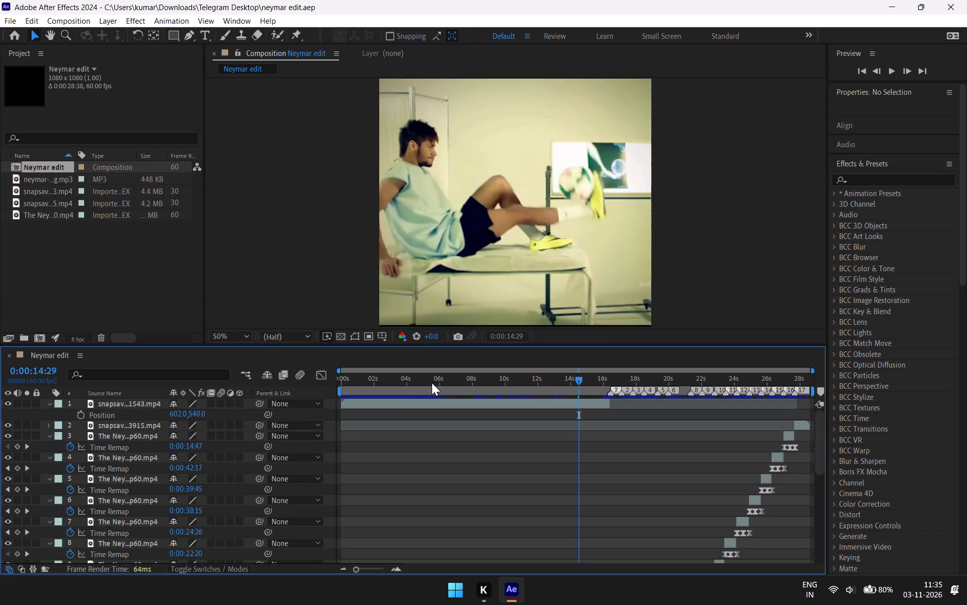
Return the Neymar edit composition to 0:00:00:00 and play its preview from the start.
drag(575, 378, 338, 393)
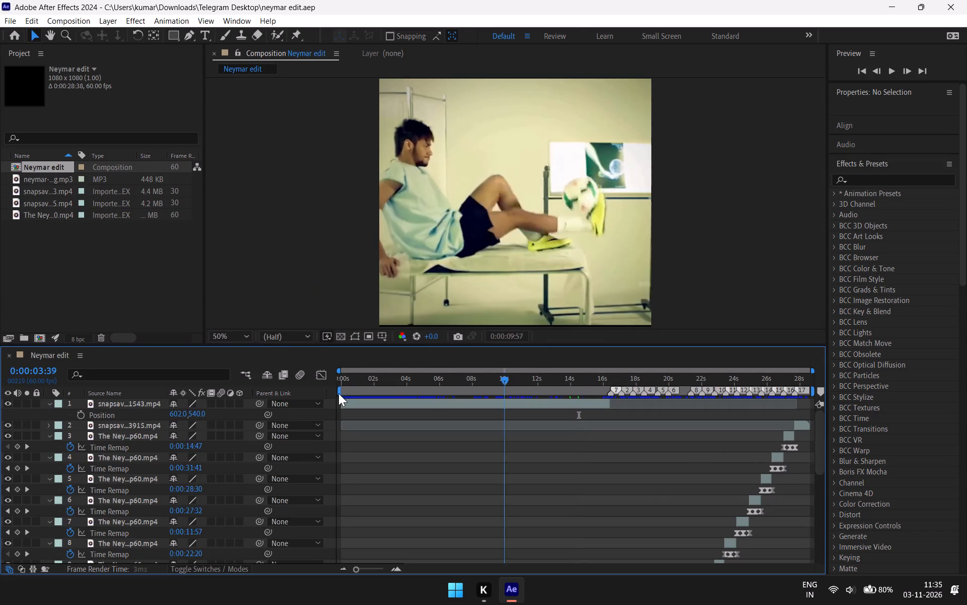
drag(338, 393, 262, 394)
key(space)
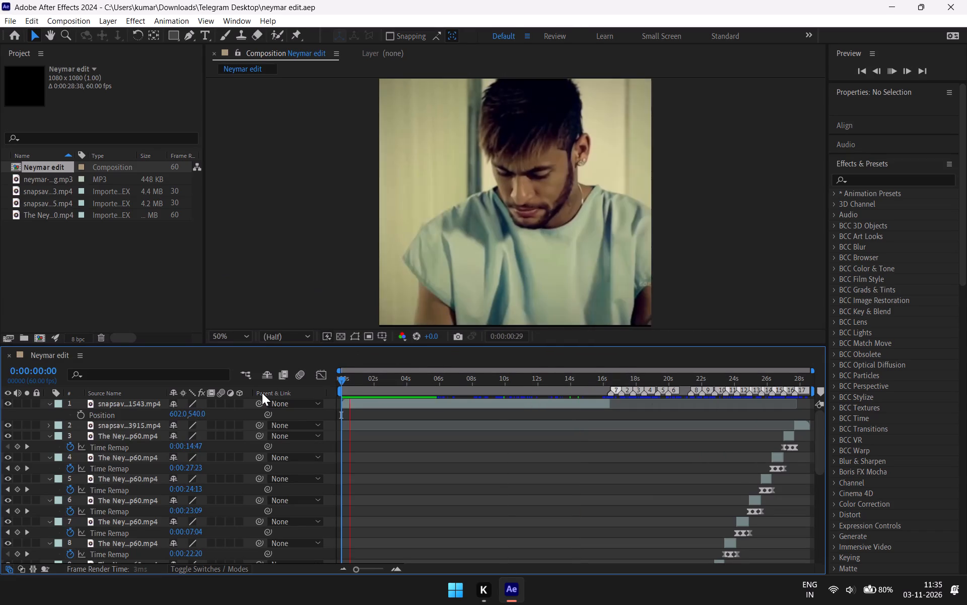
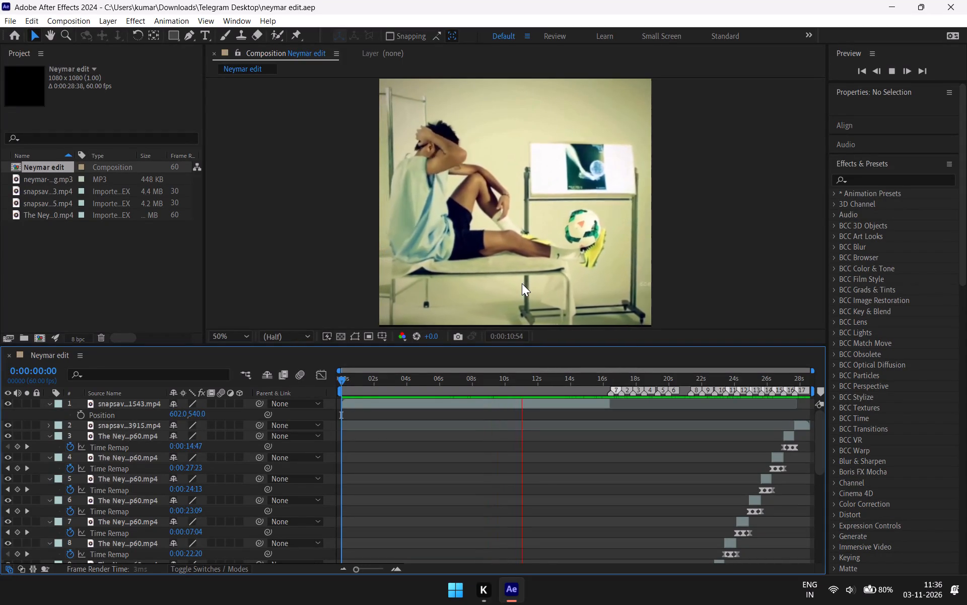
Watch the rest of the Neymar edit preview while looking through the timeline layers, and stop playback.
text(---)
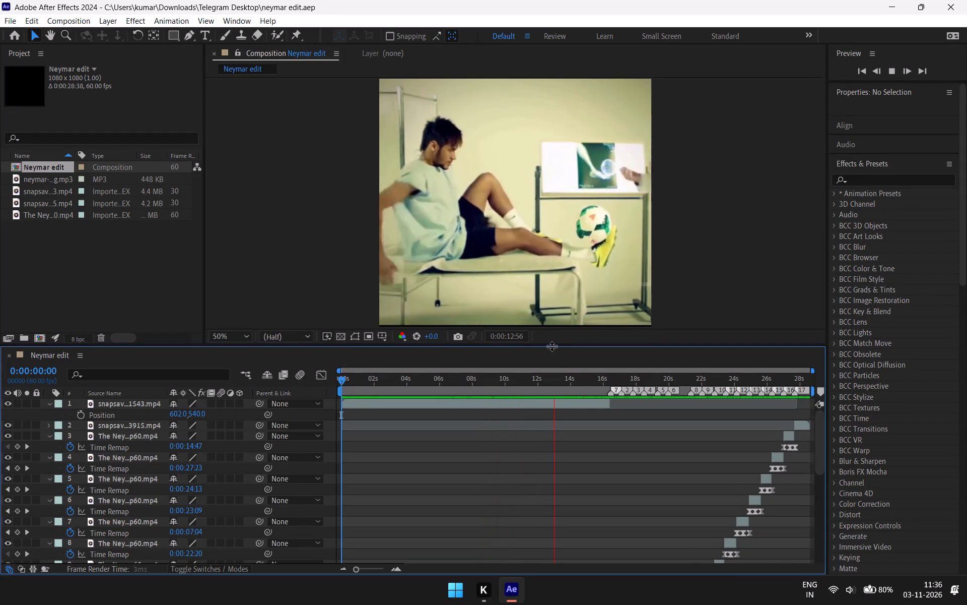
scroll(577, 435, down, 6)
scroll(577, 431, up, 1)
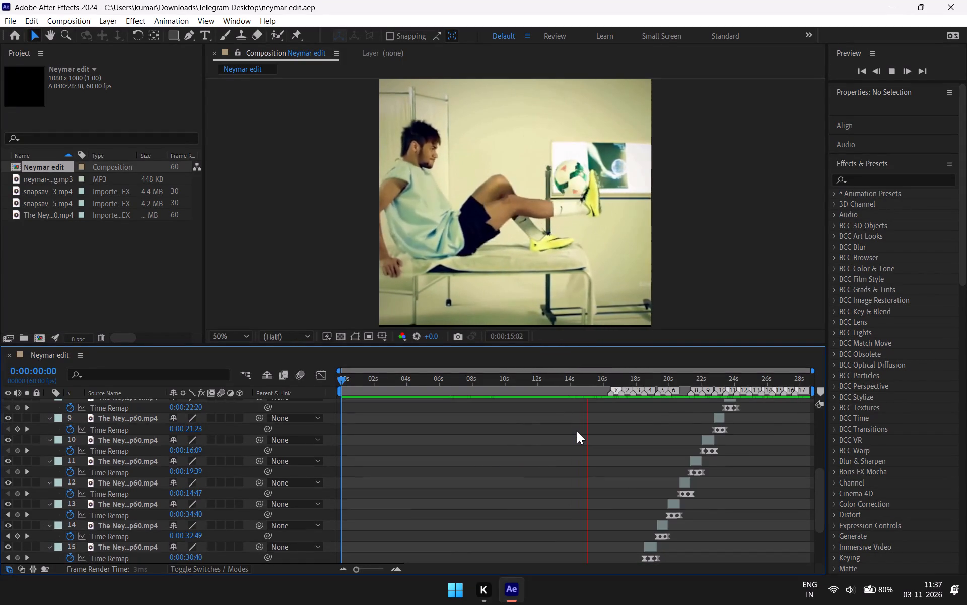
scroll(577, 431, up, 1)
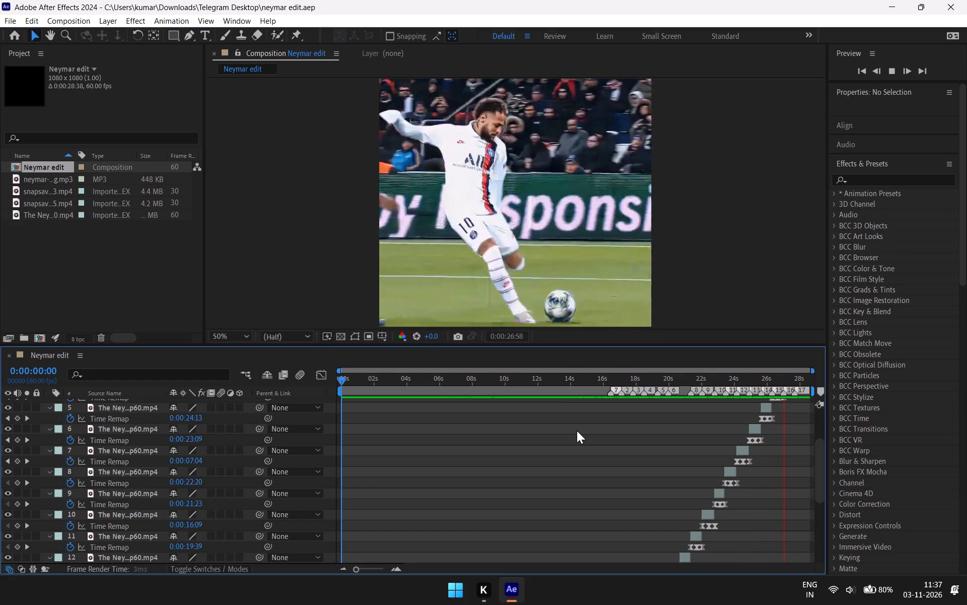
scroll(600, 416, down, 1)
key(space)
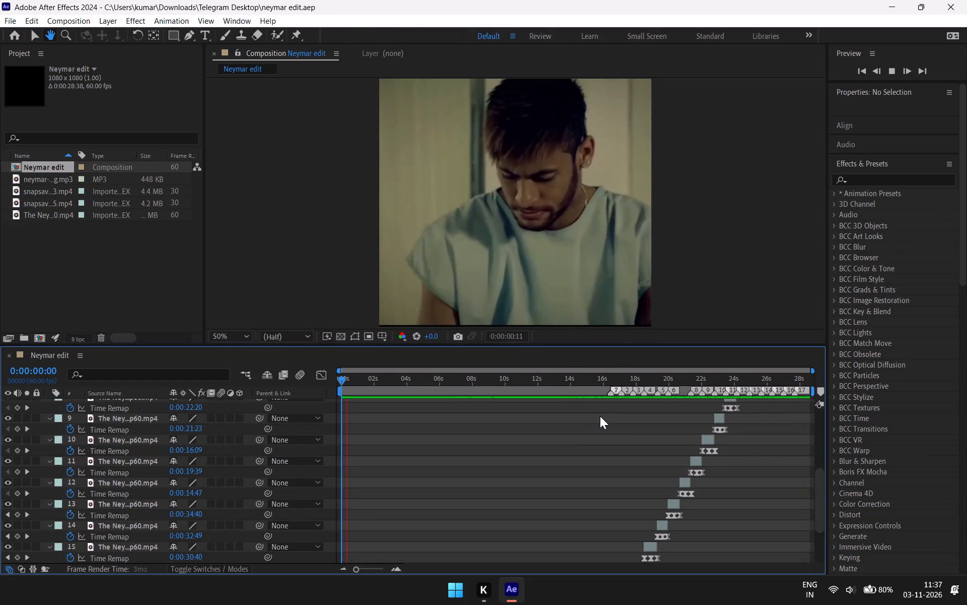
Scrub back from about 0:00:18:11 through the first time-remapped clips to 0:00:16:25, near the start of layer 18.
click(649, 532)
click(639, 387)
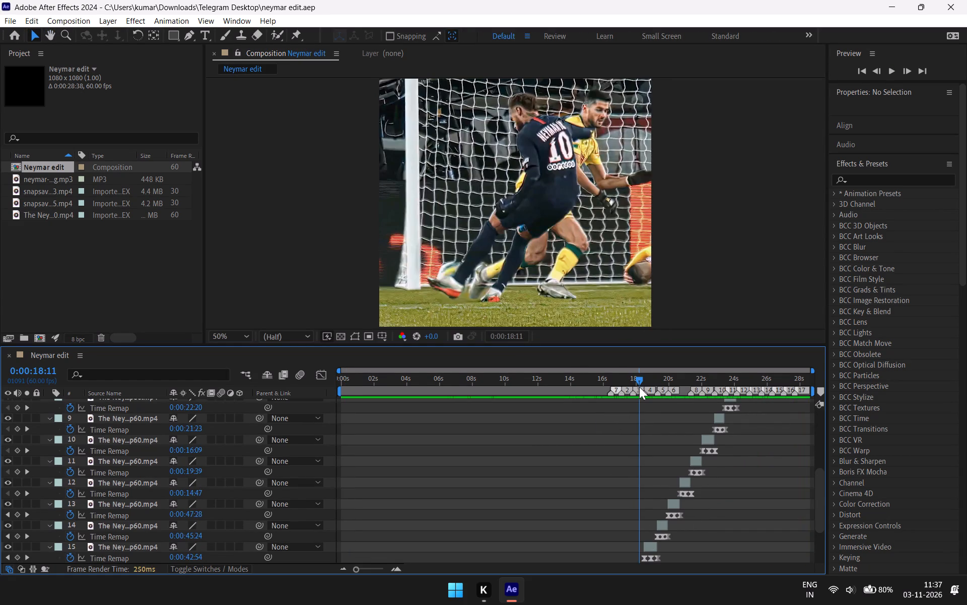
drag(639, 387, 635, 400)
scroll(635, 468, down, 3)
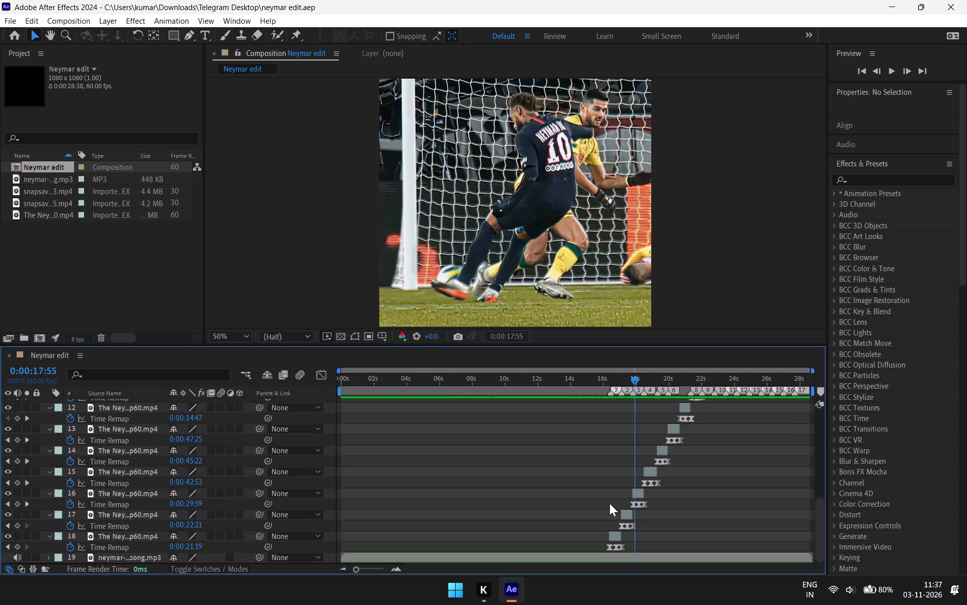
click(621, 428)
drag(637, 377, 614, 430)
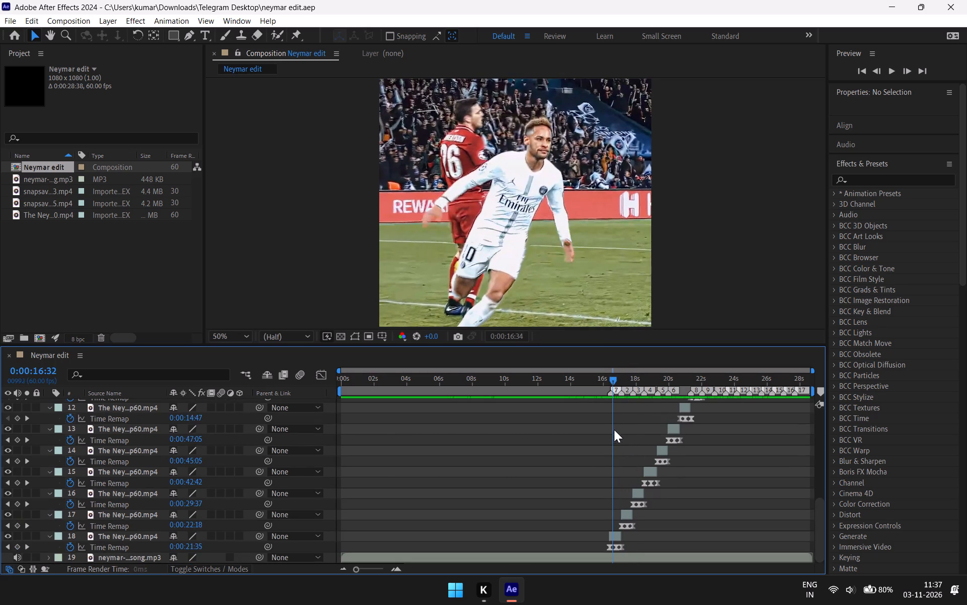
drag(614, 430, 612, 433)
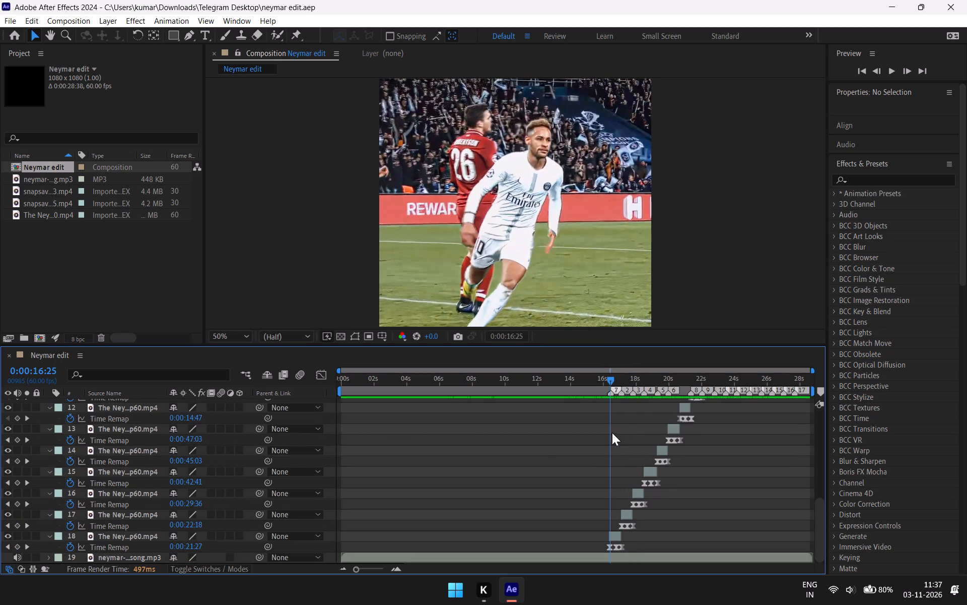
Move composition marker 7 from beside marker 1 to the start of layer 12, at about 0:00:20:40.
click(615, 387)
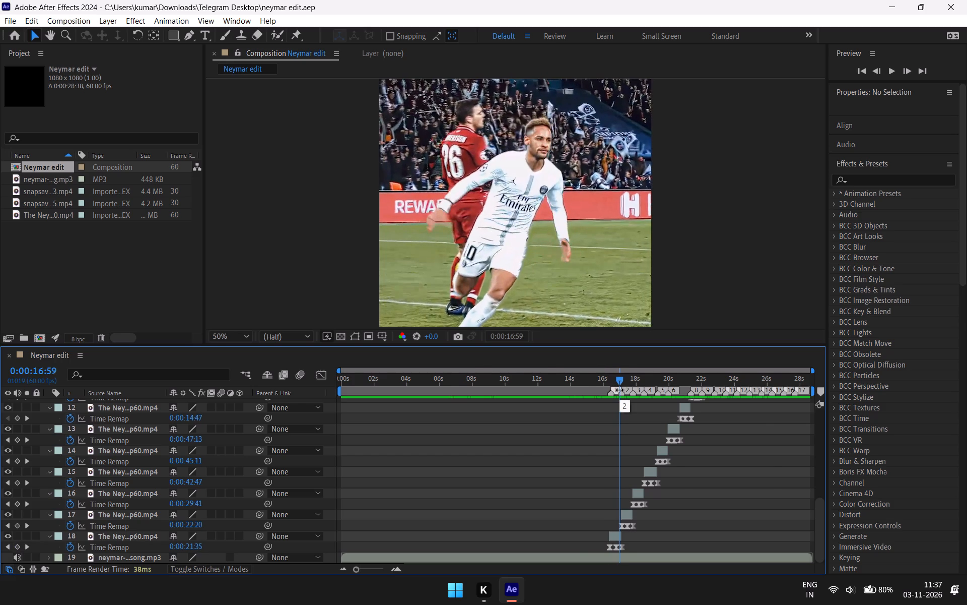
text(==)
key(equal)
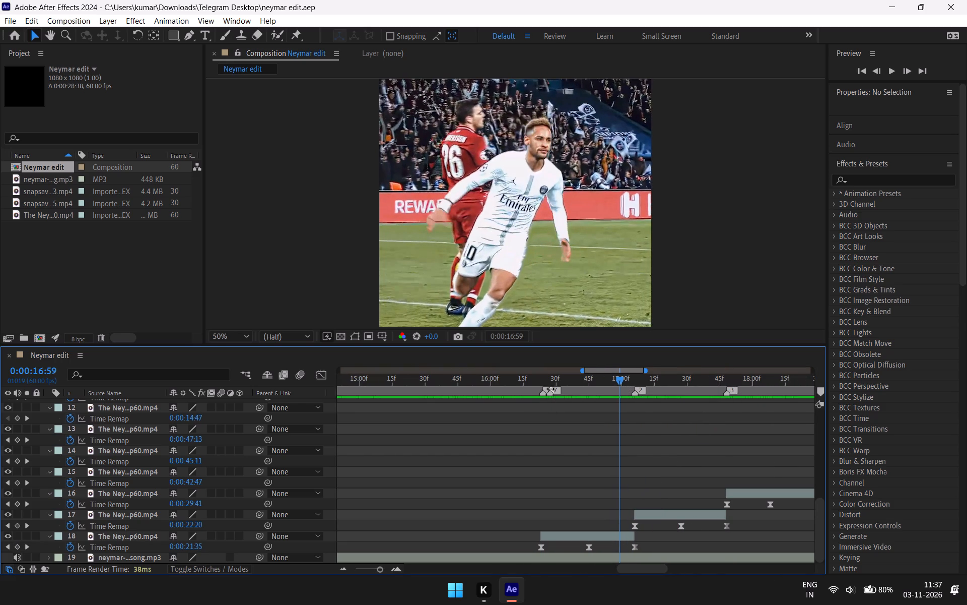
click(554, 389)
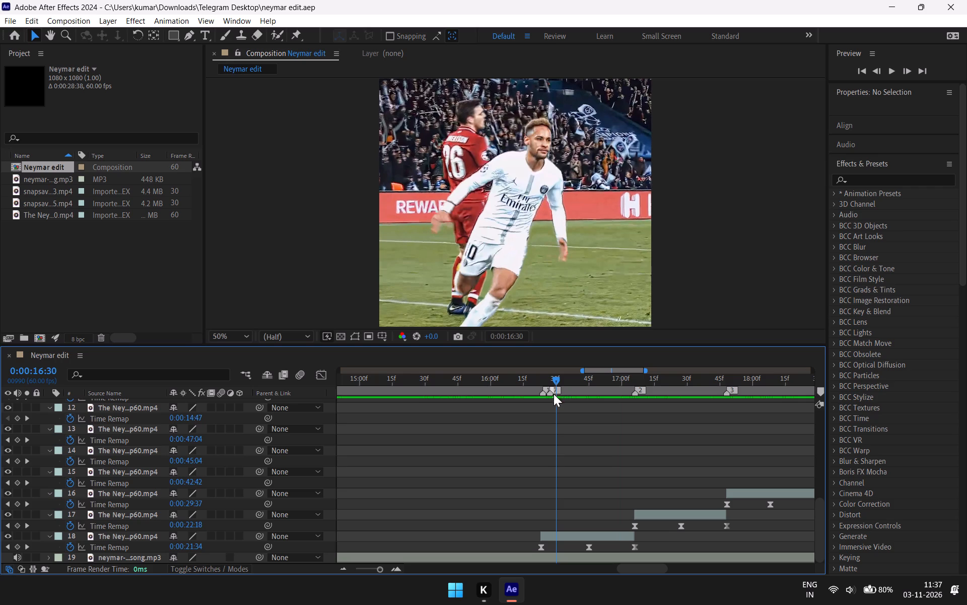
drag(550, 394, 704, 393)
drag(704, 393, 780, 409)
drag(610, 369, 648, 376)
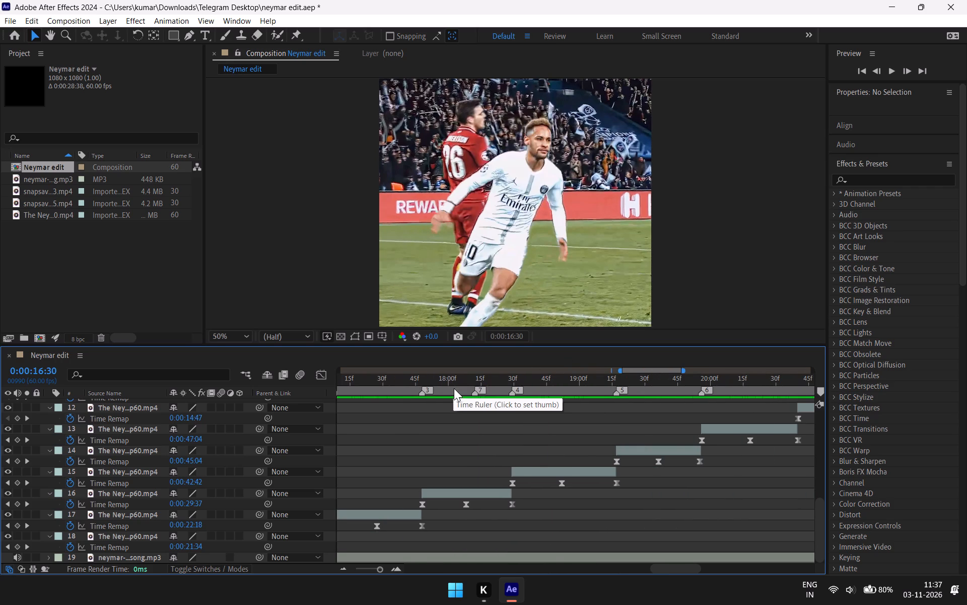
drag(475, 393, 755, 438)
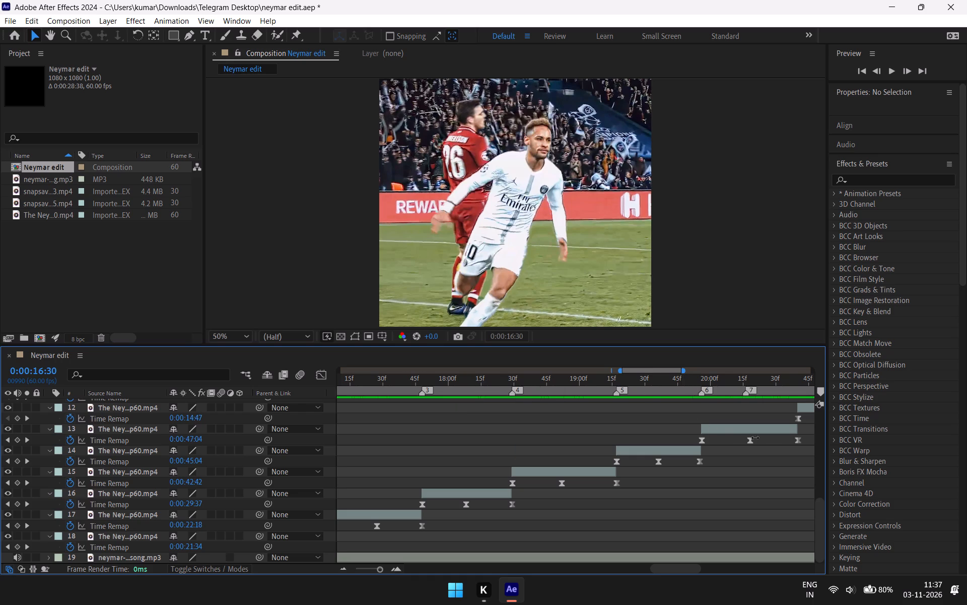
drag(755, 438, 798, 462)
Select all three Time Remap keyframes of layer 18 and show them as a value graph in the Graph Editor.
drag(655, 367, 633, 371)
drag(633, 371, 633, 371)
drag(633, 371, 607, 373)
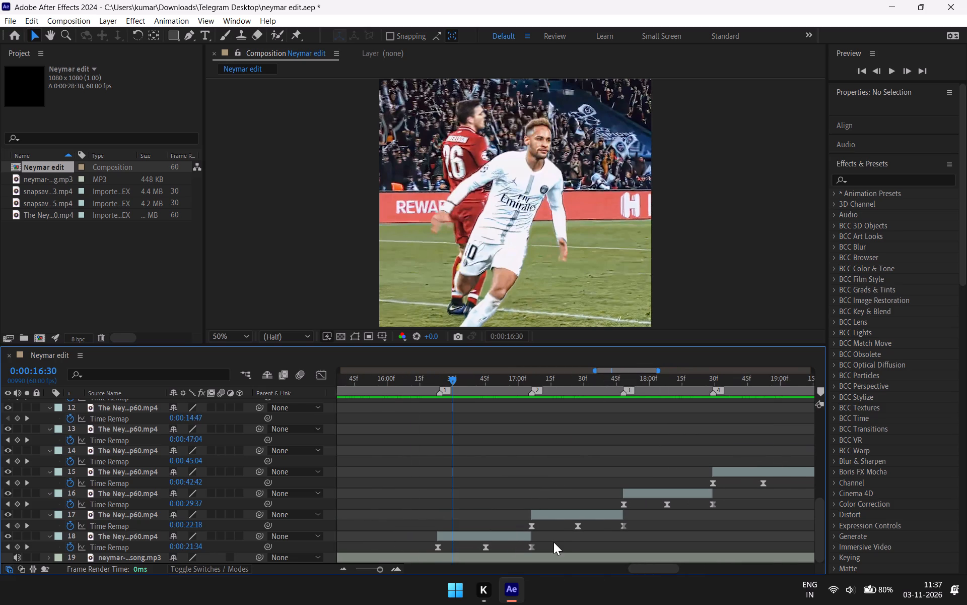
drag(554, 543, 404, 546)
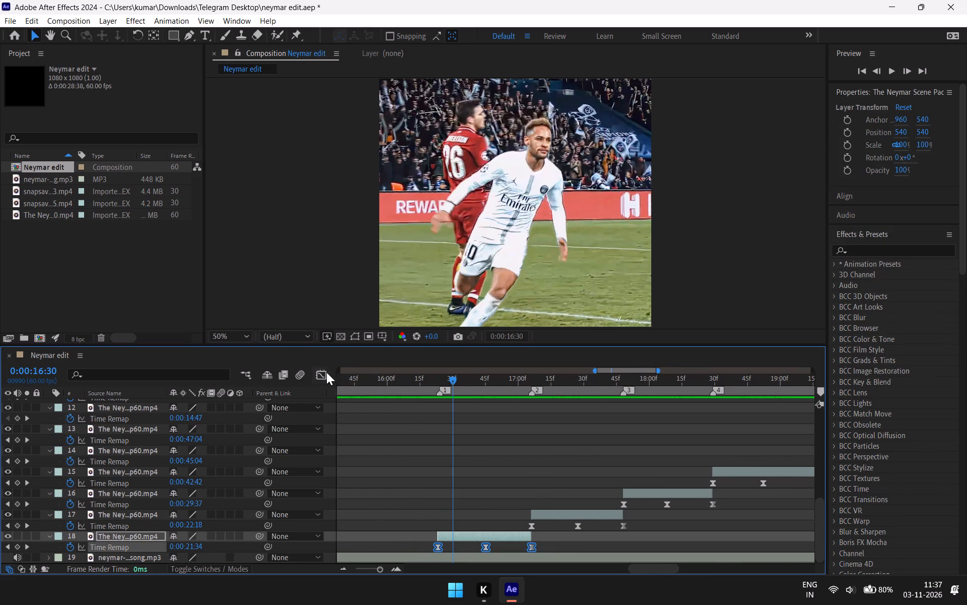
click(324, 372)
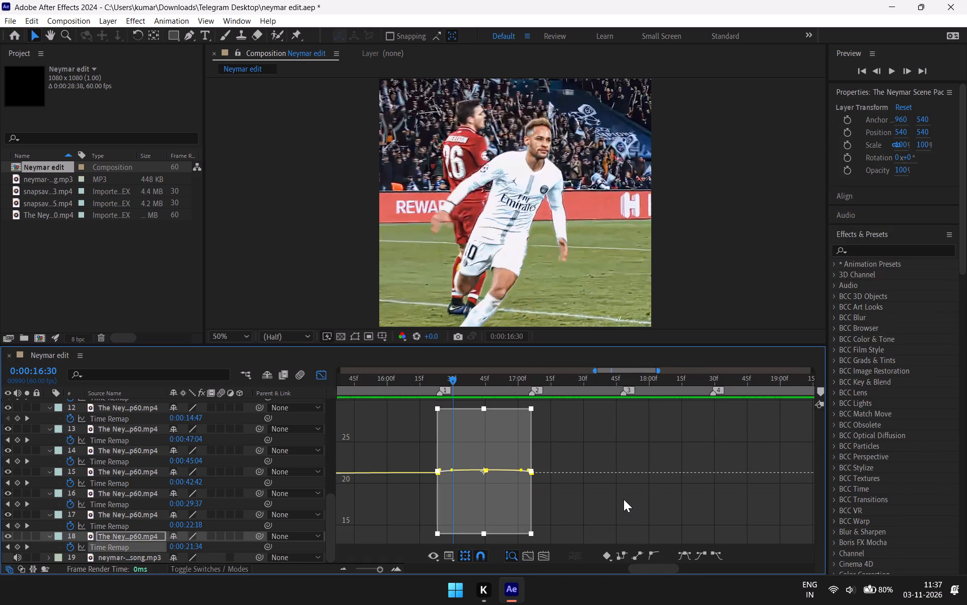
text(==)
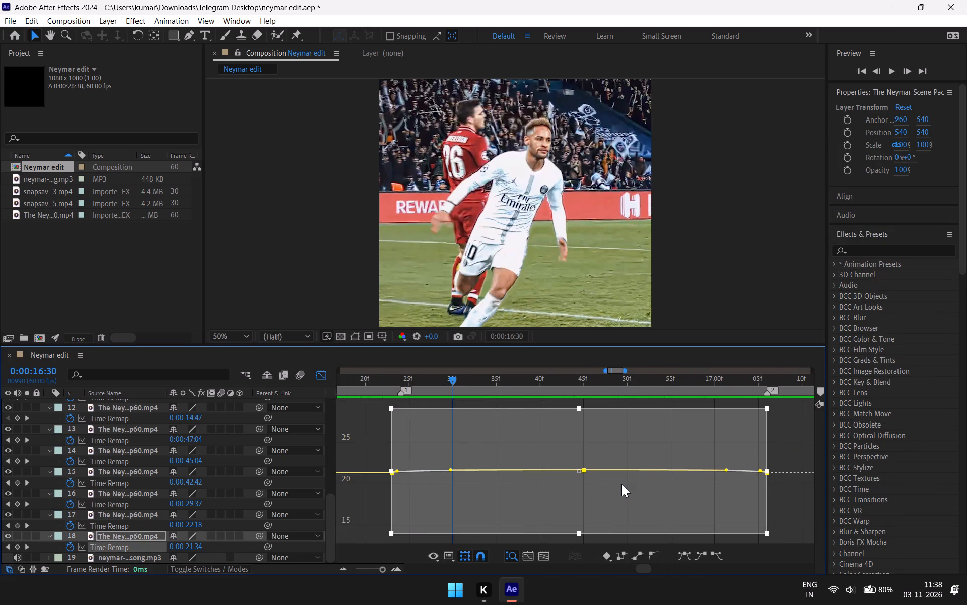
right_click(616, 462)
click(637, 339)
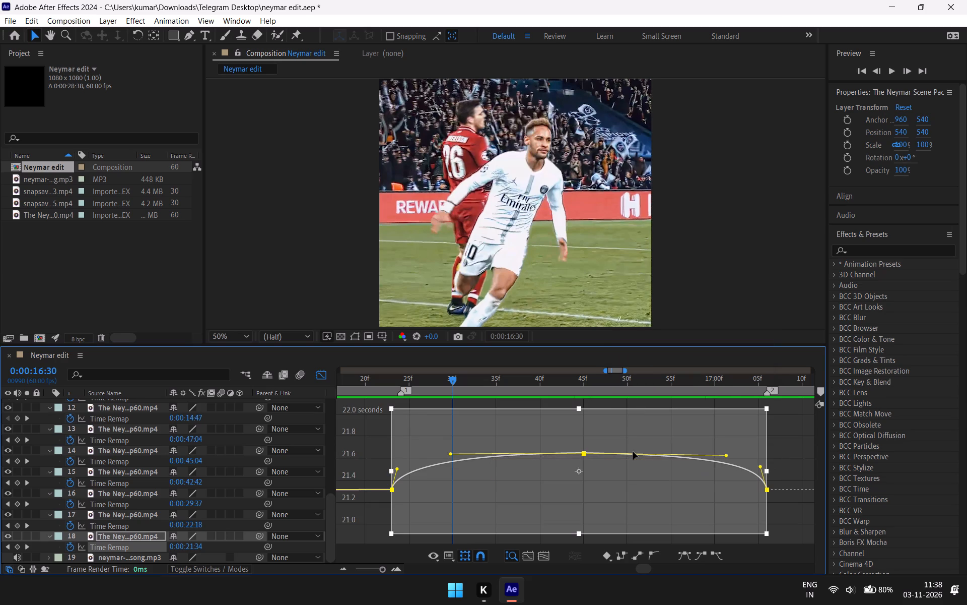
Scrub back and forth through layer 18's clip to examine its time-remapped motion against the value graph, stopping at 0:00:16:50.
key(minus)
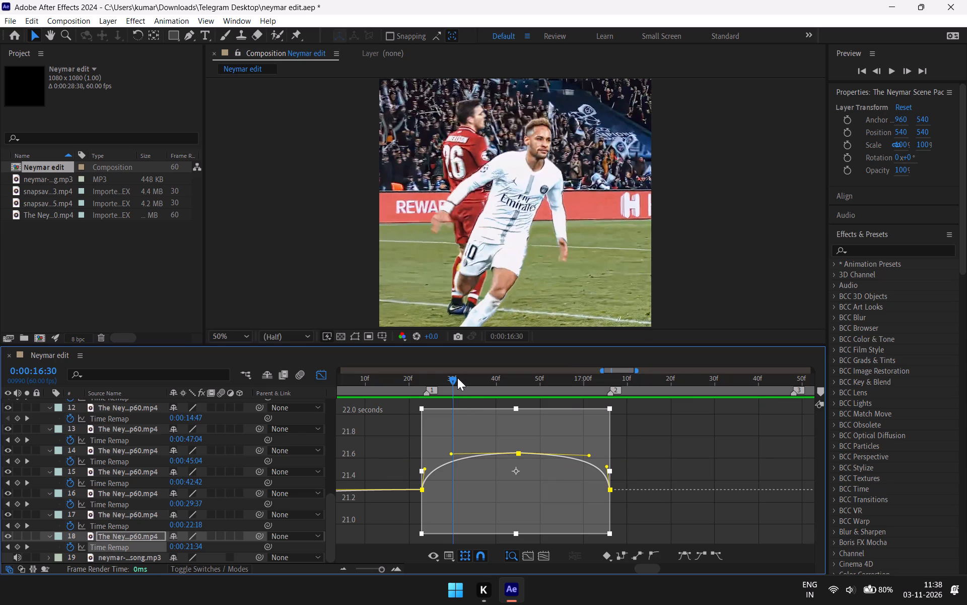
drag(448, 376, 443, 383)
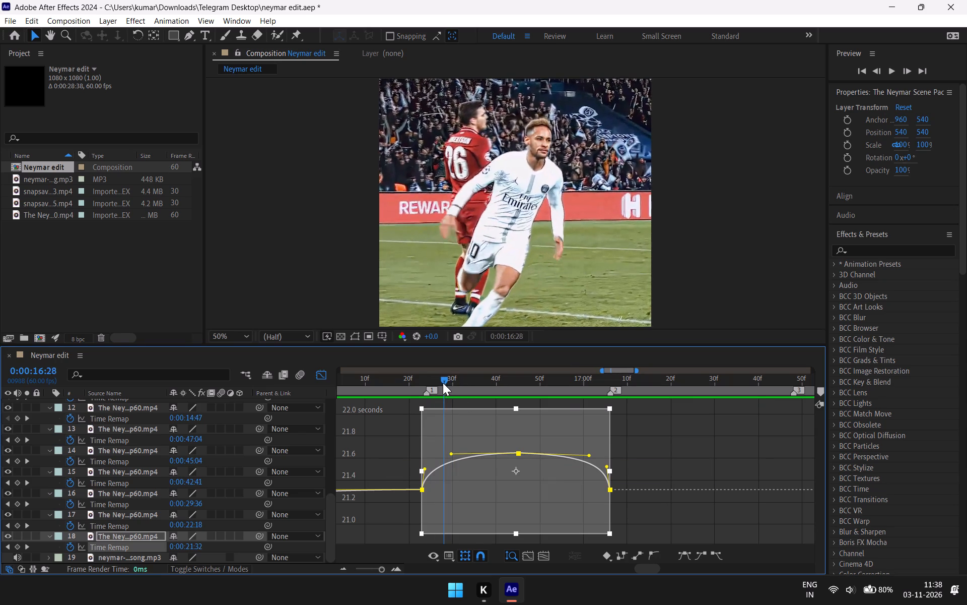
drag(443, 383, 562, 369)
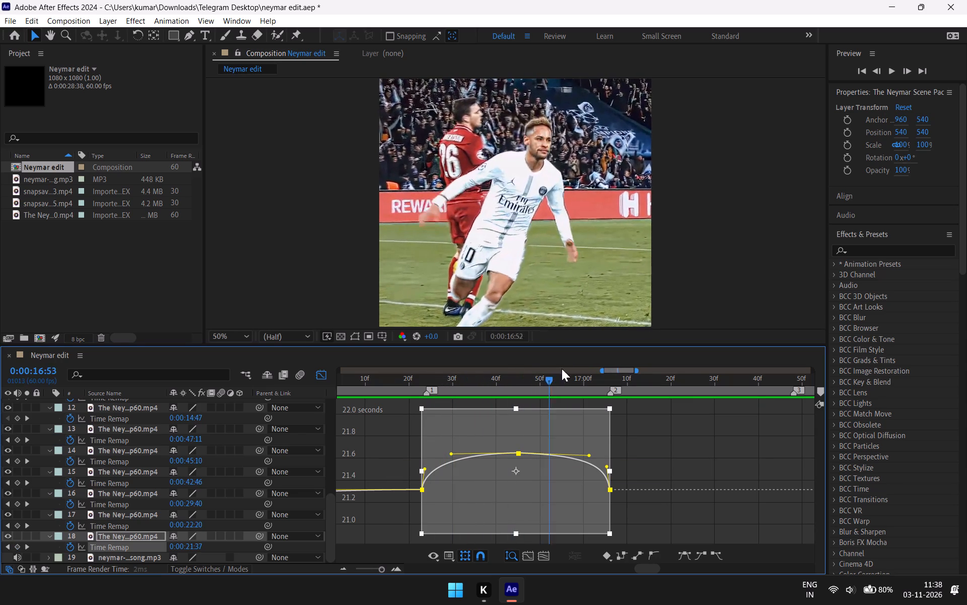
drag(562, 369, 501, 408)
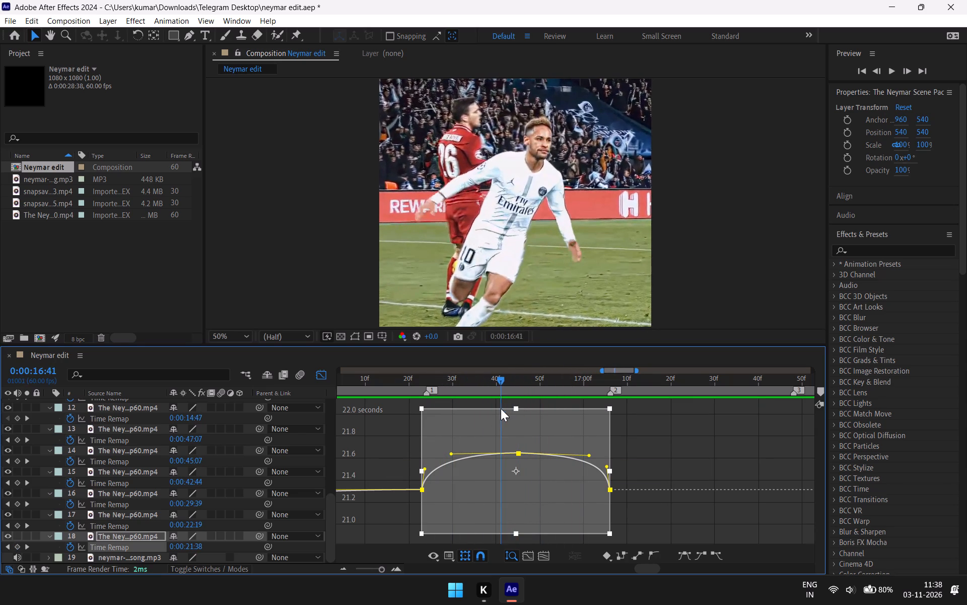
drag(501, 408, 541, 399)
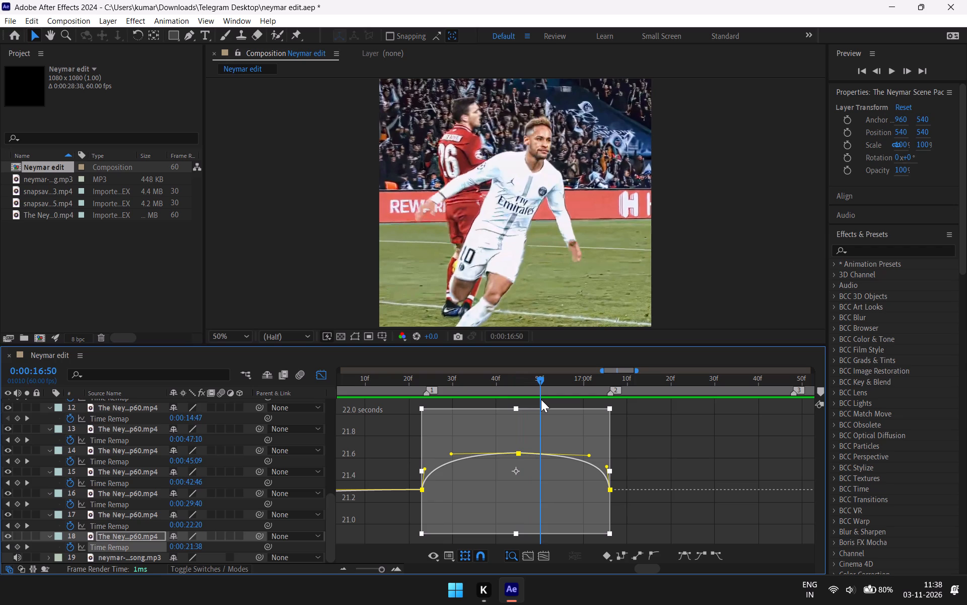
drag(541, 399, 539, 402)
drag(539, 402, 539, 402)
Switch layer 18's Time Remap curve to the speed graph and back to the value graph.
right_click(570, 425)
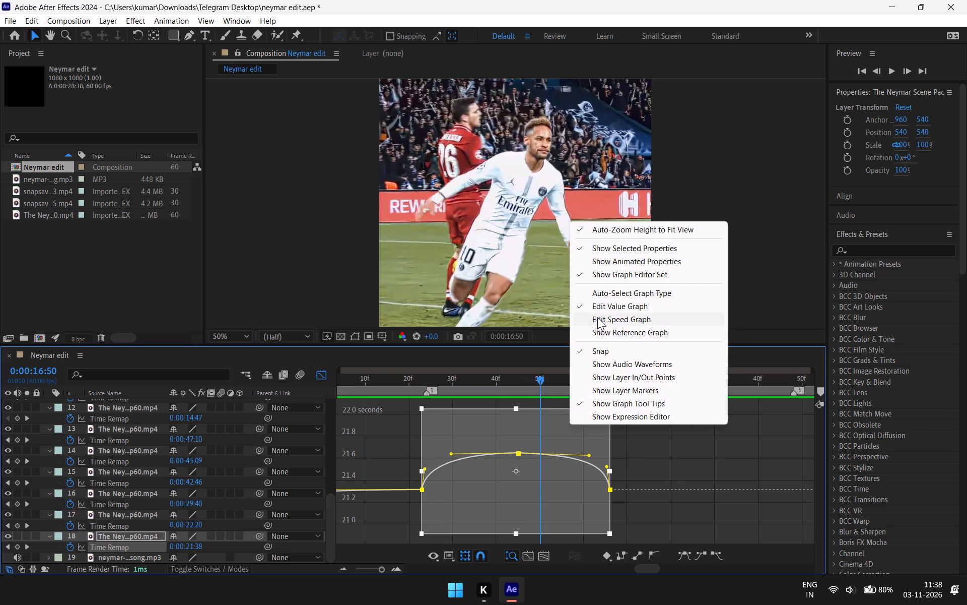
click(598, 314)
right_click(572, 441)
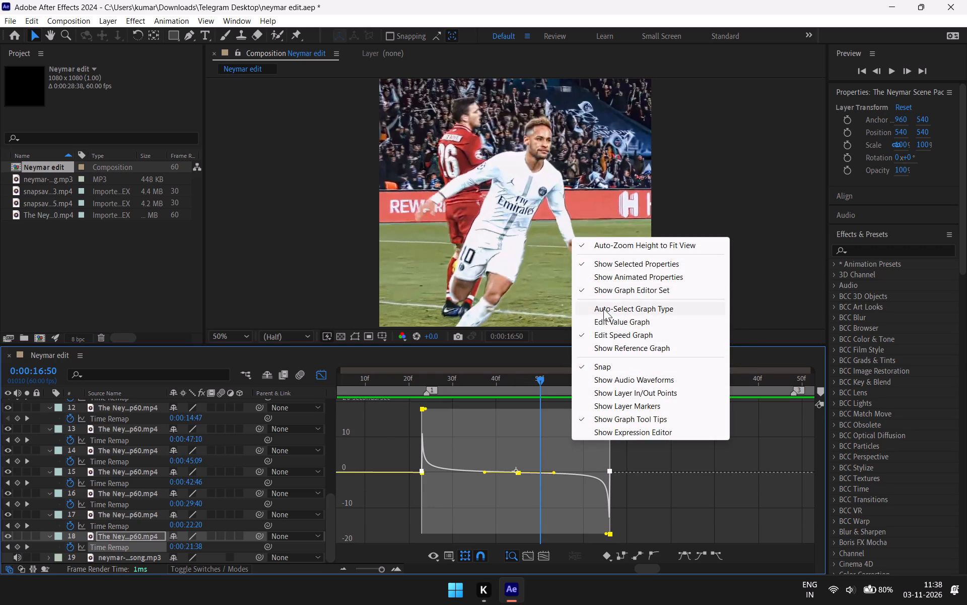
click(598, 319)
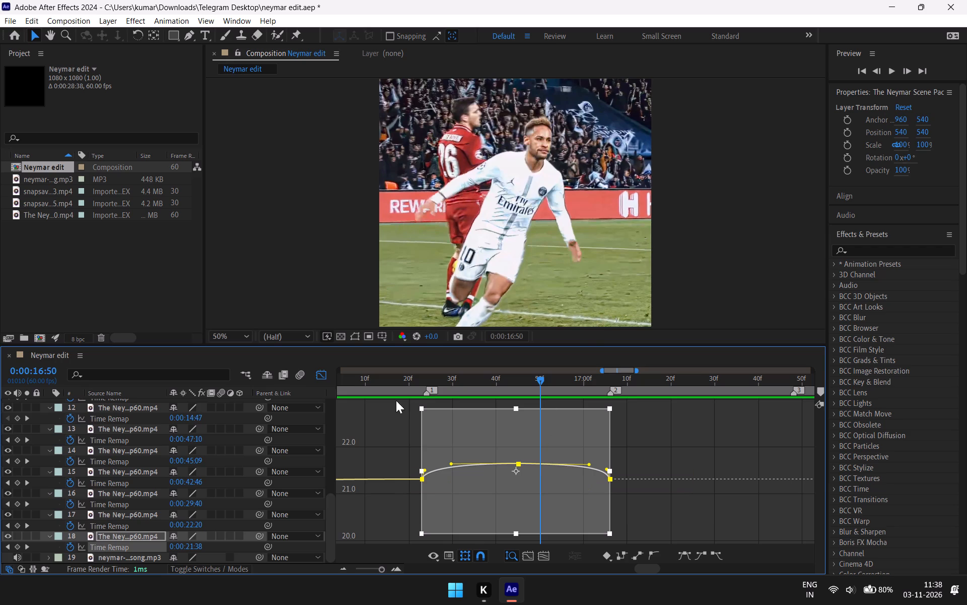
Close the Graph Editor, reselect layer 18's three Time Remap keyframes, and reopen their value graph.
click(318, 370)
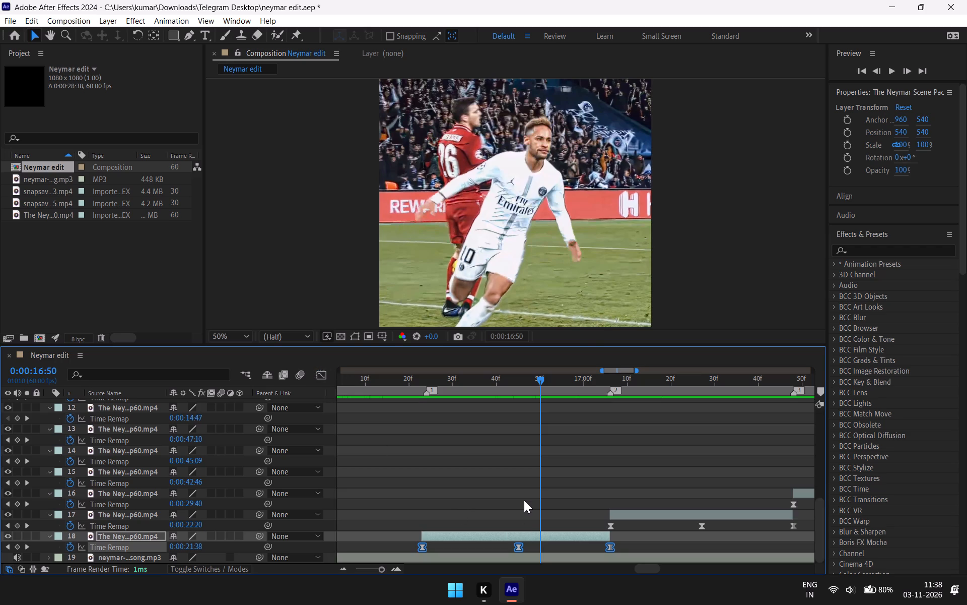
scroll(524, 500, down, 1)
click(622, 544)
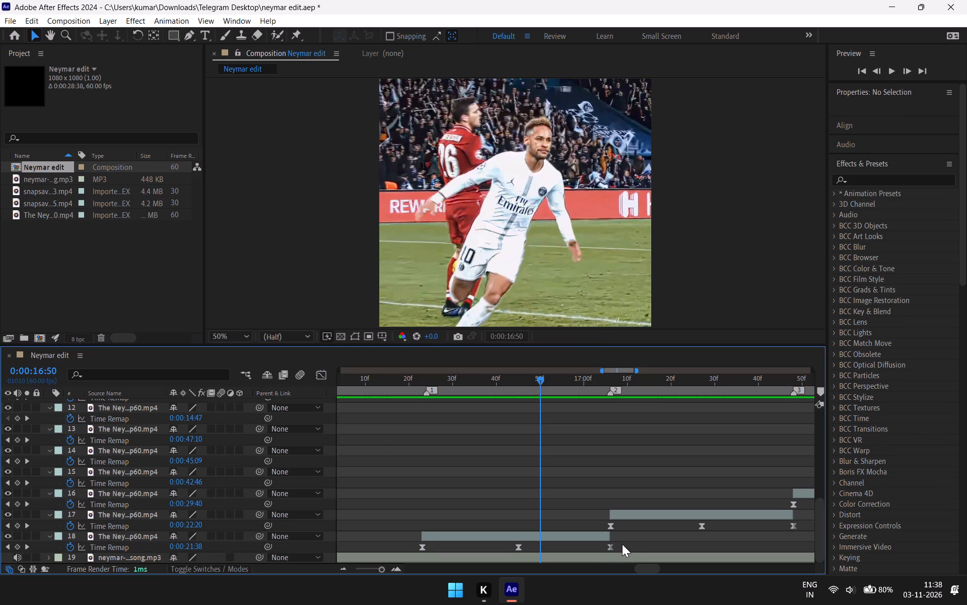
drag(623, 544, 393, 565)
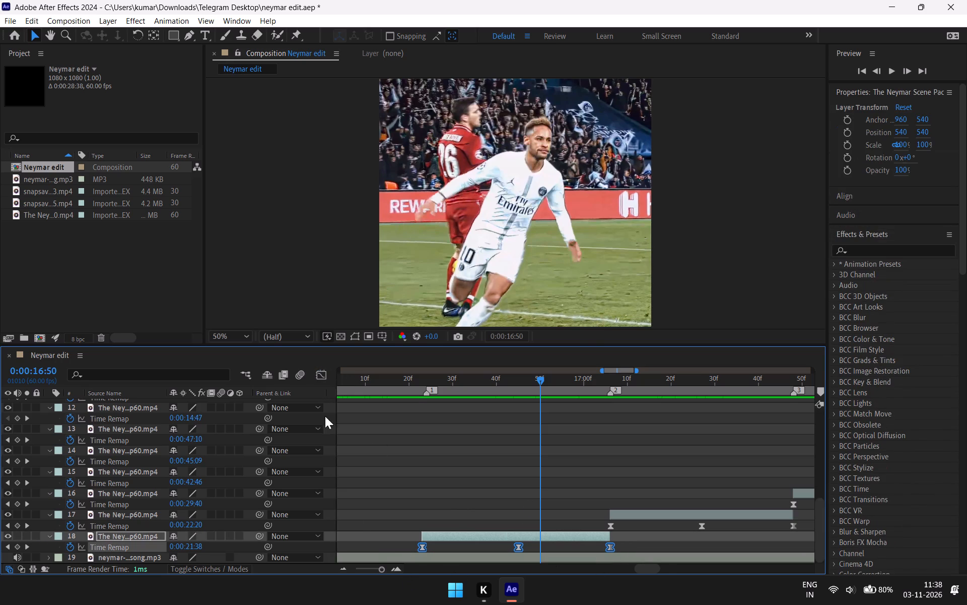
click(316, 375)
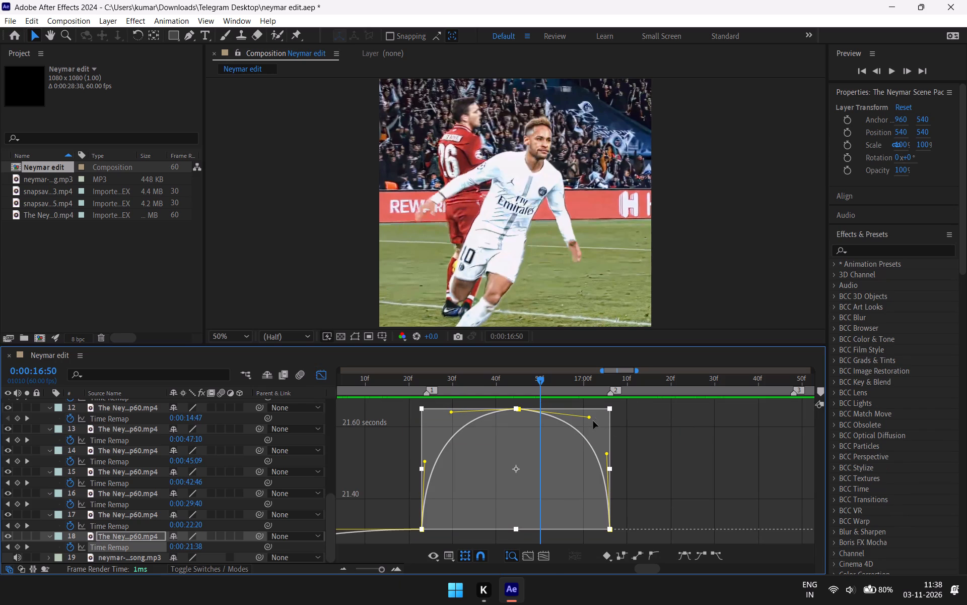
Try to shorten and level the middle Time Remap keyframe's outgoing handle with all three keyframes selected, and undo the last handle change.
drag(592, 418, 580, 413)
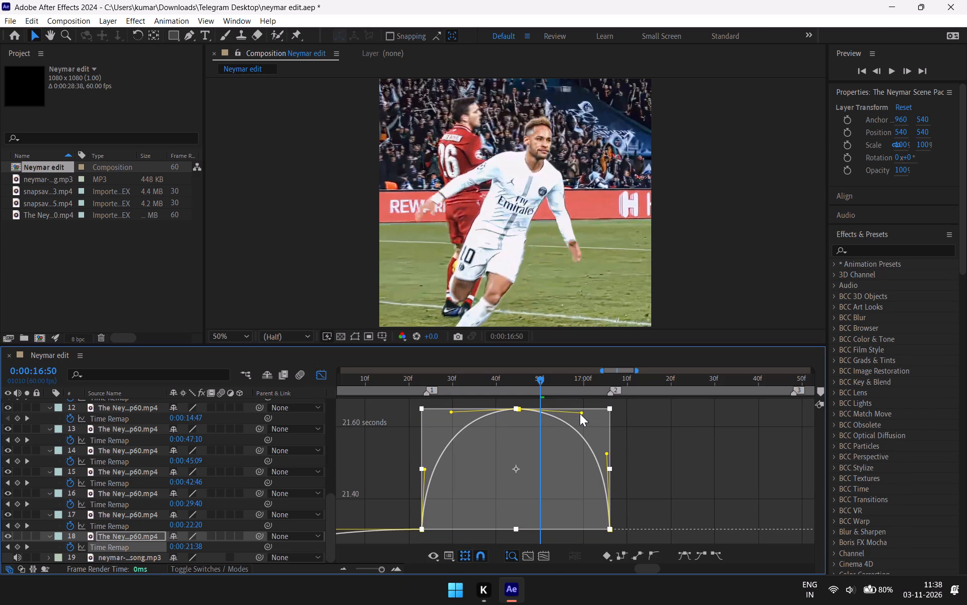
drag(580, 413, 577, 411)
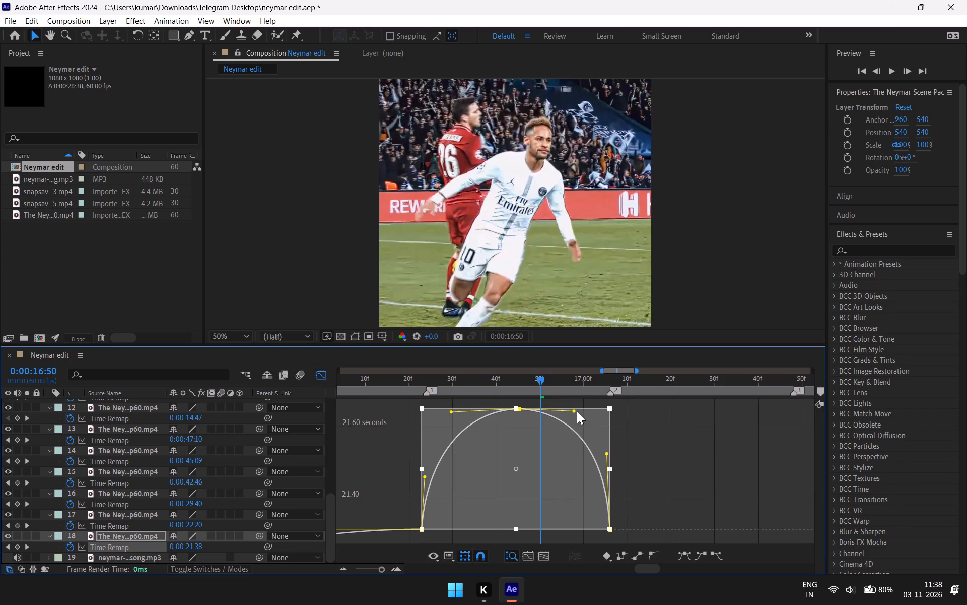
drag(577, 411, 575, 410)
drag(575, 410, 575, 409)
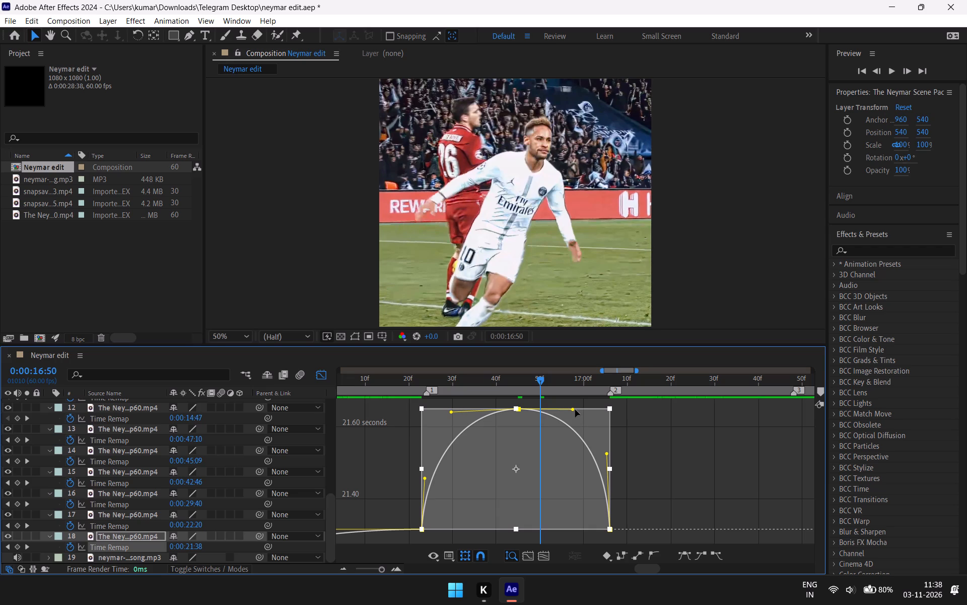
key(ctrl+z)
Select only layer 18's middle Time Remap keyframe and pull its outgoing handle in until it is shorter and nearly horizontal.
click(639, 415)
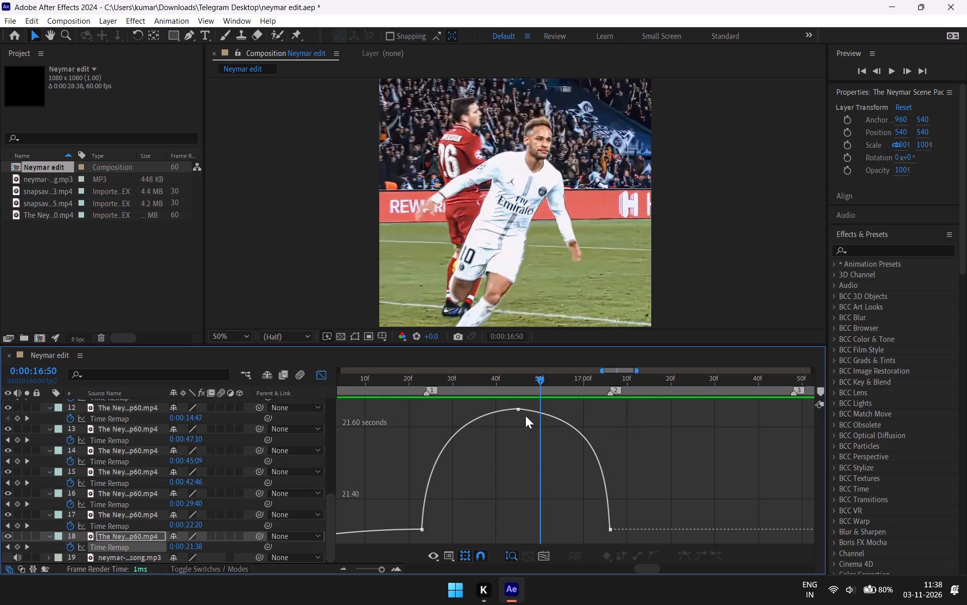
drag(530, 401, 507, 431)
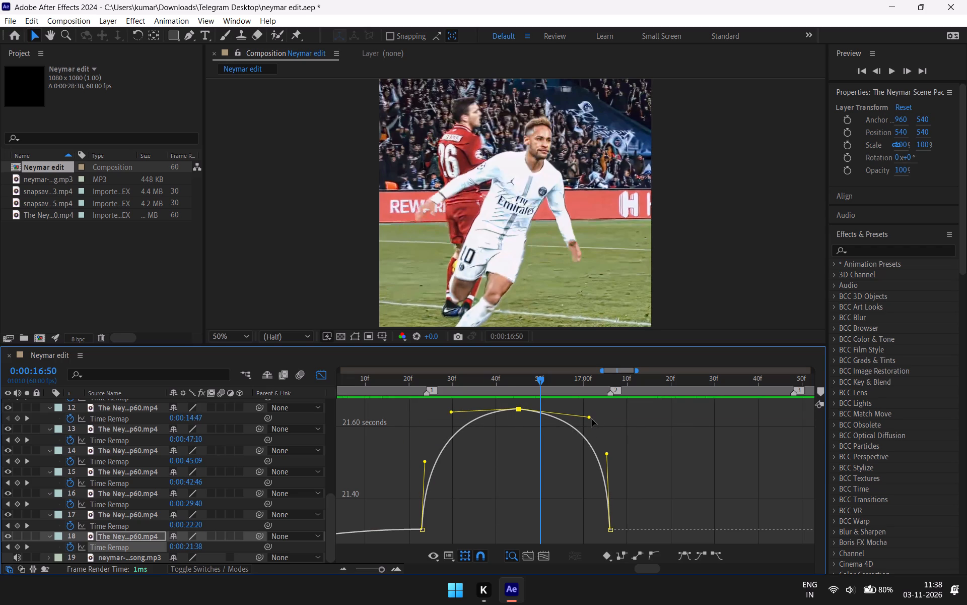
drag(590, 416, 585, 411)
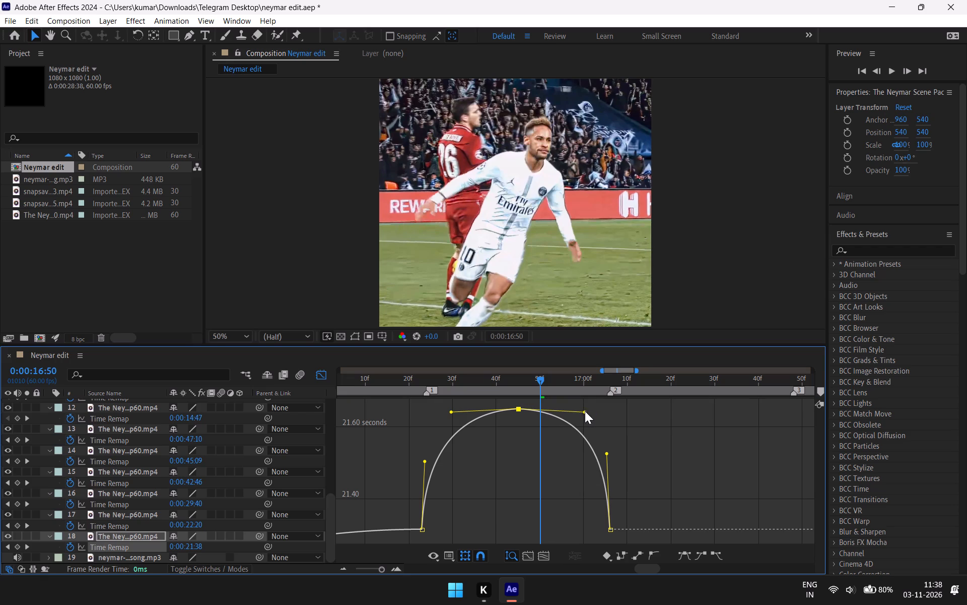
drag(585, 411, 584, 411)
drag(584, 411, 594, 409)
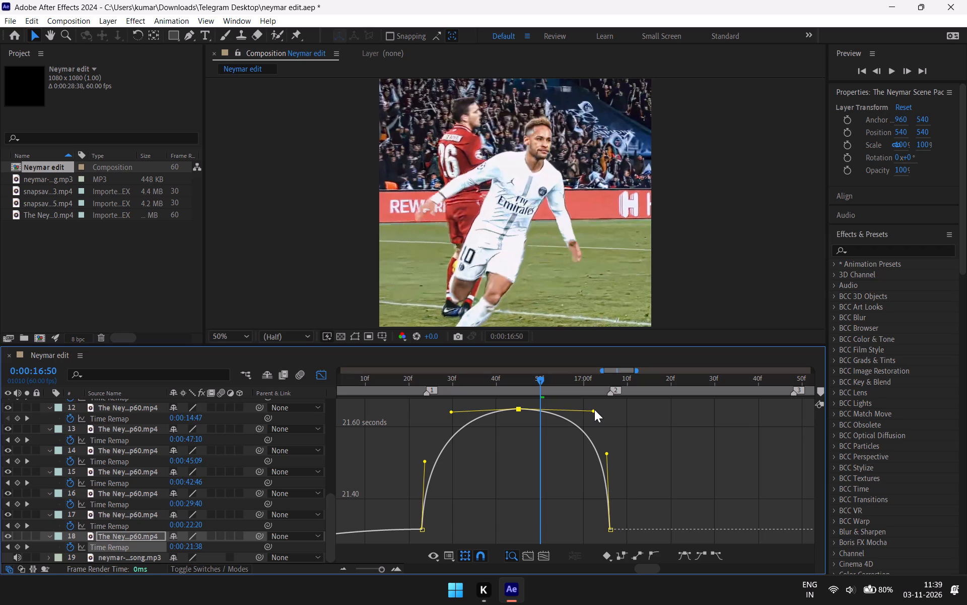
drag(594, 409, 582, 411)
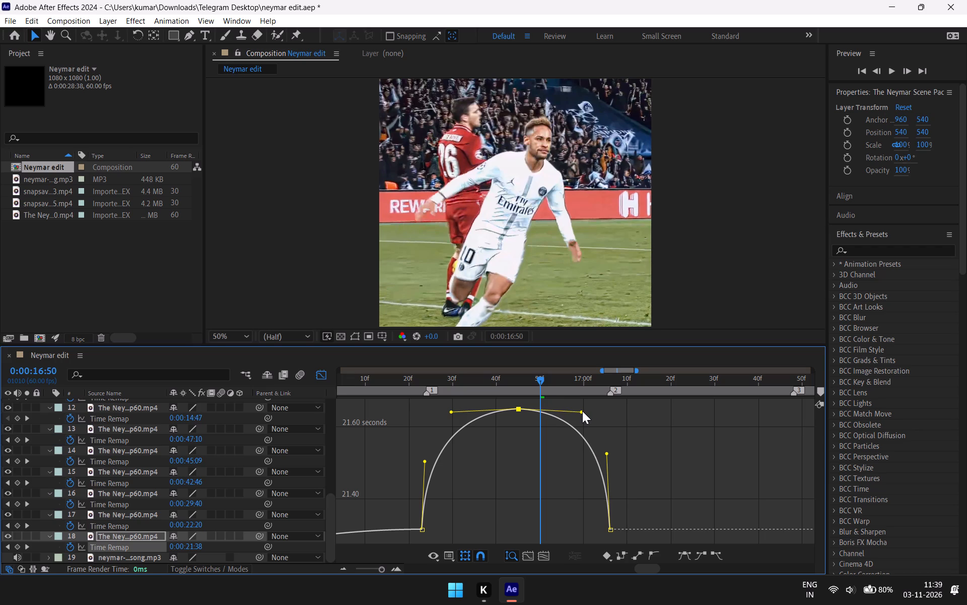
drag(582, 411, 583, 408)
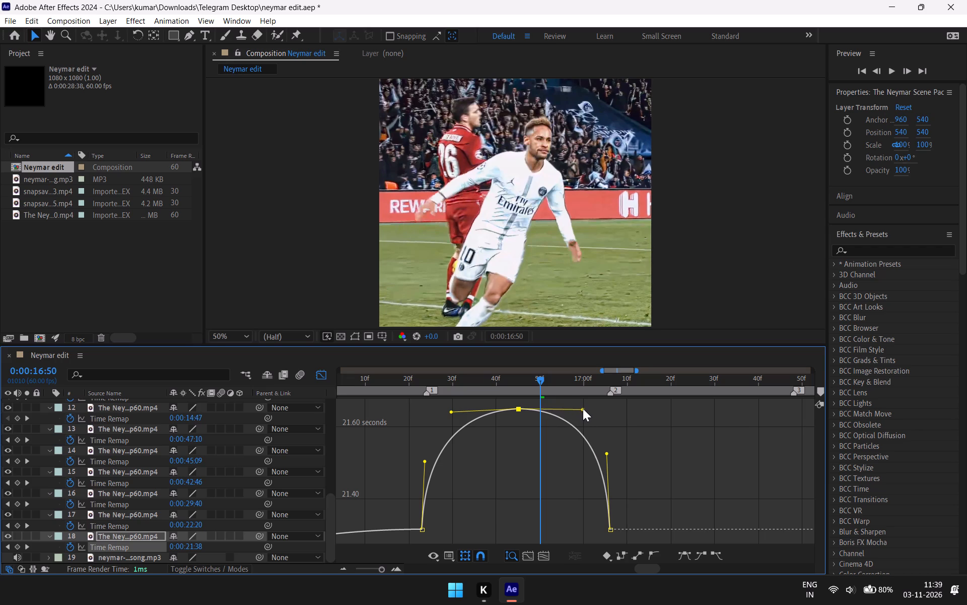
drag(583, 408, 583, 409)
Shorten the last keyframe's incoming handle, and slightly shorten and level the middle keyframe's incoming handle on layer 18's Time Remap curve.
drag(607, 454, 610, 456)
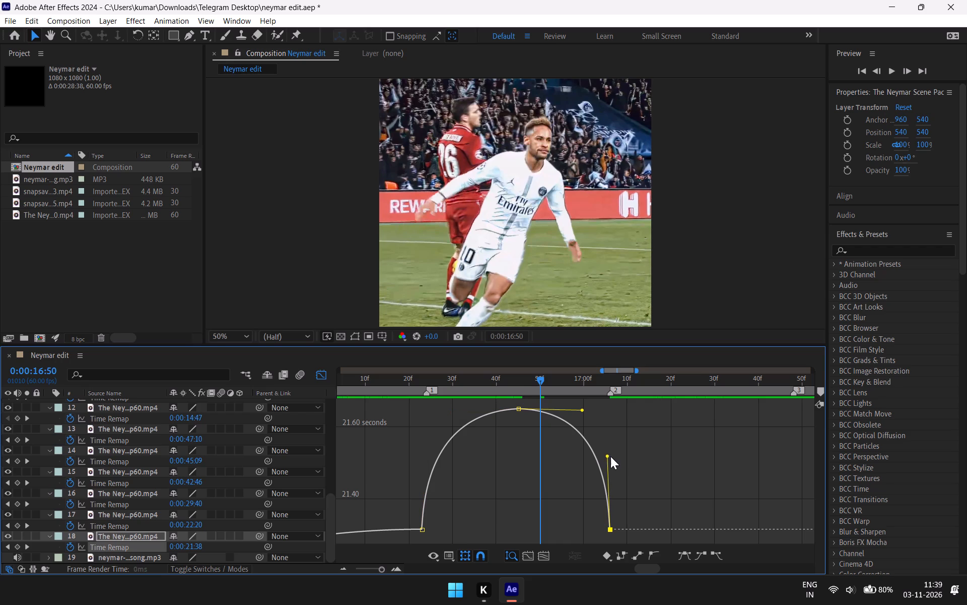
drag(610, 456, 615, 465)
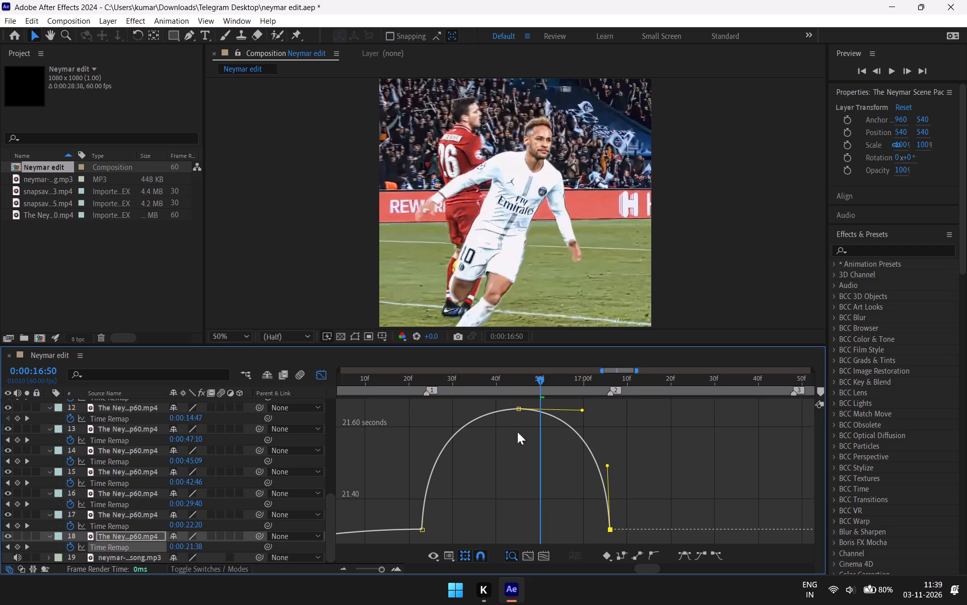
drag(509, 404, 530, 427)
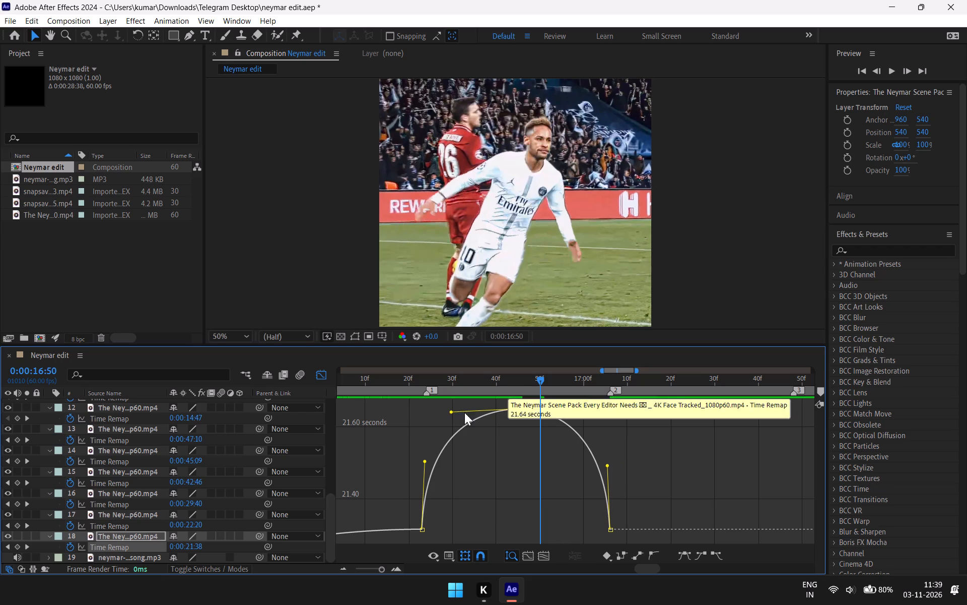
click(451, 413)
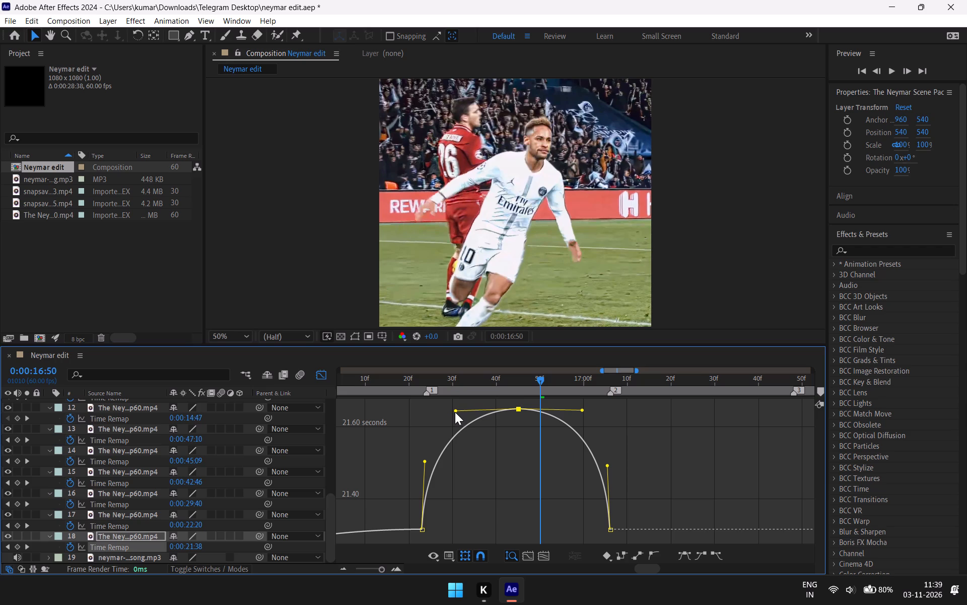
Scrub back and forth through layer 18's clip to check its motion against the reshaped value graph, ending at 0:00:16:24.
drag(540, 377, 524, 408)
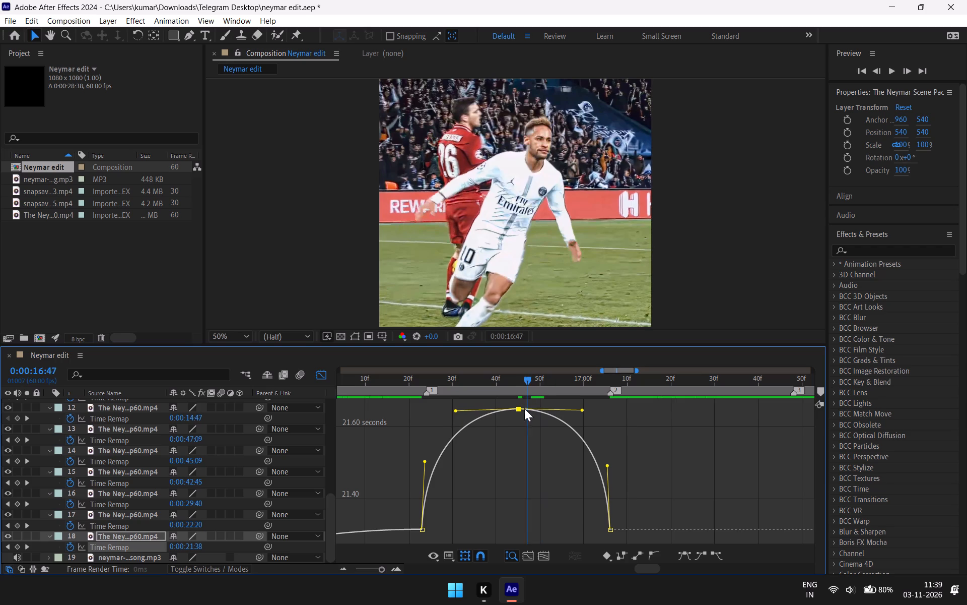
drag(524, 408, 537, 417)
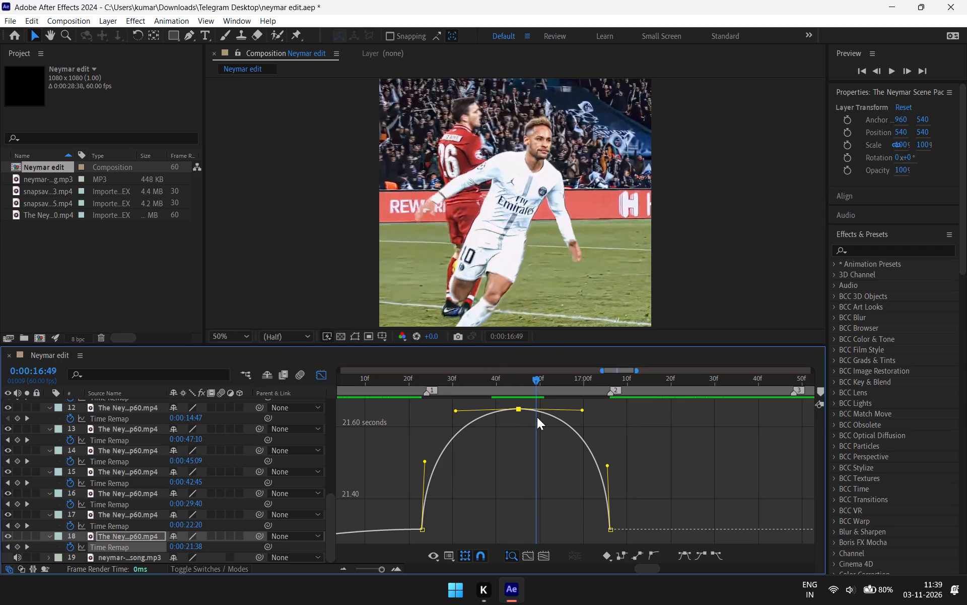
drag(537, 417, 513, 436)
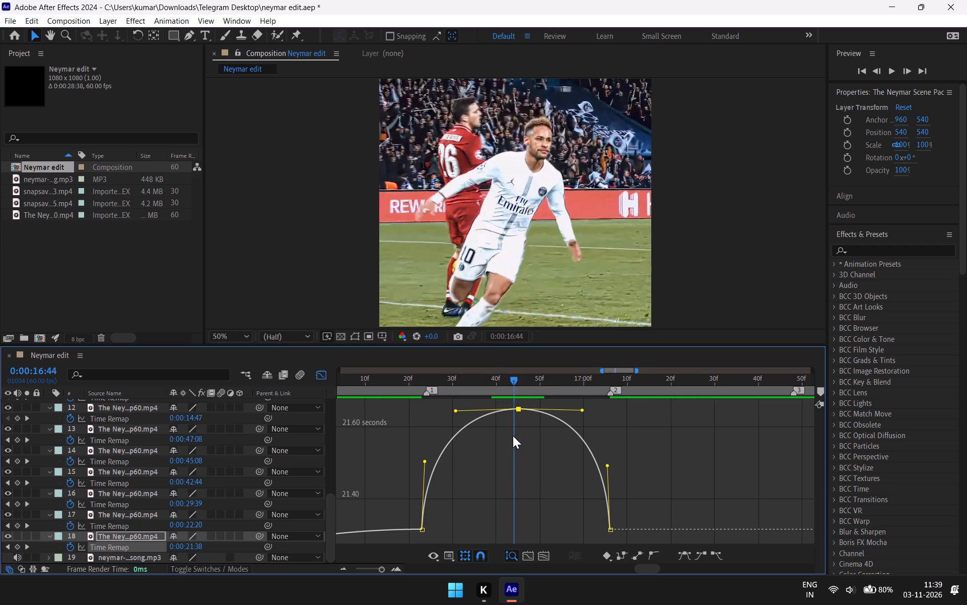
drag(513, 436, 502, 436)
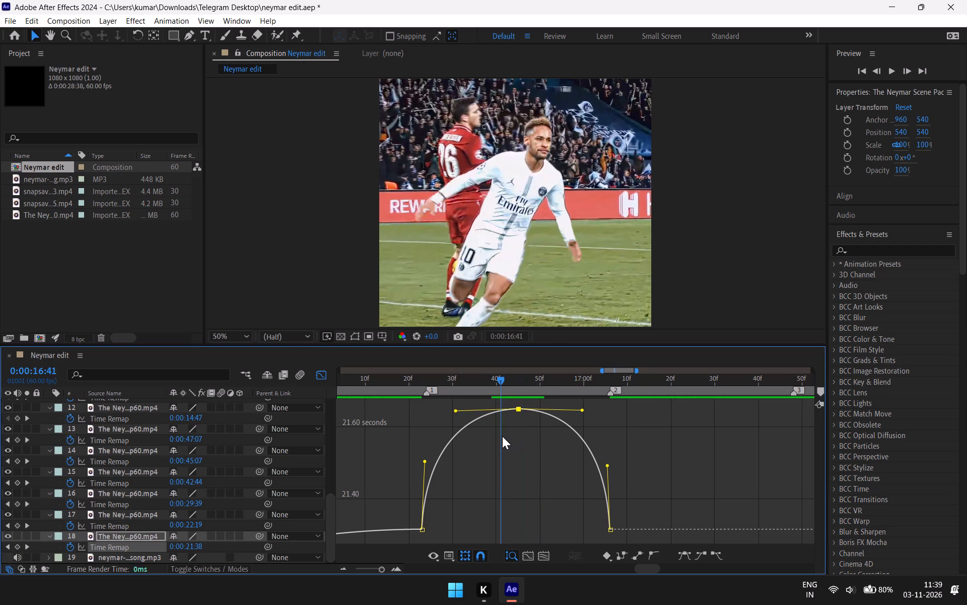
drag(502, 436, 563, 426)
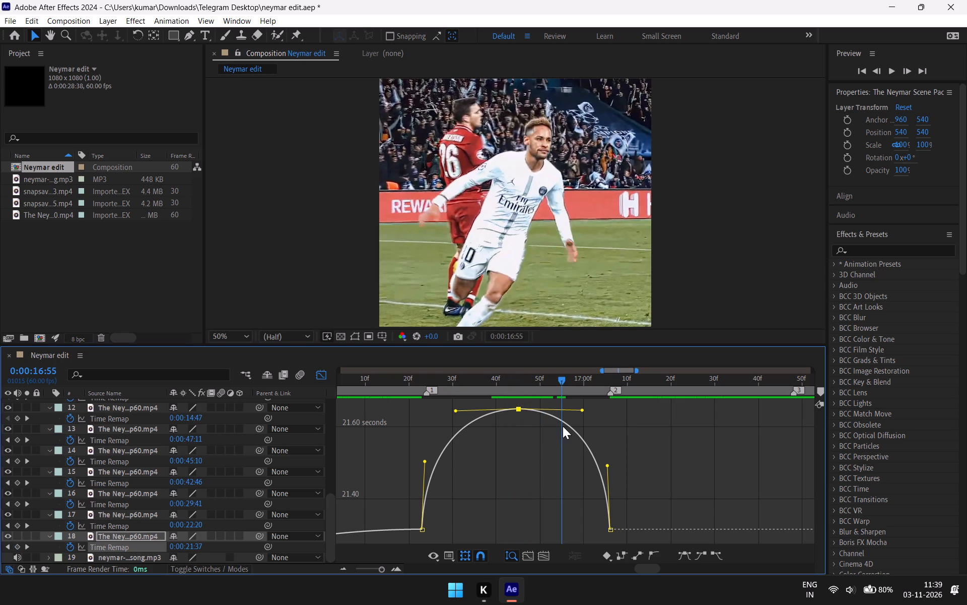
drag(563, 426, 423, 455)
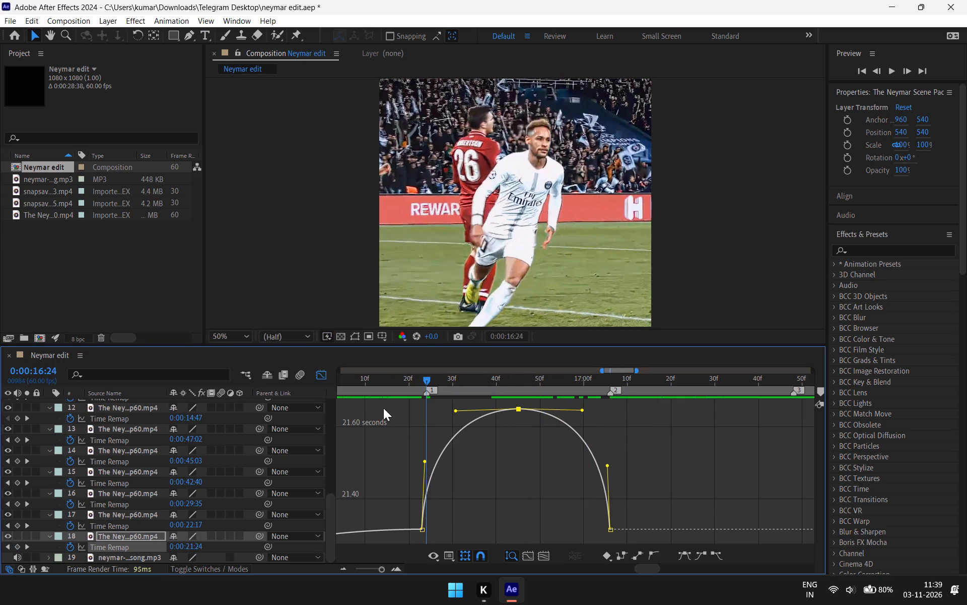
Close the Graph Editor, scrub layer 18's clip, and preview it twice from just before marker 1 to check the new easing.
click(318, 375)
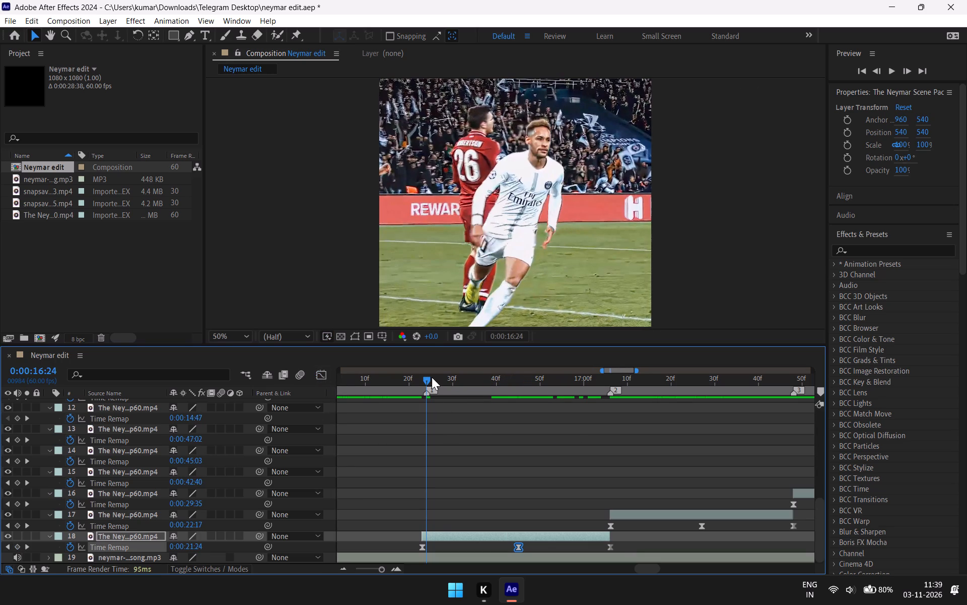
drag(425, 377, 461, 399)
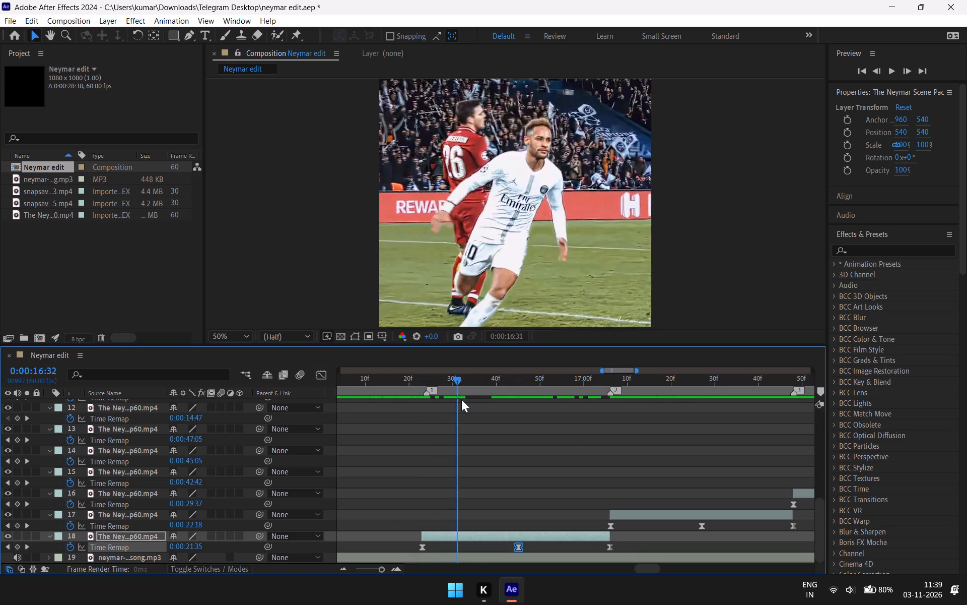
drag(461, 399, 505, 412)
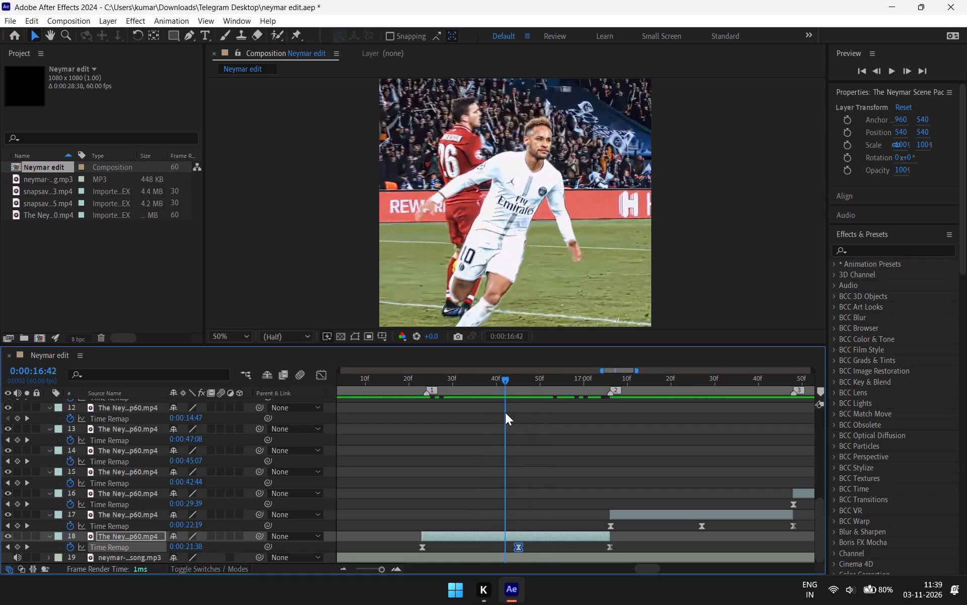
drag(505, 412, 503, 421)
drag(503, 421, 392, 449)
key(space)
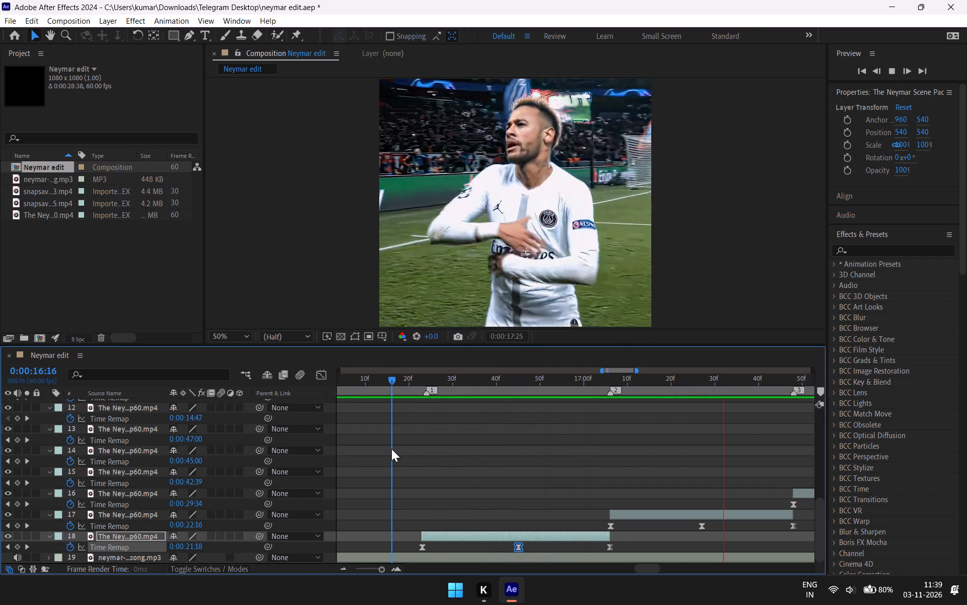
key(space)
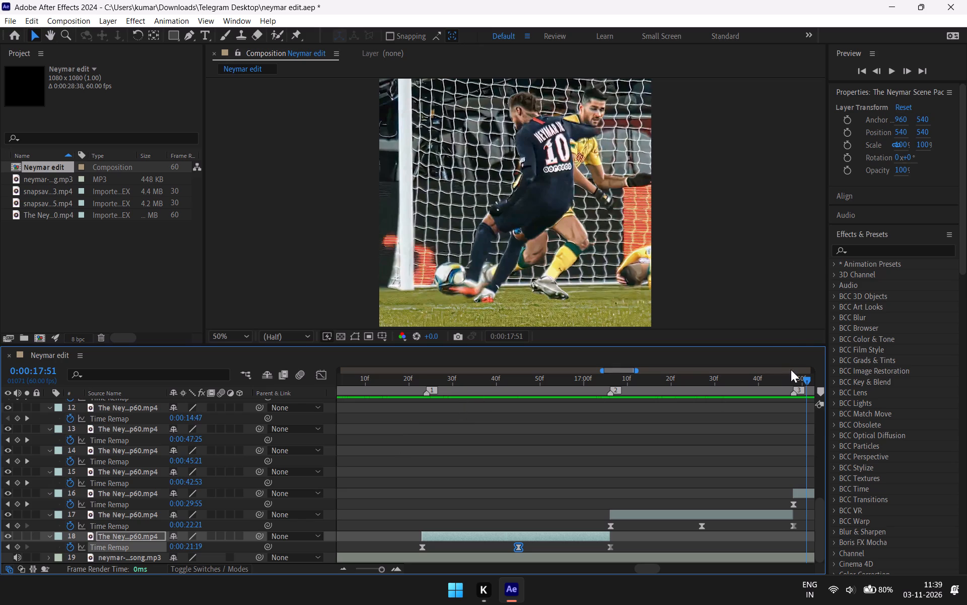
drag(809, 380, 407, 482)
key(space)
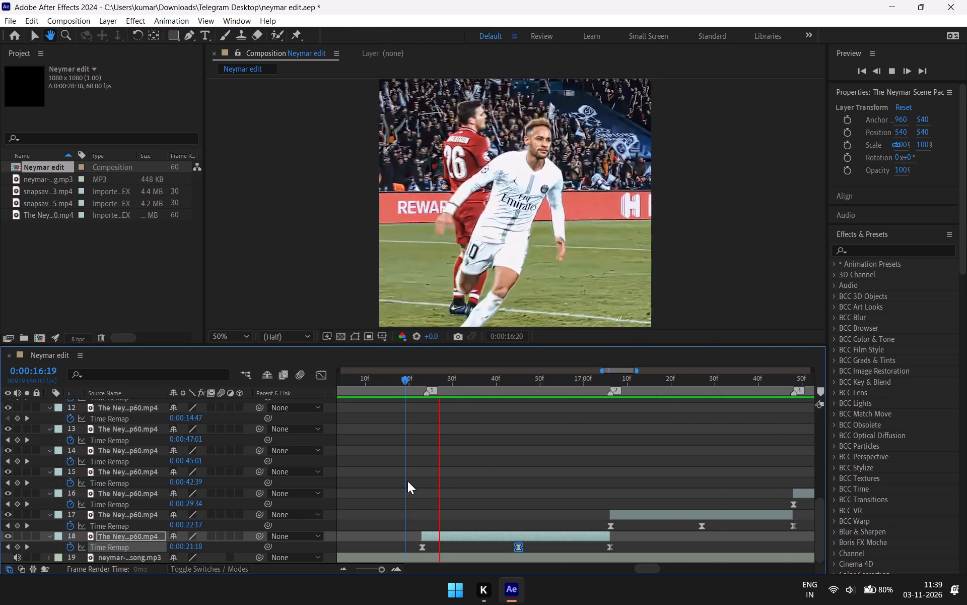
key(space)
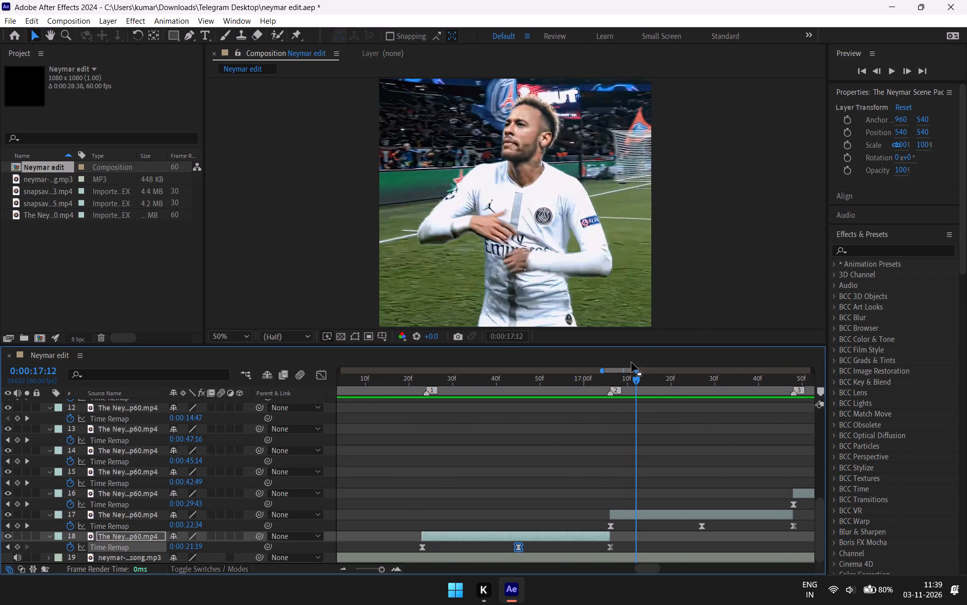
Scrub through layer 17's clip and play back the cuts around markers 2 and 3 to examine the time-remapped motion.
drag(625, 373, 629, 374)
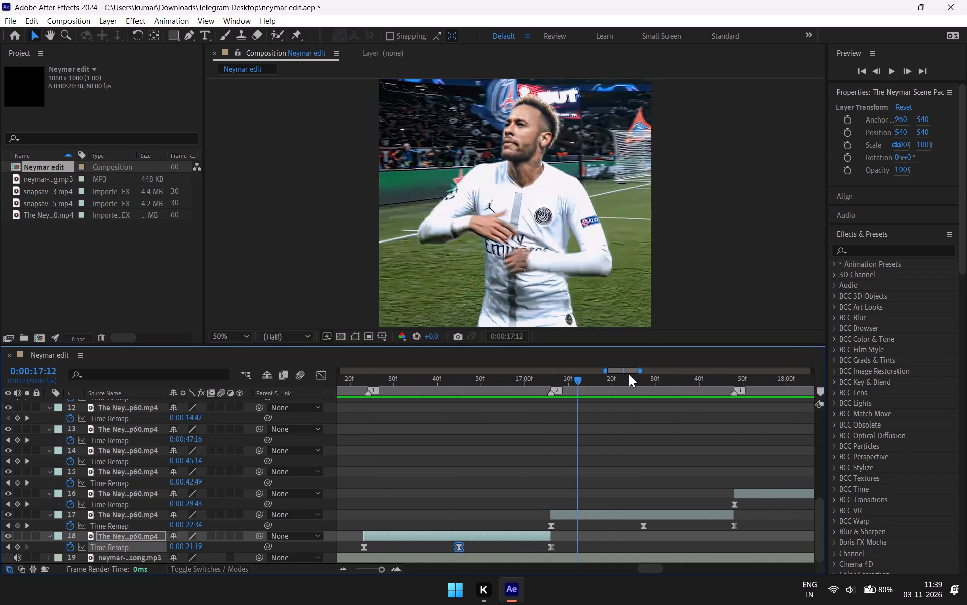
drag(629, 374, 629, 374)
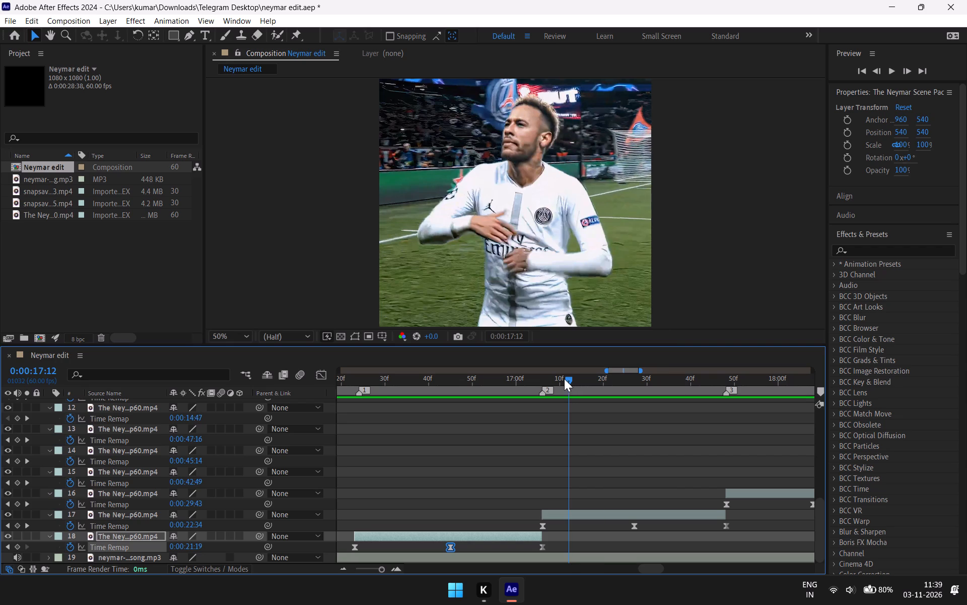
drag(564, 378, 662, 402)
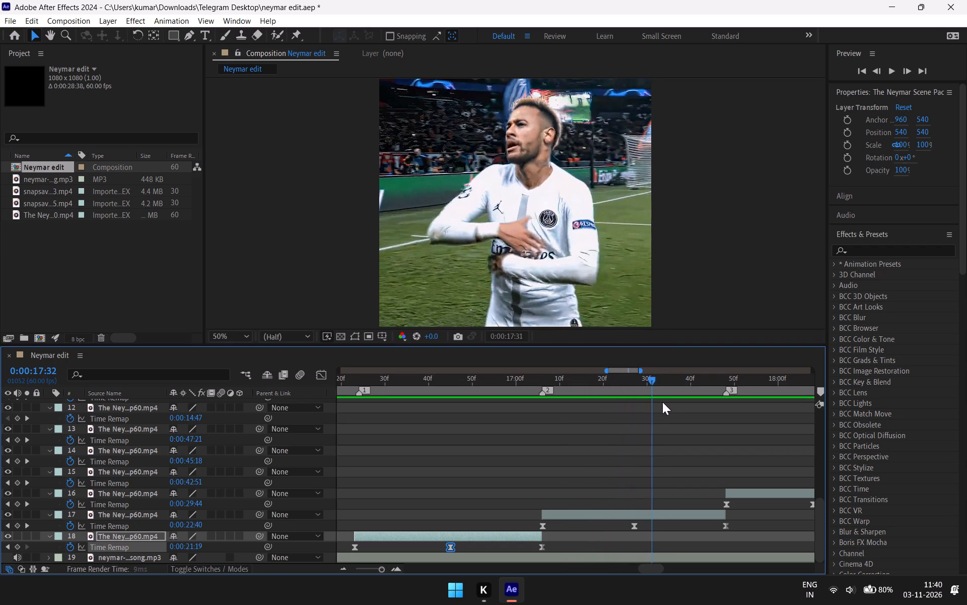
drag(662, 402, 728, 400)
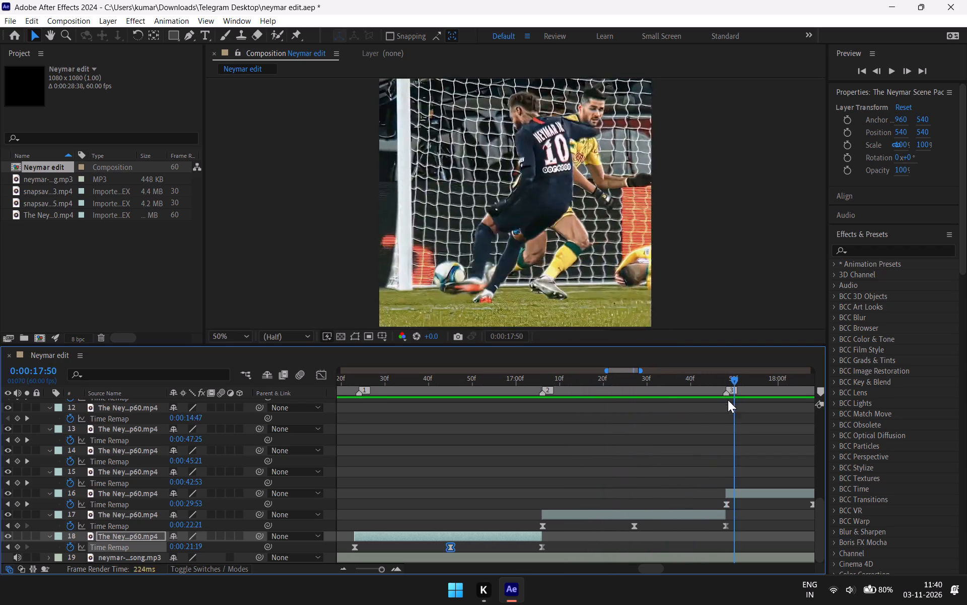
drag(728, 400, 502, 446)
key(space)
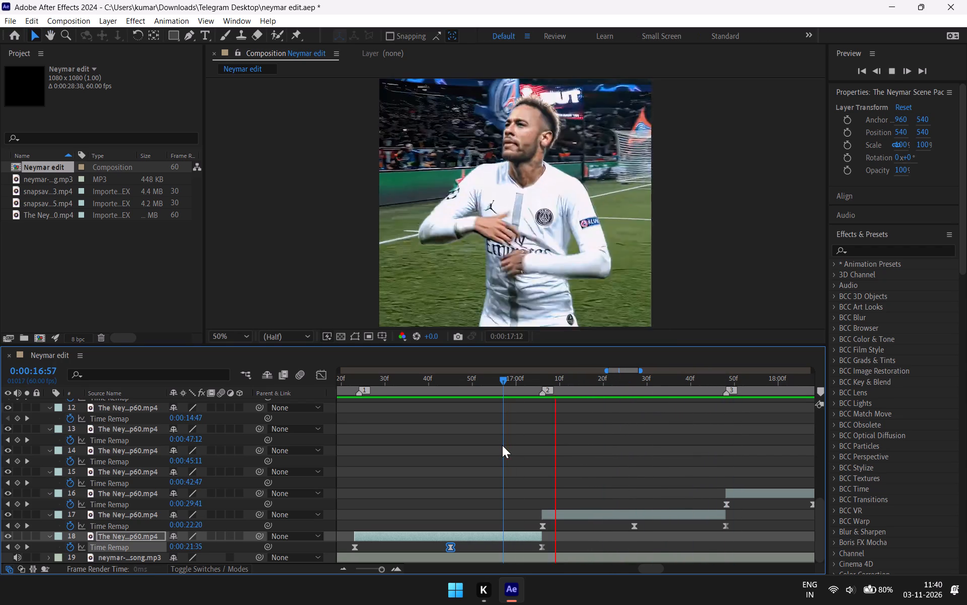
key(space)
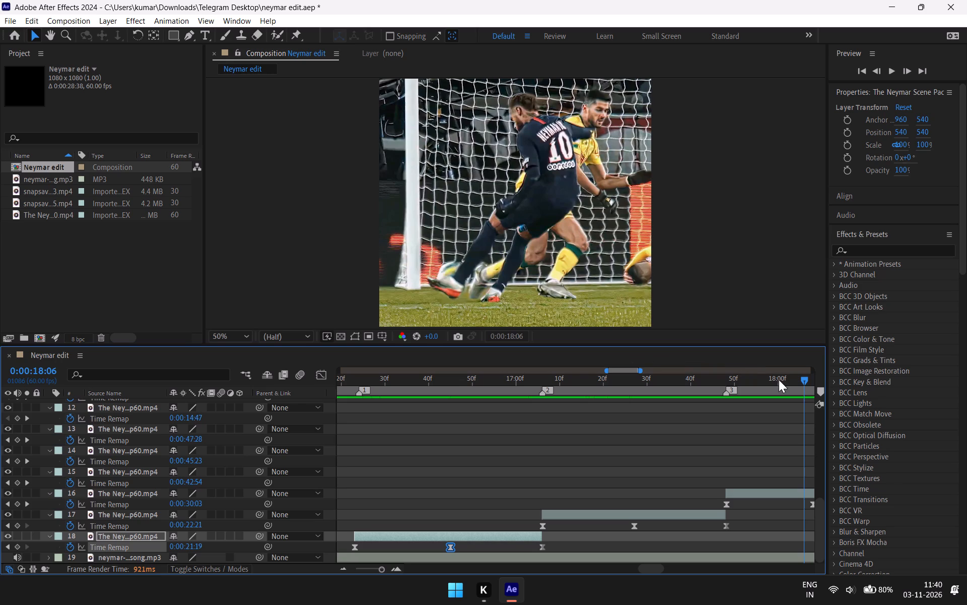
drag(807, 380, 554, 482)
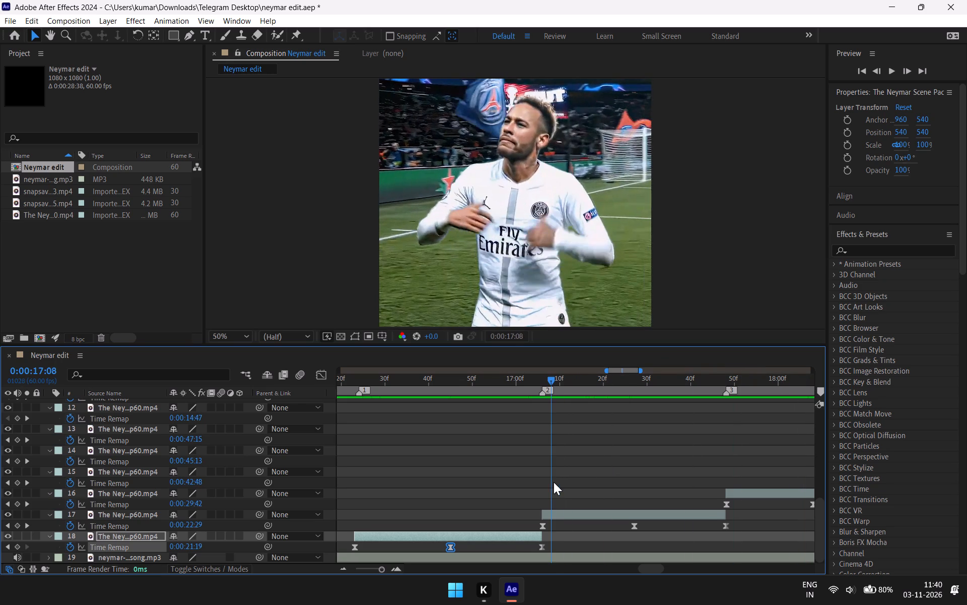
key(space)
key(space)
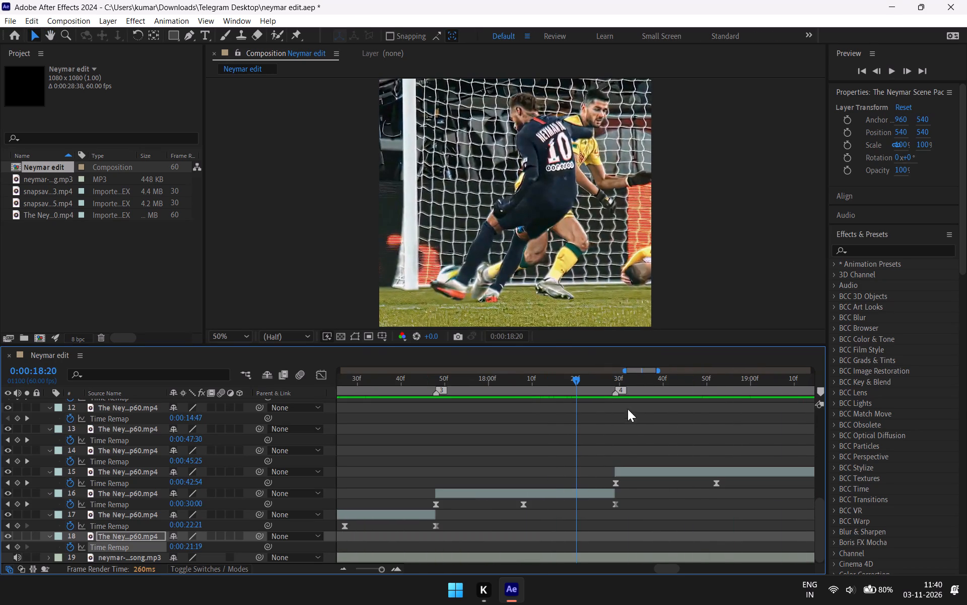
Play the rest of the composition from 0:00:18:20 to its end to review the remaining clips.
key(space)
key(space)
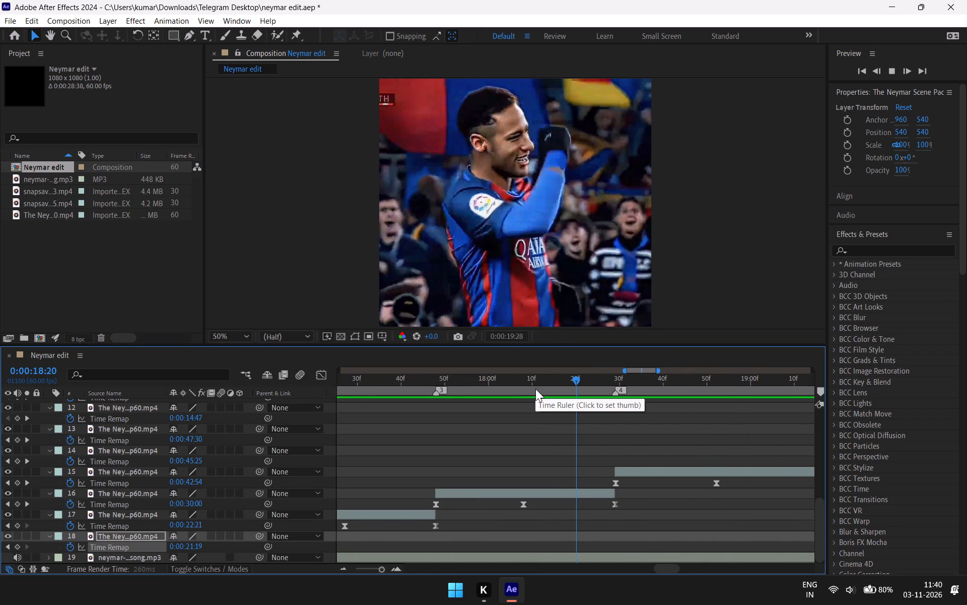
key(space)
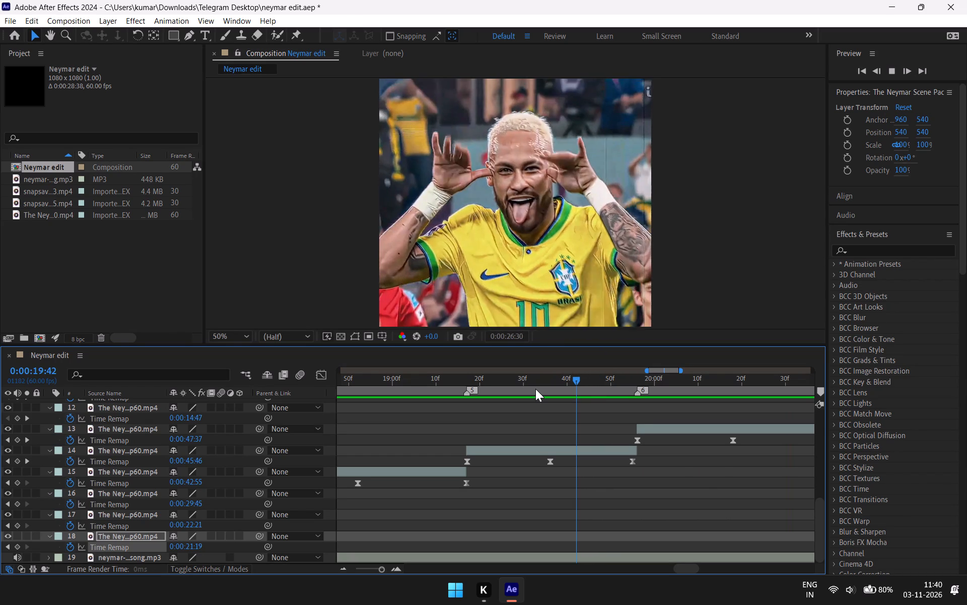
key(space)
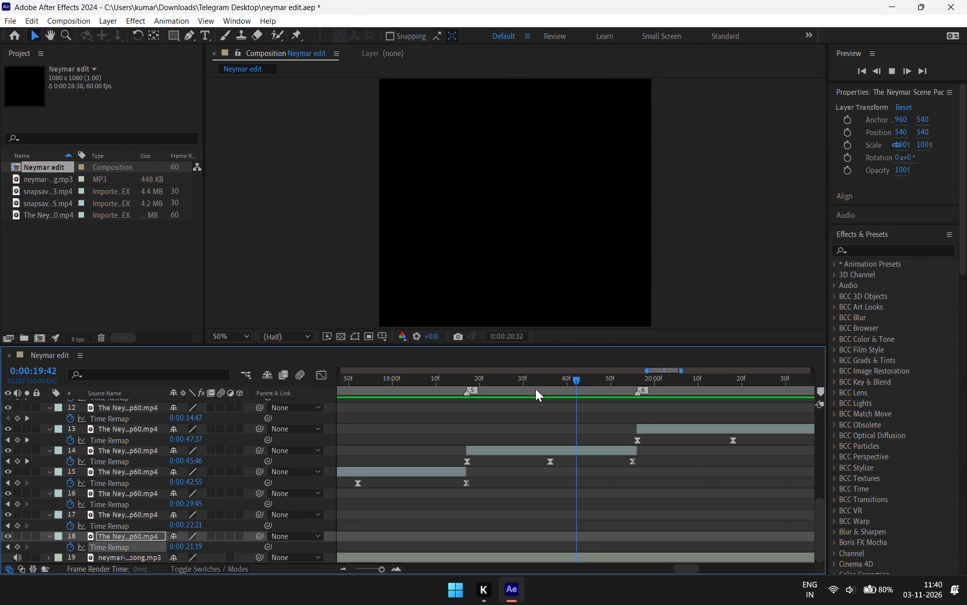
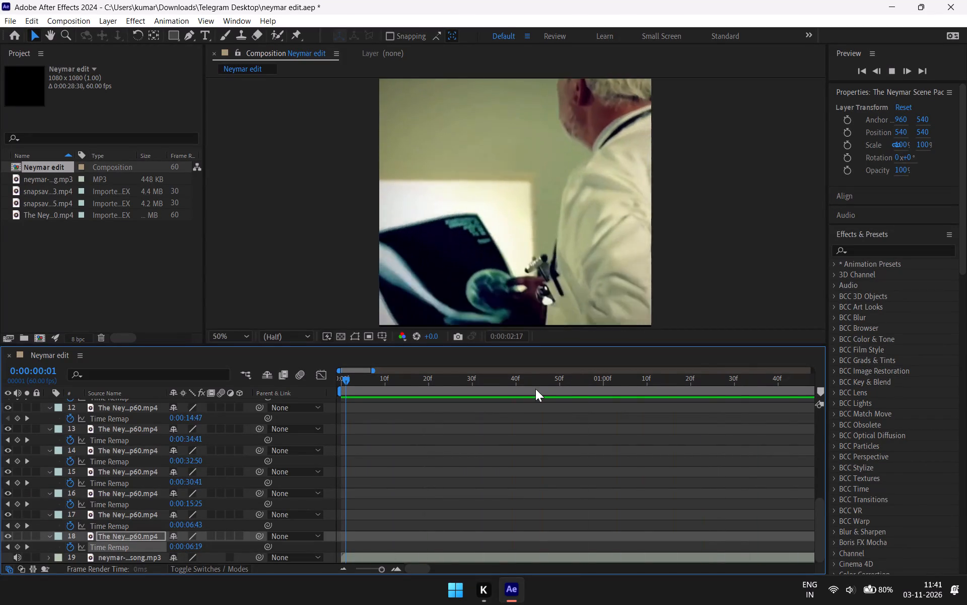
Zoom the timeline out to the whole composition and watch the preview play, ending at 0:00:15:48.
text(-------)
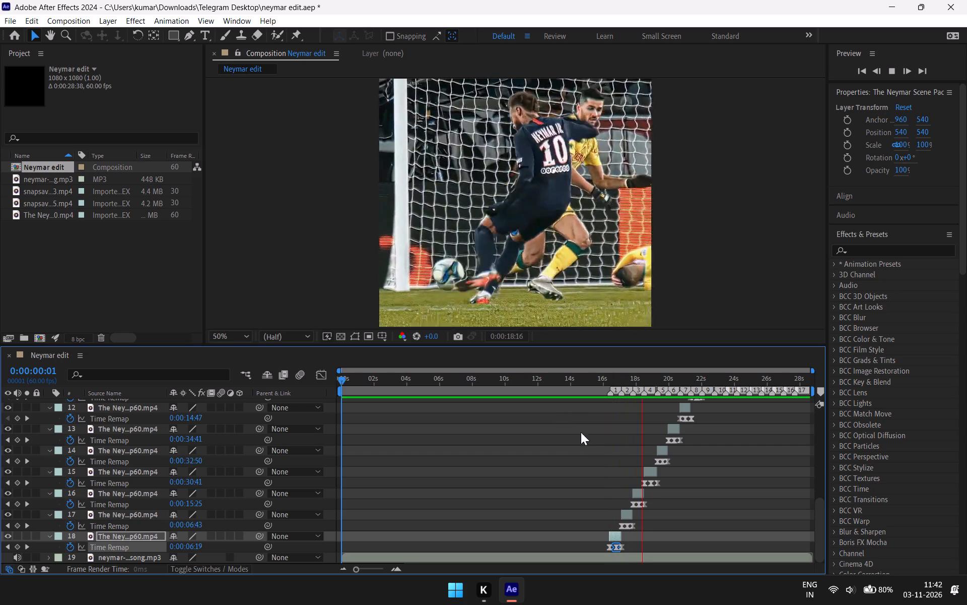
click(579, 449)
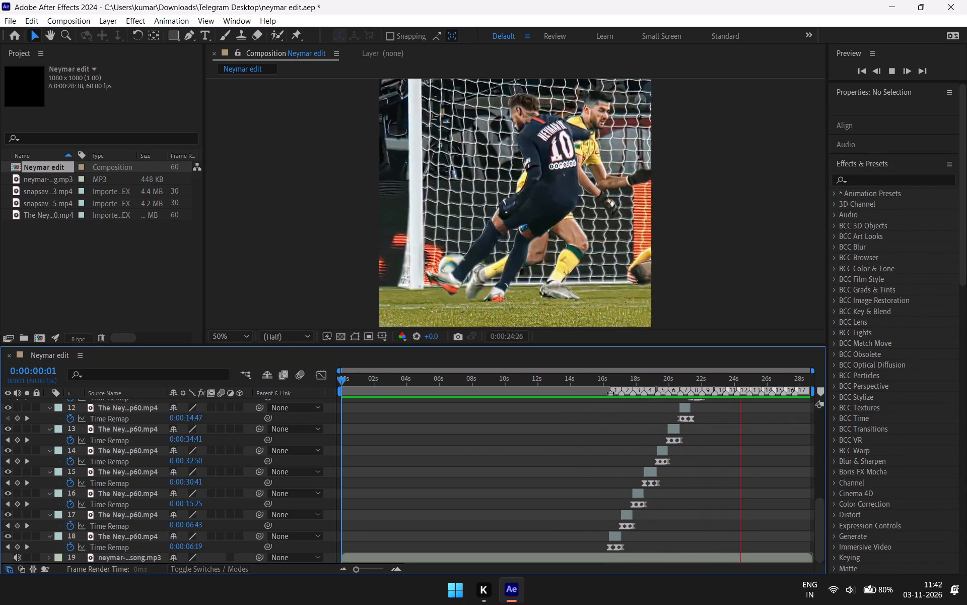
click(600, 392)
Search the effects for "bcc b" and "bcc blur", browse the matching BCC categories for a blur effect, and clear the search.
click(929, 179)
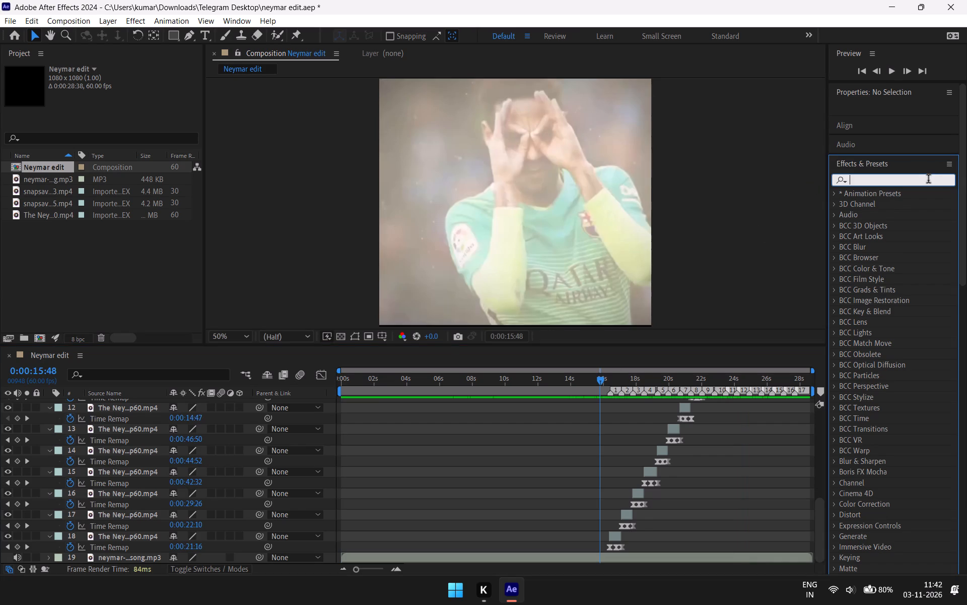
text(bcc b)
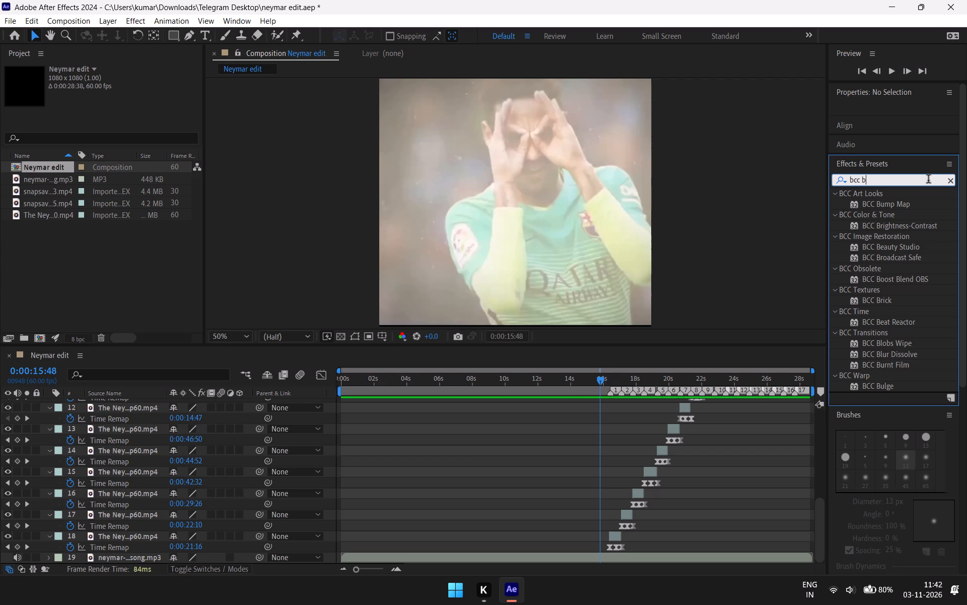
text(lur)
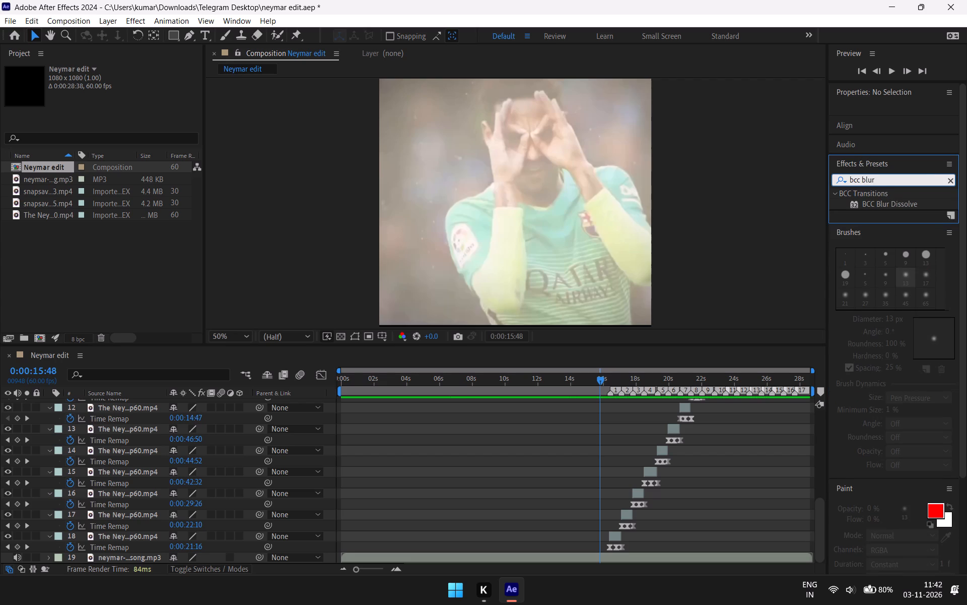
key(BackSpace)
key(BackSpace)
key(BackSpace)
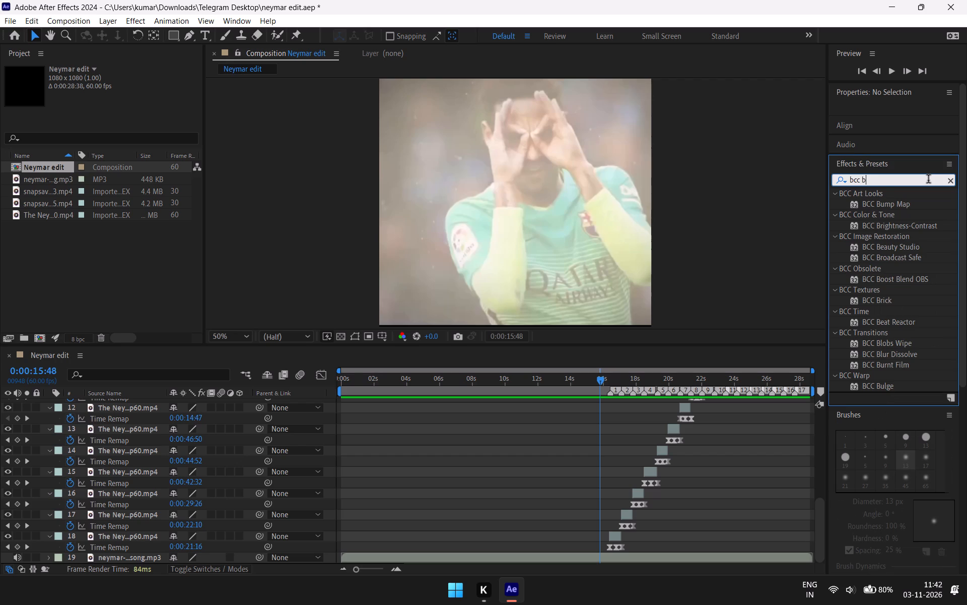
scroll(882, 237, down, 3)
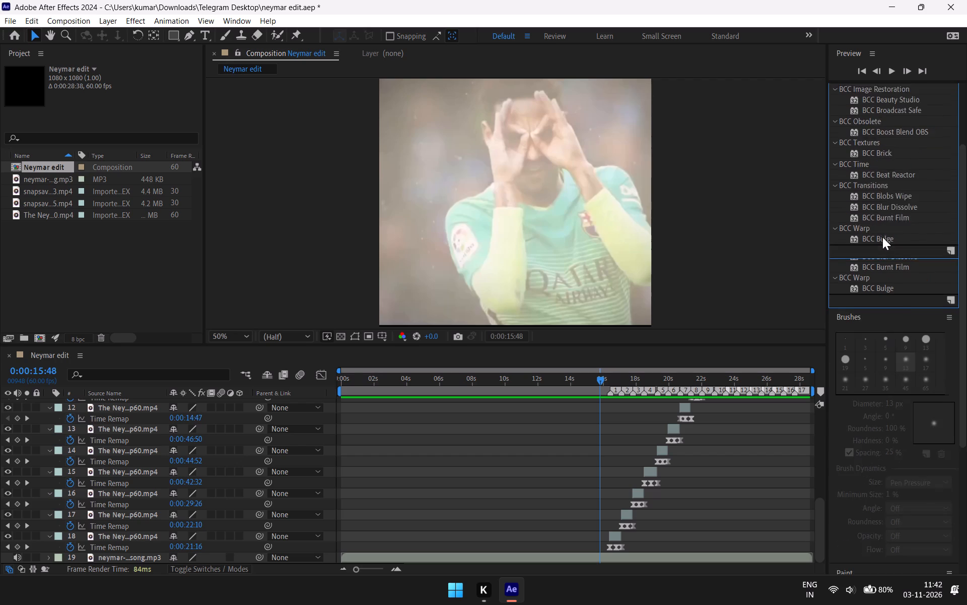
scroll(882, 237, down, 1)
scroll(883, 221, up, 2)
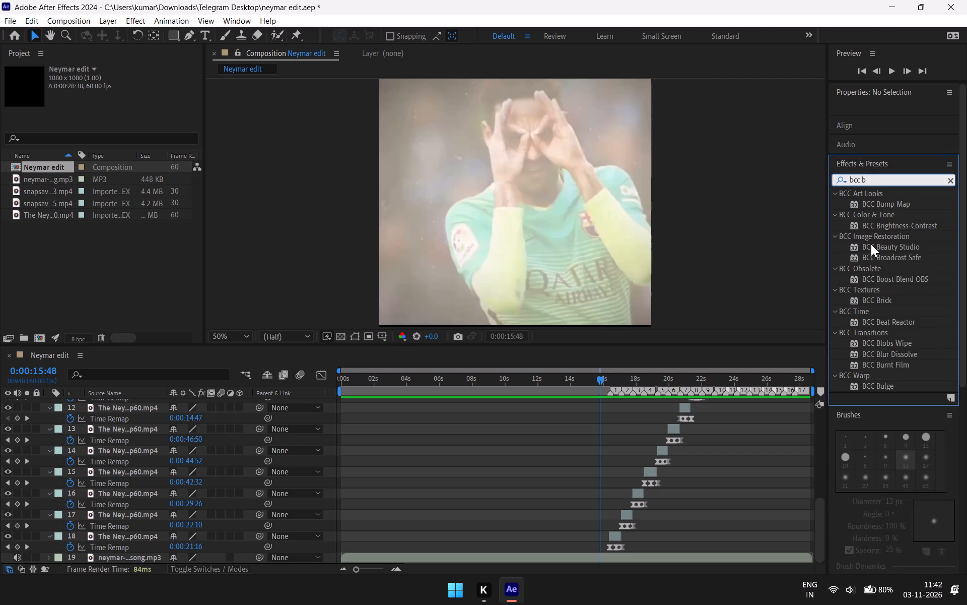
scroll(861, 250, down, 1)
scroll(861, 250, up, 1)
click(835, 212)
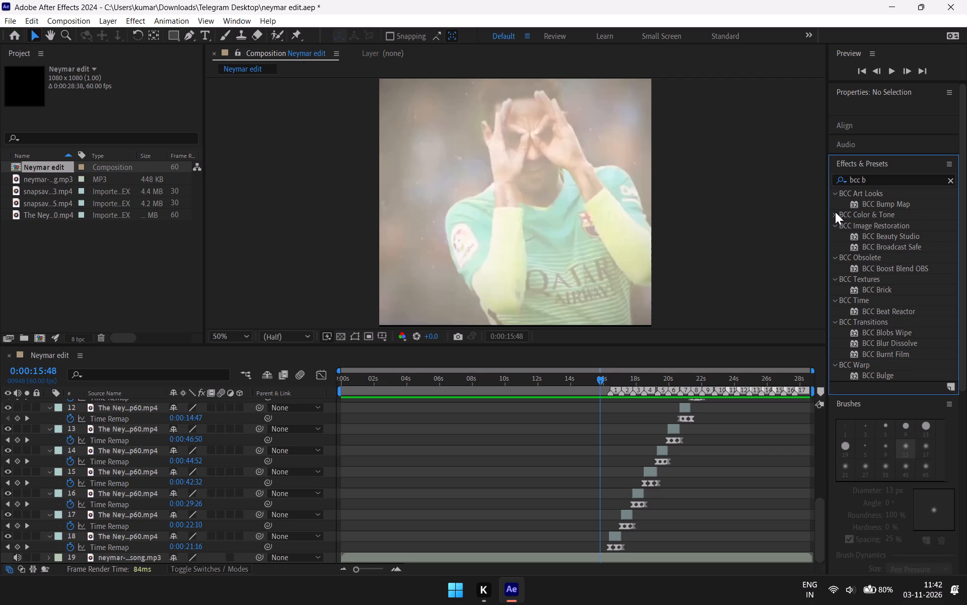
click(833, 223)
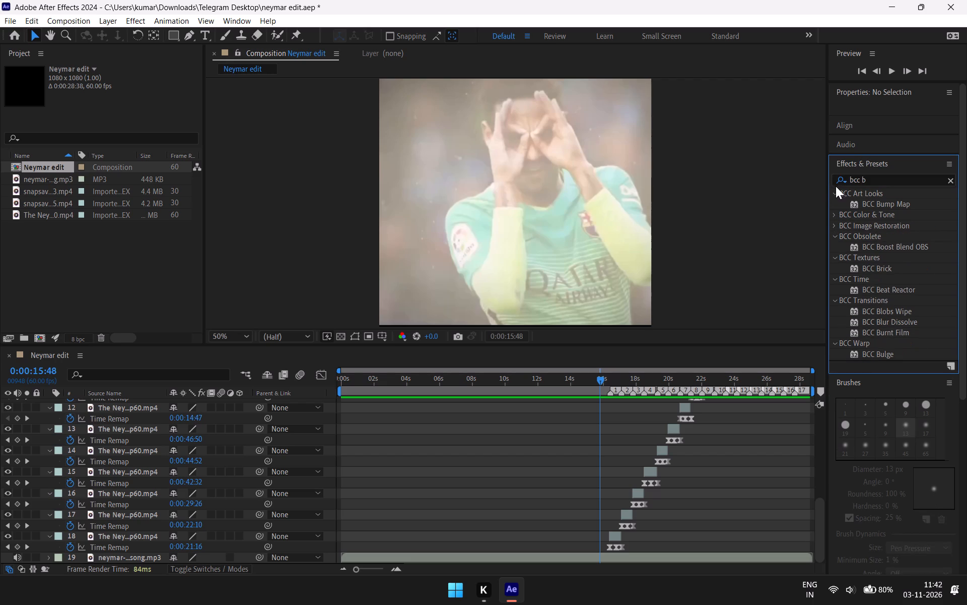
click(836, 199)
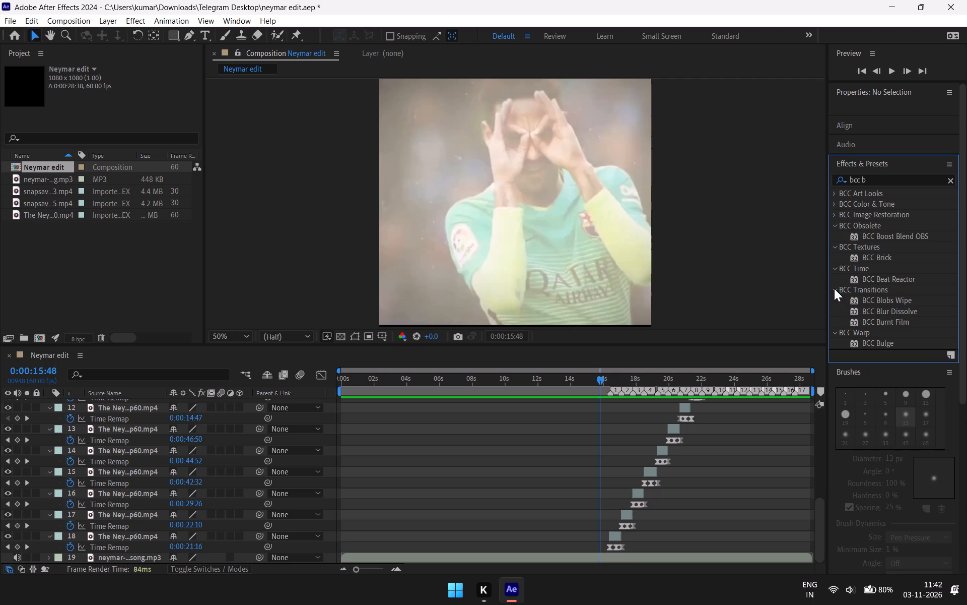
click(834, 288)
click(836, 265)
click(838, 243)
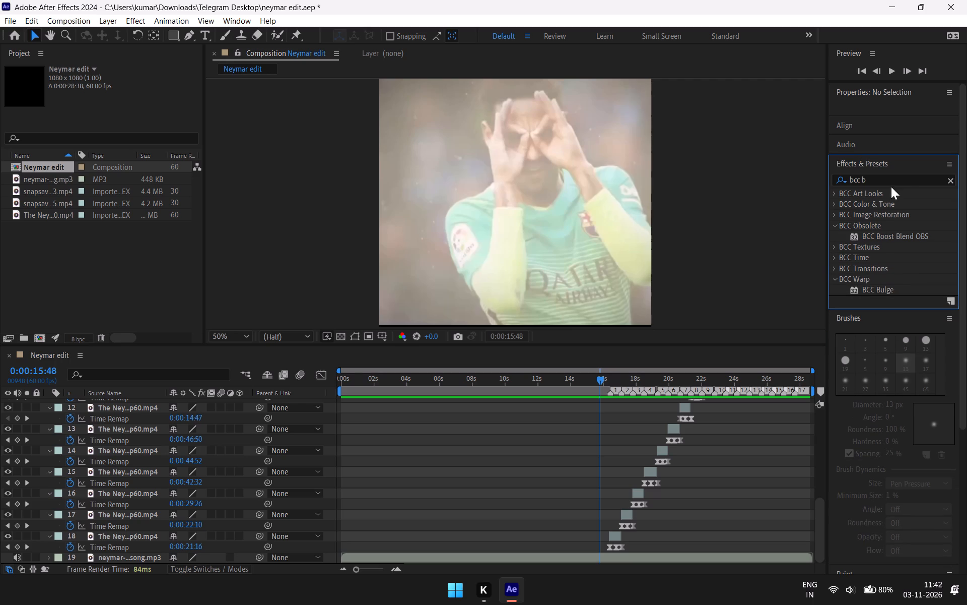
click(950, 181)
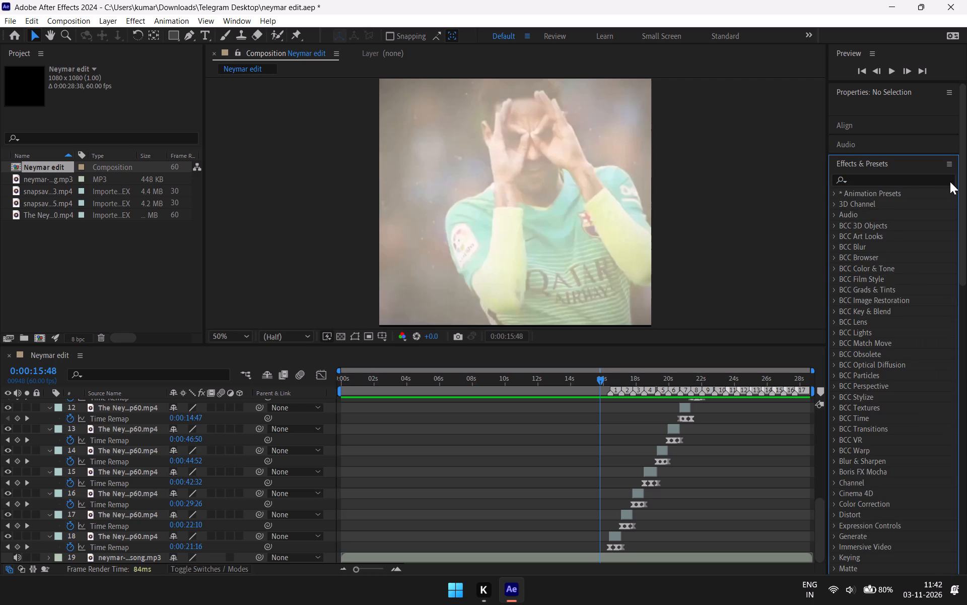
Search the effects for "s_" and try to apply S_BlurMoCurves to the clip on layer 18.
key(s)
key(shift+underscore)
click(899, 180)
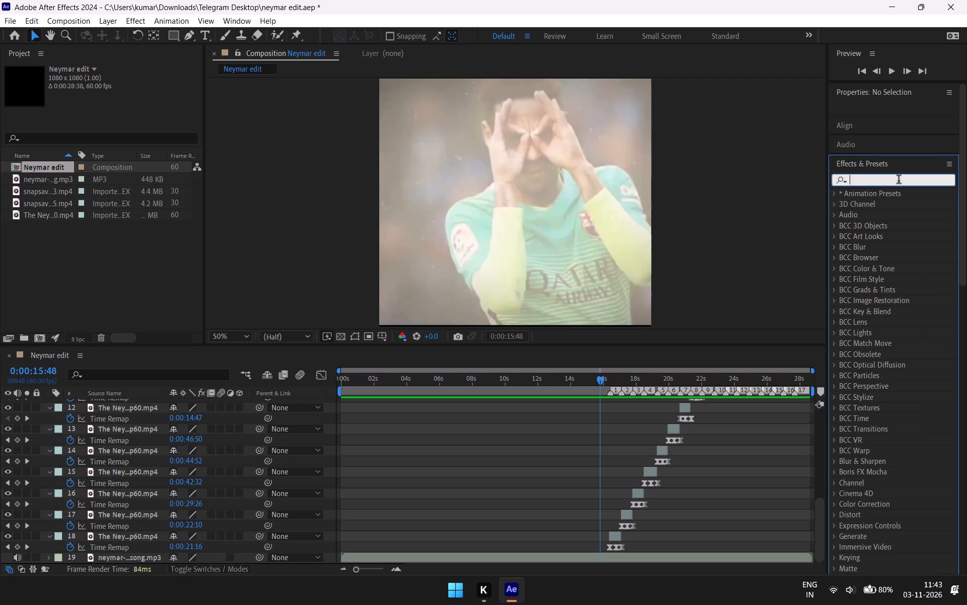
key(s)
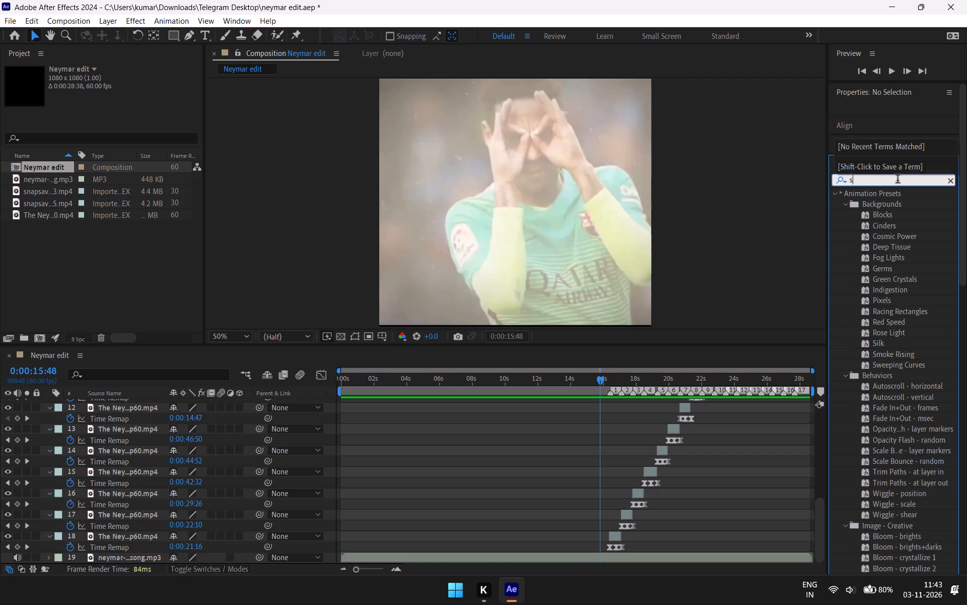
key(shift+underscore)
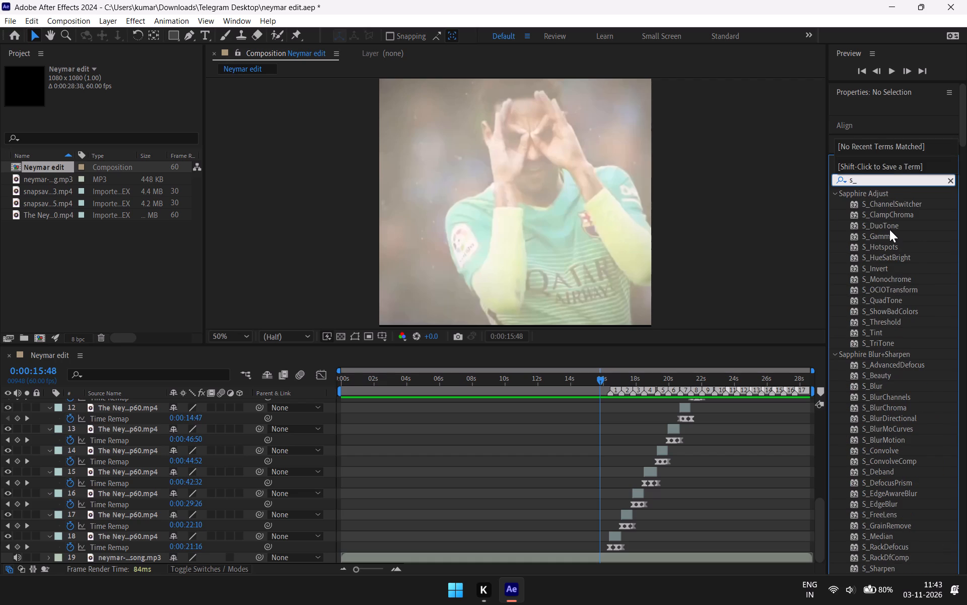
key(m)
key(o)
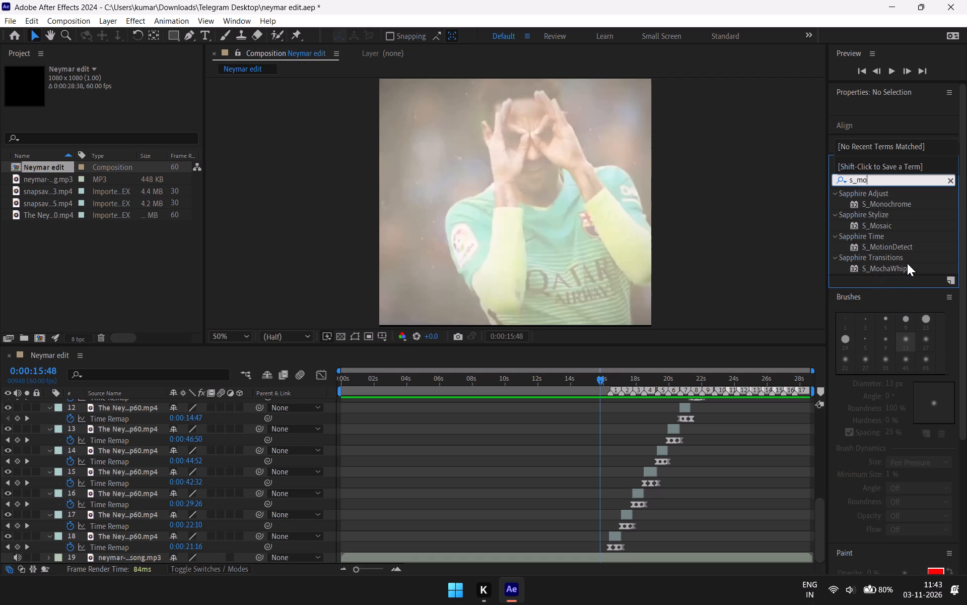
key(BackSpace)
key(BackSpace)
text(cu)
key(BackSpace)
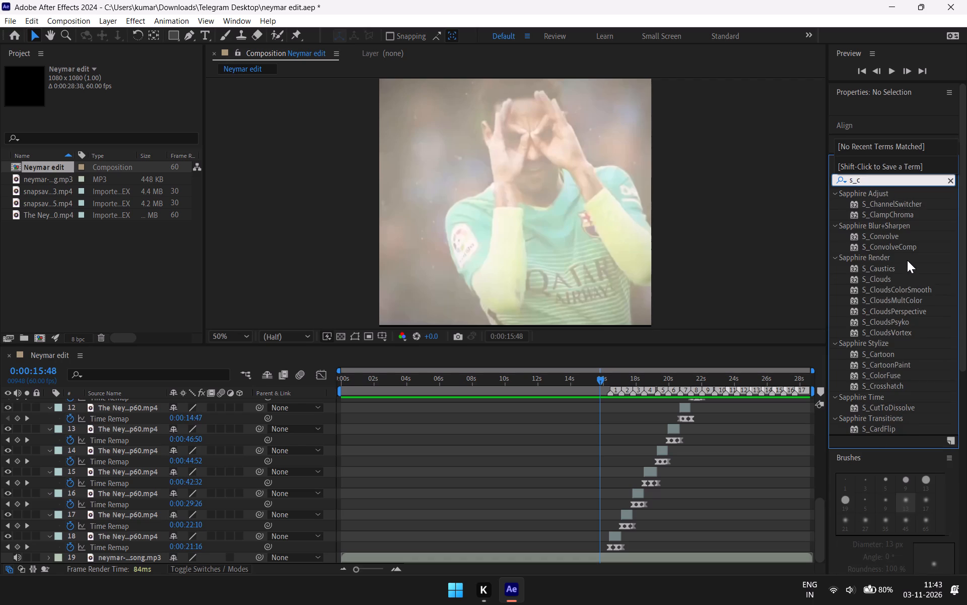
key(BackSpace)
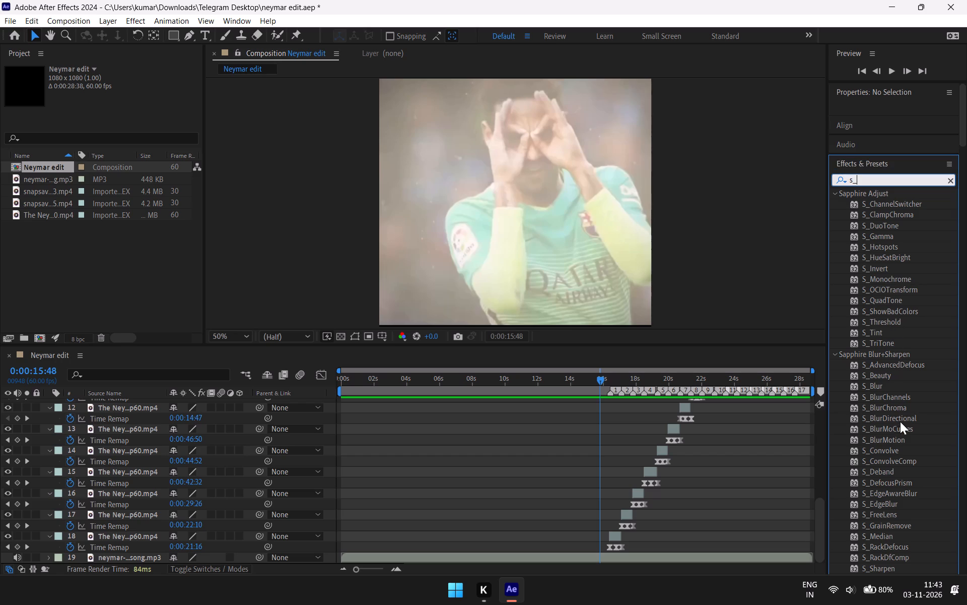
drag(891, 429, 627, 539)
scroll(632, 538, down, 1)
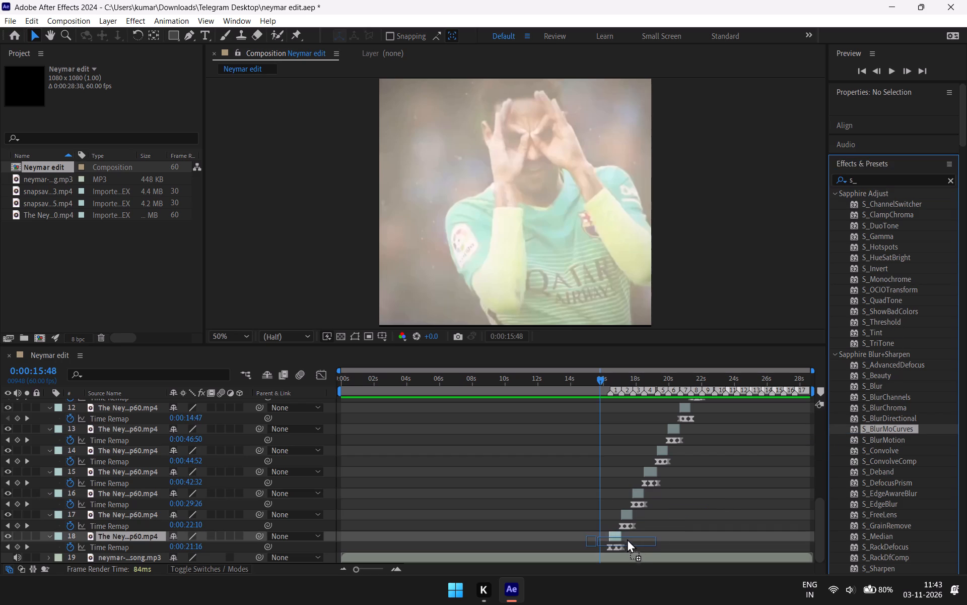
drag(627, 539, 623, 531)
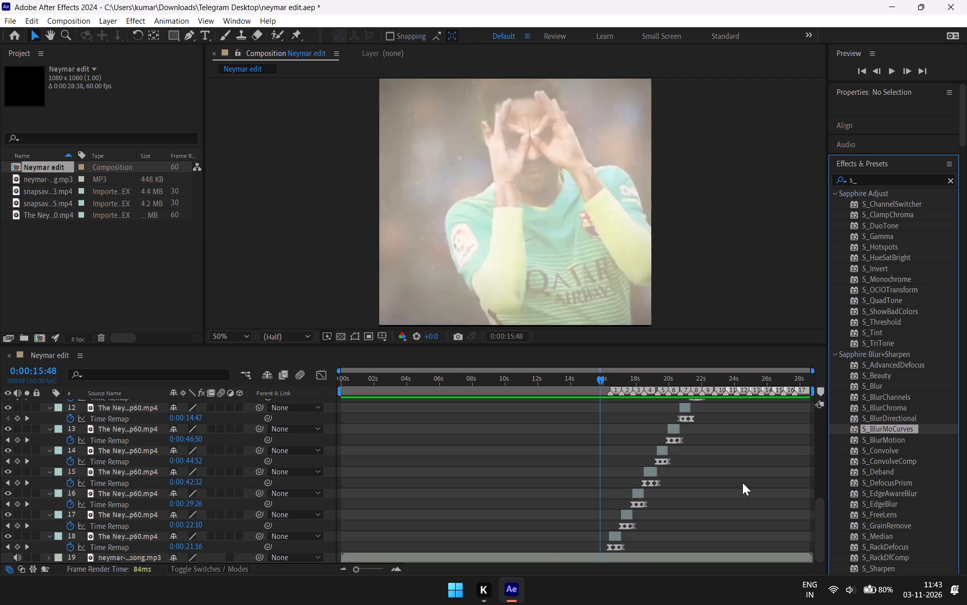
Select layer 18 and scrub back and forth through its clip to examine the motion, ending at 0:00:16:22.
click(613, 534)
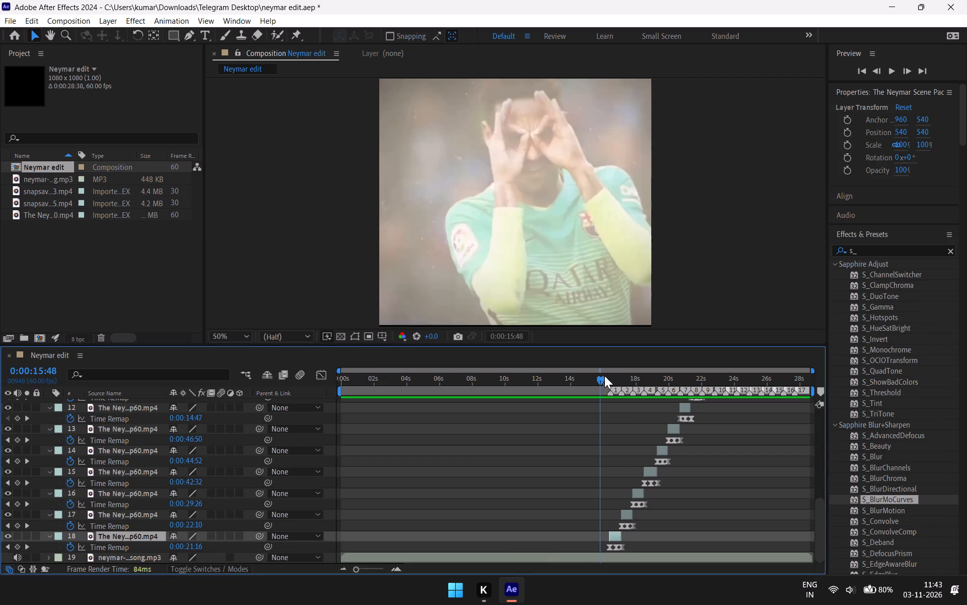
drag(600, 376, 611, 372)
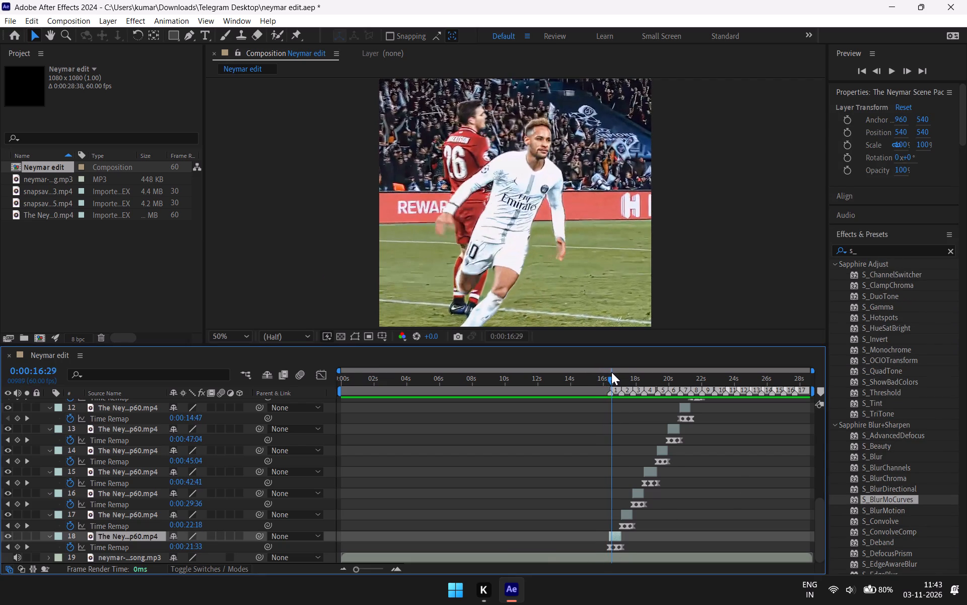
drag(611, 372, 620, 372)
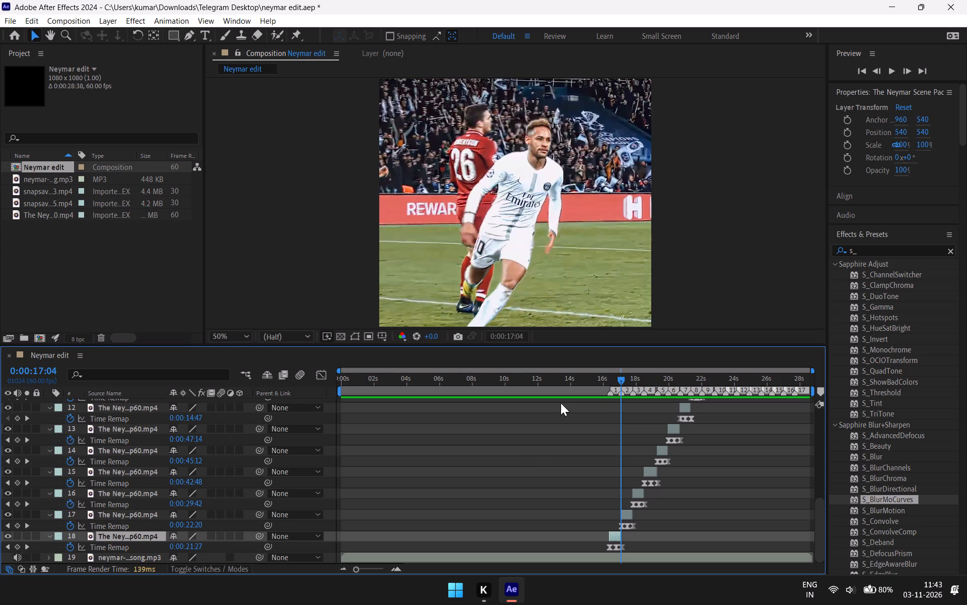
drag(622, 378, 620, 380)
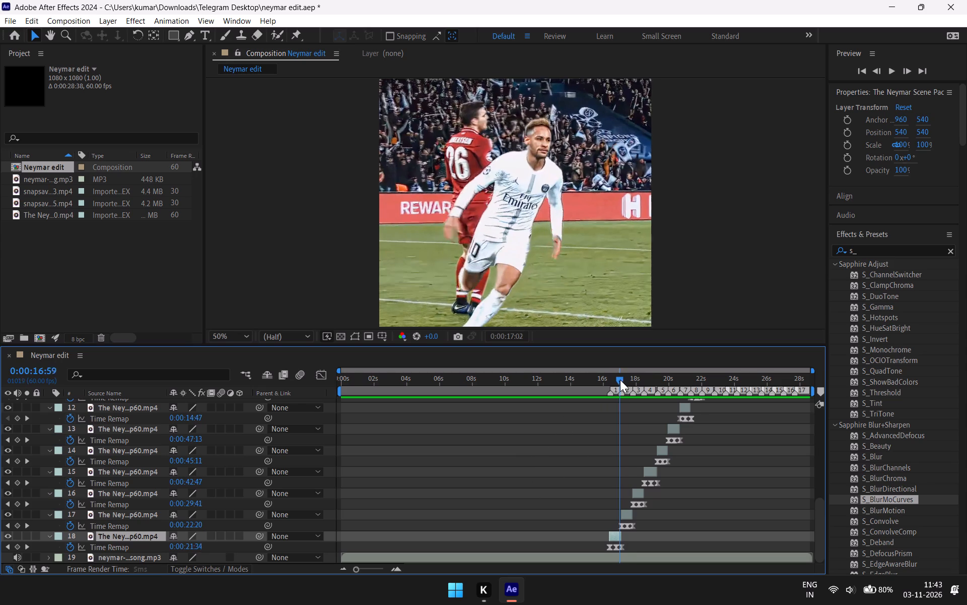
drag(620, 380, 610, 395)
scroll(610, 498, up, 2)
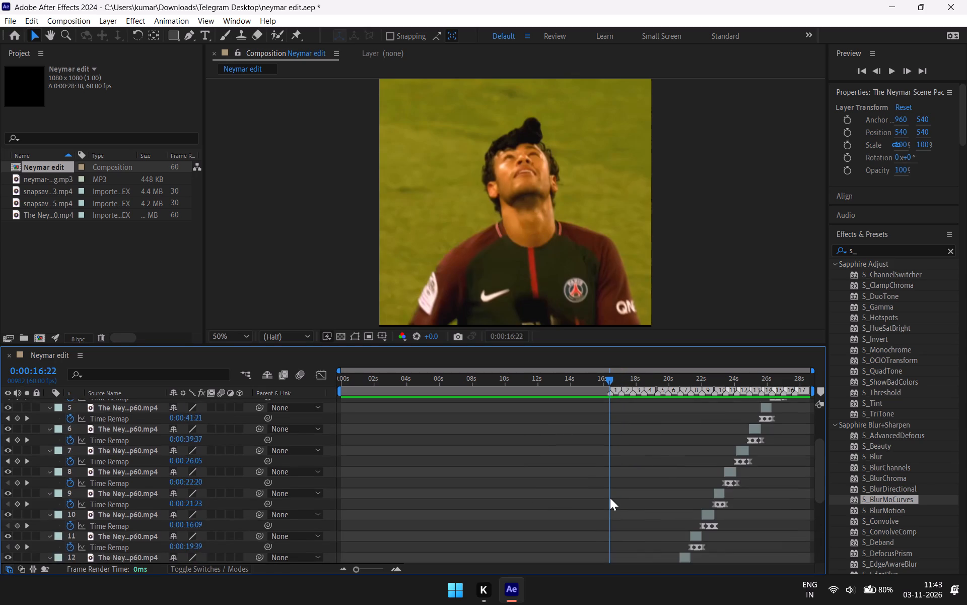
scroll(610, 498, down, 4)
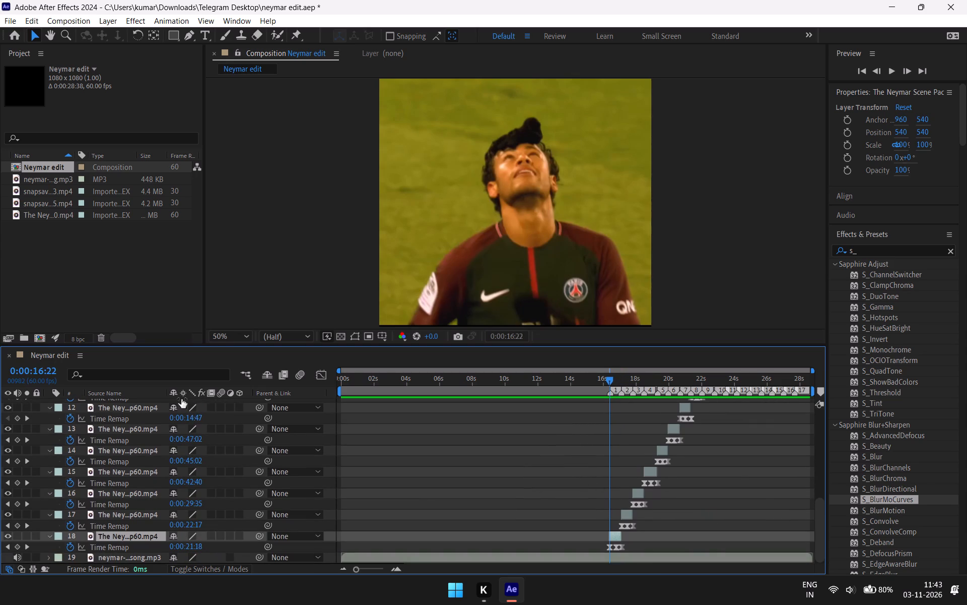
Add a new adjustment layer to the Neymar edit composition.
right_click(112, 286)
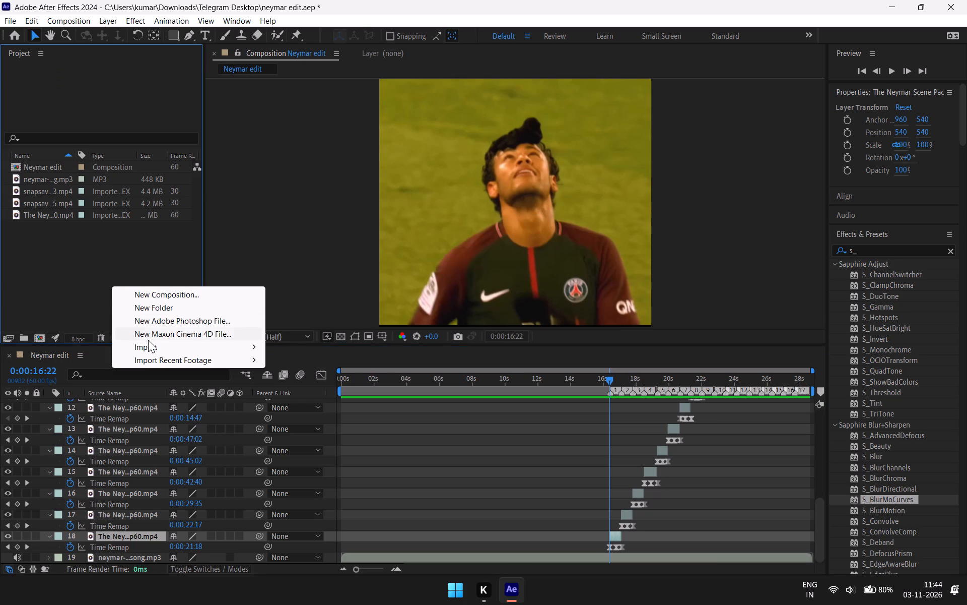
right_click(102, 262)
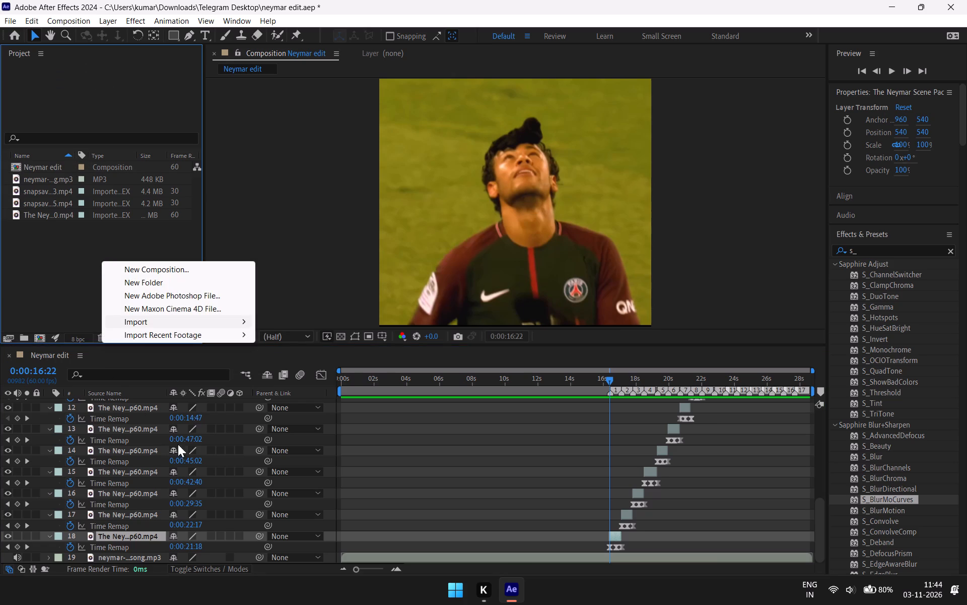
scroll(158, 444, down, 4)
right_click(43, 503)
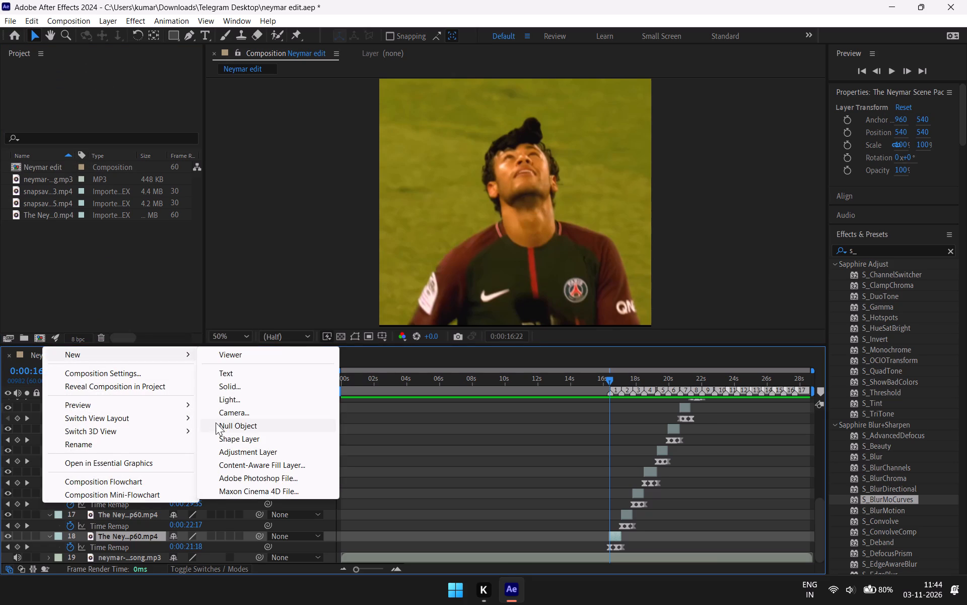
click(235, 450)
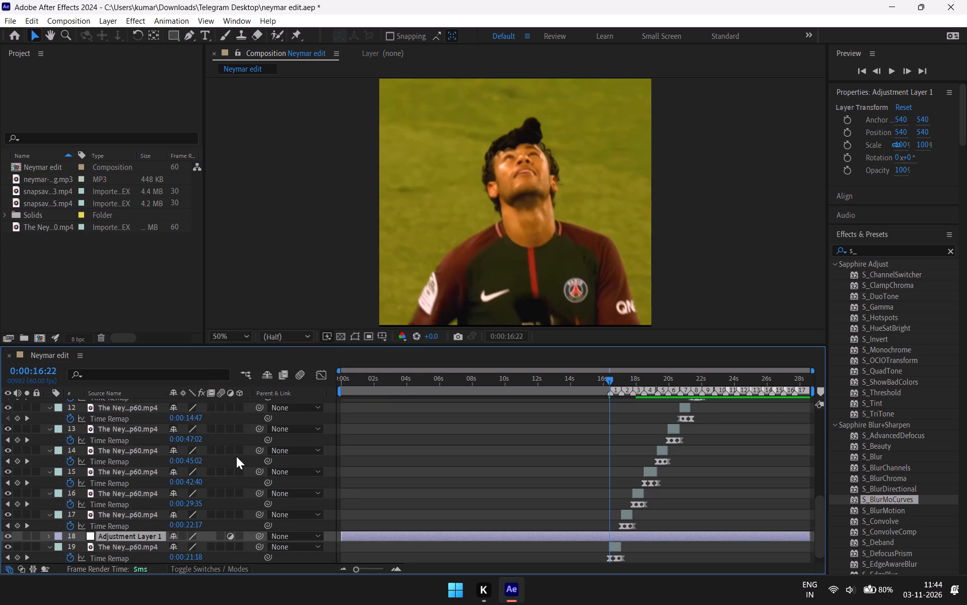
Move the adjustment layer up the layer stack to sit directly below layer 1, the snapsav…1543.mp4 clip.
drag(154, 535, 157, 487)
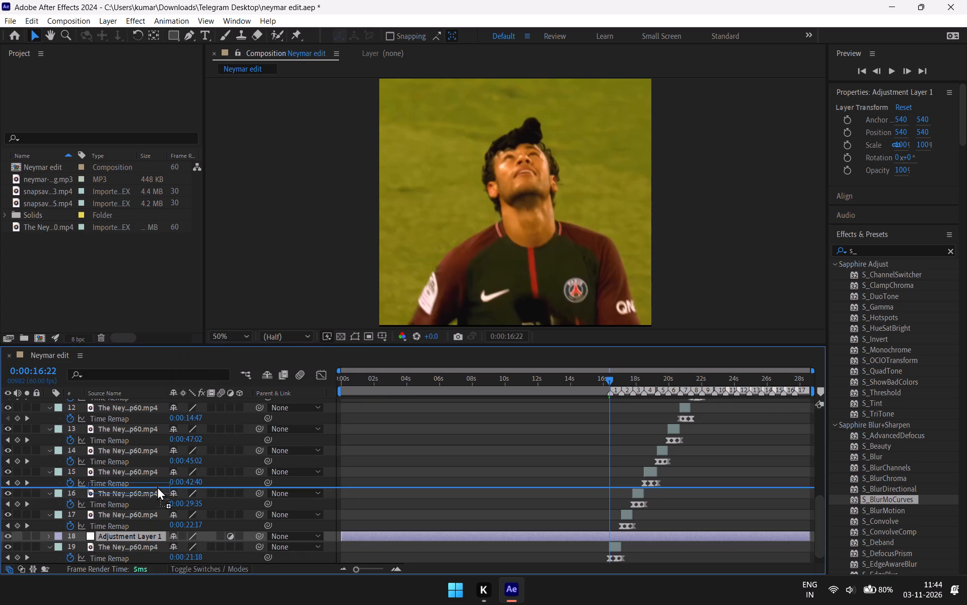
drag(157, 487, 143, 403)
drag(130, 437, 130, 398)
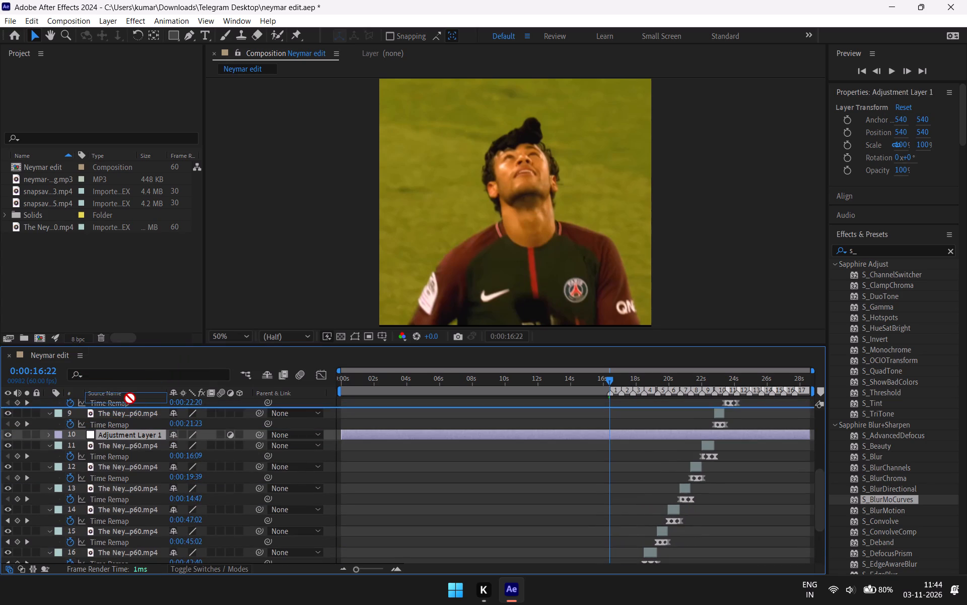
drag(130, 398, 130, 402)
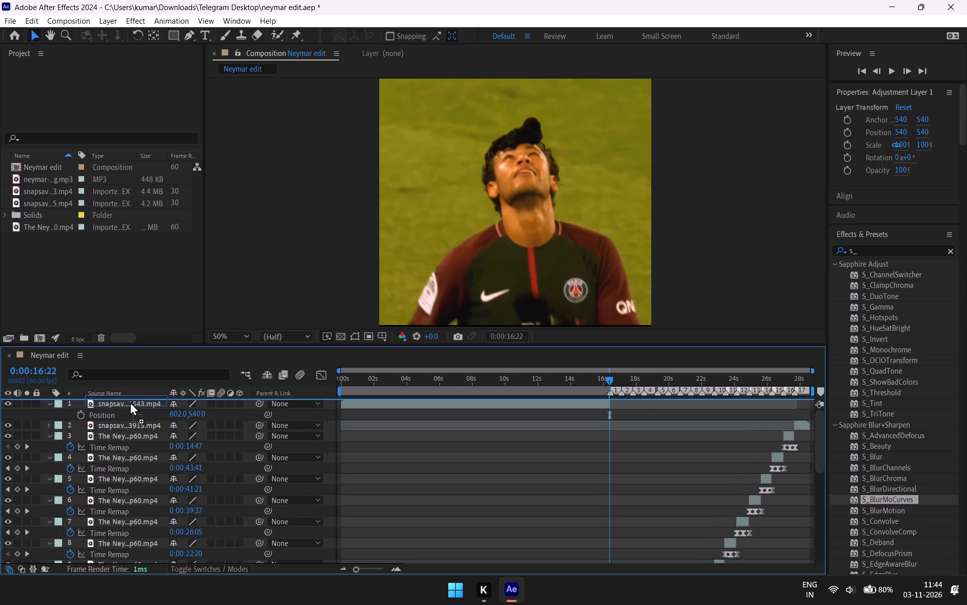
drag(130, 402, 130, 410)
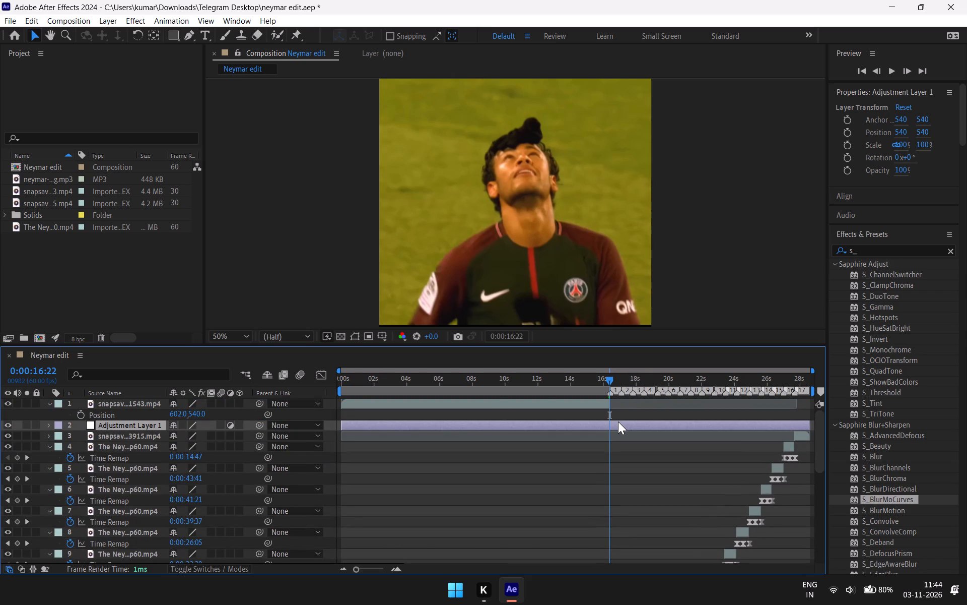
Split the adjustment layer at 0:00:16:24, where marker 1 sits, and delete the part before it.
text(==)
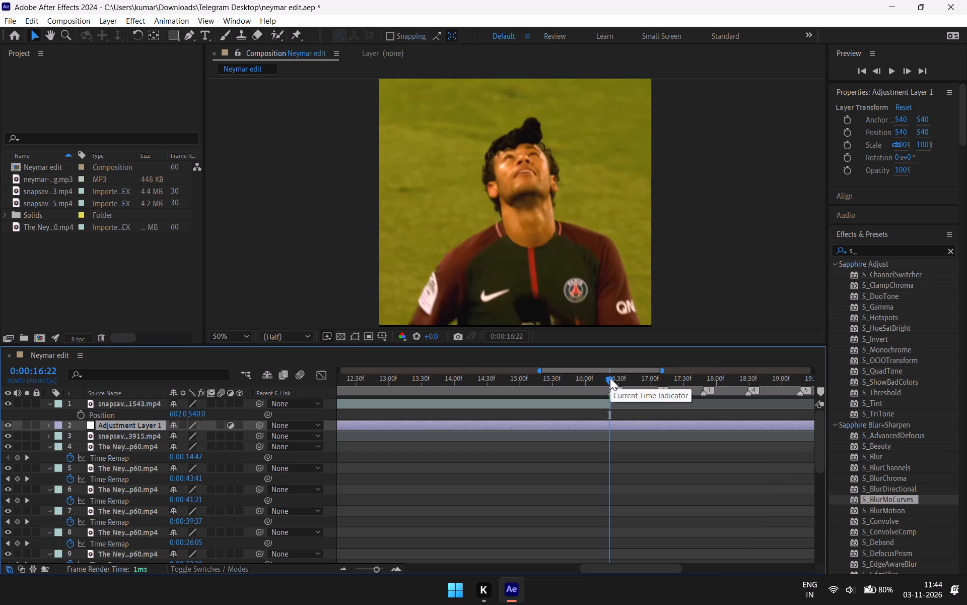
drag(610, 378, 612, 397)
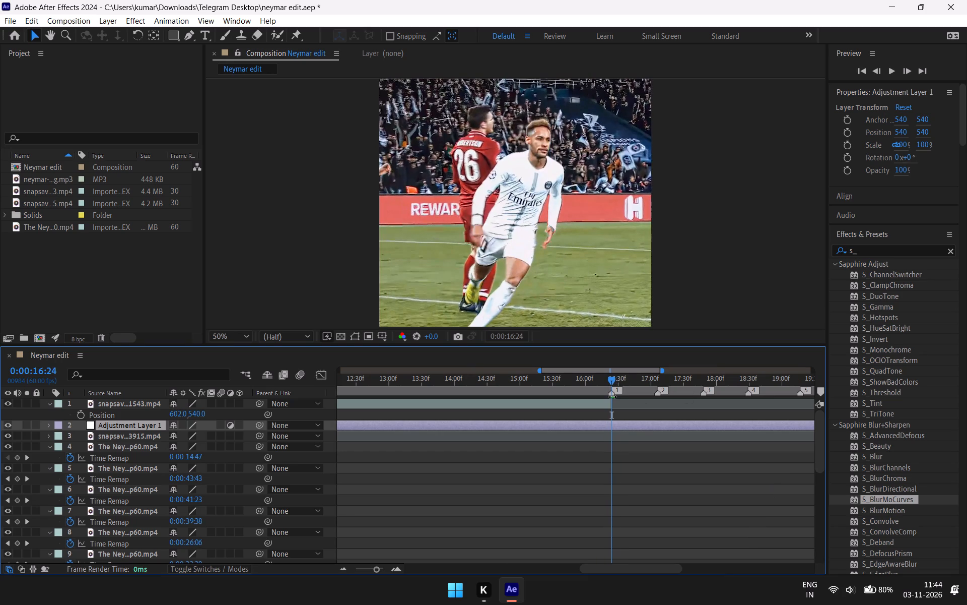
key(ctrl+shift+d)
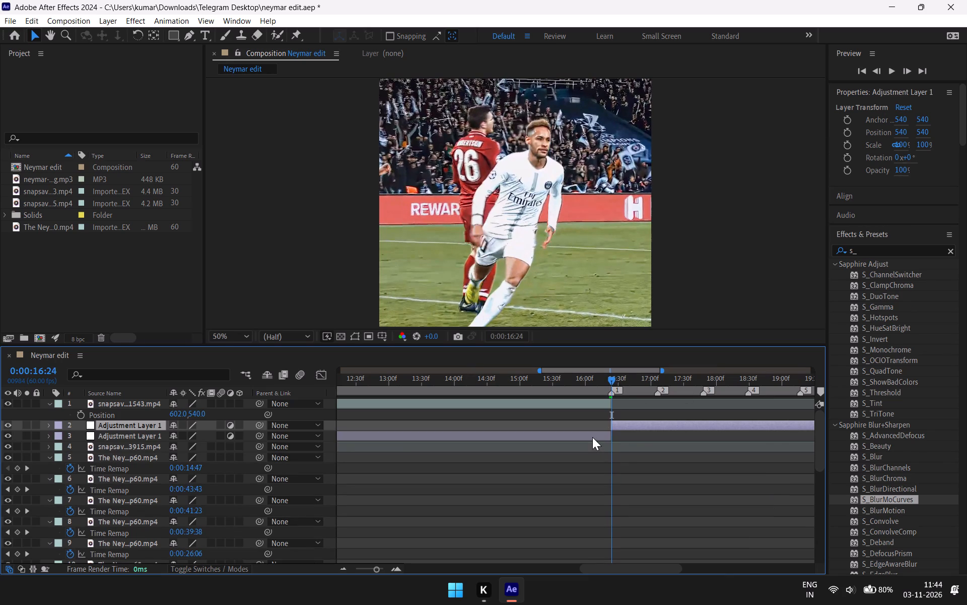
click(591, 434)
key(BackSpace)
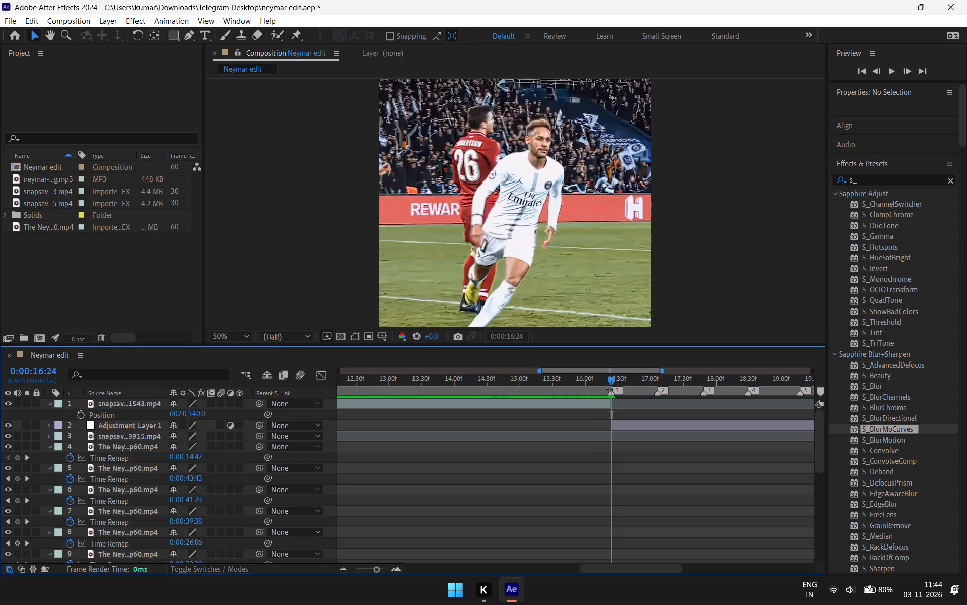
Split the adjustment layer at the clip cut by marker 2, at 0:00:17:06.
drag(611, 380, 659, 425)
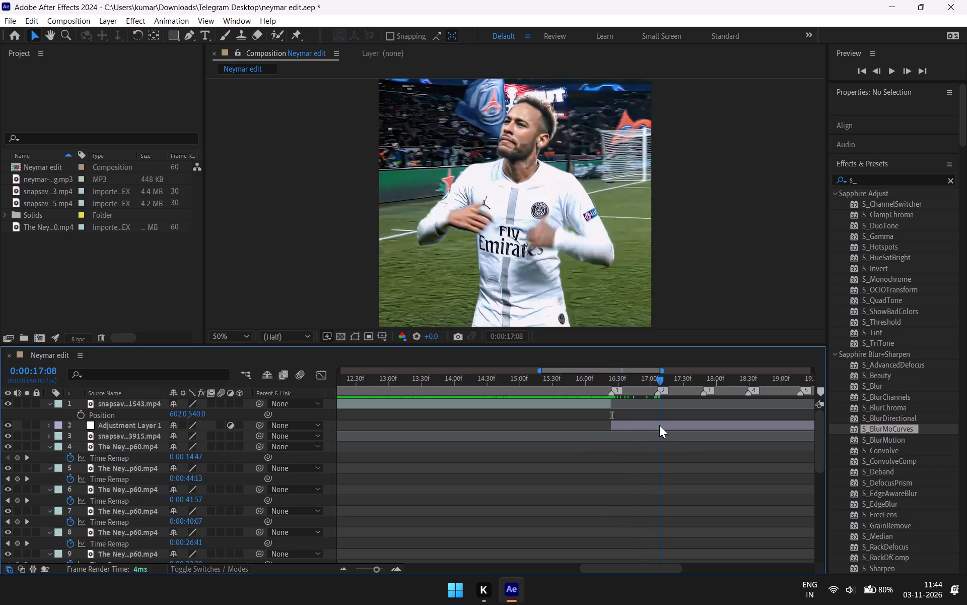
drag(659, 425, 657, 428)
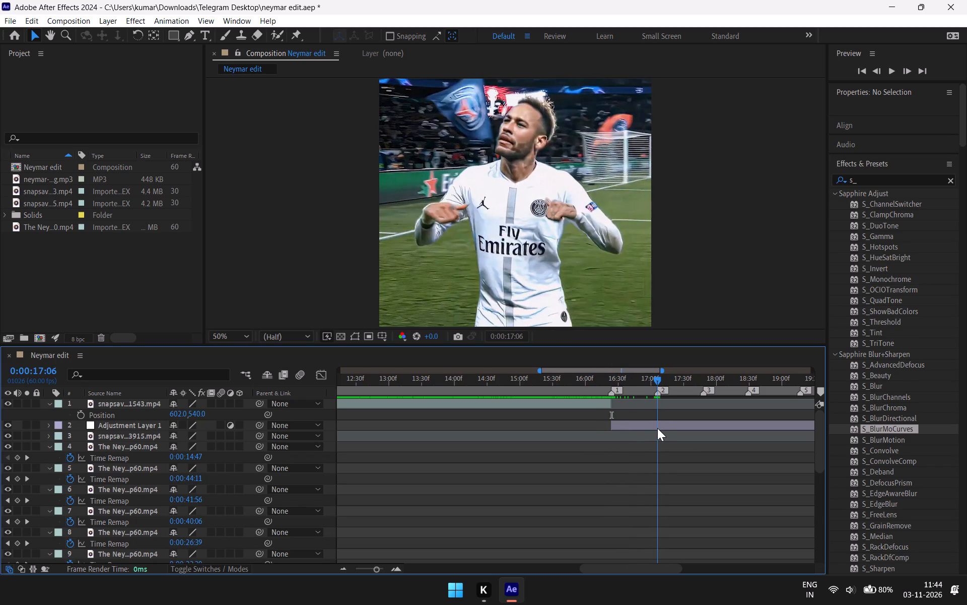
drag(657, 428, 660, 427)
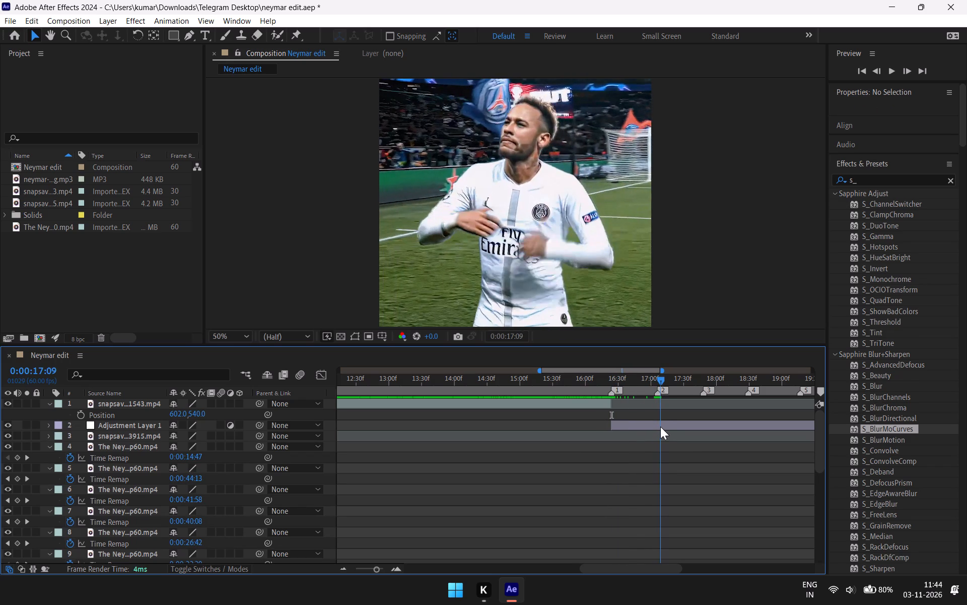
drag(660, 427, 658, 427)
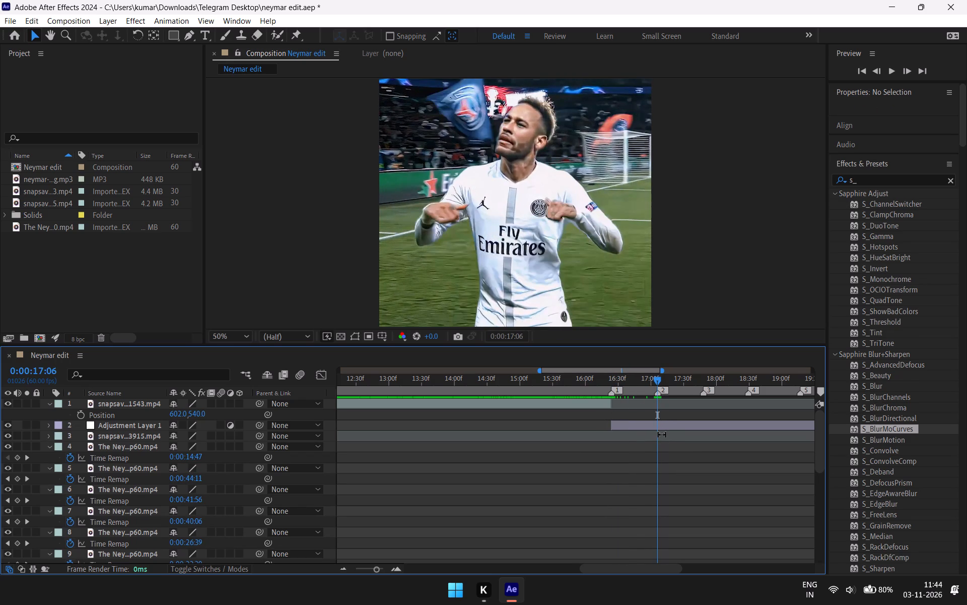
key(ctrl+shift+d)
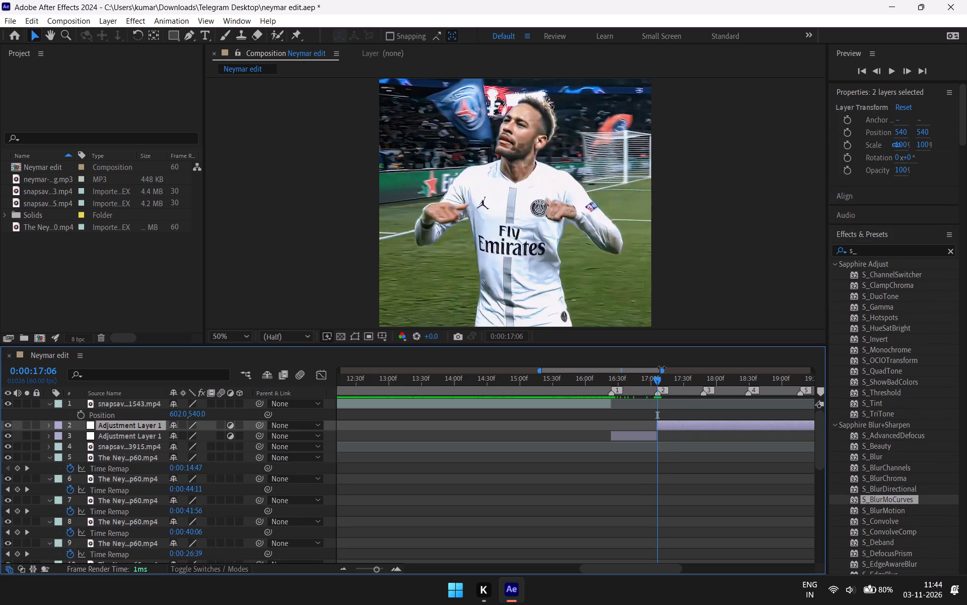
Split the remaining adjustment layer at the clip cuts by markers 3 and 4, at 0:00:17:48 and 0:00:18:29.
drag(655, 381, 697, 420)
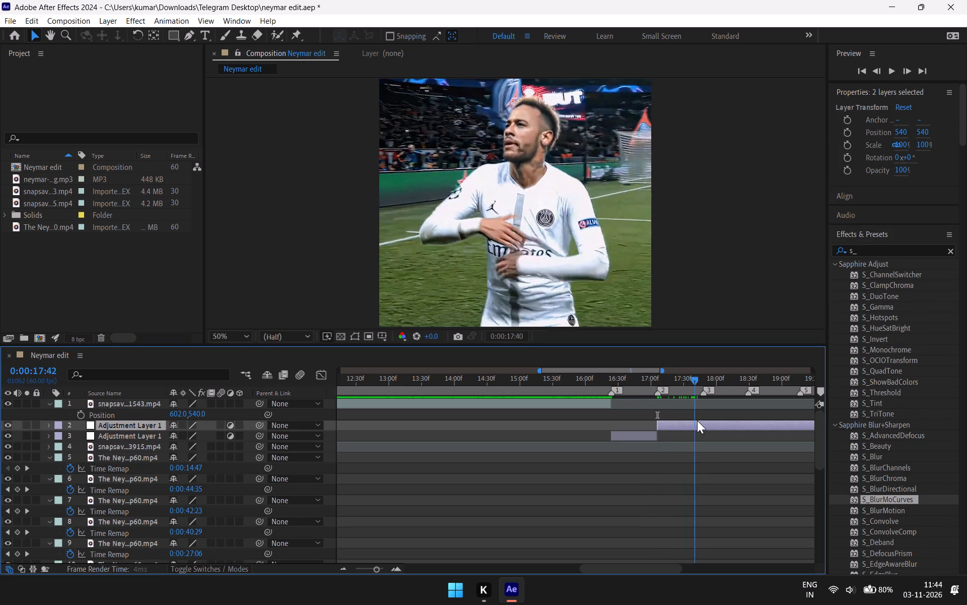
drag(697, 420, 699, 423)
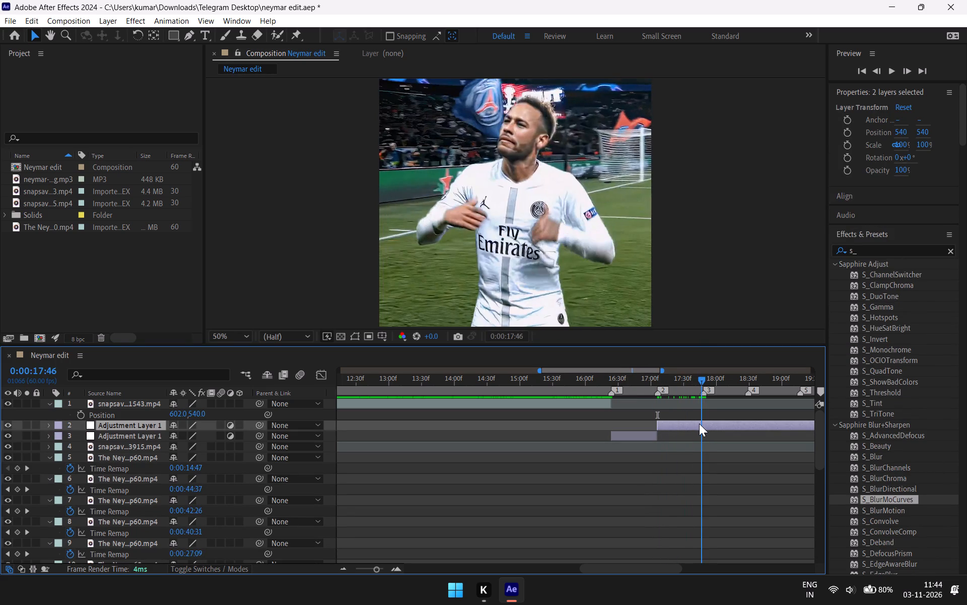
drag(699, 423, 701, 423)
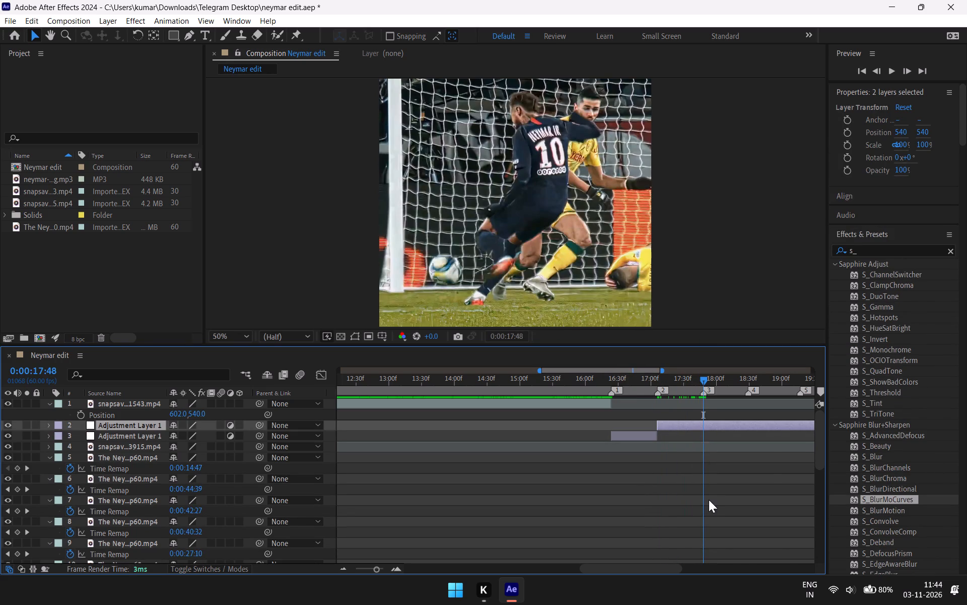
scroll(709, 500, down, 5)
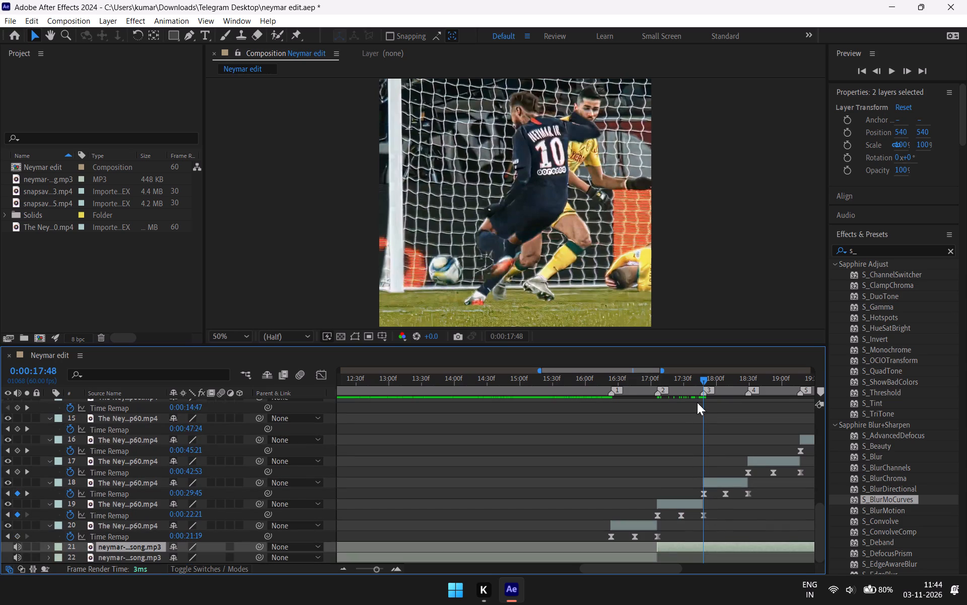
text(==)
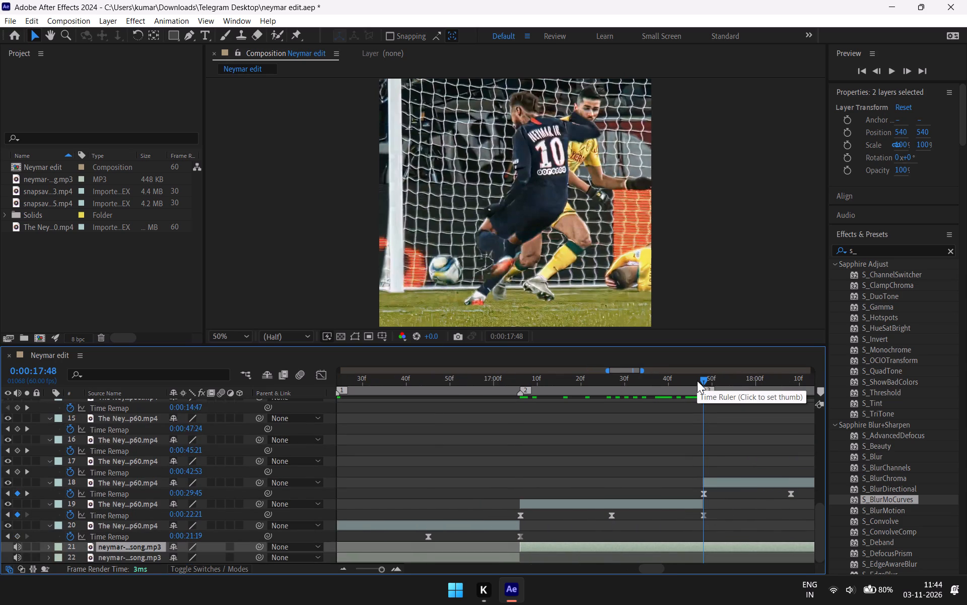
key(ctrl+shift+d)
drag(704, 376, 712, 381)
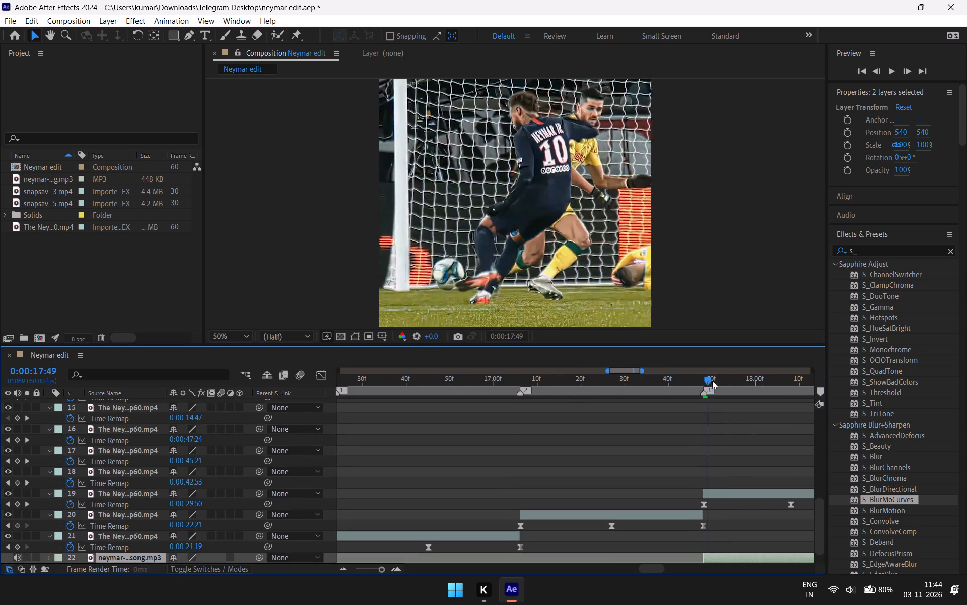
drag(712, 381, 727, 473)
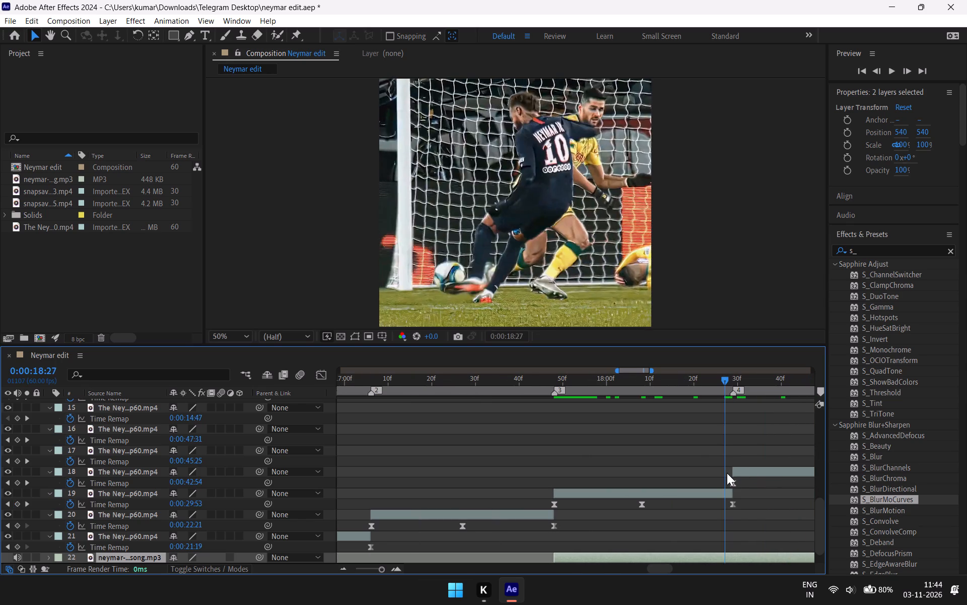
drag(727, 473, 733, 476)
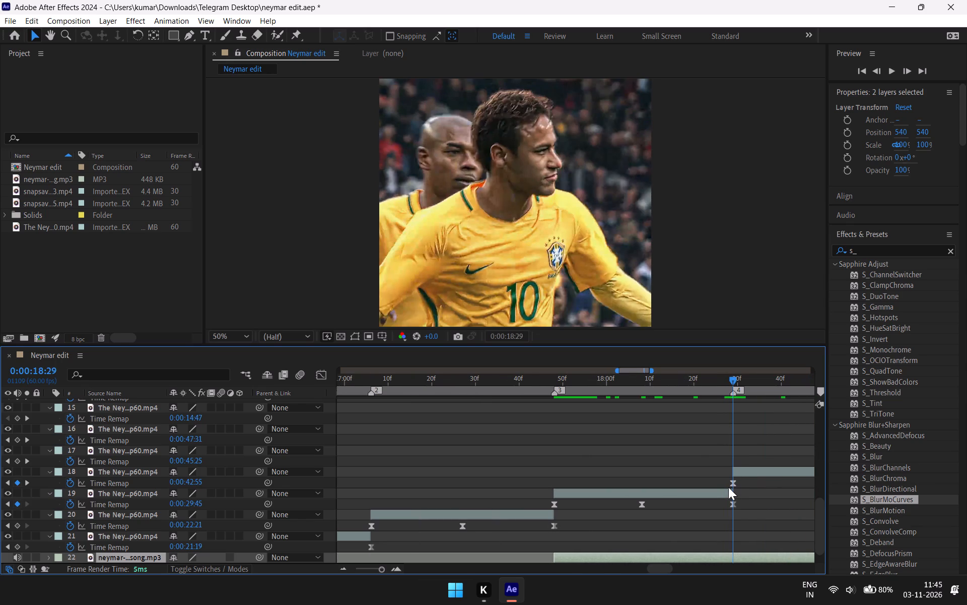
key(ctrl+shift+d)
Split the remaining adjustment layer at the clip cuts by markers 5 and 6, at 0:00:19:17 and 0:00:19:56.
drag(732, 380, 784, 417)
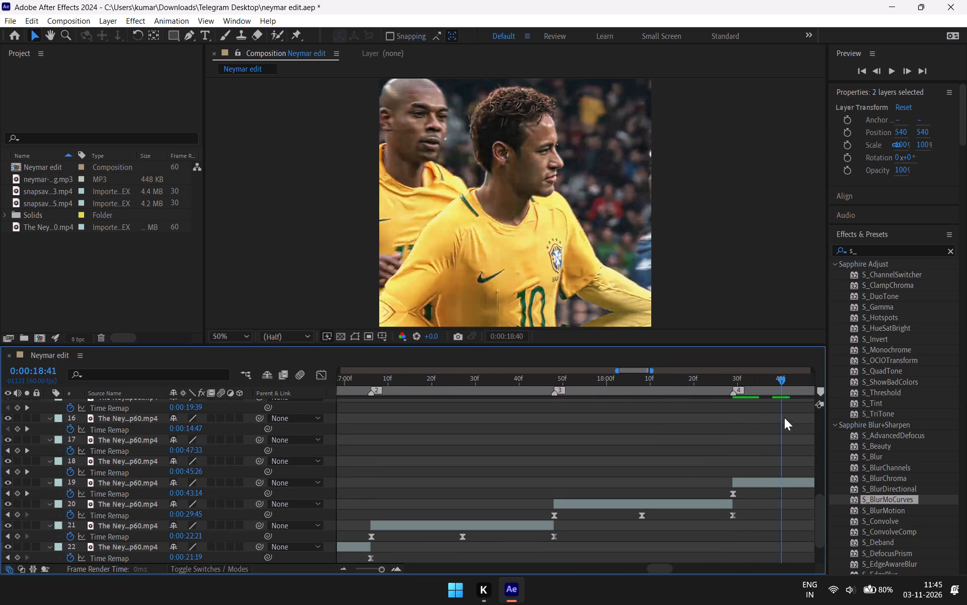
drag(784, 417, 785, 496)
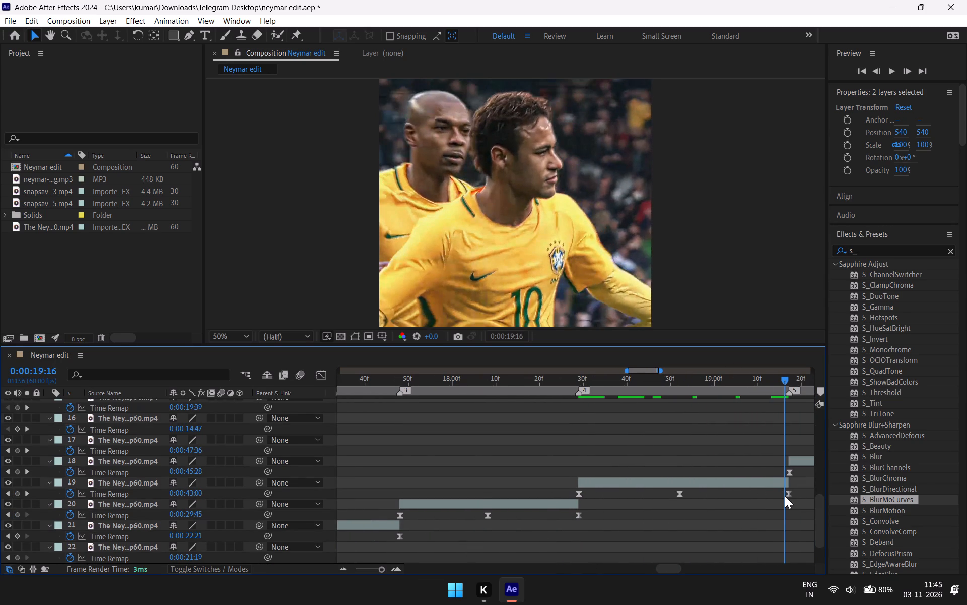
drag(785, 496, 787, 497)
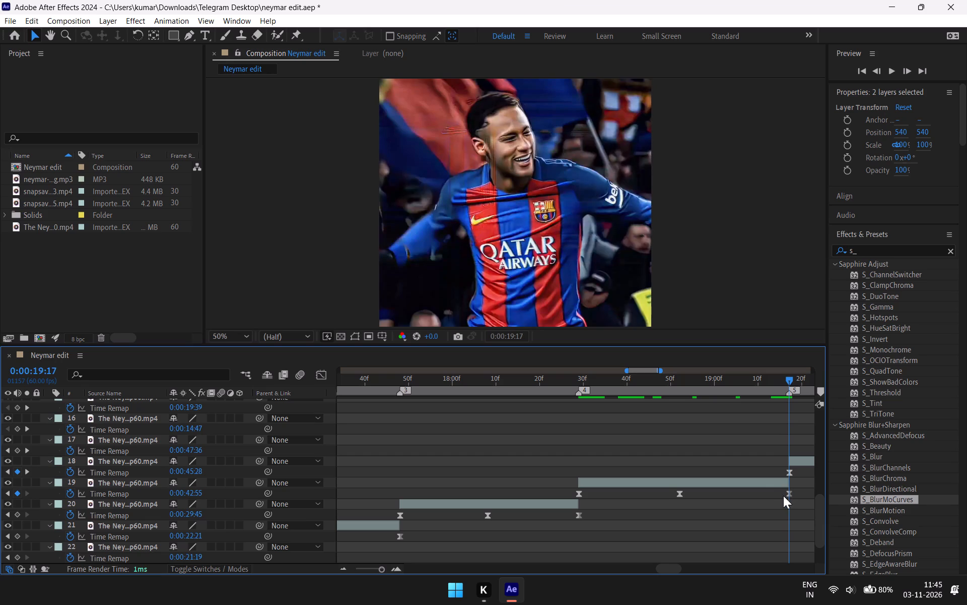
key(ctrl+shift+d)
drag(787, 379, 809, 409)
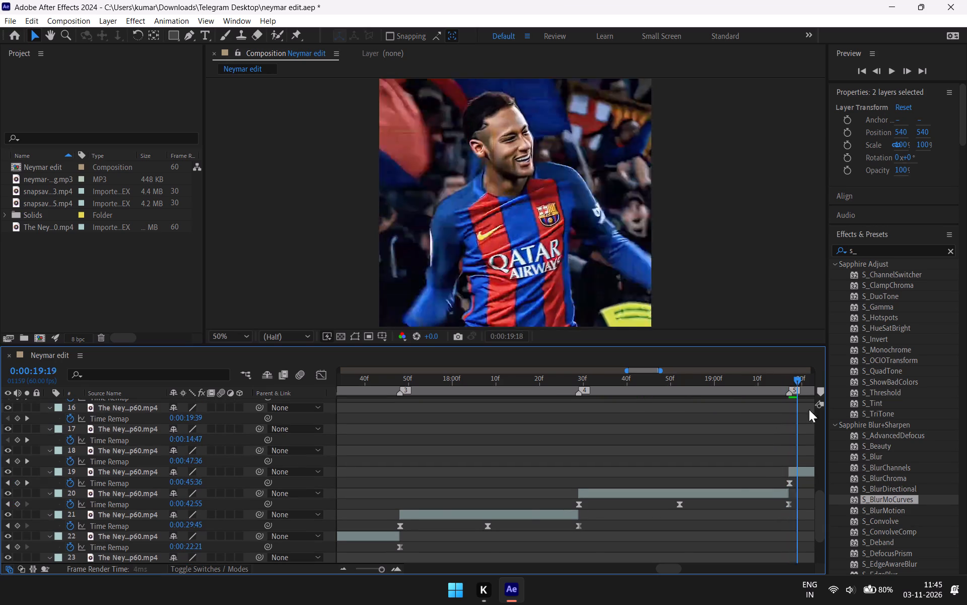
drag(809, 409, 701, 492)
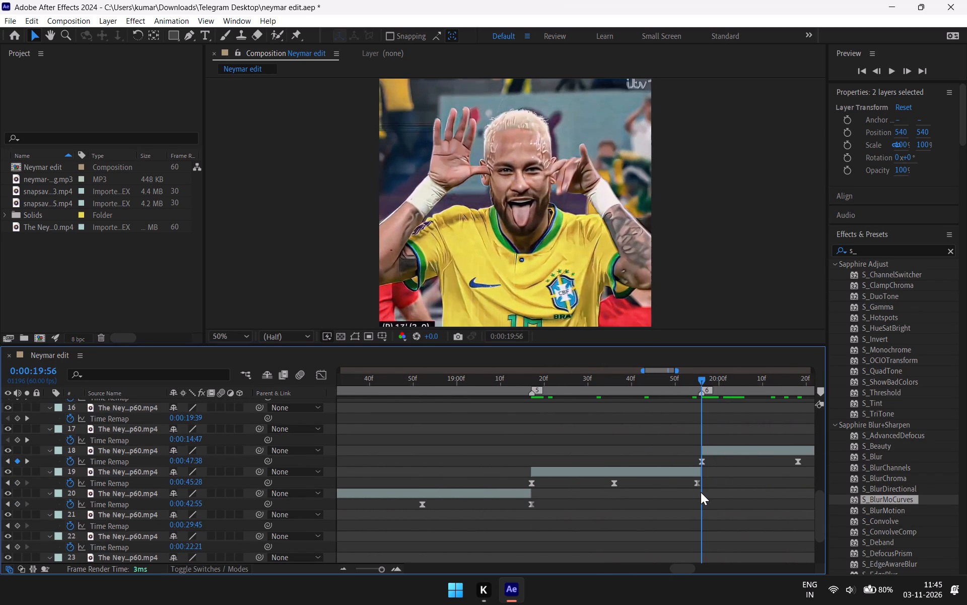
drag(701, 492, 700, 492)
key(ctrl+shift+d)
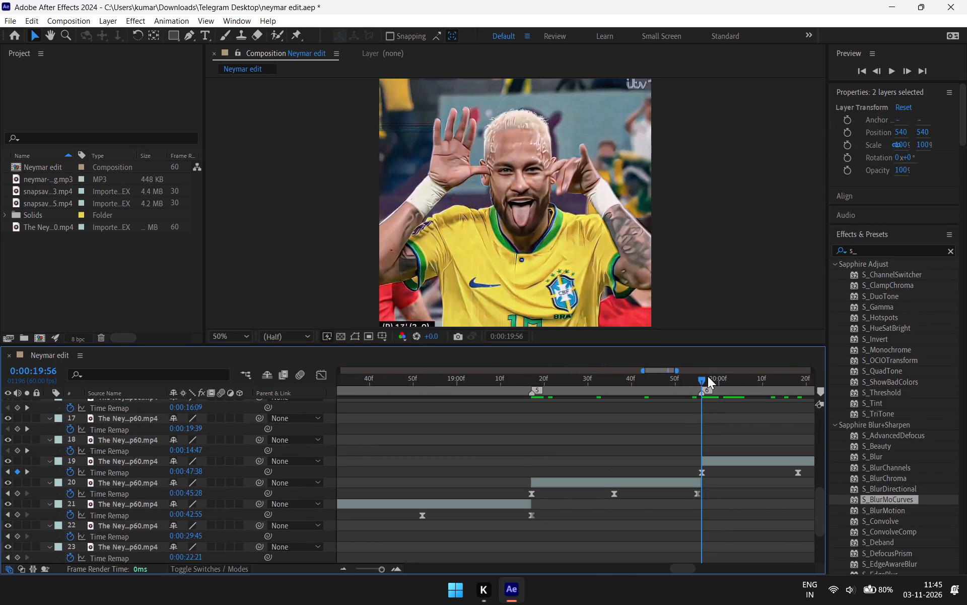
Split the remaining adjustment layer at the clip cuts by markers 7 and 8, at 0:00:20:40 and 0:00:21:20.
drag(704, 379, 813, 476)
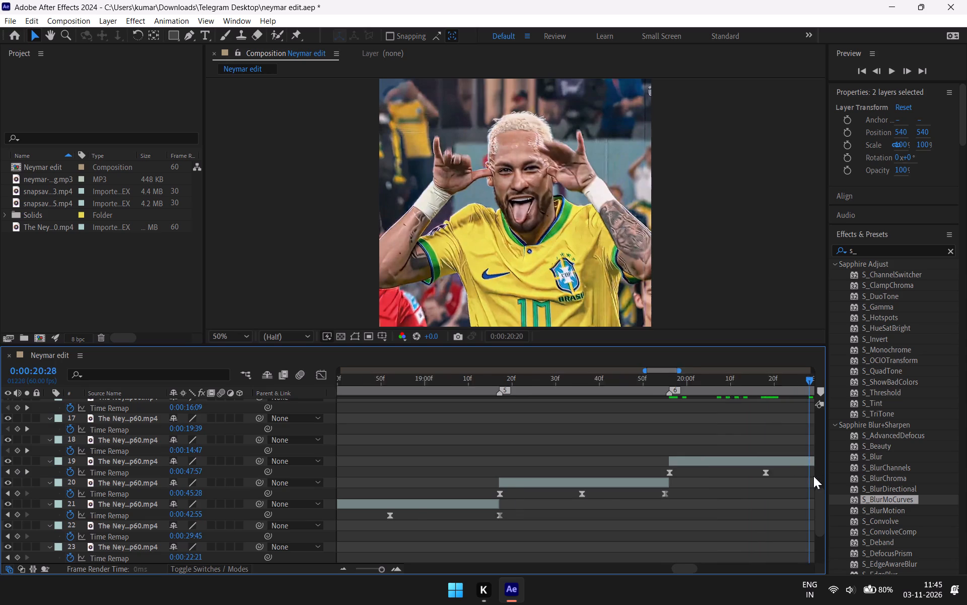
drag(813, 476, 795, 502)
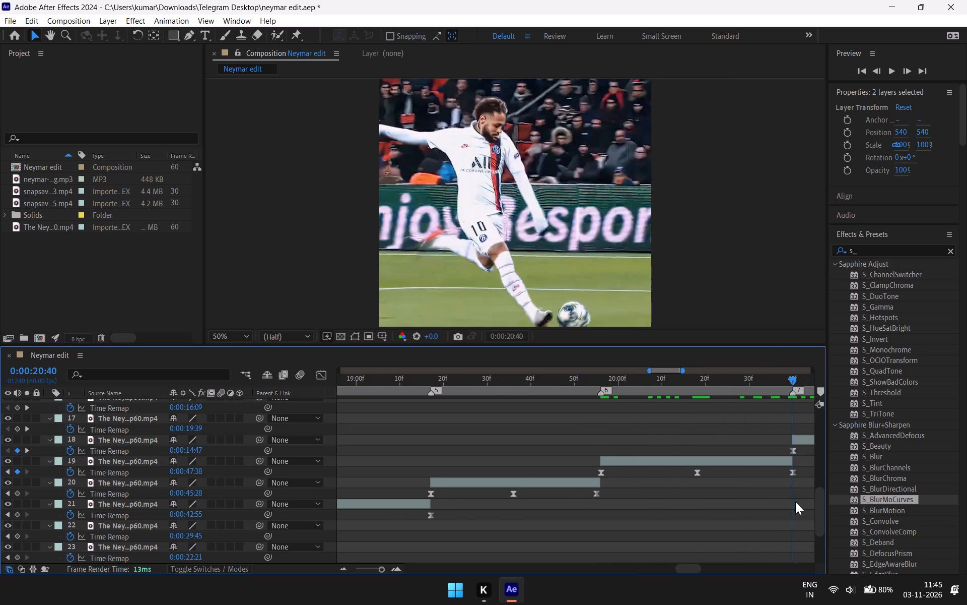
key(ctrl+shift+d)
drag(792, 374, 832, 456)
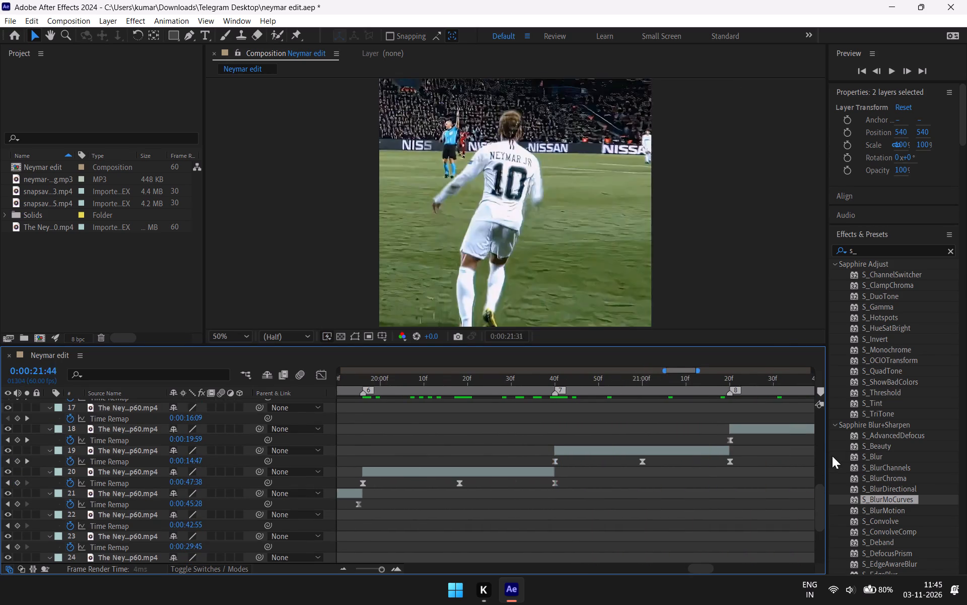
drag(832, 456, 628, 484)
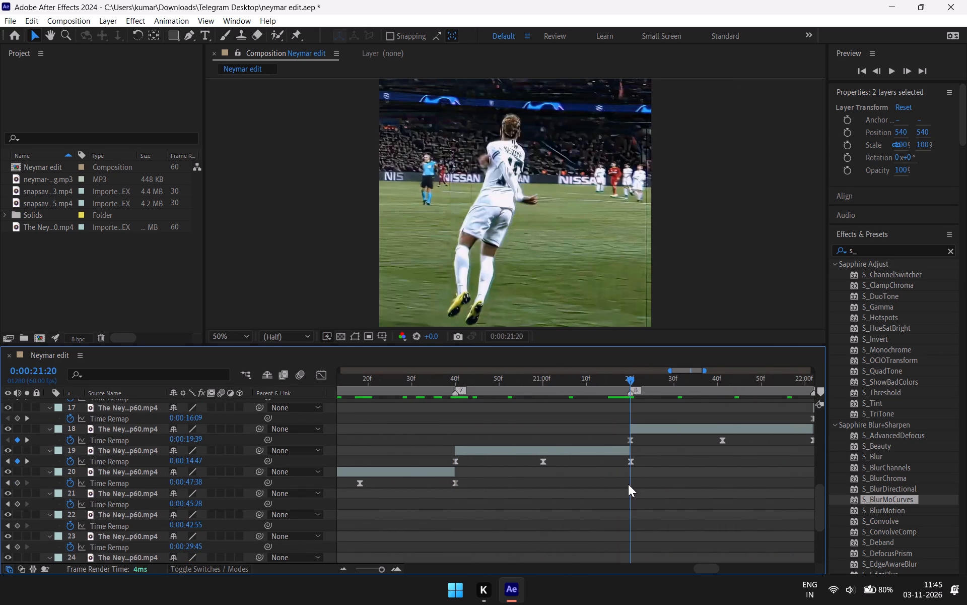
drag(628, 484, 629, 484)
key(ctrl+shift+d)
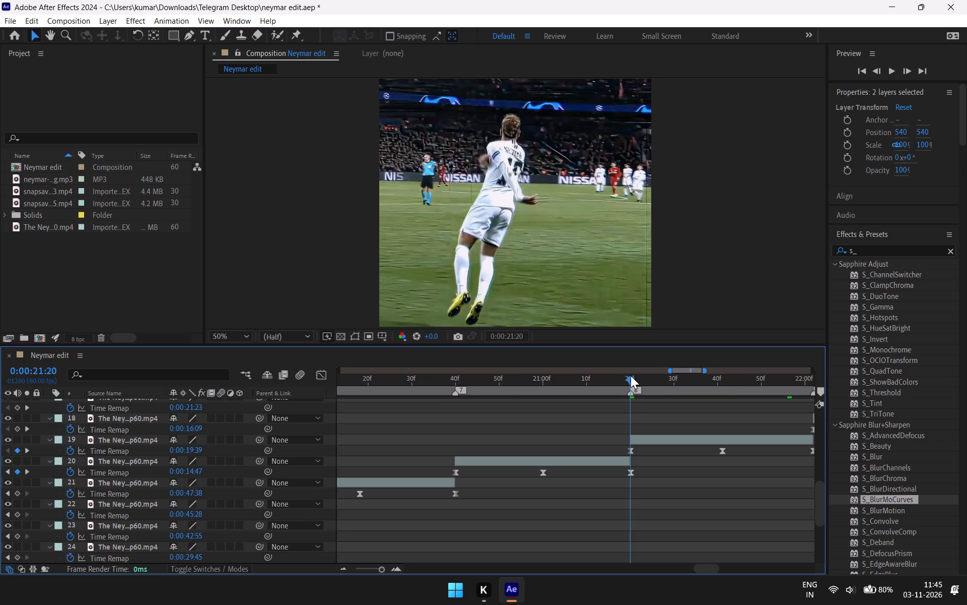
Split the remaining adjustment layer at the clip cuts by markers 9 and 10, at 0:00:22:02 and 0:00:22:47.
drag(633, 381, 810, 522)
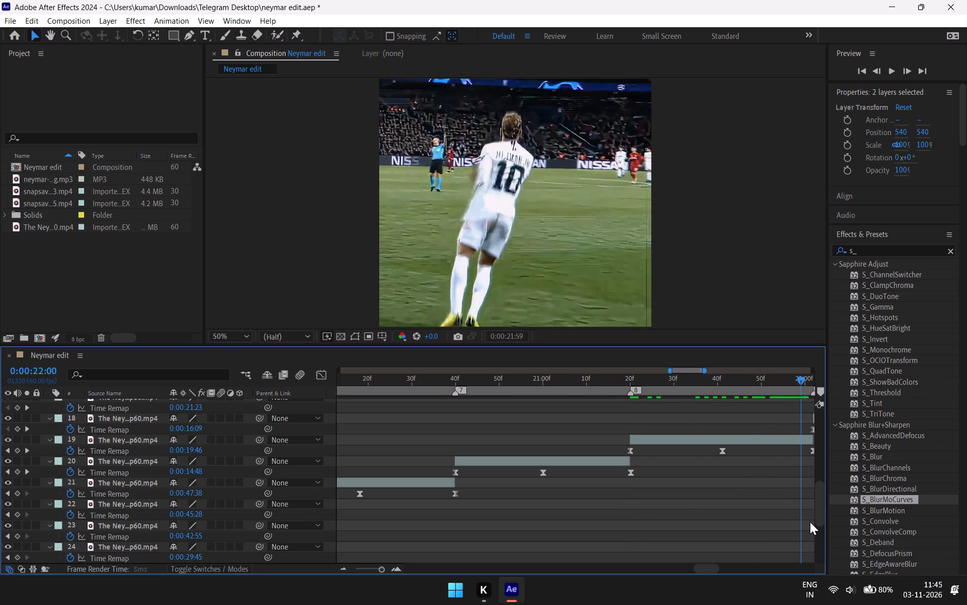
drag(810, 522, 660, 523)
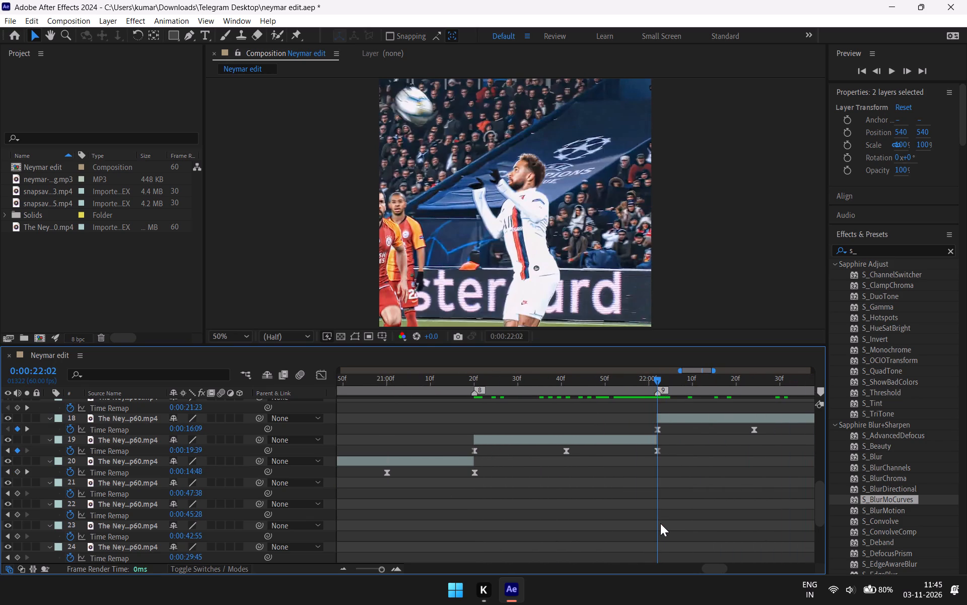
key(ctrl+shift+d)
drag(659, 380, 688, 422)
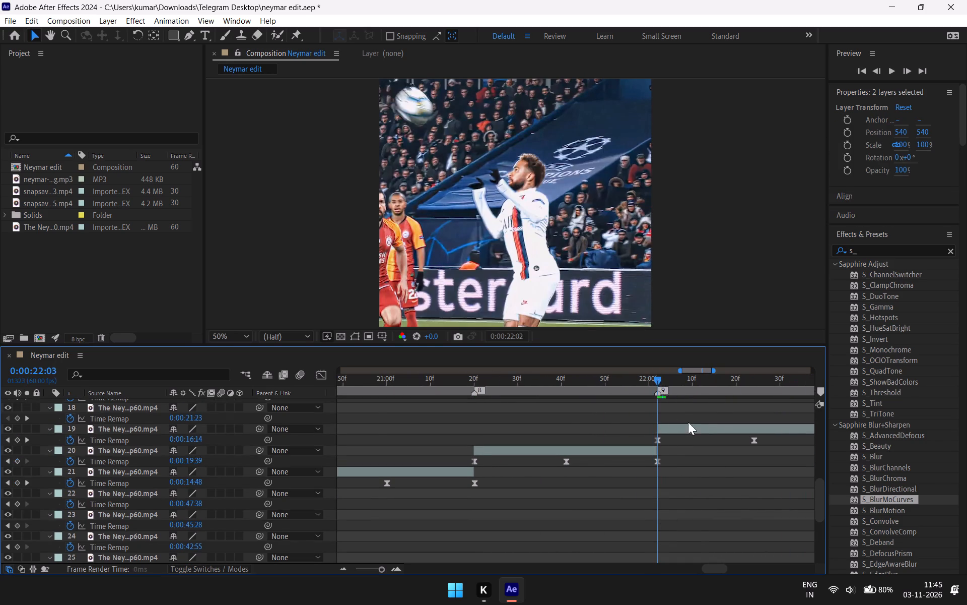
drag(688, 422, 600, 541)
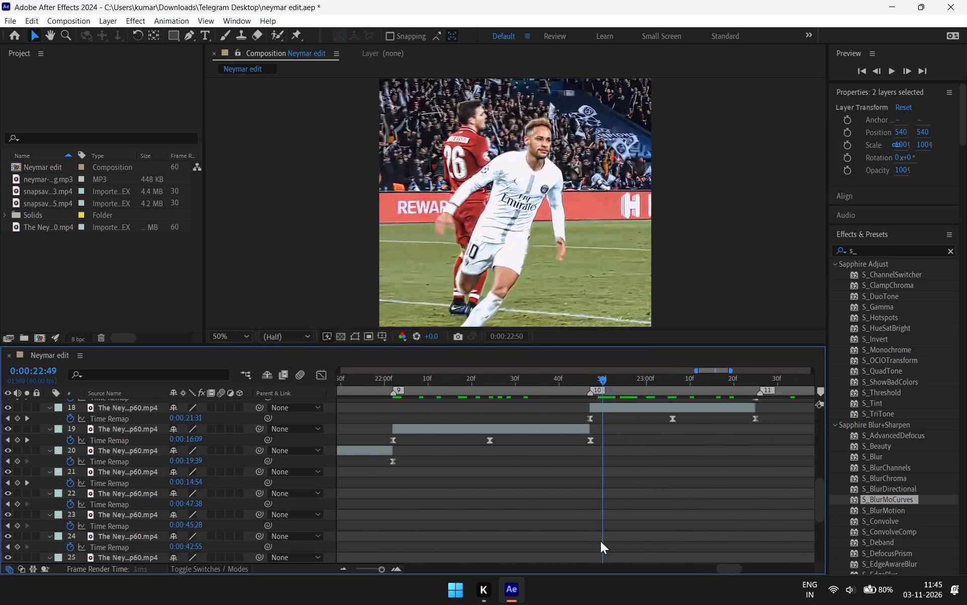
drag(600, 541, 592, 541)
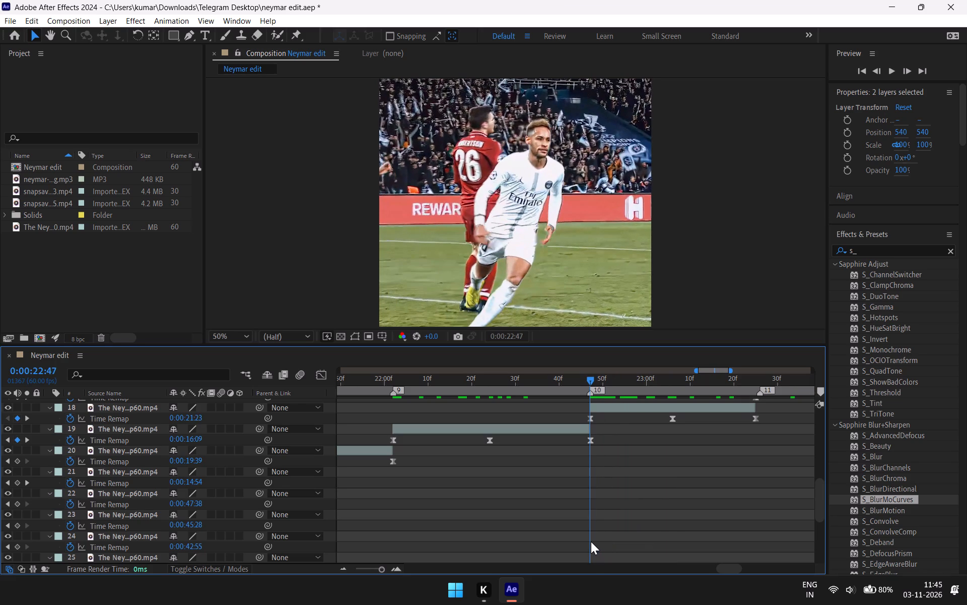
key(ctrl+shift+d)
Split the remaining adjustment layer at the clip cuts by markers 11 and 12, at 0:00:23:25 and 0:00:24:08.
drag(595, 387, 765, 486)
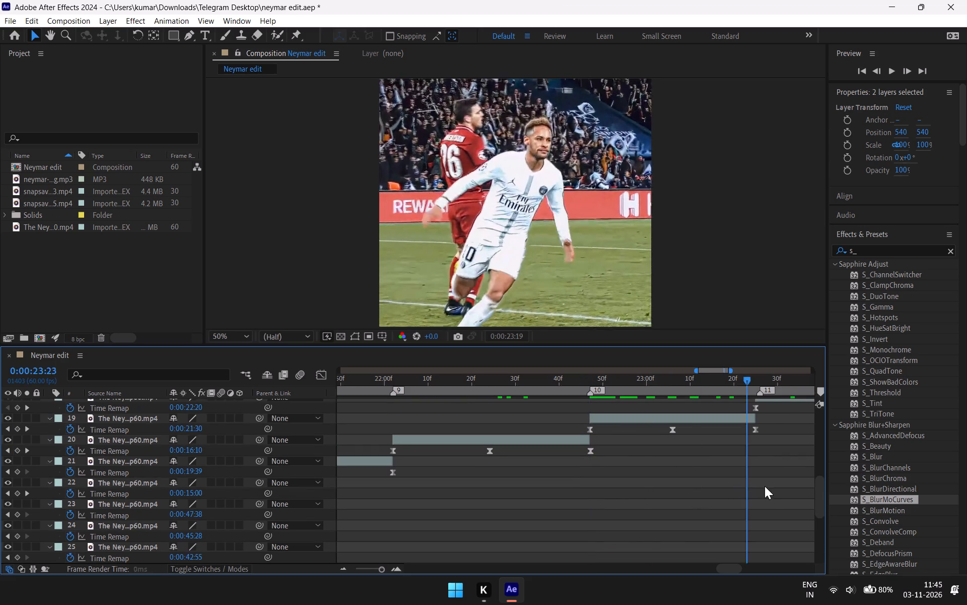
drag(765, 486, 655, 497)
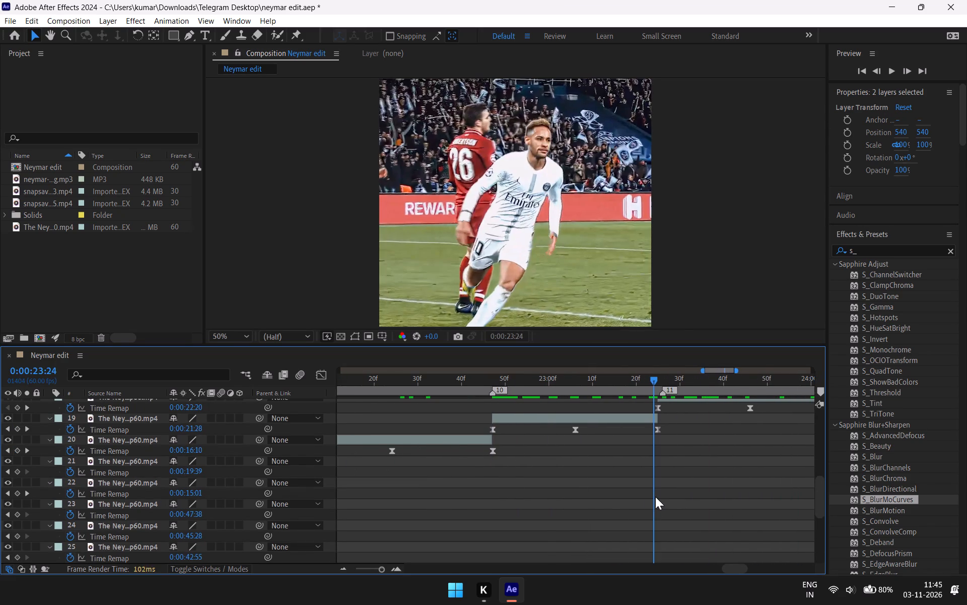
drag(655, 497, 656, 495)
key(ctrl+shift+d)
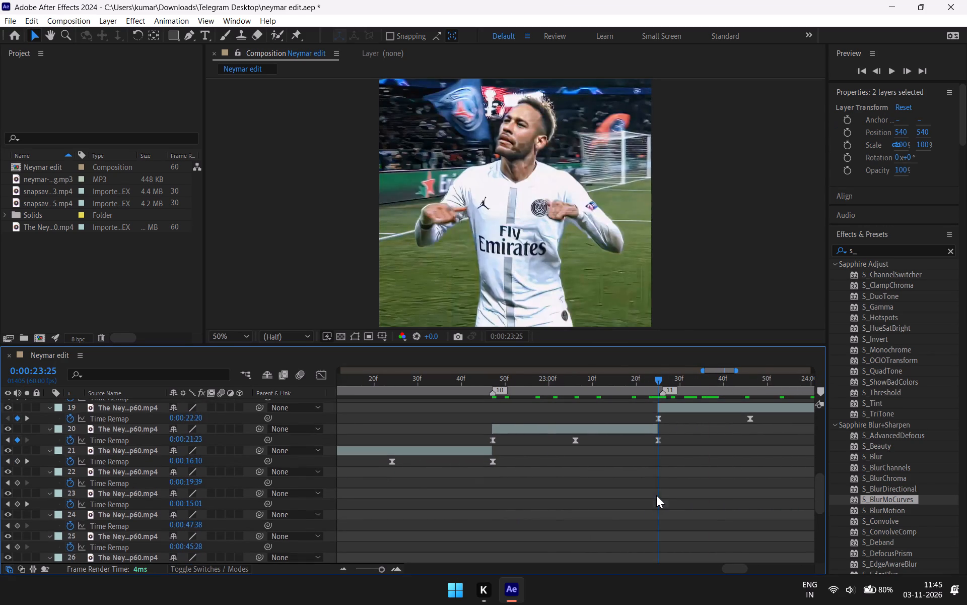
drag(656, 378, 636, 505)
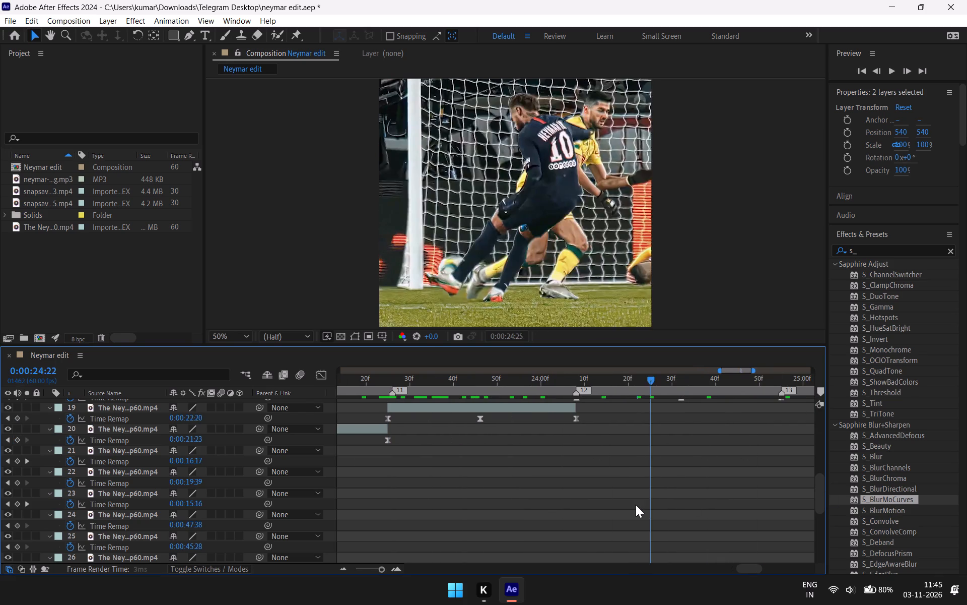
drag(636, 505, 576, 529)
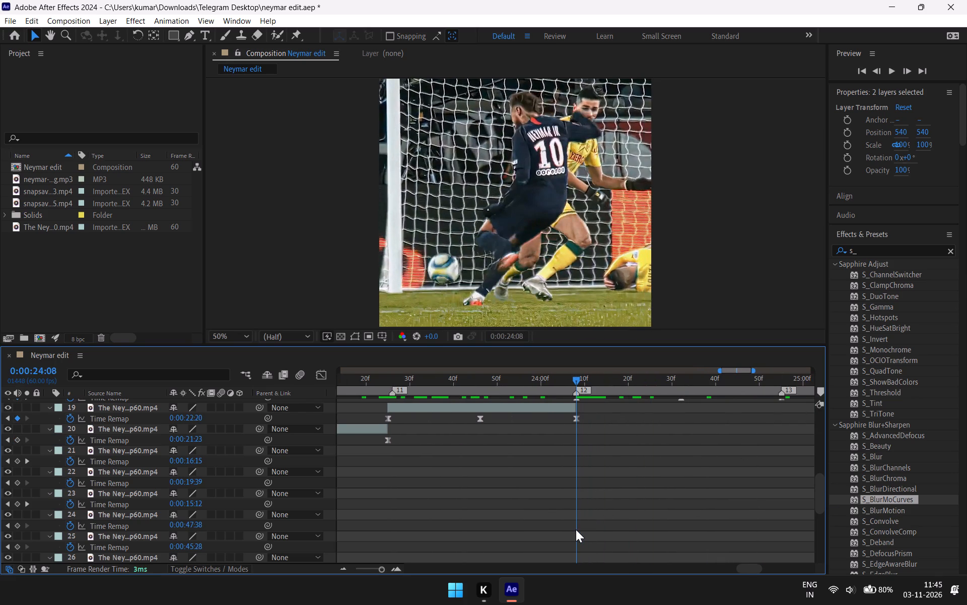
click(576, 379)
key(ctrl+shift+d)
Split the remaining adjustment layer at the clip cuts by markers 13 and 14, at 0:00:24:55 and 0:00:25:38.
drag(577, 377, 720, 430)
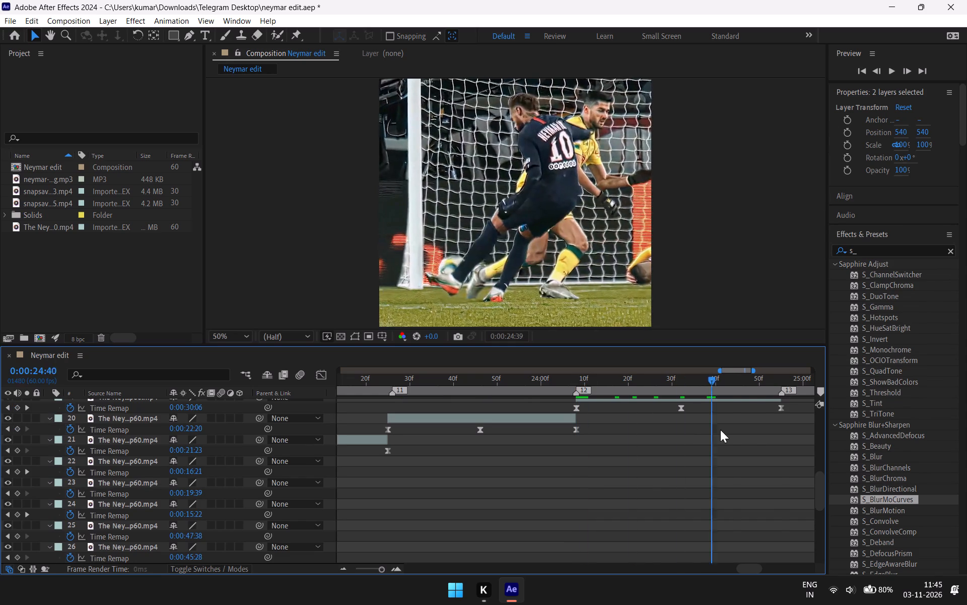
drag(720, 430, 614, 484)
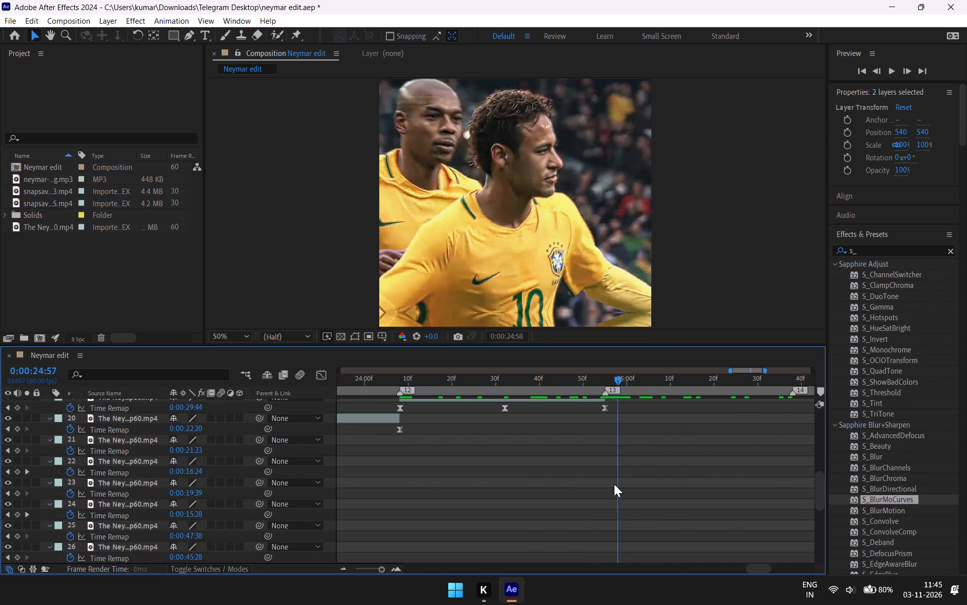
drag(614, 484, 608, 485)
key(ctrl+shift+d)
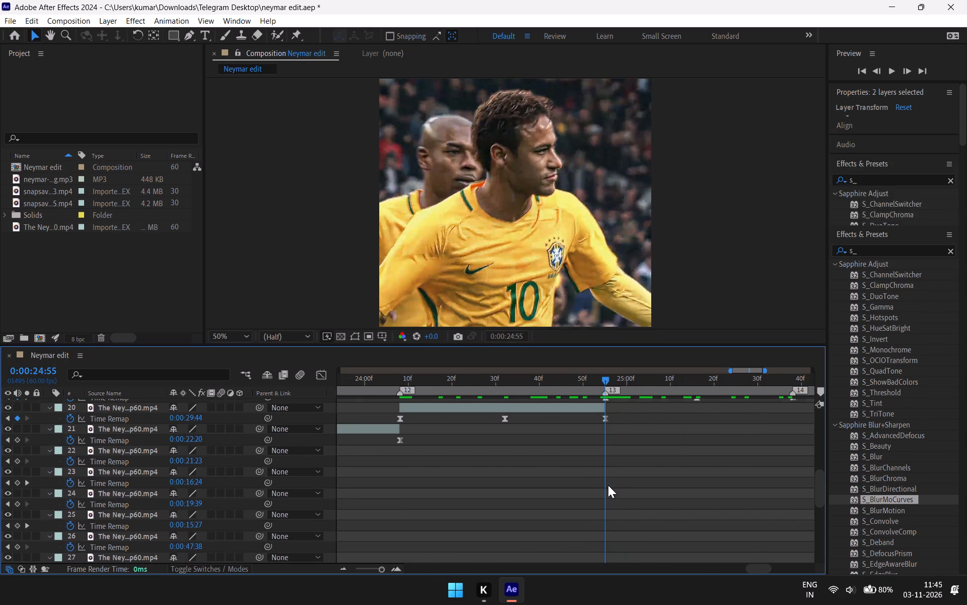
scroll(623, 476, up, 1)
drag(604, 378, 672, 404)
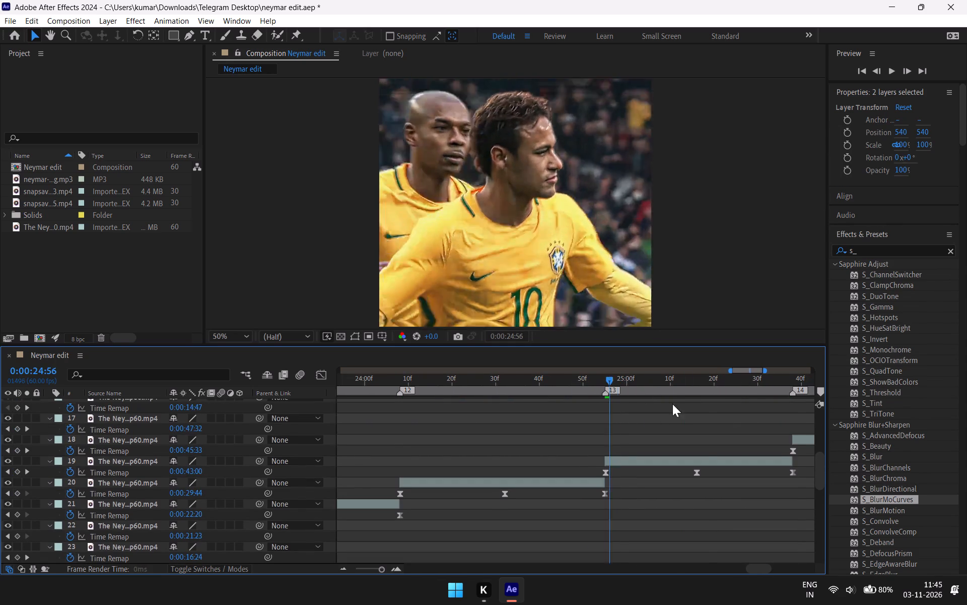
drag(672, 404, 793, 465)
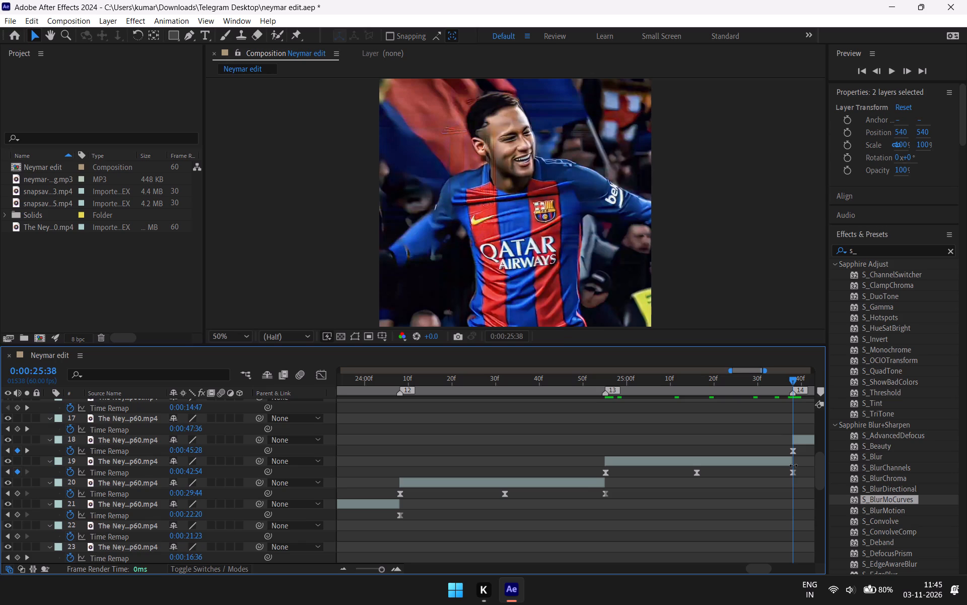
key(ctrl+shift+d)
Move the last Time Remap keyframe of the clip between markers 14 and 15 to the cut at 0:00:26:18.
drag(790, 380, 818, 408)
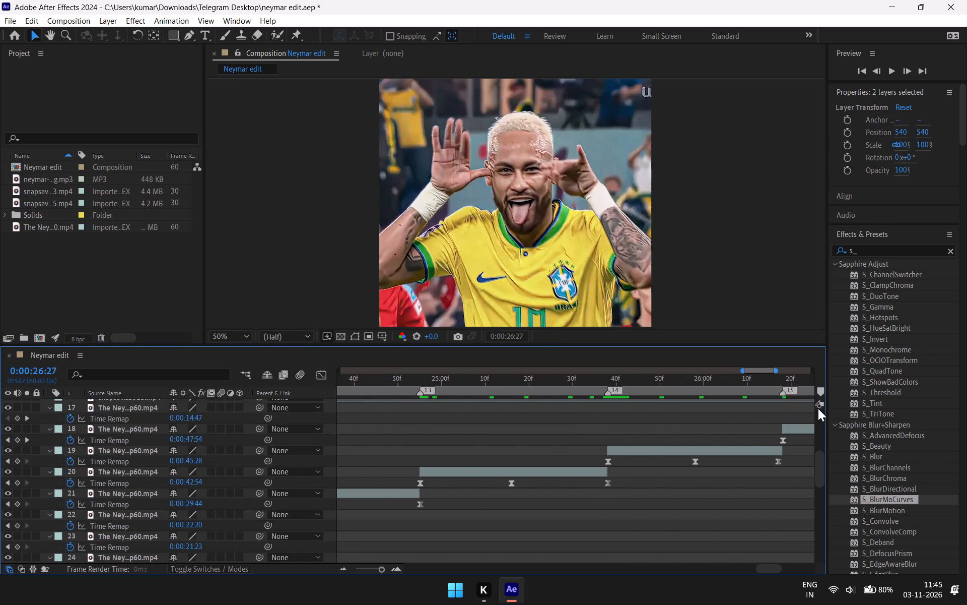
drag(818, 408, 696, 463)
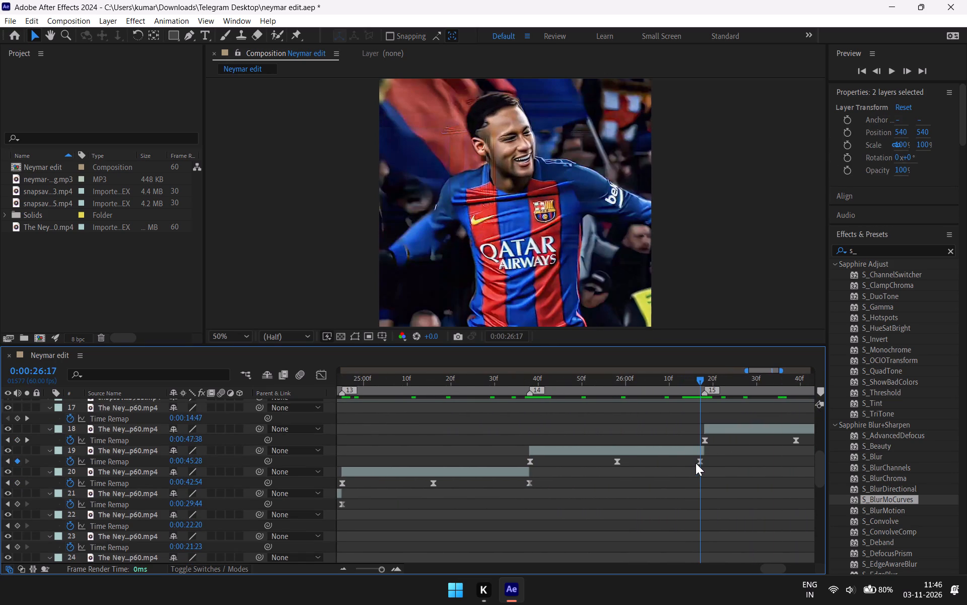
drag(696, 463, 702, 459)
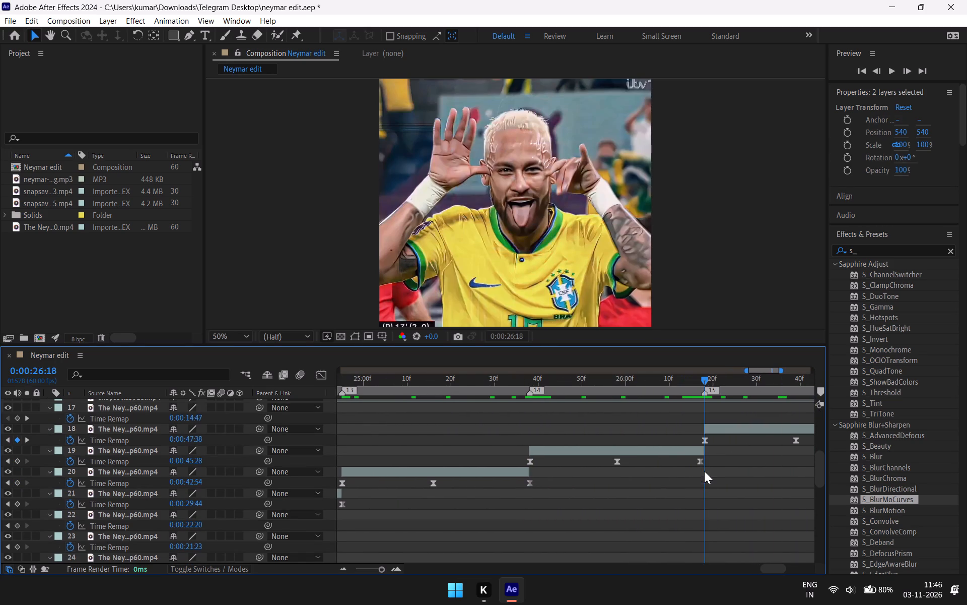
click(701, 462)
click(701, 462)
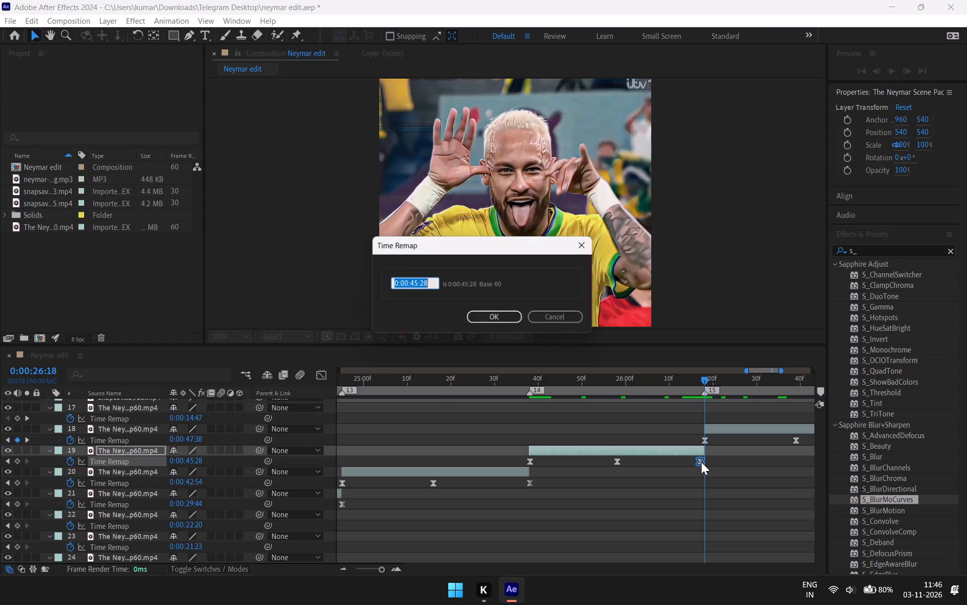
click(517, 317)
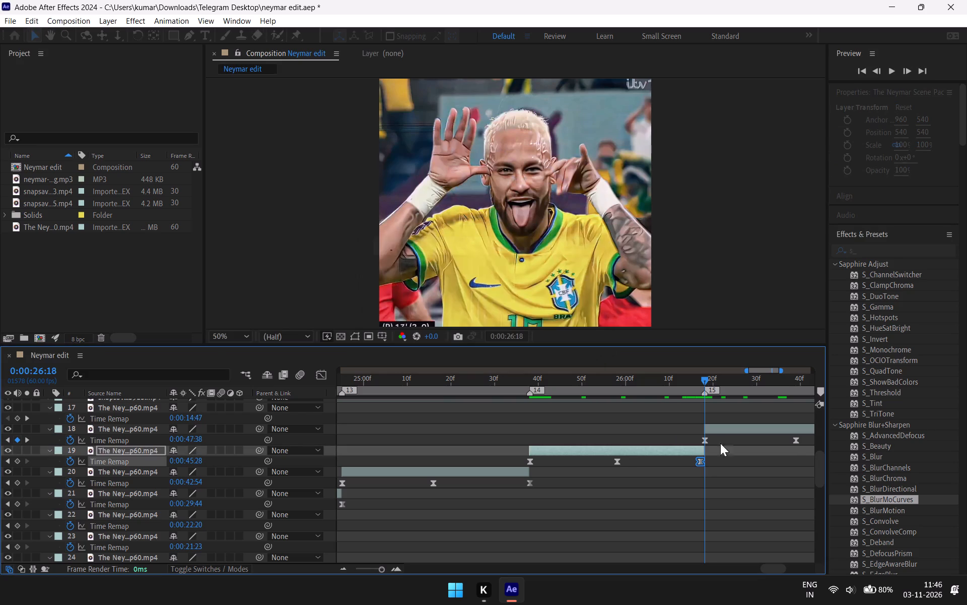
click(699, 462)
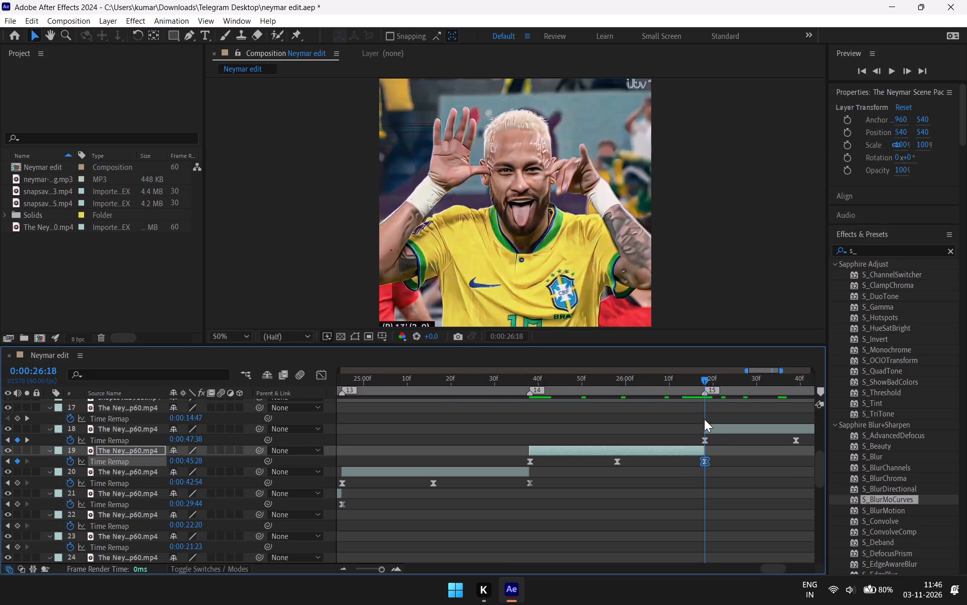
click(695, 479)
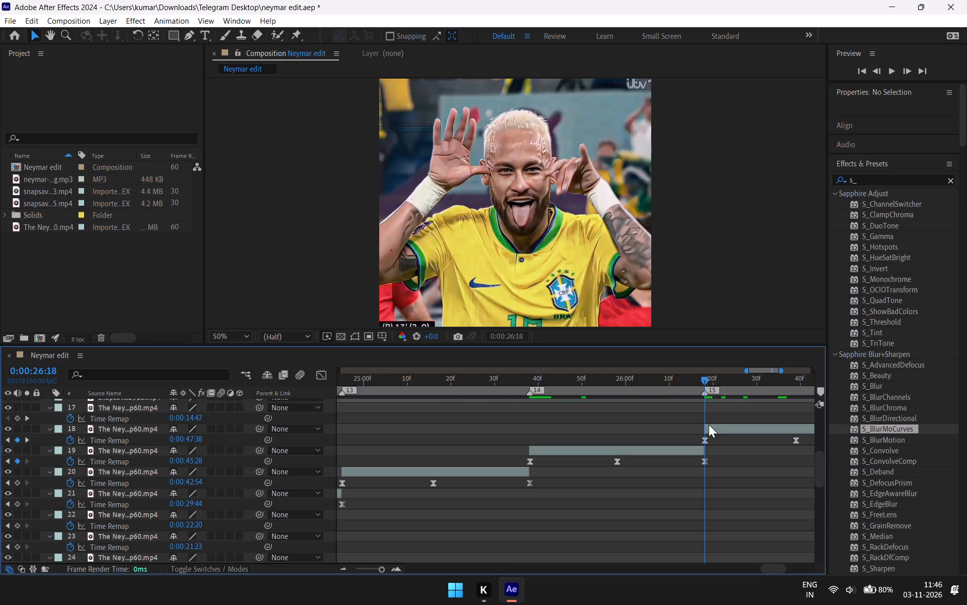
Select the remaining adjustment layer and split it at the clip cut by marker 15, at 0:00:26:18.
scroll(675, 423, up, 3)
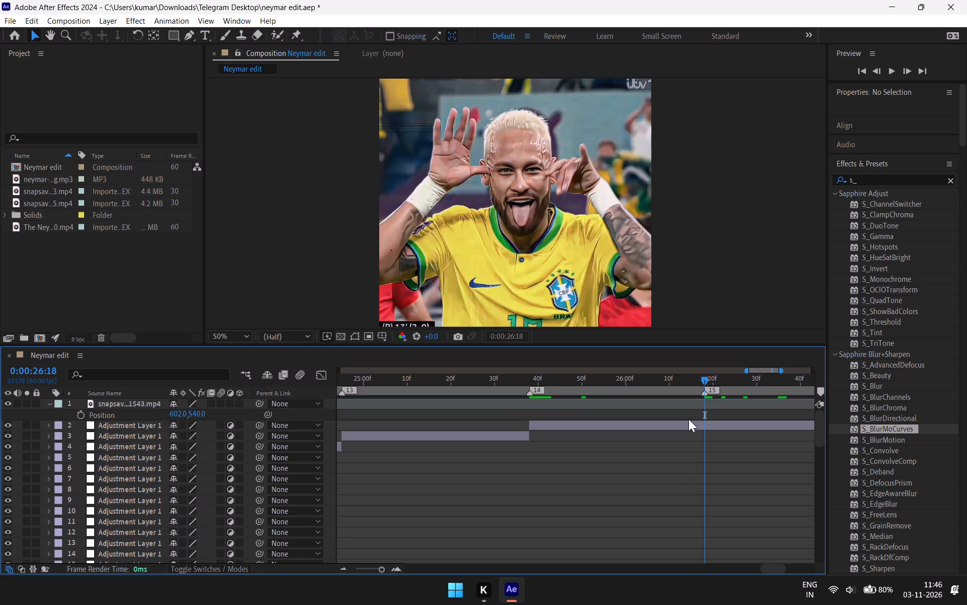
click(689, 420)
click(688, 425)
scroll(688, 425, down, 5)
scroll(688, 441, up, 1)
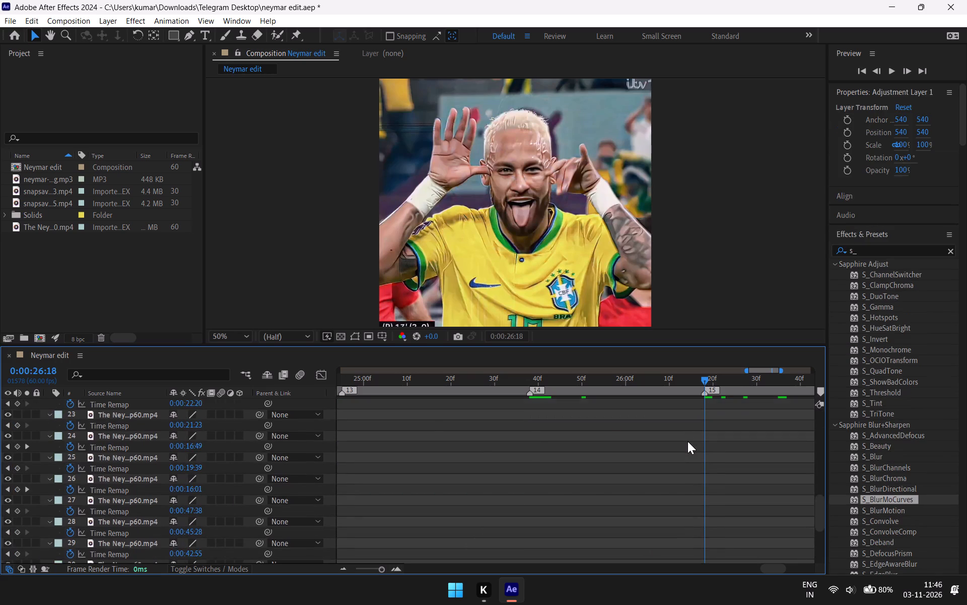
scroll(687, 441, up, 2)
key(ctrl+shift+d)
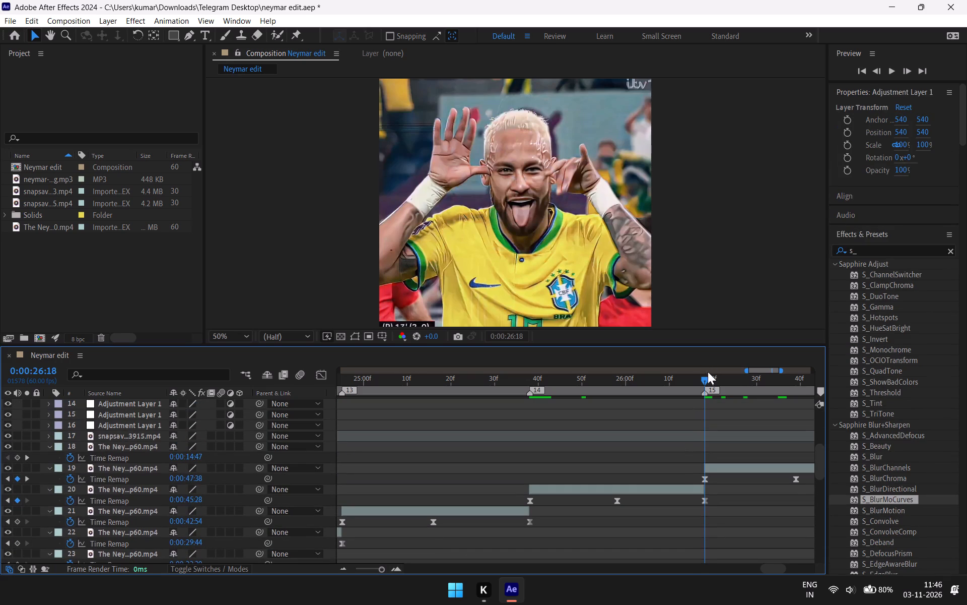
Split the remaining adjustment layer at the clip cuts by markers 16 and 17, at 0:00:27:00 and 0:00:27:41.
drag(707, 379, 656, 467)
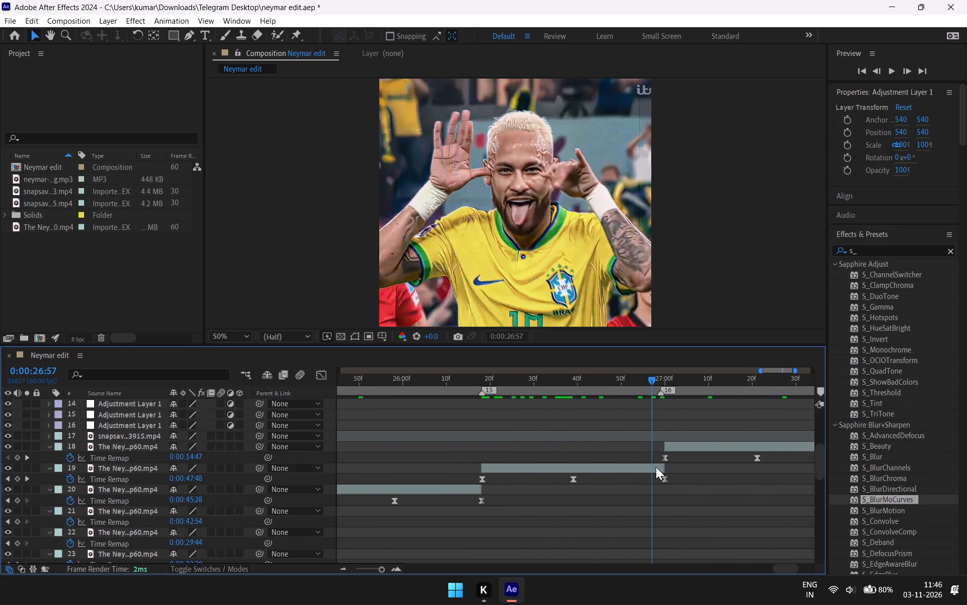
drag(656, 467, 665, 467)
key(ctrl+shift+d)
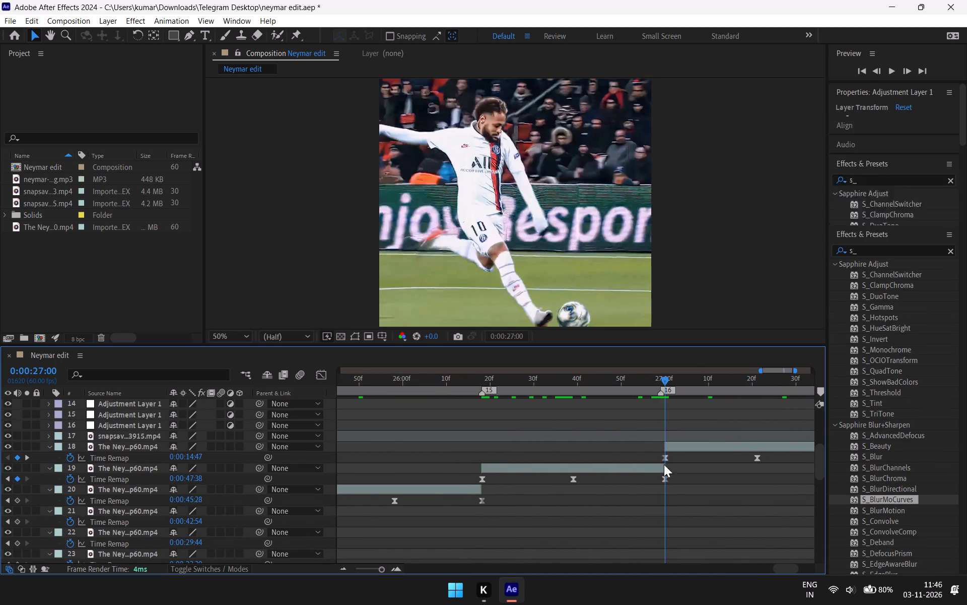
drag(665, 378, 827, 418)
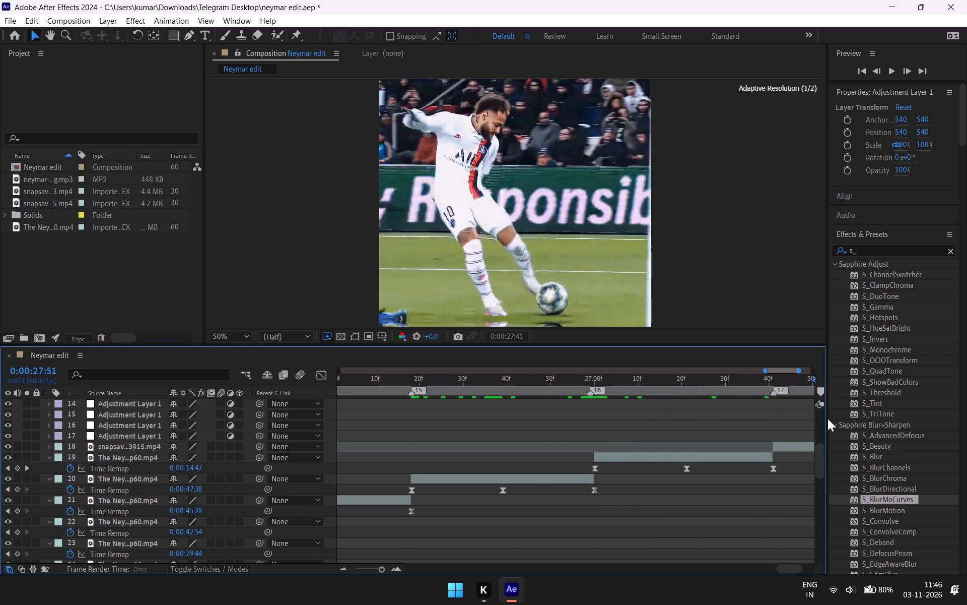
drag(827, 418, 645, 504)
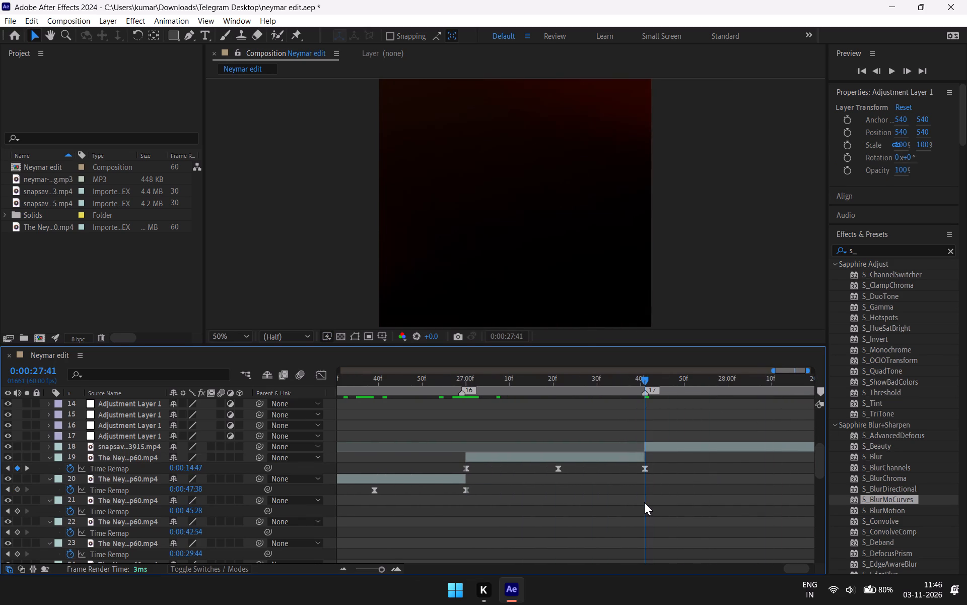
key(ctrl+shift+d)
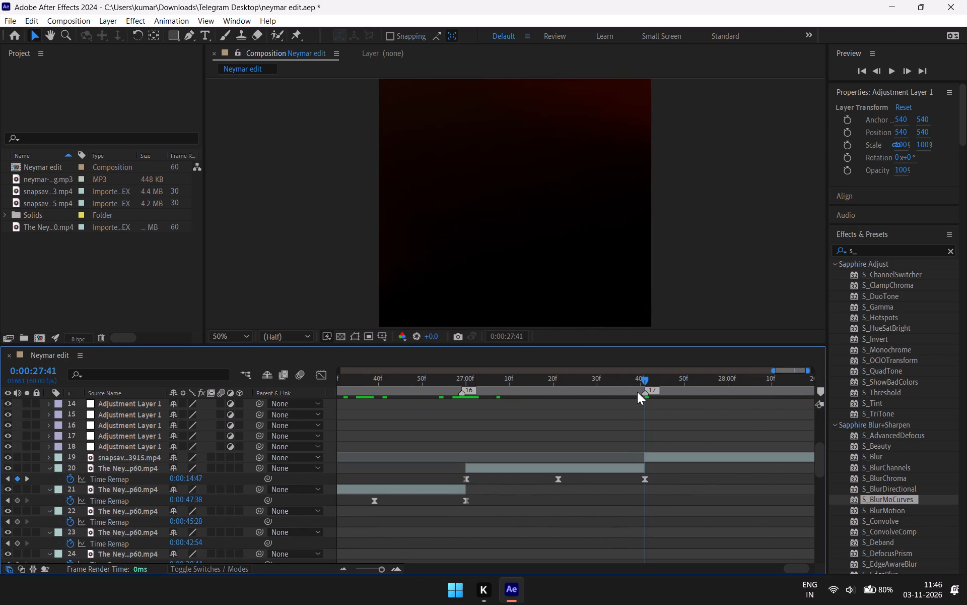
Delete the leftover adjustment layer piece that starts at marker 17, after 0:00:27:41.
scroll(676, 428, up, 2)
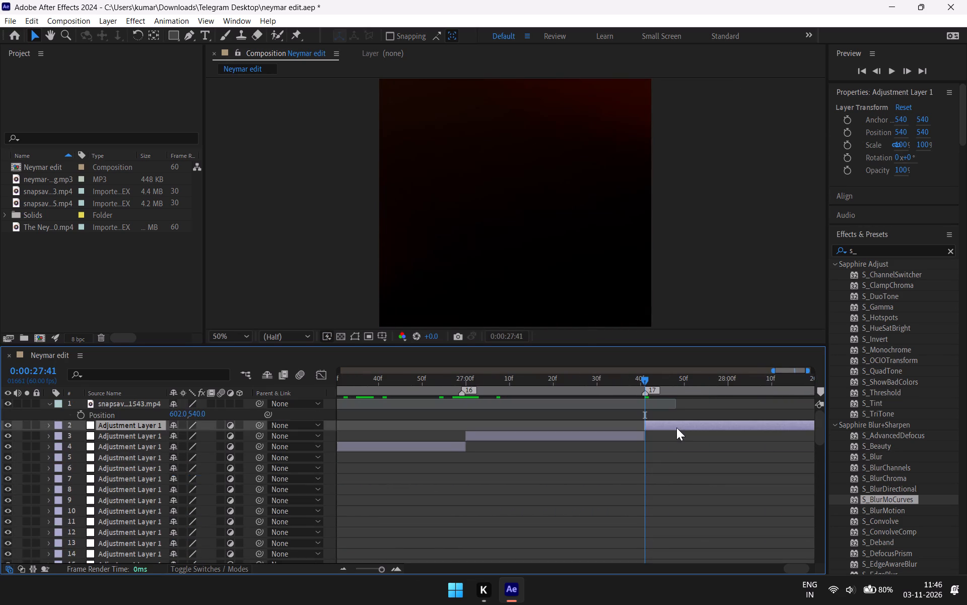
click(676, 428)
key(BackSpace)
scroll(676, 428, down, 4)
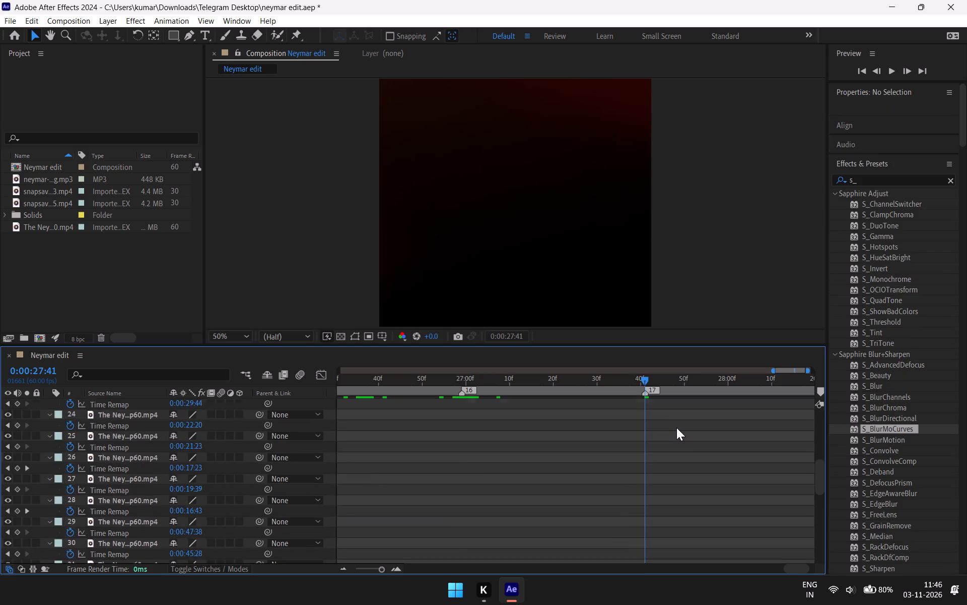
scroll(676, 428, up, 6)
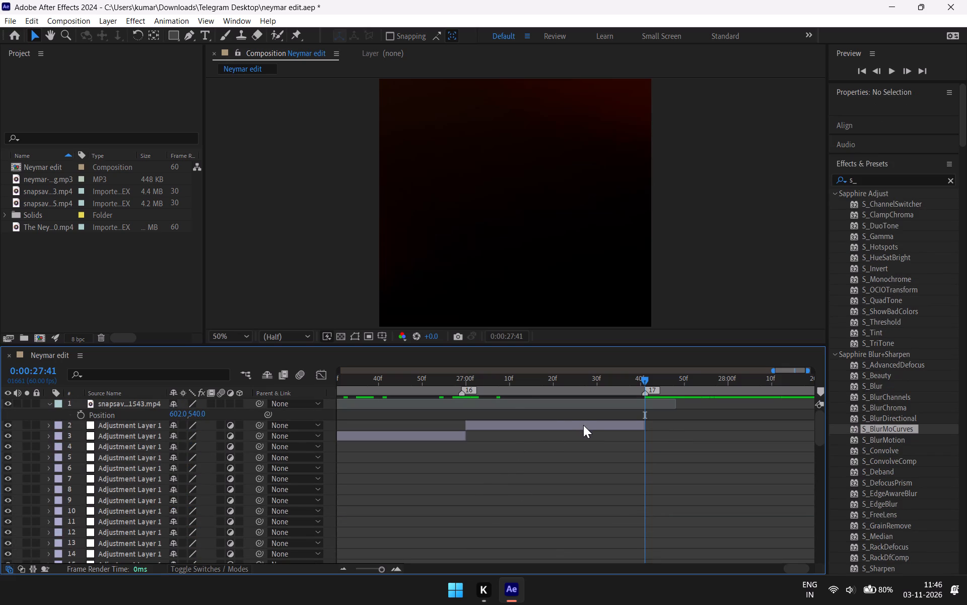
text(----)
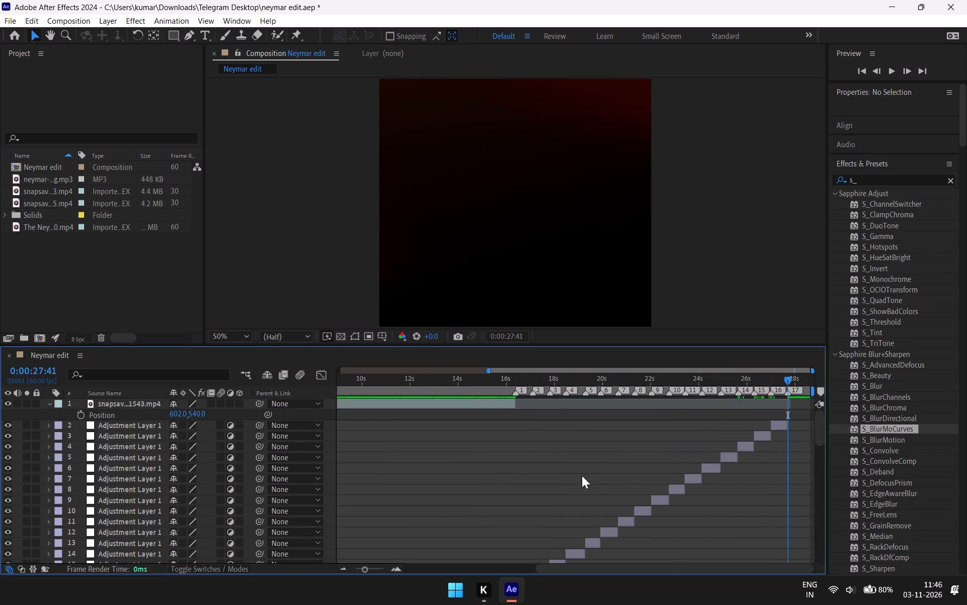
Apply the S_BlurMoCurves effect to the adjustment layer between markers 1 and 2.
scroll(582, 478, down, 2)
click(521, 437)
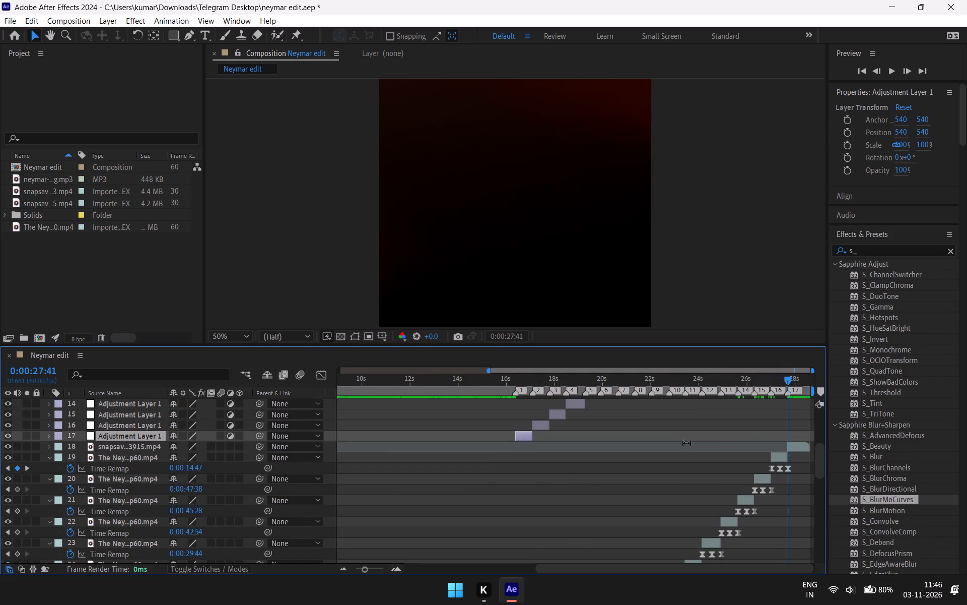
drag(871, 498, 524, 433)
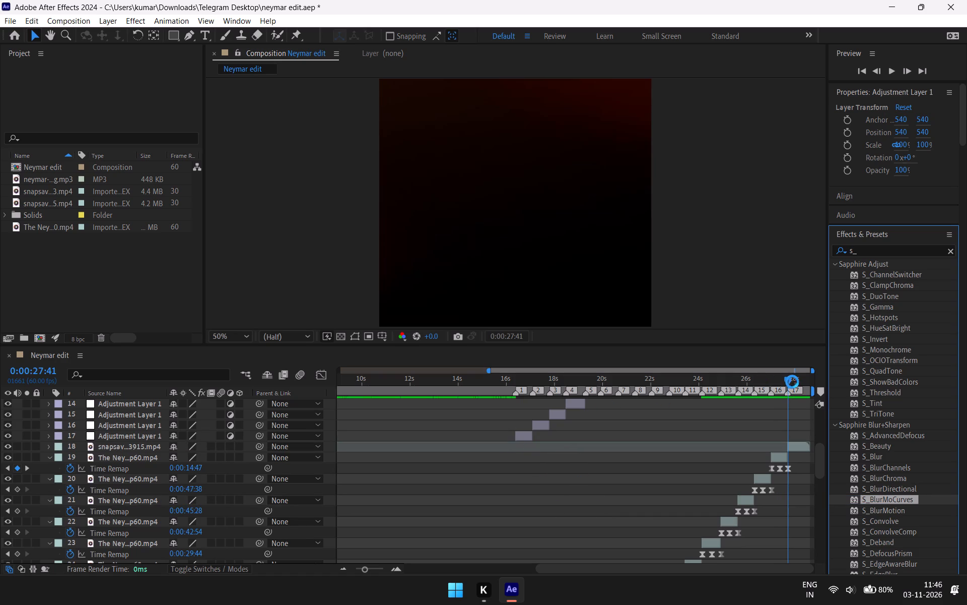
Enable keyframing for the effect's Z Dist at the adjustment layer's first frame, 0:00:16:24.
drag(790, 379, 782, 380)
drag(788, 380, 761, 385)
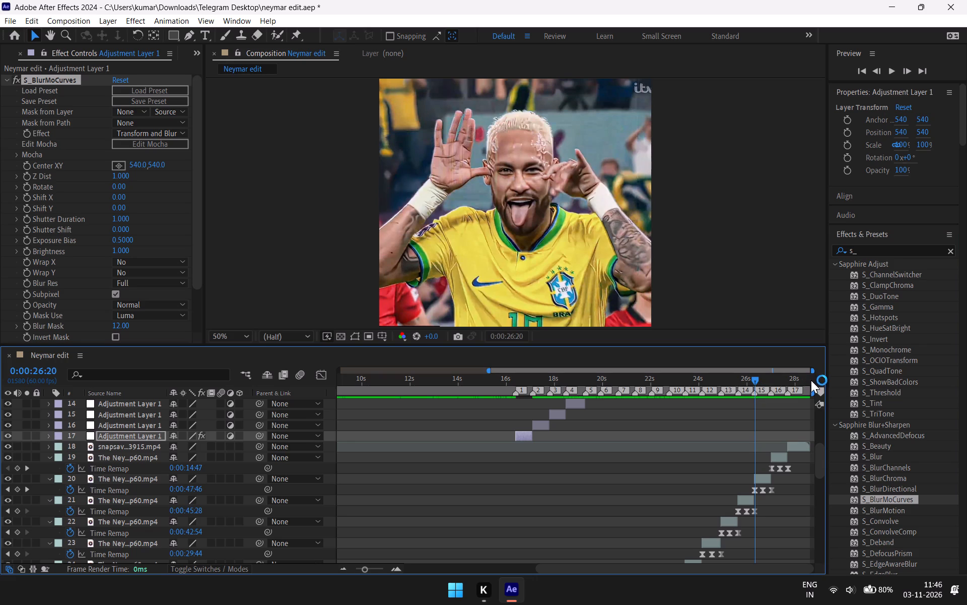
drag(754, 378, 549, 478)
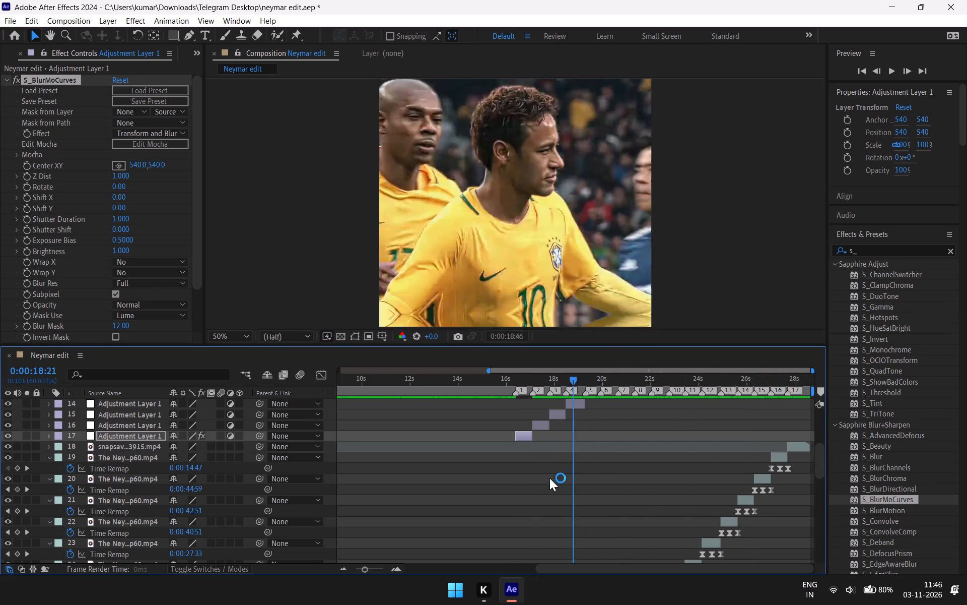
drag(549, 478, 512, 494)
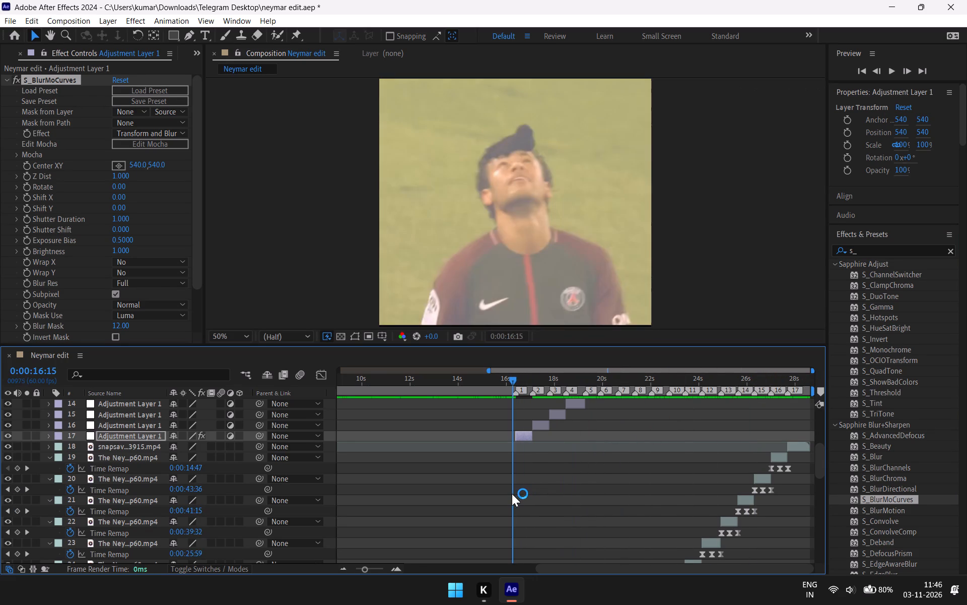
drag(512, 494, 512, 491)
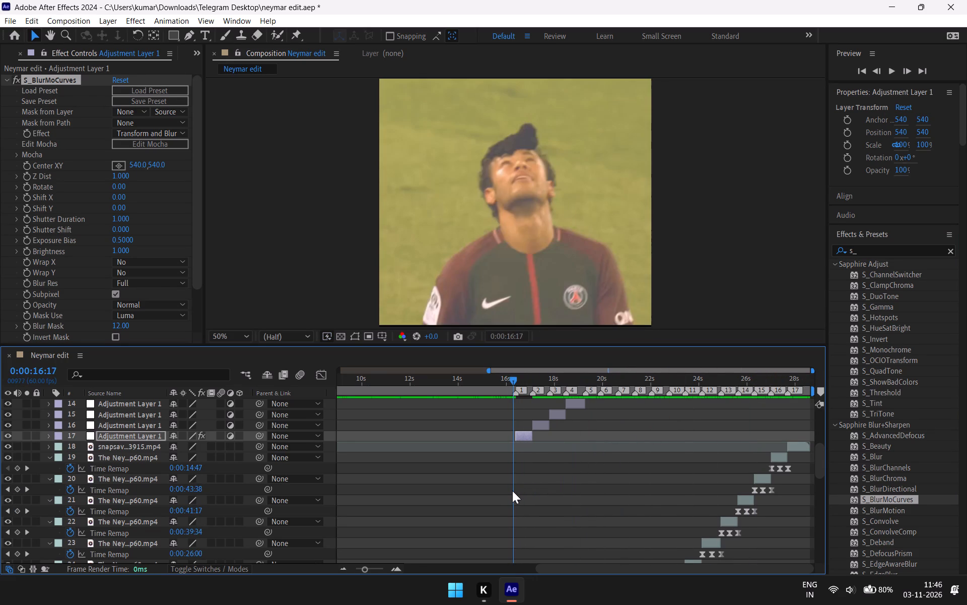
text(===)
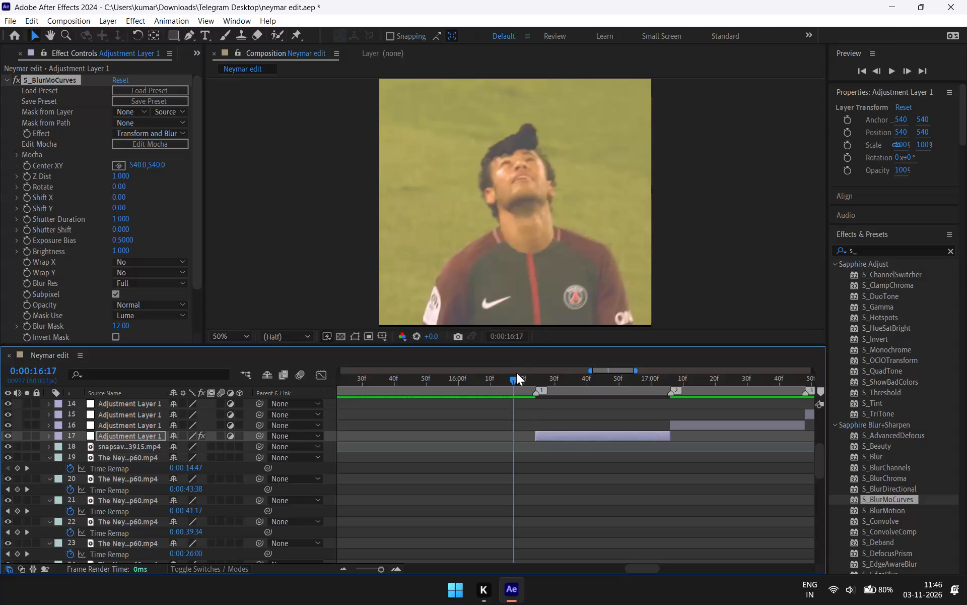
drag(513, 378, 537, 450)
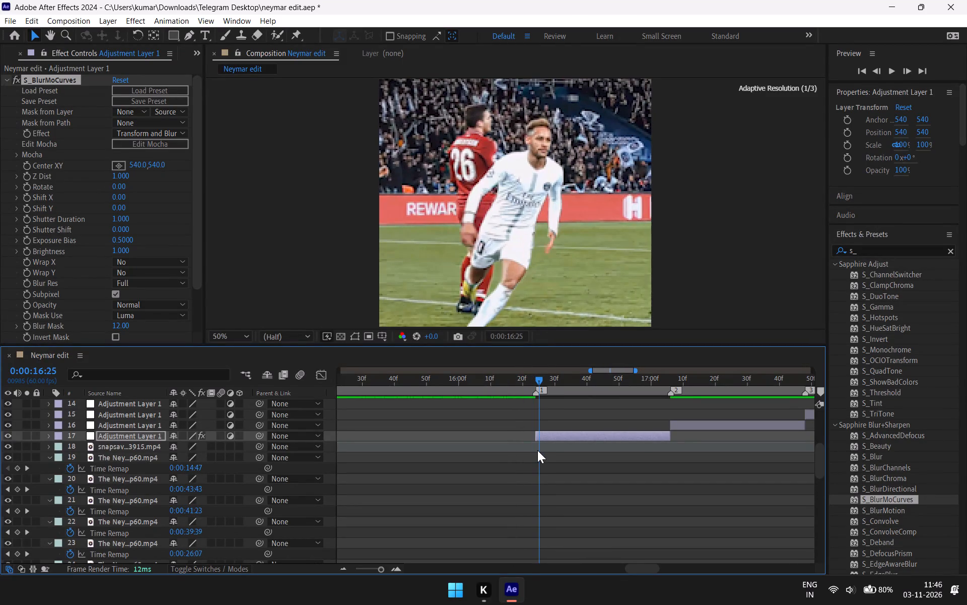
drag(537, 450, 533, 463)
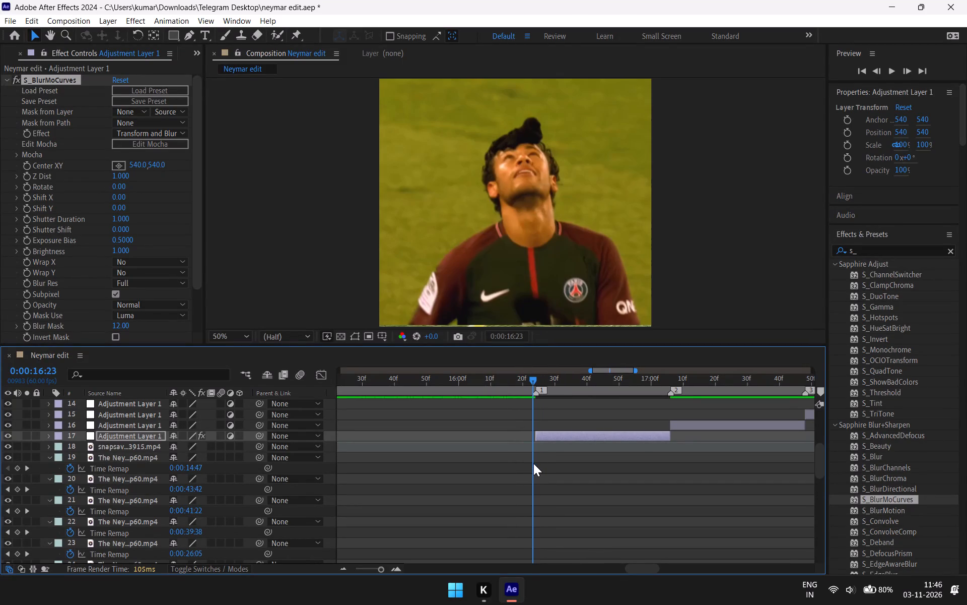
drag(533, 463, 535, 463)
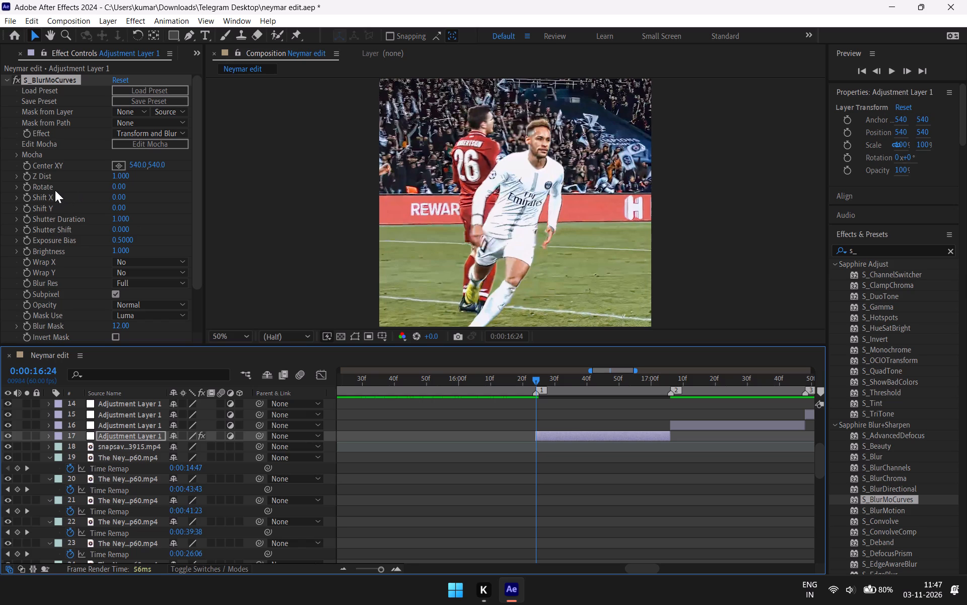
click(27, 175)
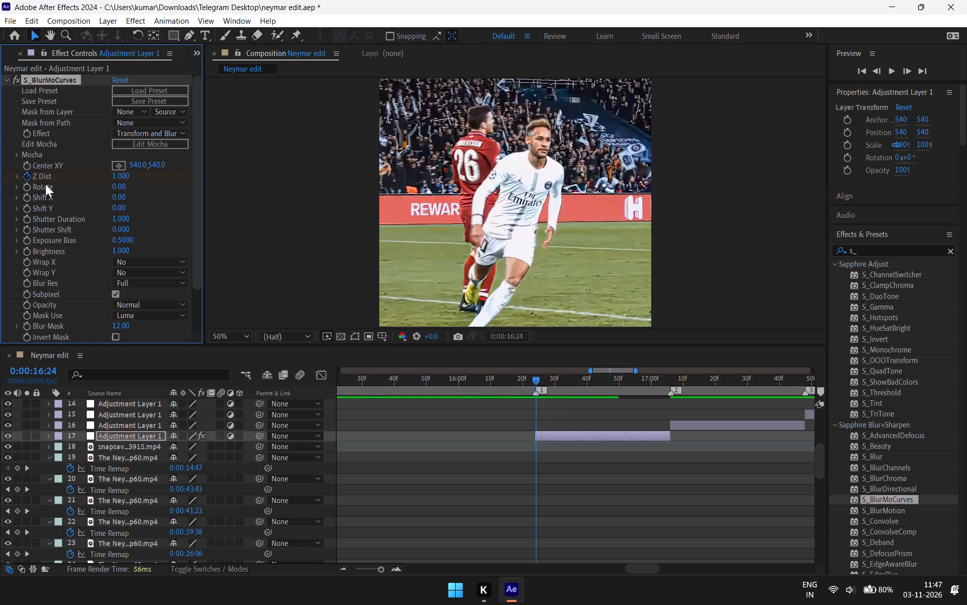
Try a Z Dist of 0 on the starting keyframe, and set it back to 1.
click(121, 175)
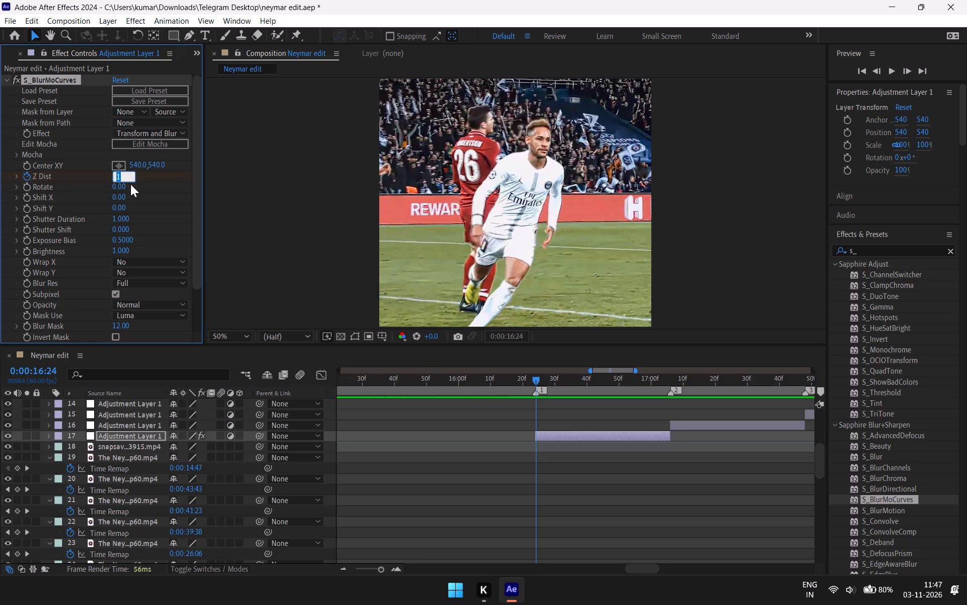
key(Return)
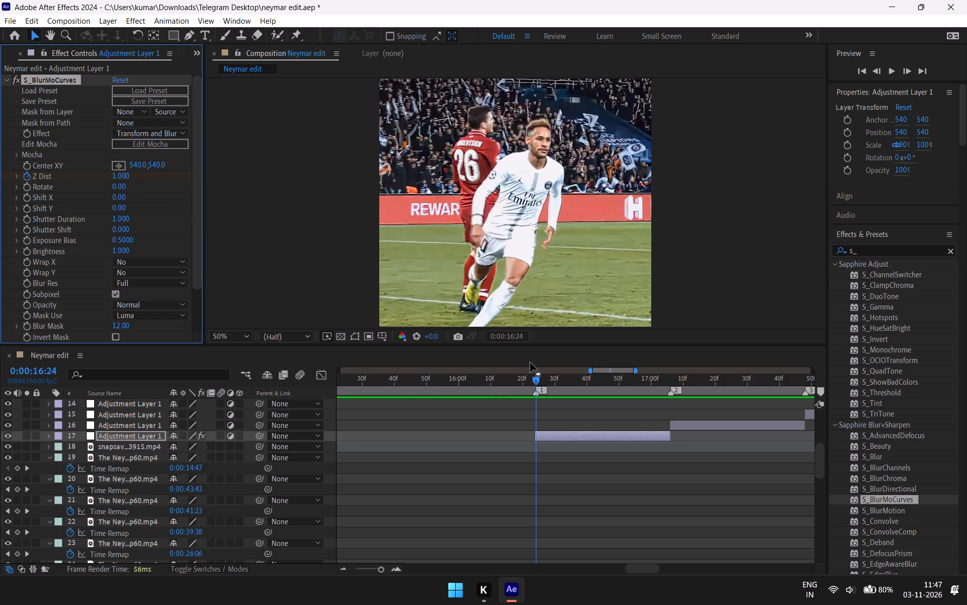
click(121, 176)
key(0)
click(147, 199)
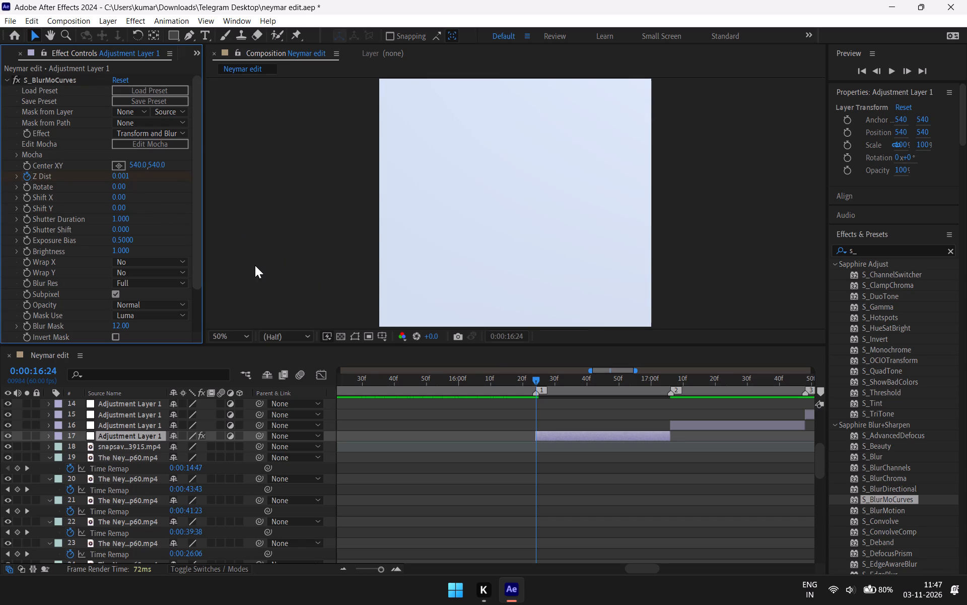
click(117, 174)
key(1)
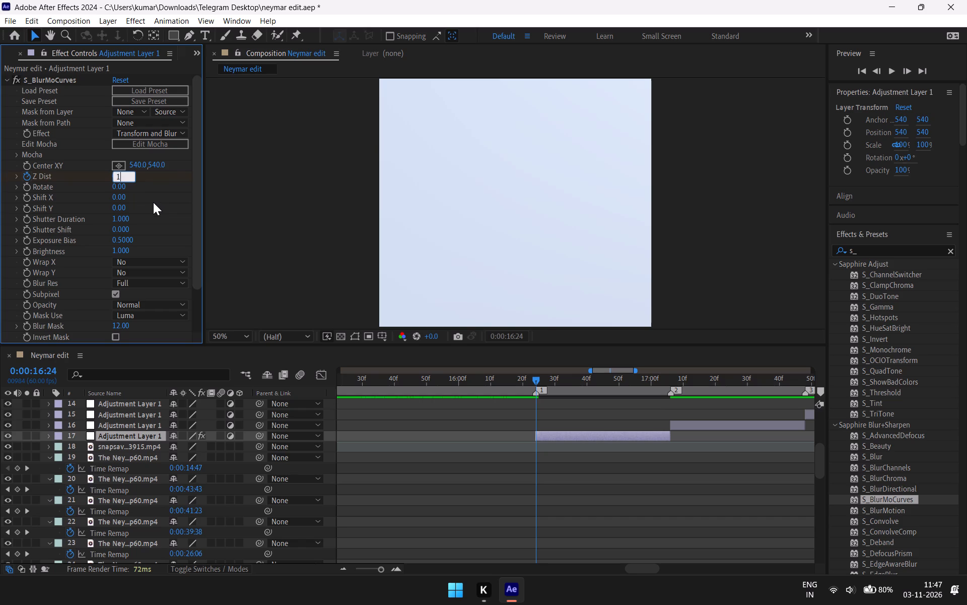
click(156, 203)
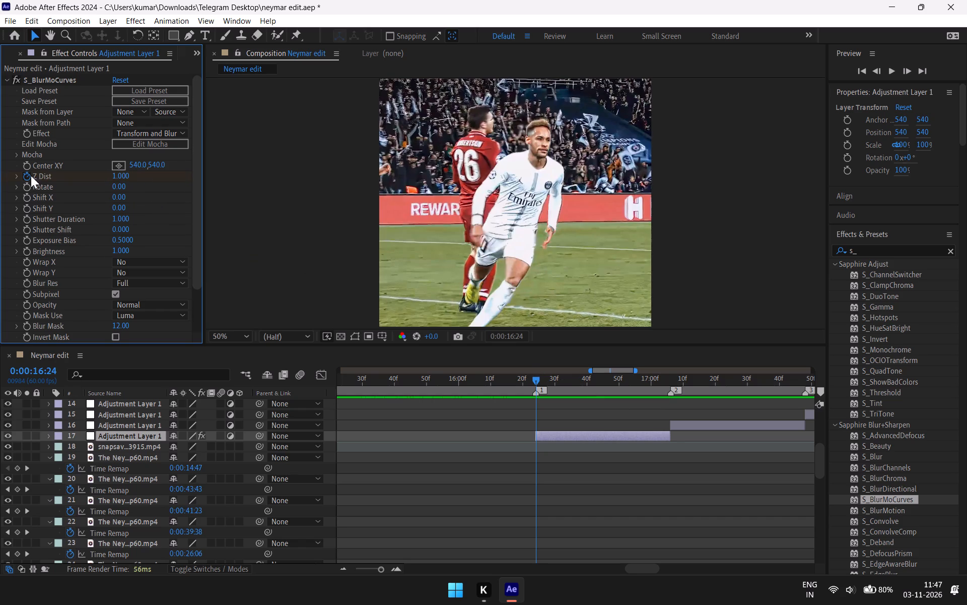
Reveal the keyframed Z Dist property beneath the adjustment layer between markers 1 and 2 in the timeline.
click(15, 174)
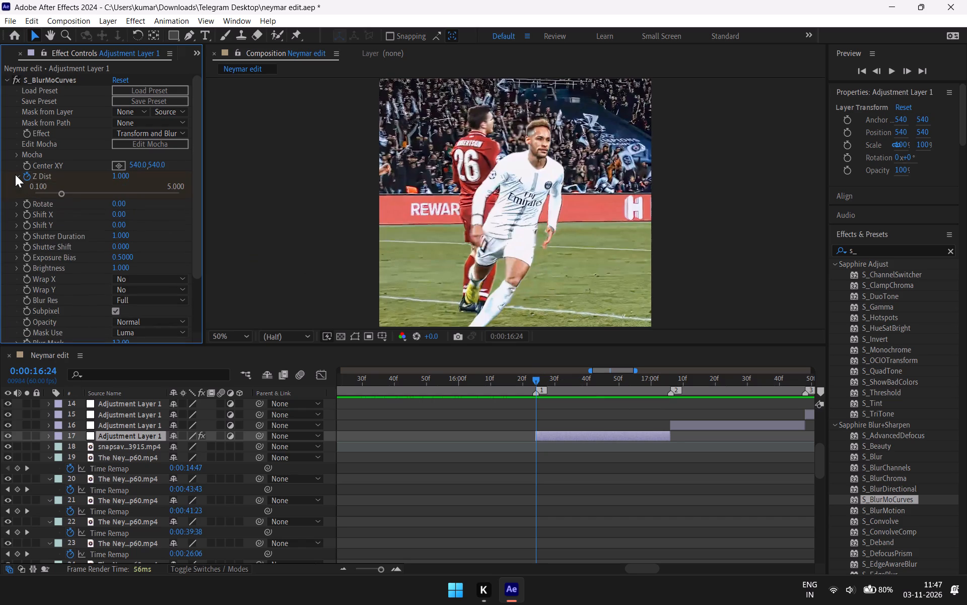
click(15, 174)
scroll(39, 237, down, 1)
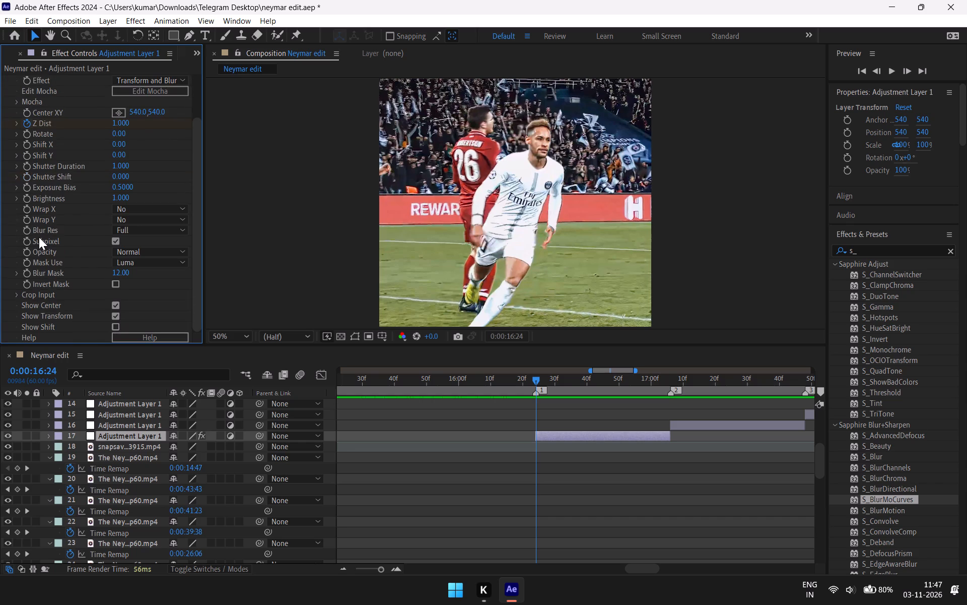
scroll(39, 237, up, 1)
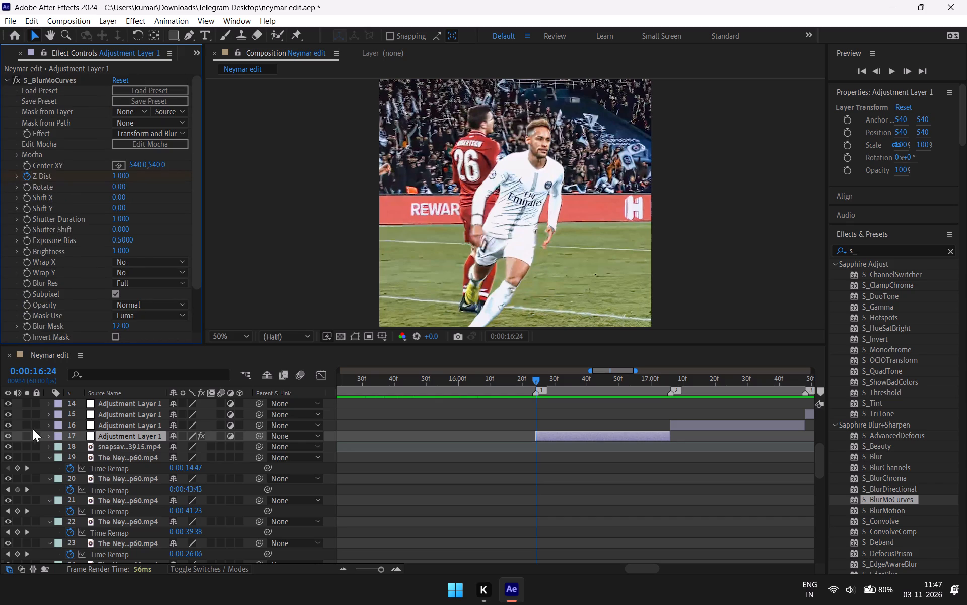
click(51, 436)
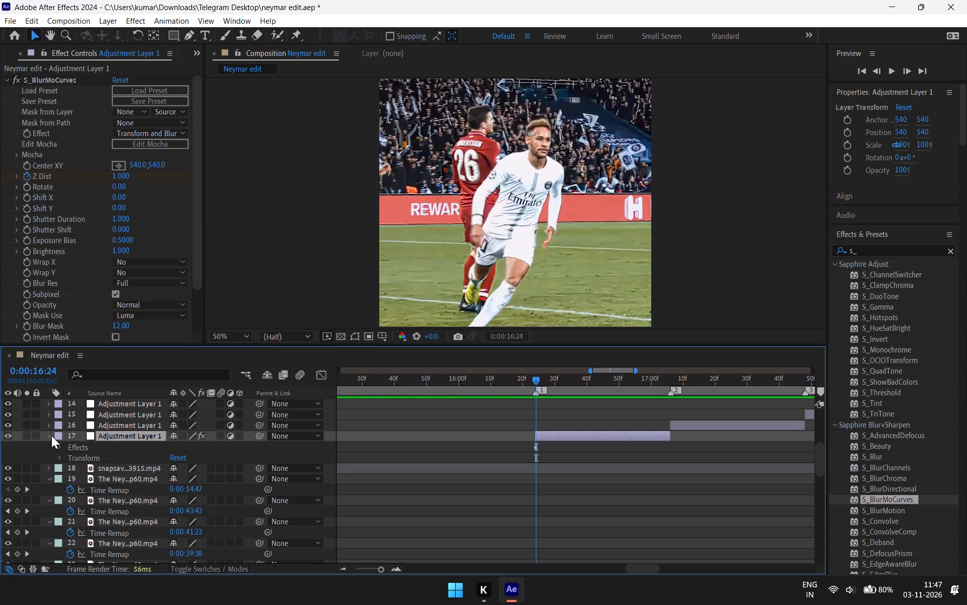
click(51, 436)
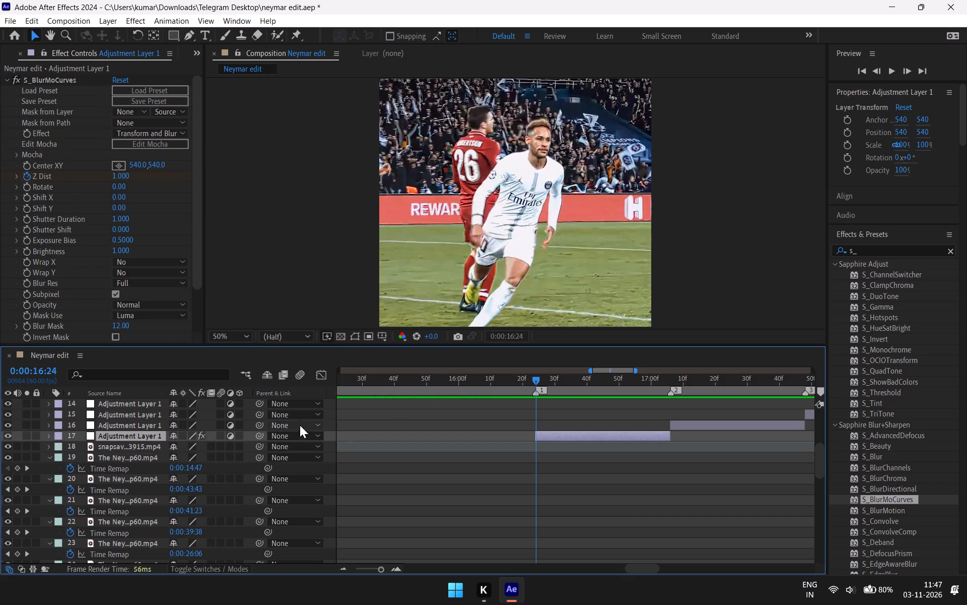
scroll(522, 443, down, 1)
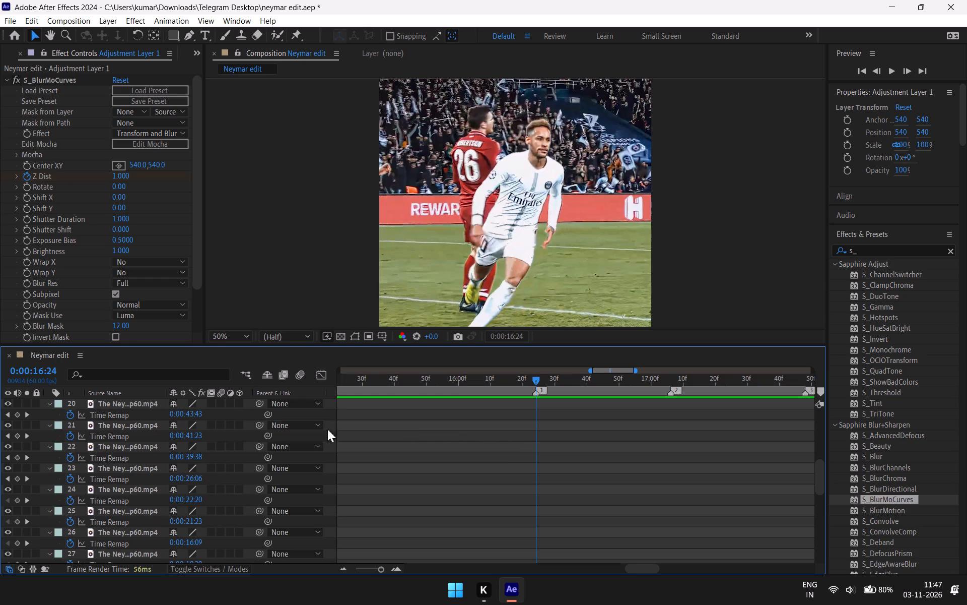
scroll(244, 429, up, 1)
key(u)
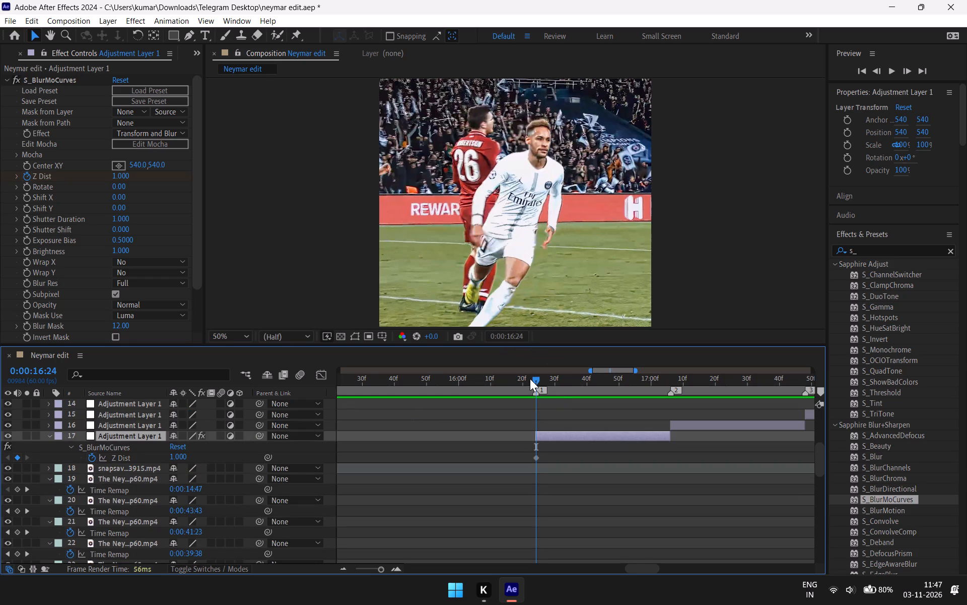
Move the current time to the middle Time Remap keyframe of the clip between markers 1 and 2, at 0:00:16:45.
drag(534, 381, 594, 454)
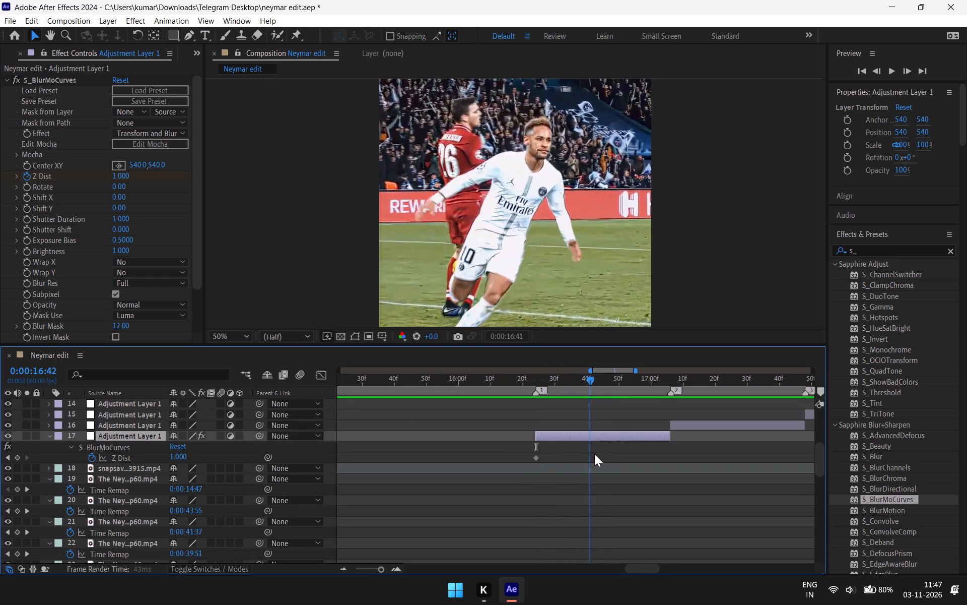
drag(594, 454, 601, 458)
scroll(601, 462, down, 9)
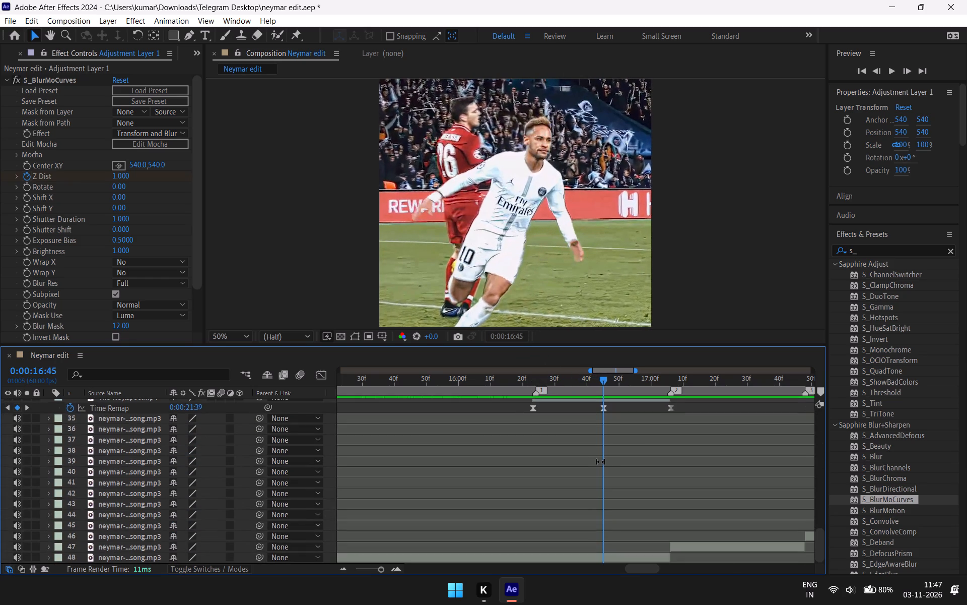
scroll(600, 462, up, 5)
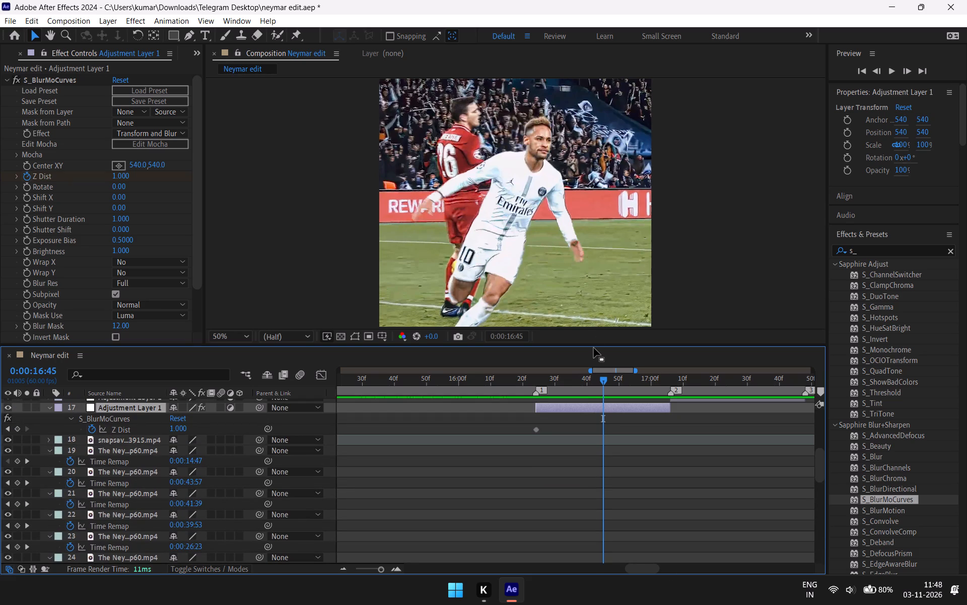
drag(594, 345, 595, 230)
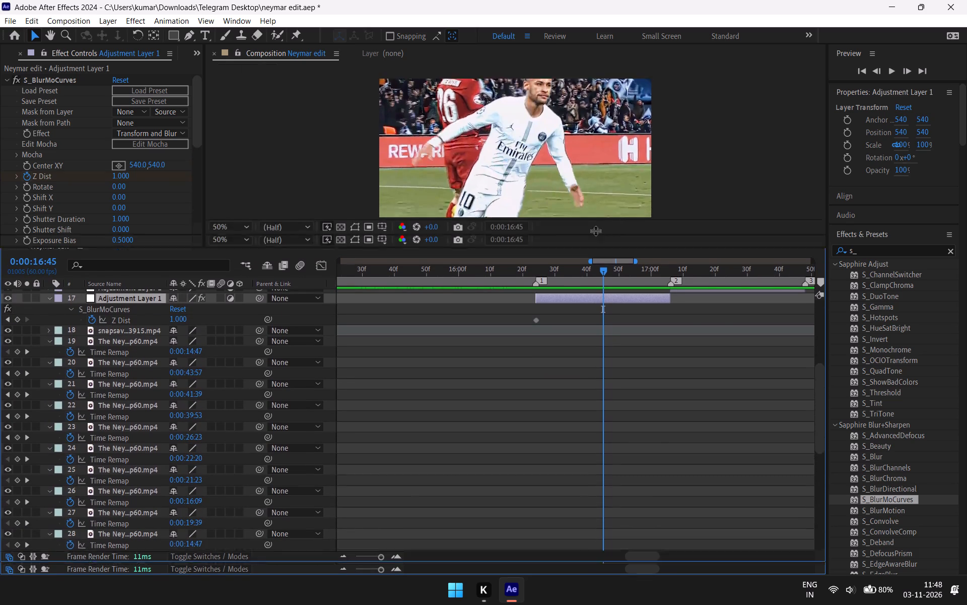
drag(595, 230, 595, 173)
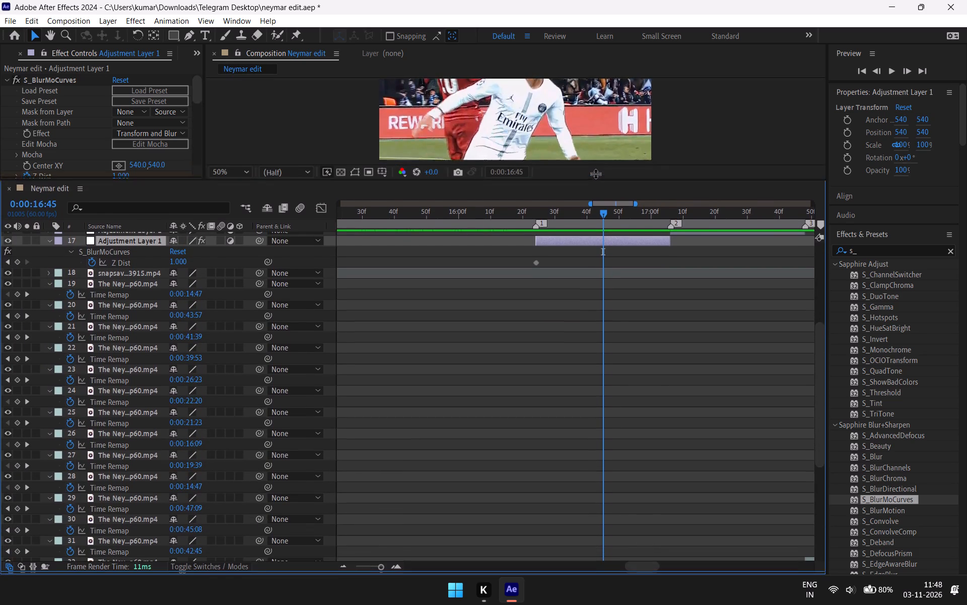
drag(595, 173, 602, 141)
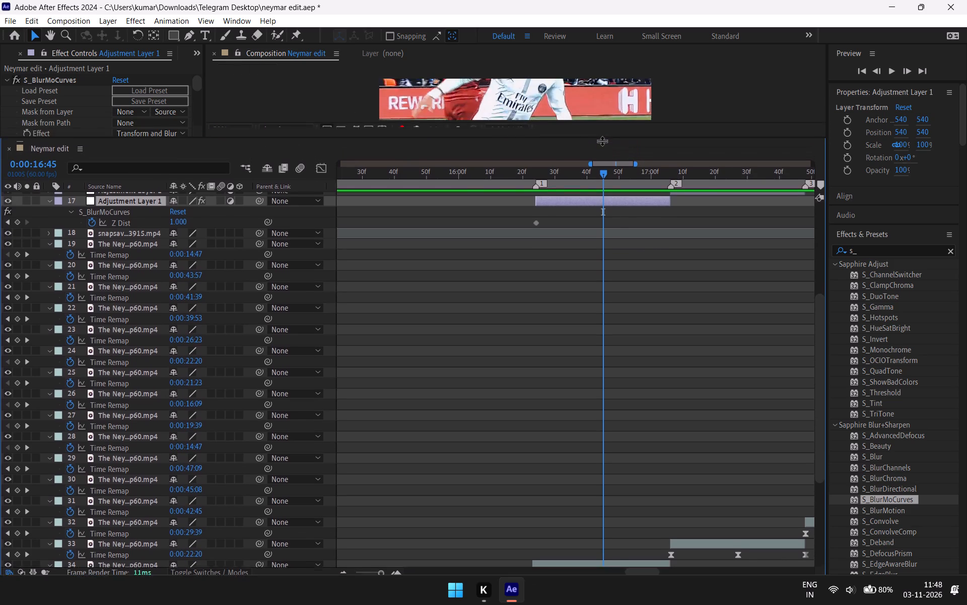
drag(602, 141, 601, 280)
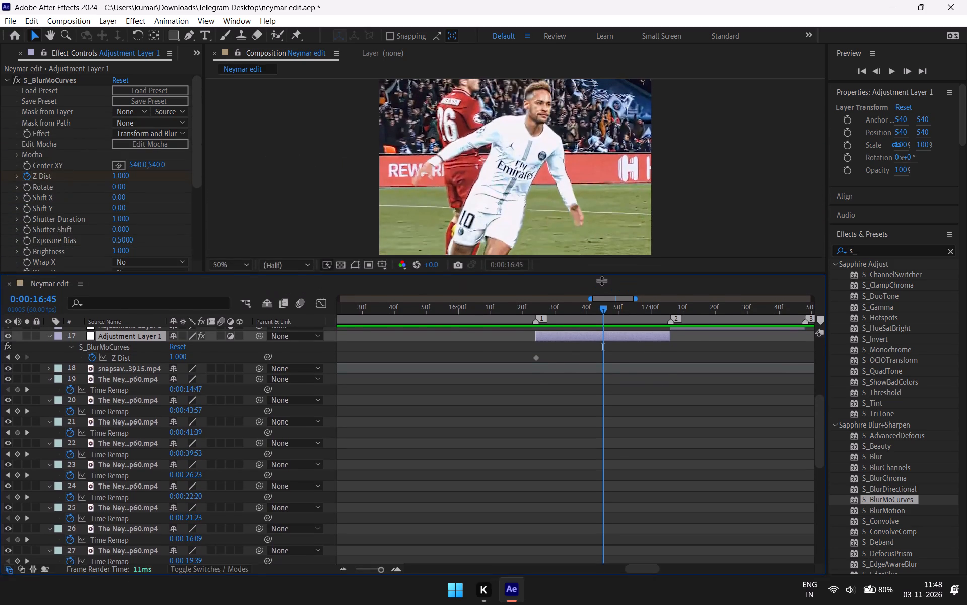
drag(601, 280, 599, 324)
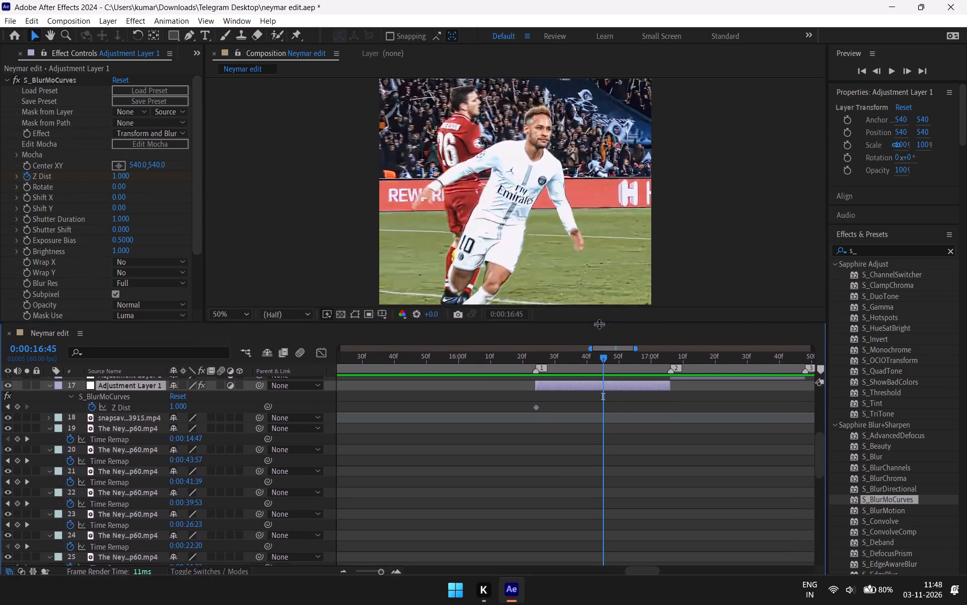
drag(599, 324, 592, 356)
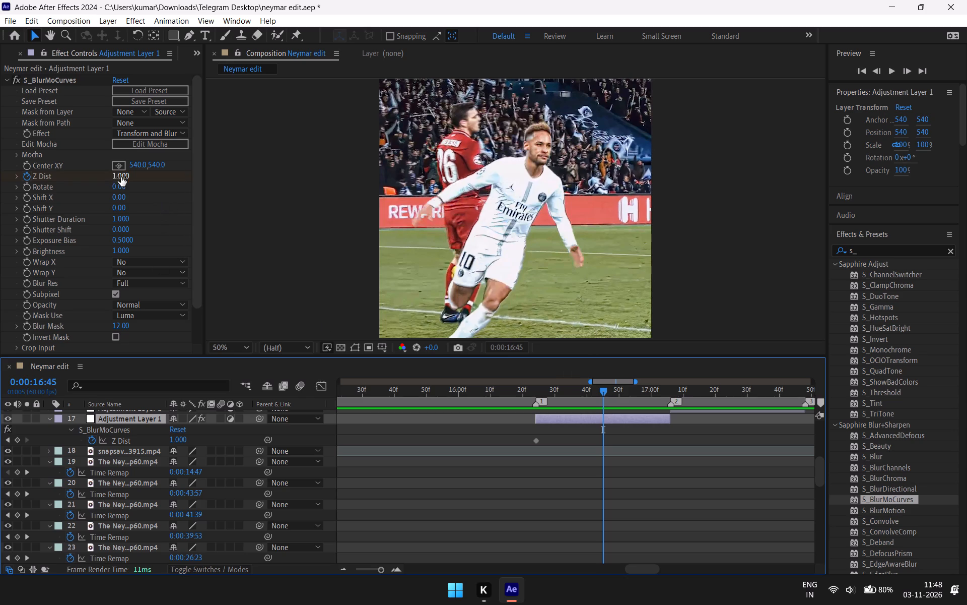
Set Z Dist to 0.8 at 0:00:16:45 on the adjustment layer between markers 1 and 2.
drag(122, 173, 123, 160)
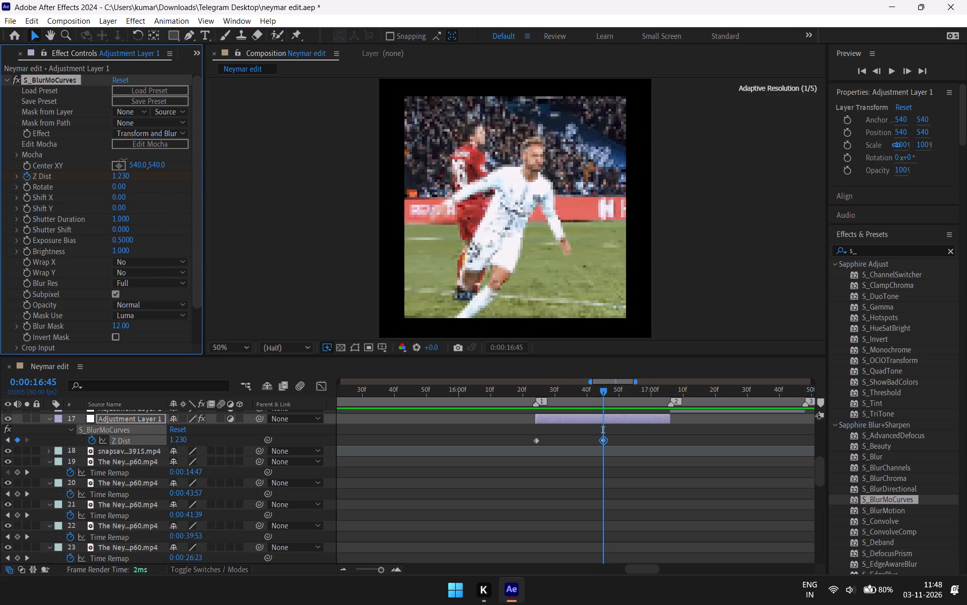
drag(123, 160, 126, 183)
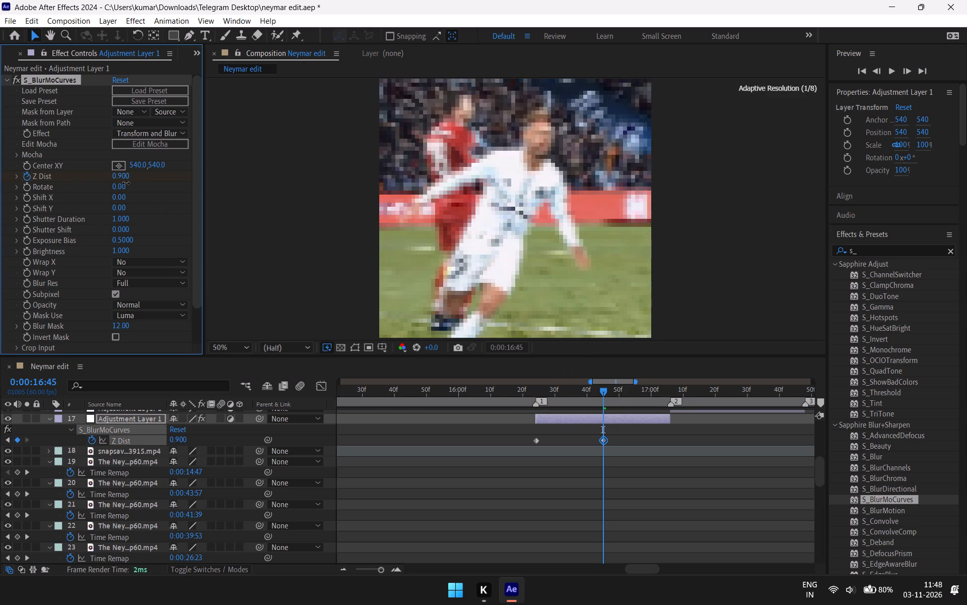
drag(126, 183, 126, 187)
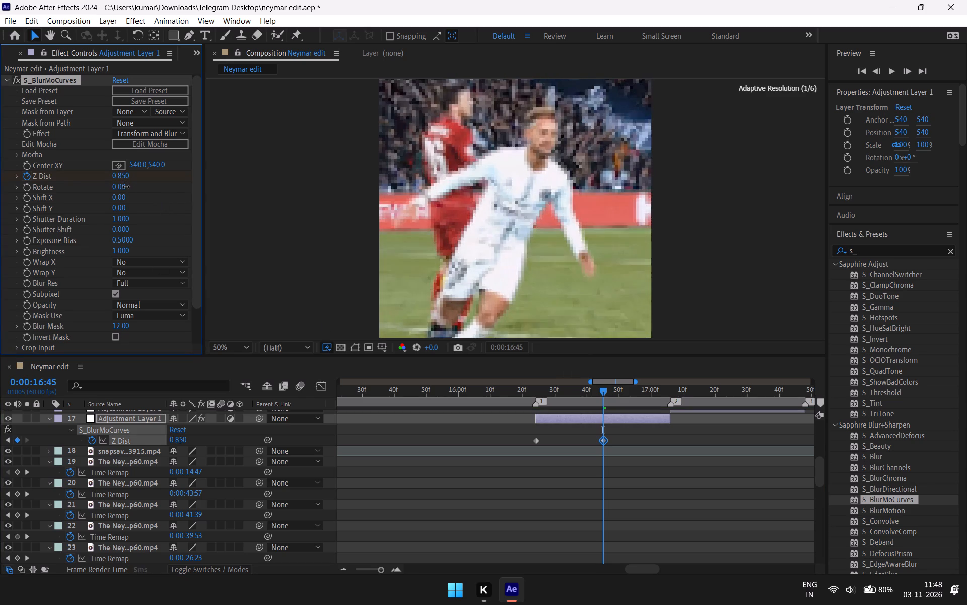
drag(126, 187, 126, 190)
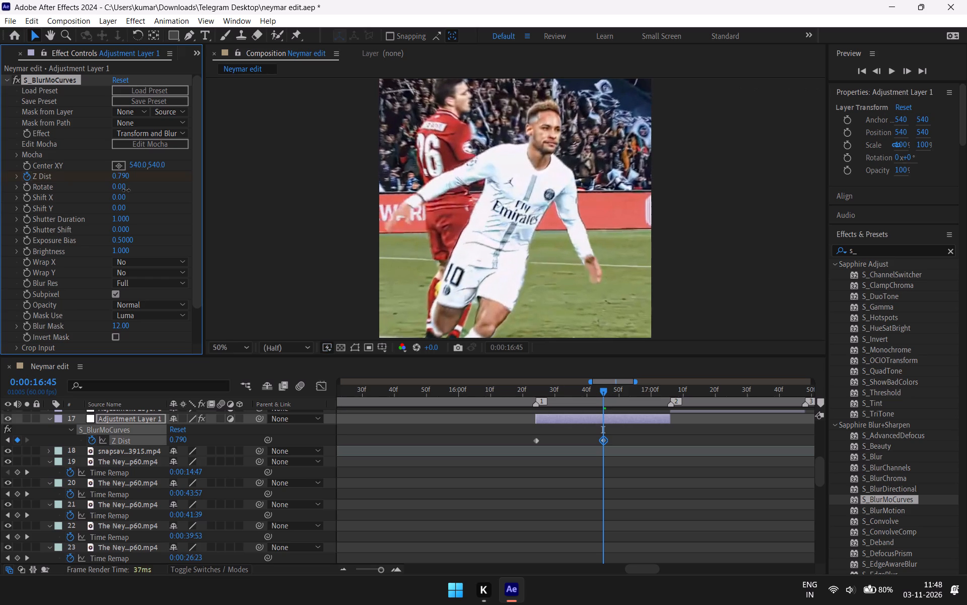
drag(126, 190, 126, 188)
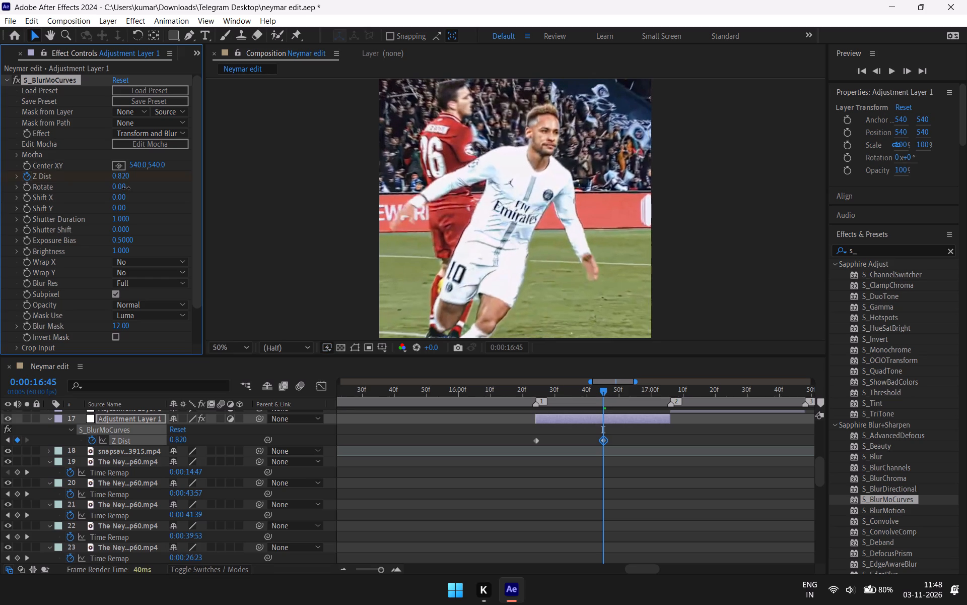
drag(126, 188, 126, 190)
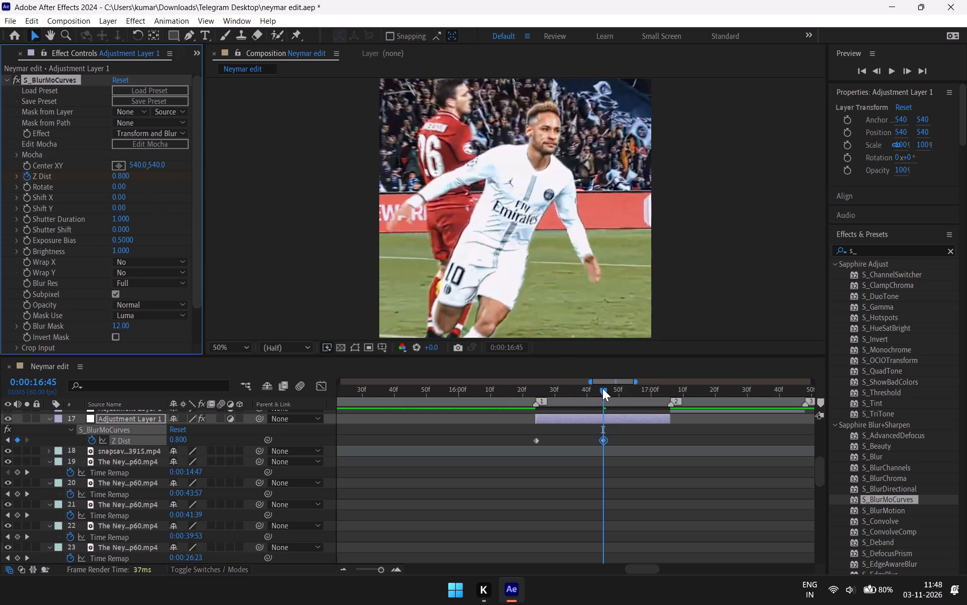
Keyframe Z Dist at 1 at the adjustment layer's end by marker 2, at 0:00:17:06.
drag(602, 388, 554, 416)
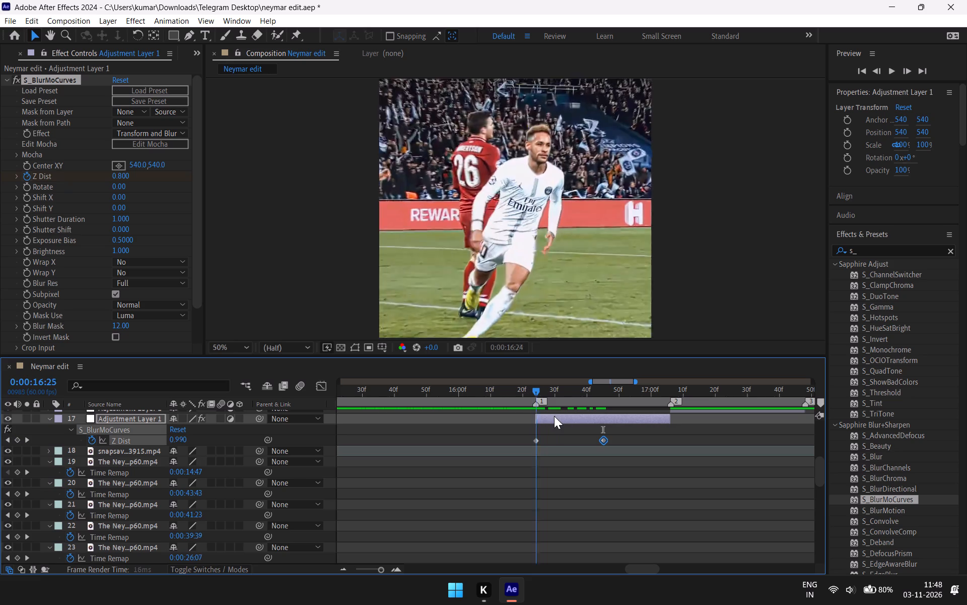
drag(554, 416, 600, 407)
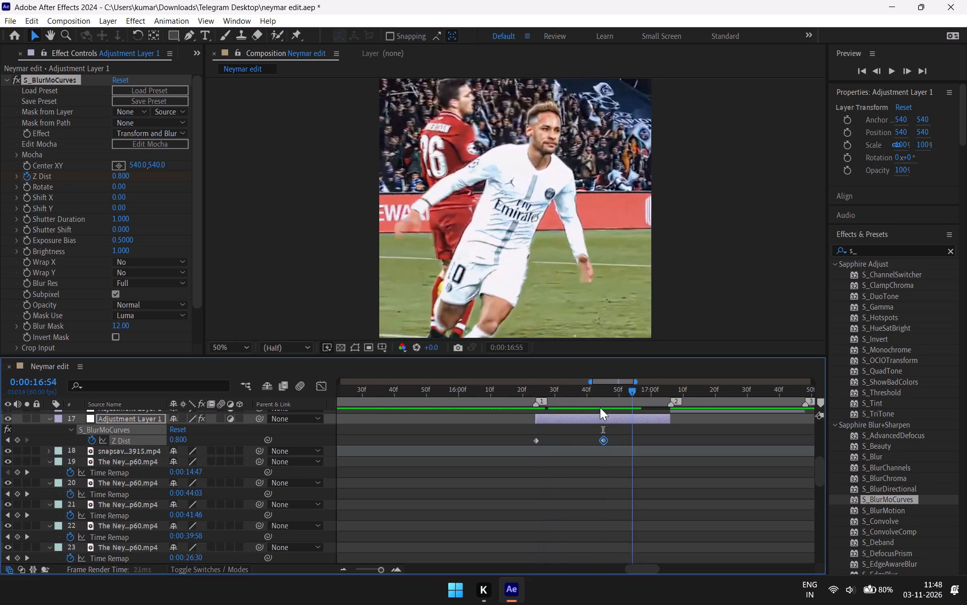
drag(600, 407, 596, 414)
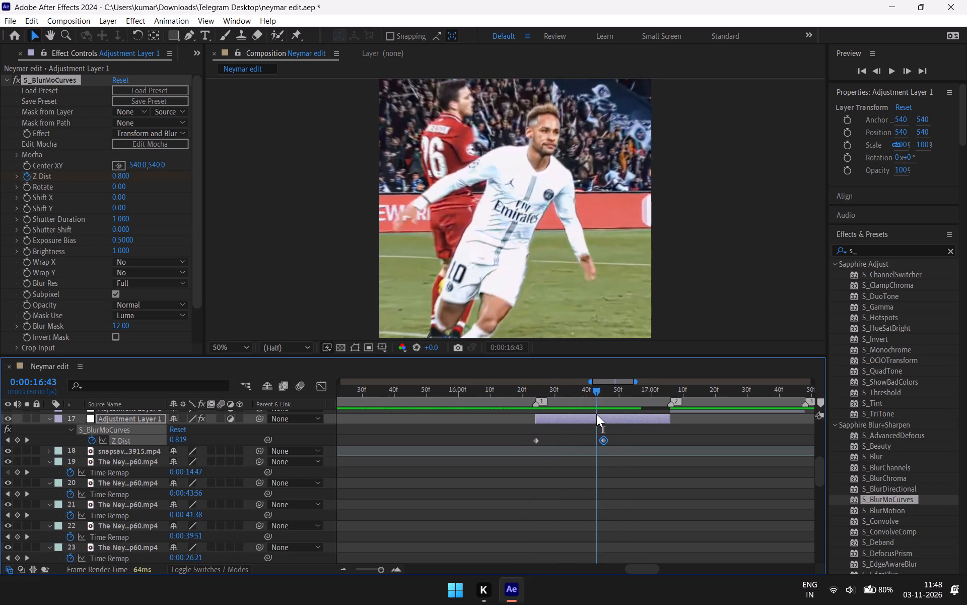
drag(596, 414, 666, 421)
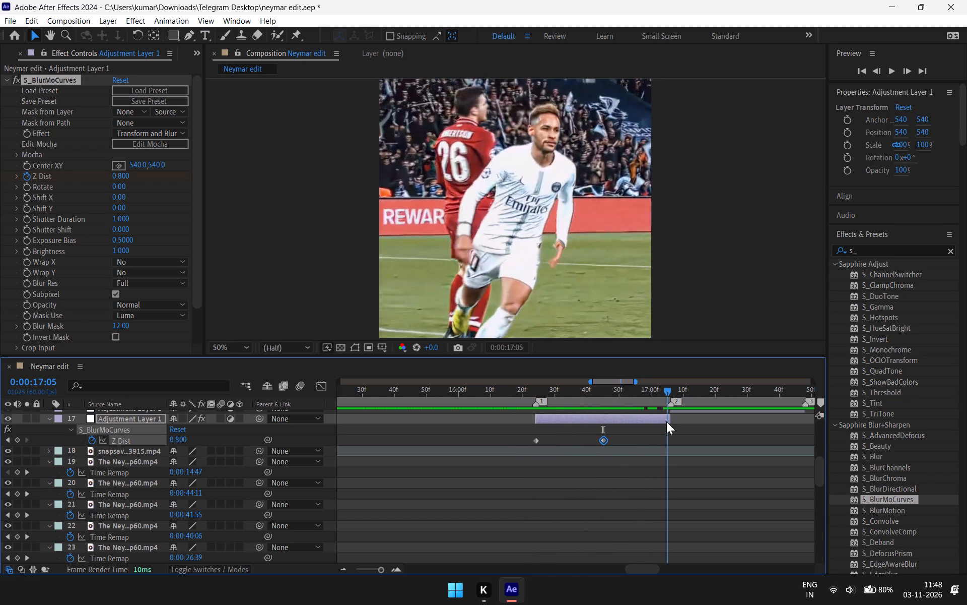
drag(666, 421, 669, 421)
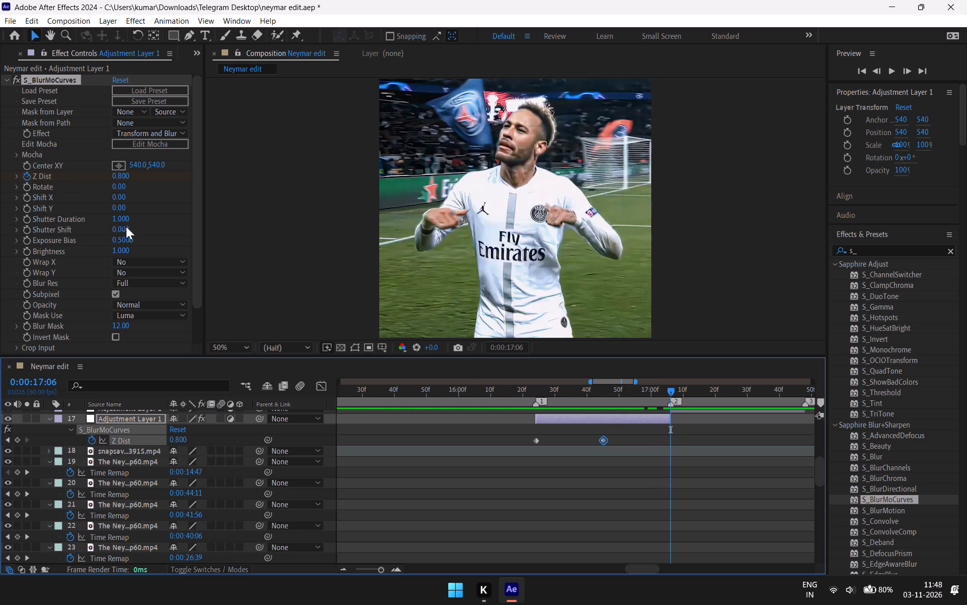
click(119, 176)
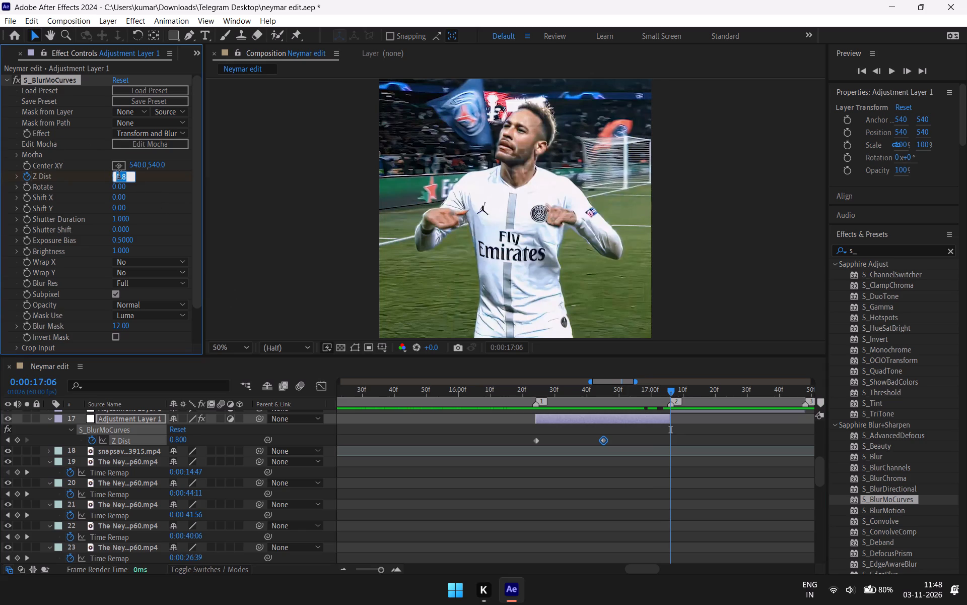
key(1)
click(161, 193)
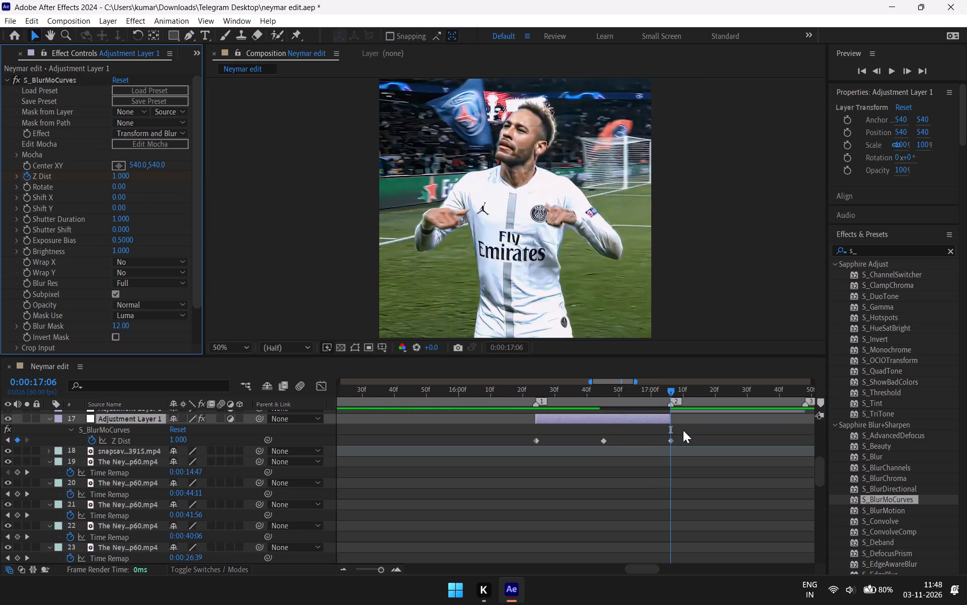
Apply Easy Ease to all three Z Dist keyframes of the adjustment layer.
drag(679, 432, 500, 440)
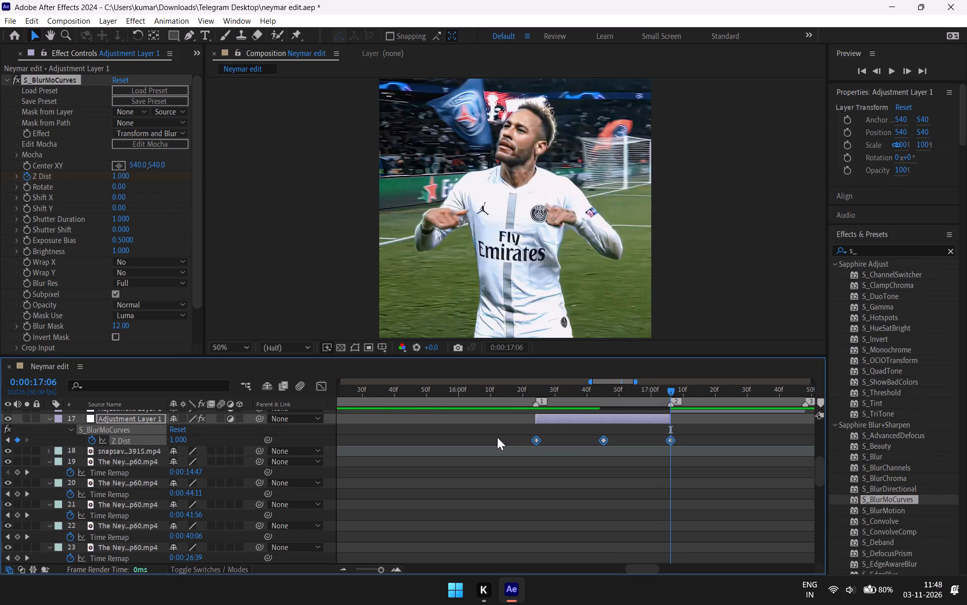
key(F9)
In the Graph Editor, lengthen the first Z Dist keyframe's outgoing handle horizontally to about 0:00:16:40.
click(321, 387)
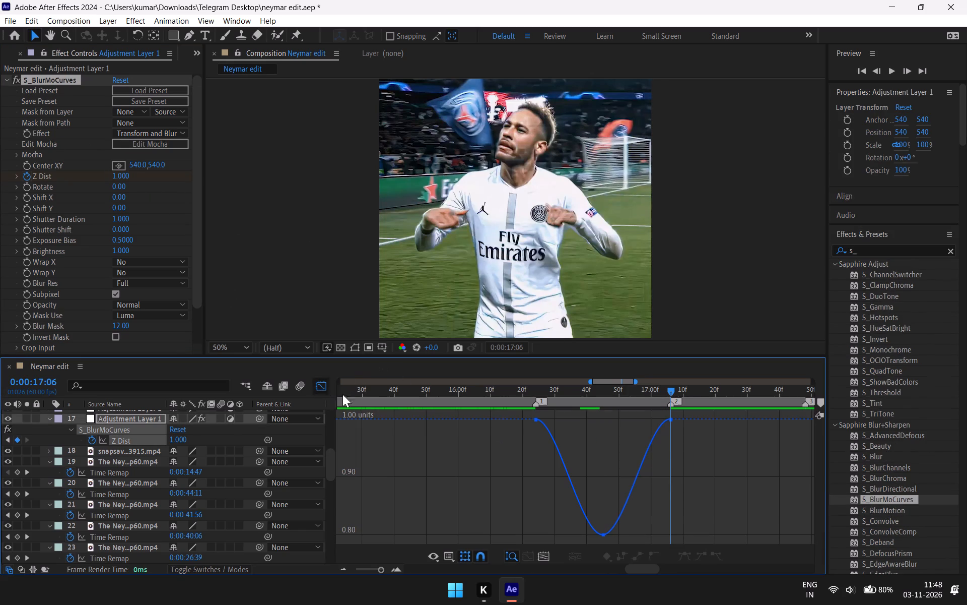
right_click(508, 488)
click(458, 467)
drag(543, 414, 543, 414)
drag(543, 414, 525, 444)
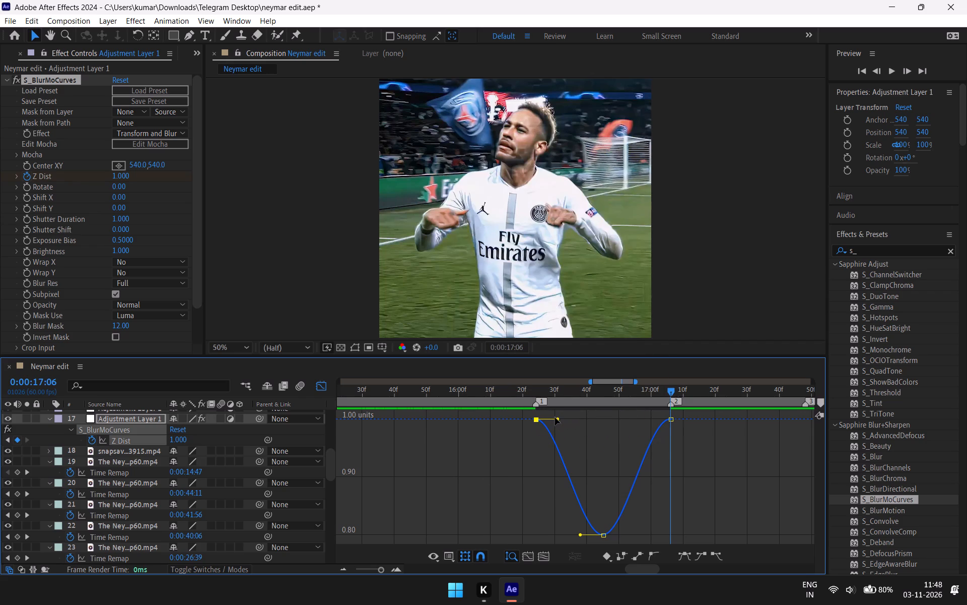
drag(559, 419, 580, 419)
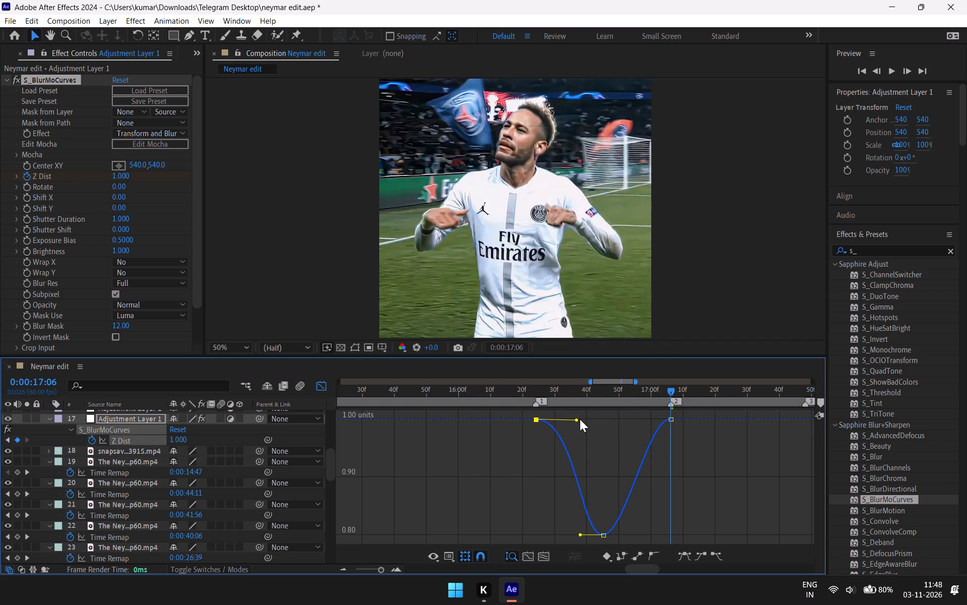
drag(580, 419, 588, 418)
Lengthen the last Z Dist keyframe's incoming handle back to about 0:00:16:50, keeping it nearly level.
drag(680, 418, 667, 431)
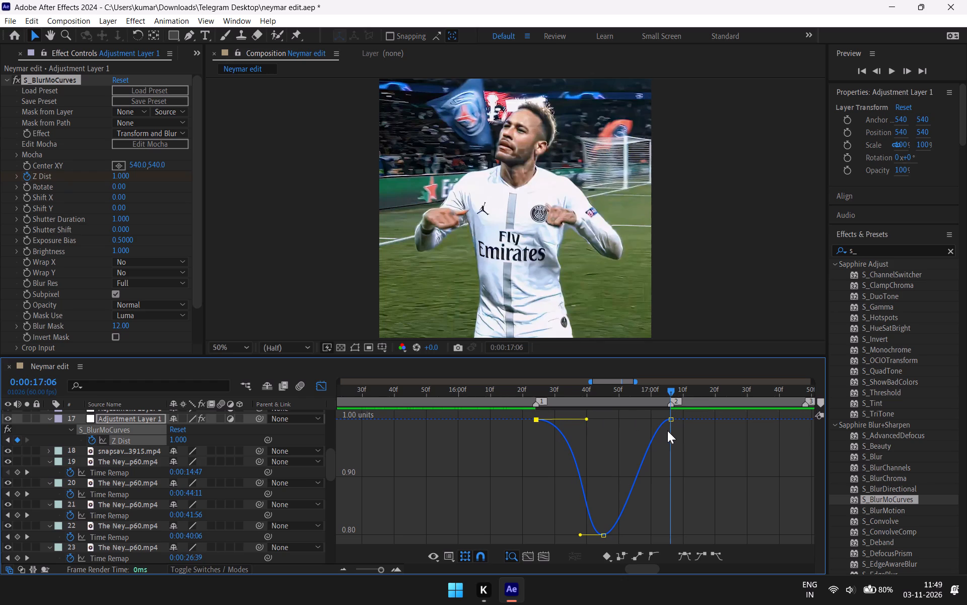
drag(667, 431, 669, 427)
drag(687, 437, 659, 406)
drag(649, 418, 616, 417)
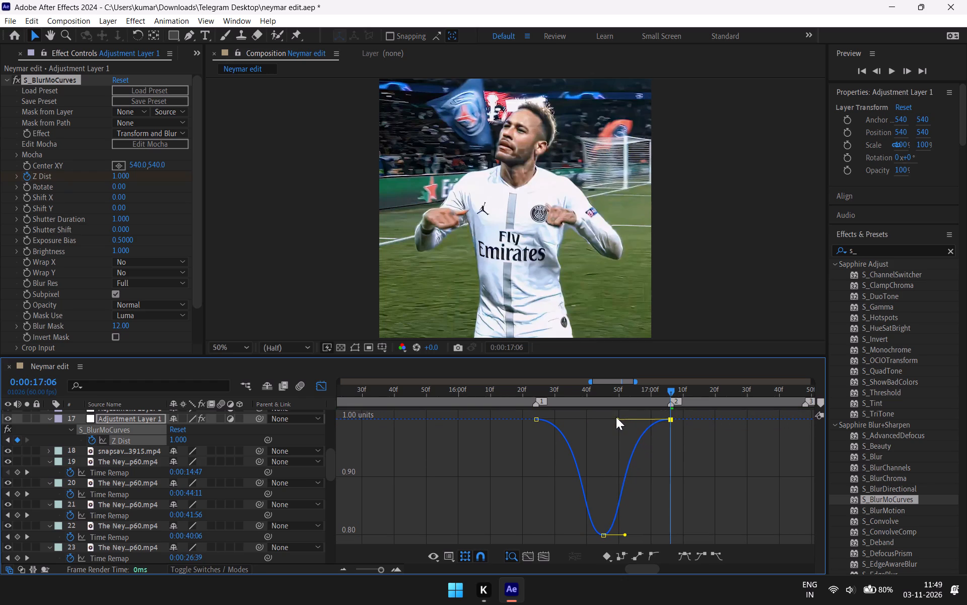
drag(616, 417, 620, 415)
drag(620, 415, 620, 415)
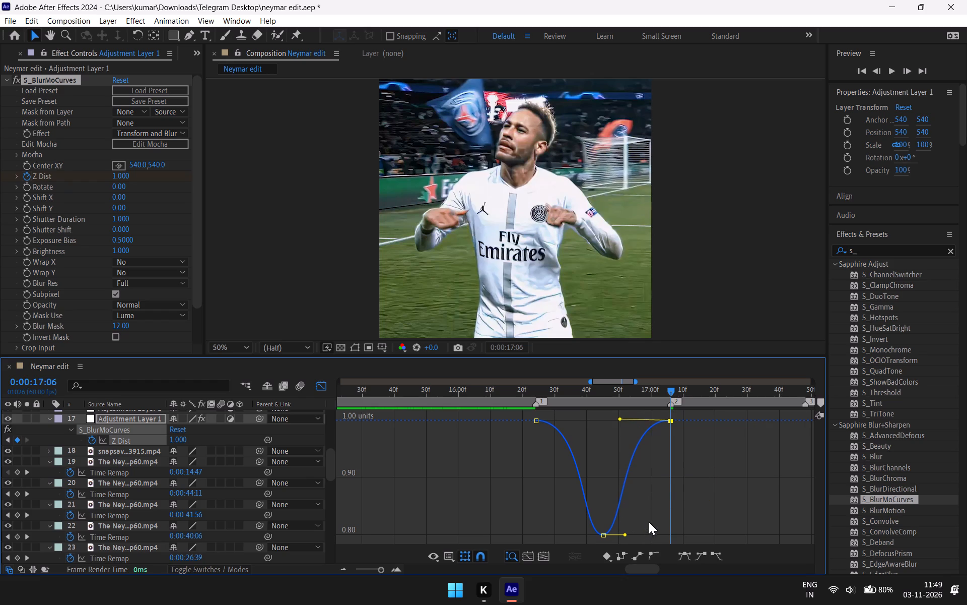
Shorten both handles of the middle Z Dist keyframe to about 5 frames each for a sharper dip, and leave the Graph Editor.
drag(649, 521, 559, 546)
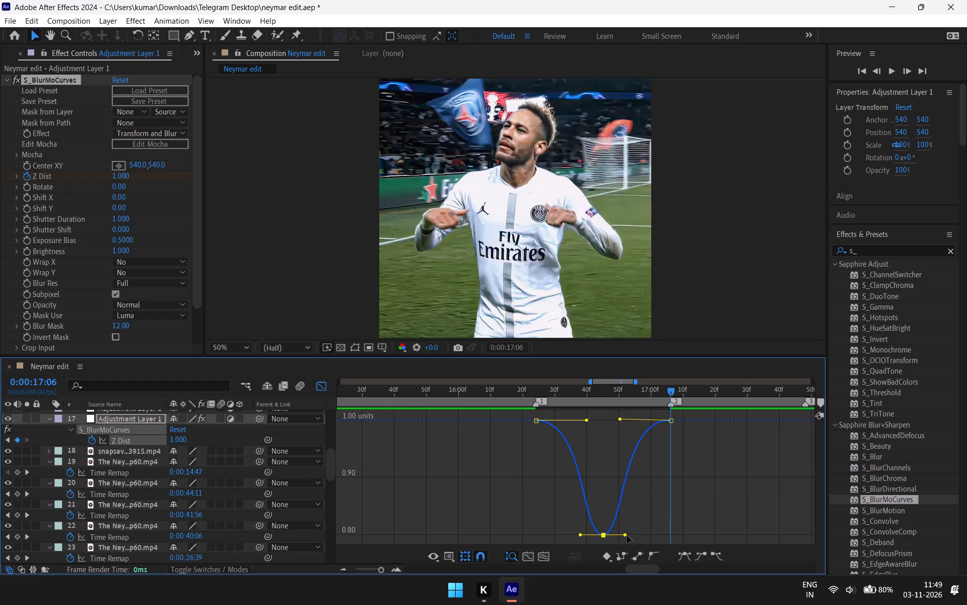
drag(627, 535, 618, 536)
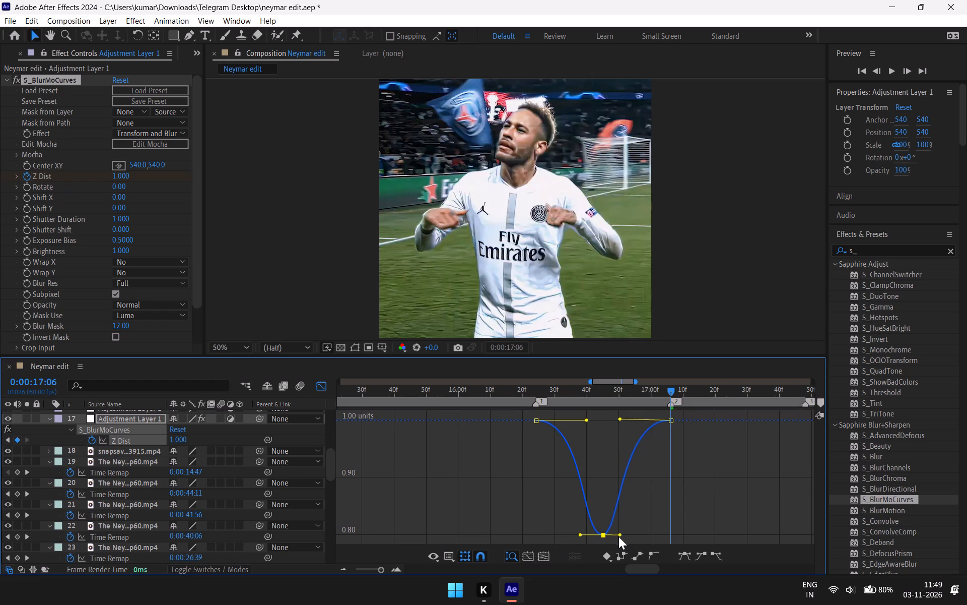
drag(618, 536, 609, 537)
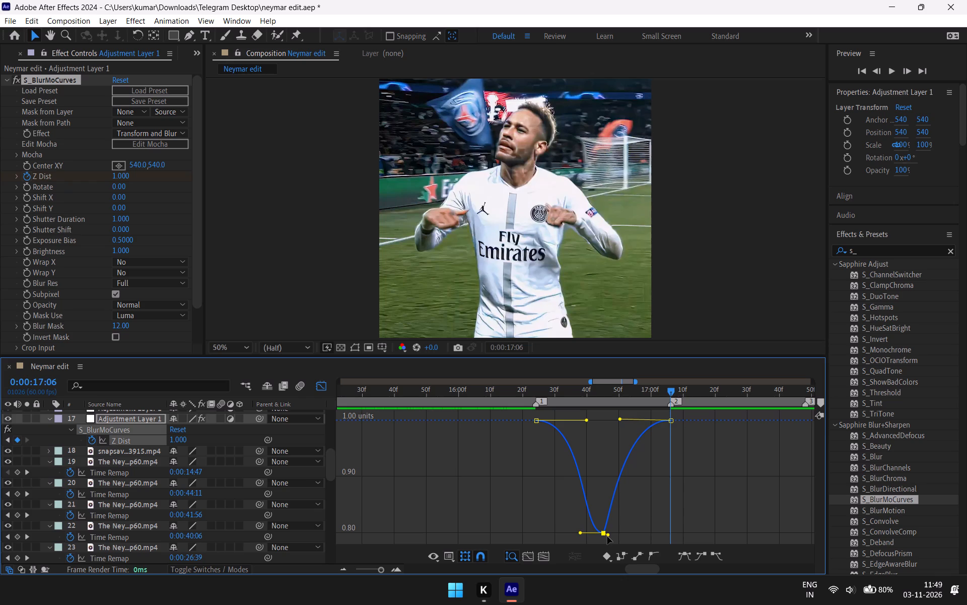
key(ctrl+z)
drag(624, 535, 617, 534)
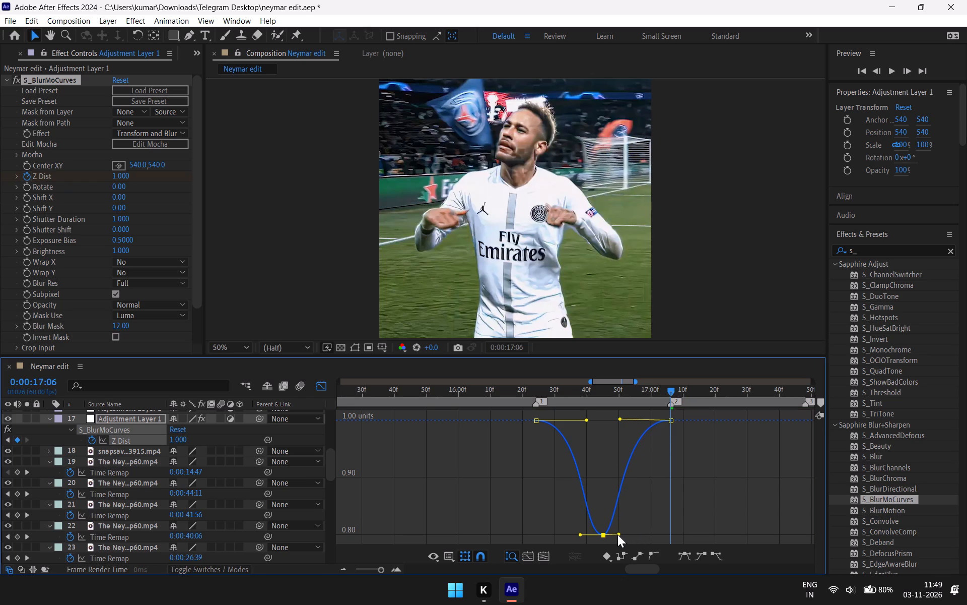
drag(617, 534, 617, 536)
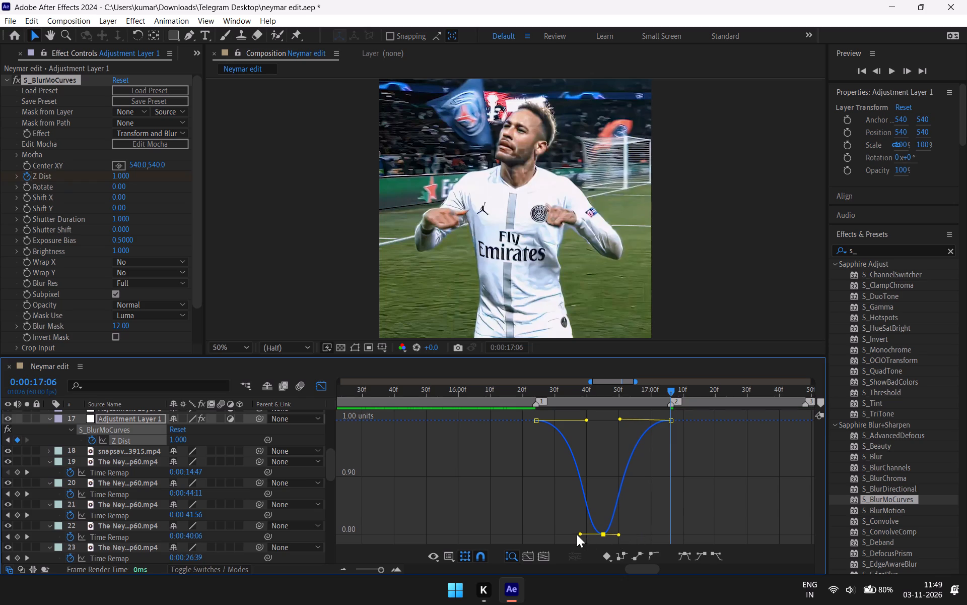
click(581, 532)
drag(579, 535, 584, 533)
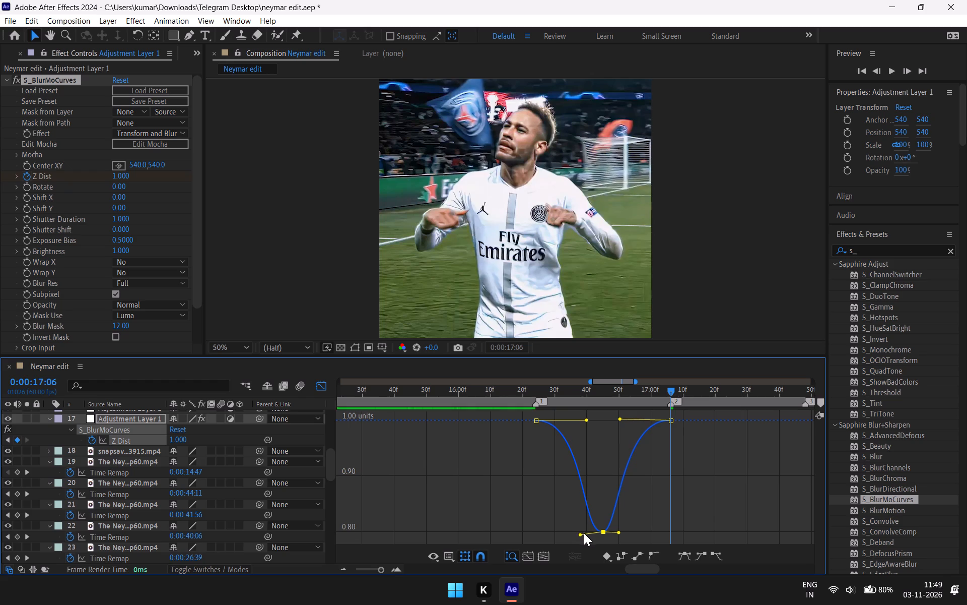
drag(584, 533, 587, 532)
click(619, 536)
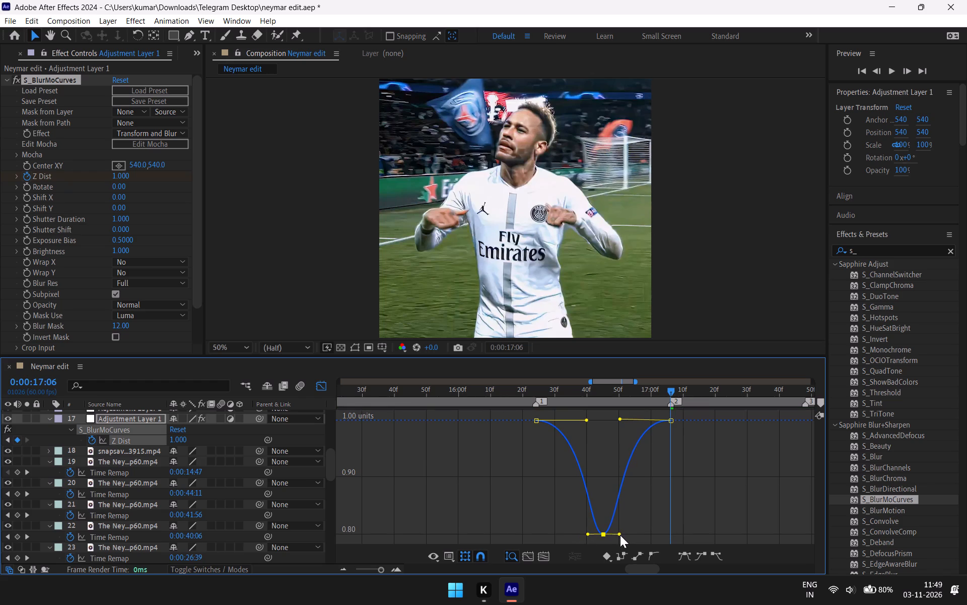
click(621, 420)
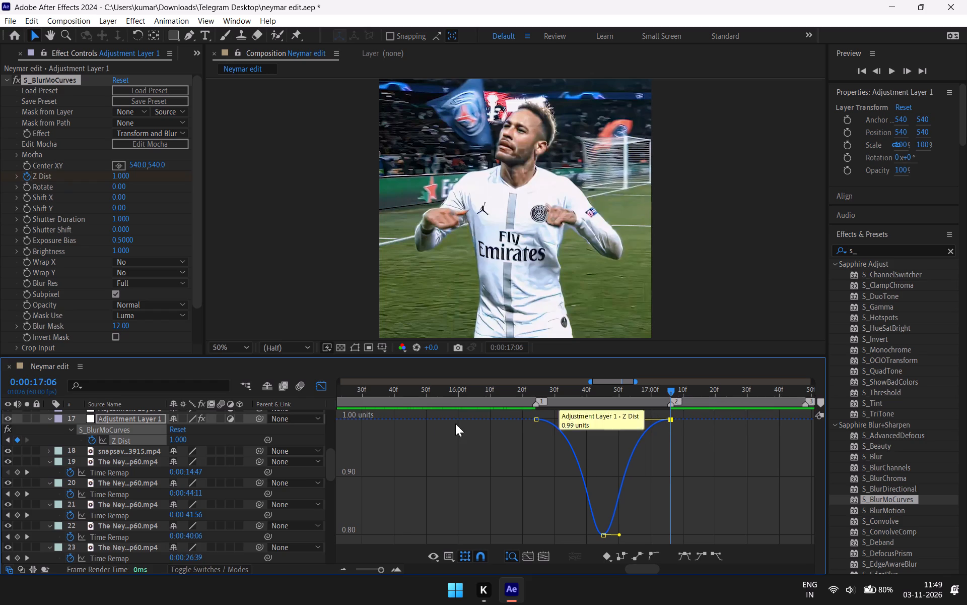
click(313, 381)
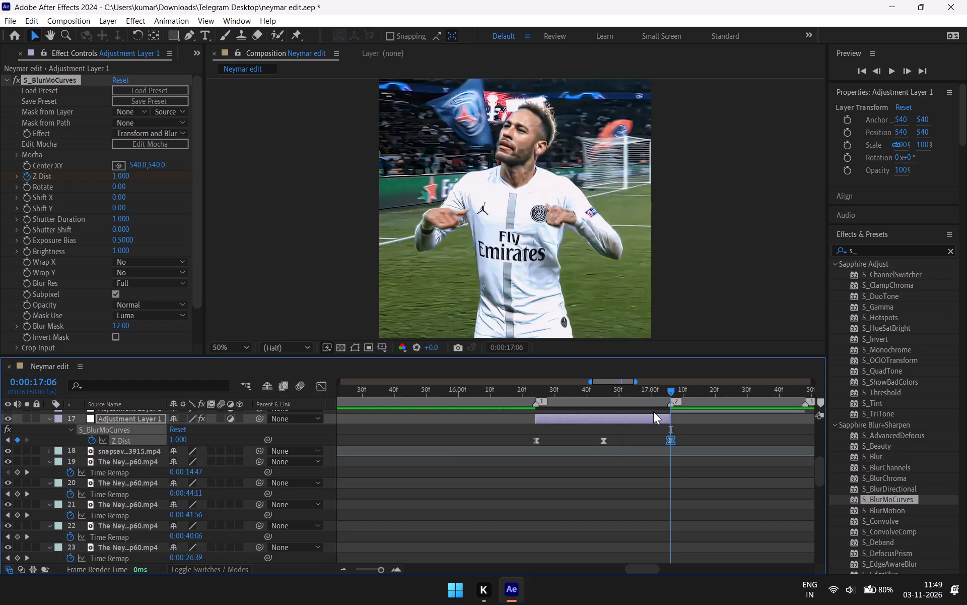
Play back and scrub the first clip repeatedly from about 0:00:16:03 to 0:00:17:39 to examine the Z Dist zoom and blur.
drag(673, 390, 474, 459)
key(space)
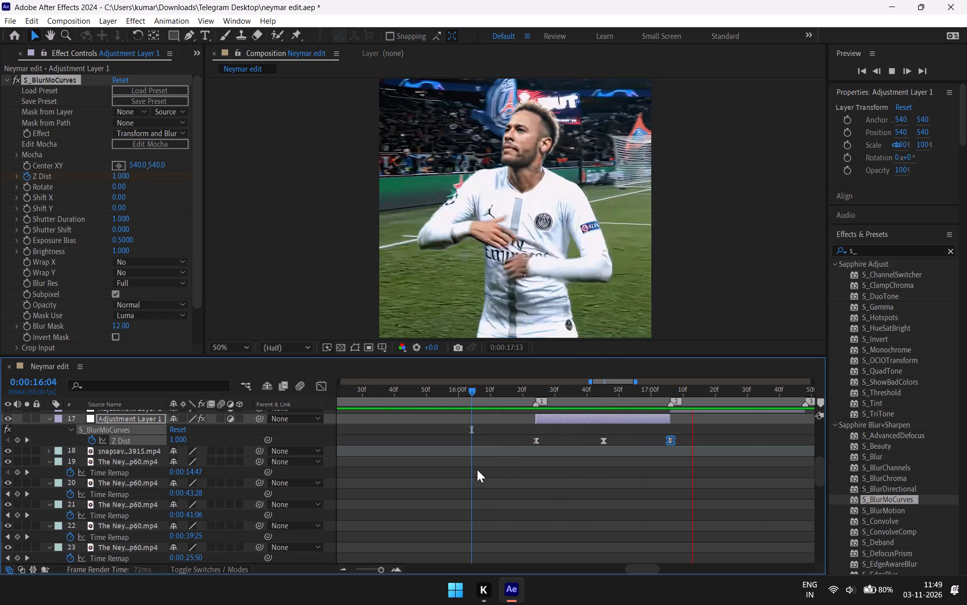
key(space)
drag(757, 391, 504, 465)
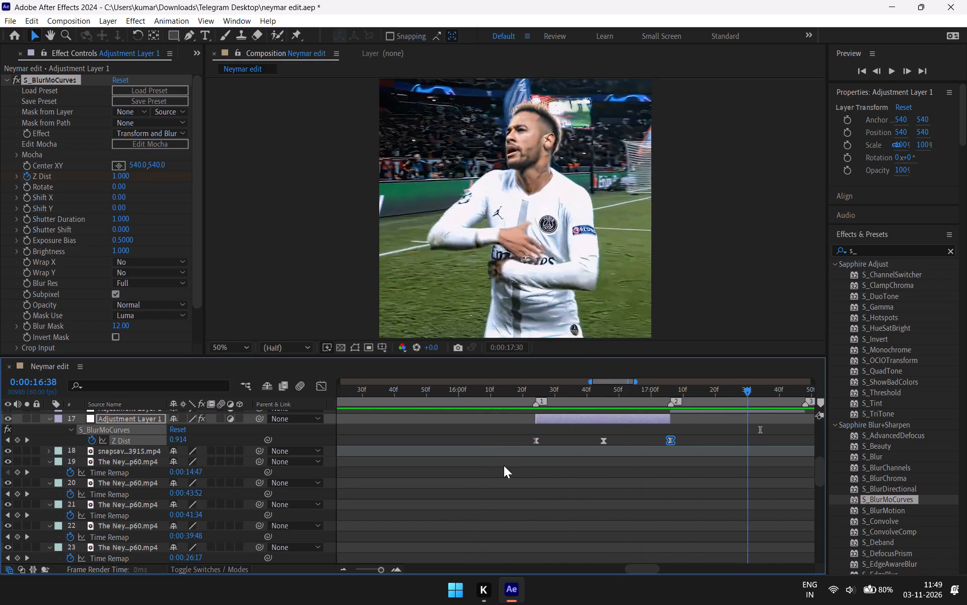
drag(504, 465, 466, 473)
key(space)
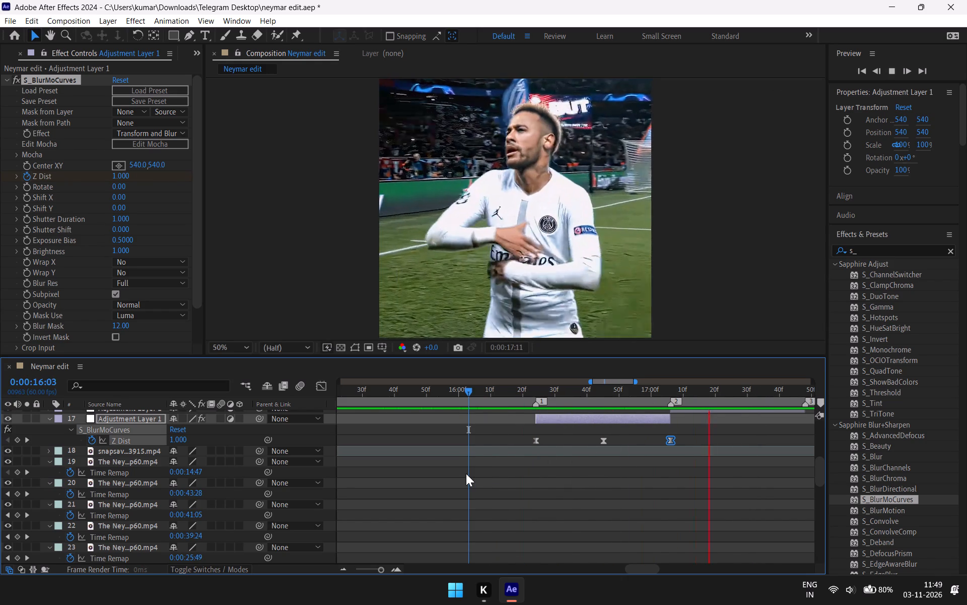
key(space)
scroll(548, 471, up, 2)
scroll(575, 463, down, 1)
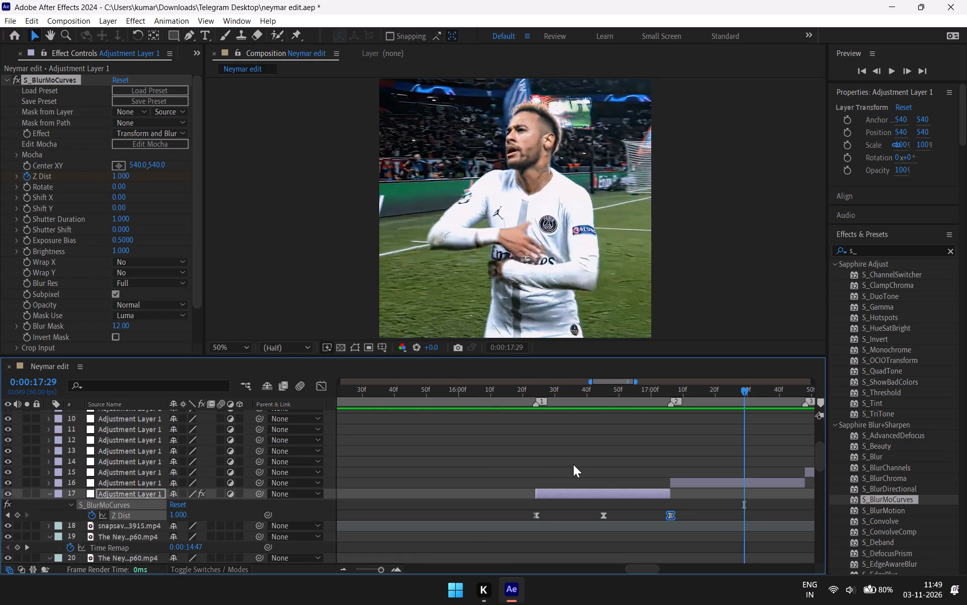
drag(744, 391, 552, 466)
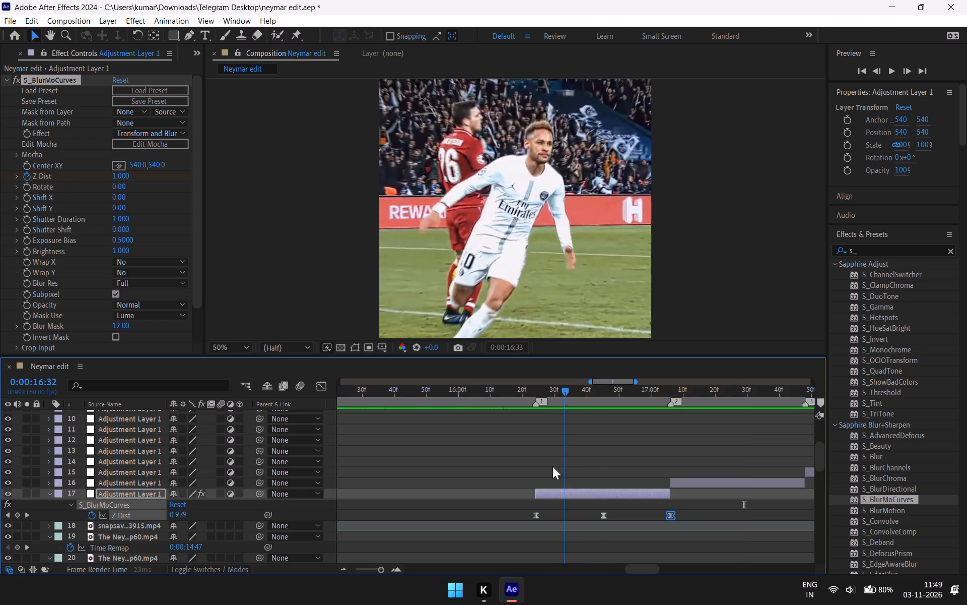
drag(552, 466, 516, 474)
key(space)
key(space)
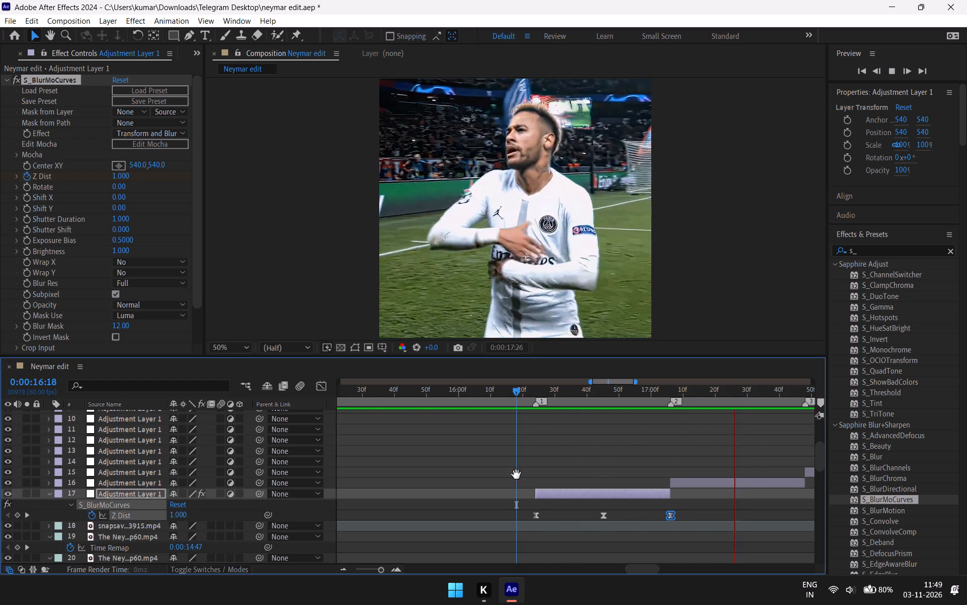
drag(756, 389, 626, 443)
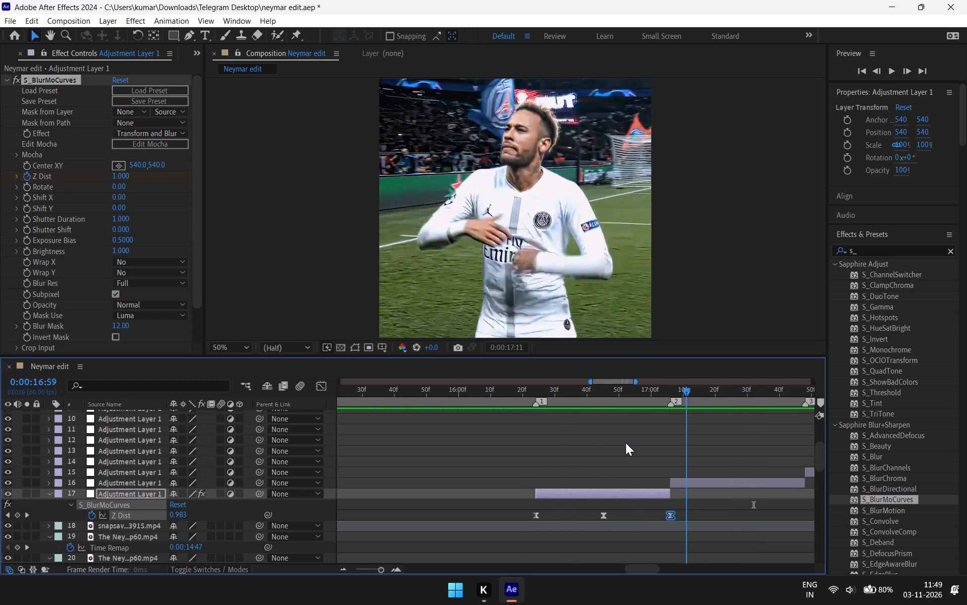
drag(626, 443, 615, 456)
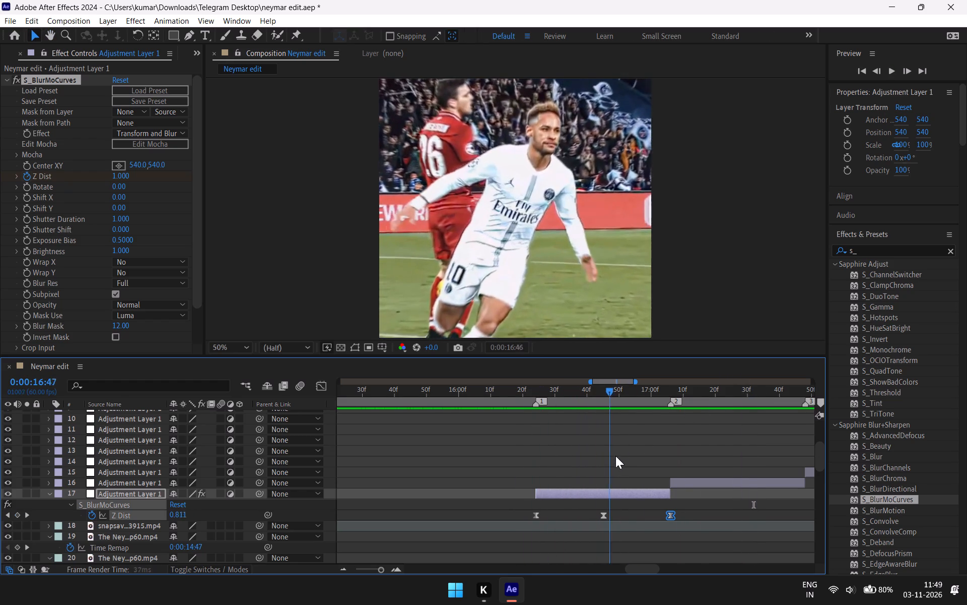
drag(615, 456, 607, 463)
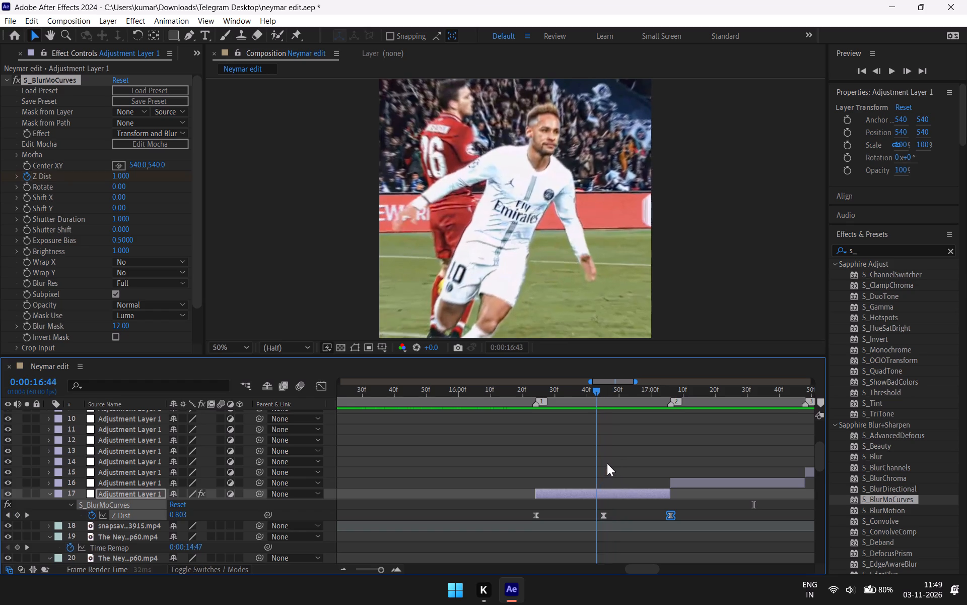
drag(607, 463, 516, 486)
key(space)
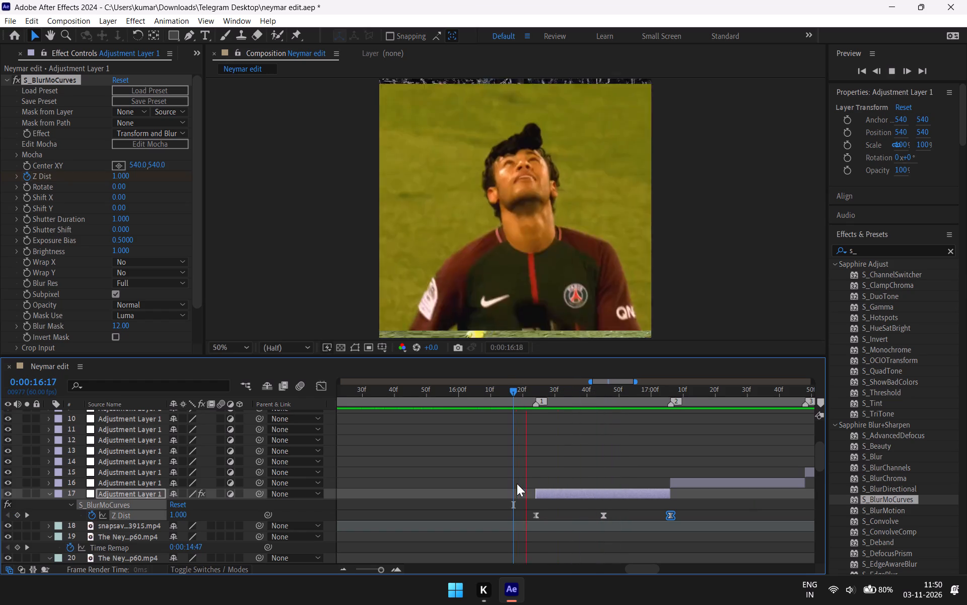
key(space)
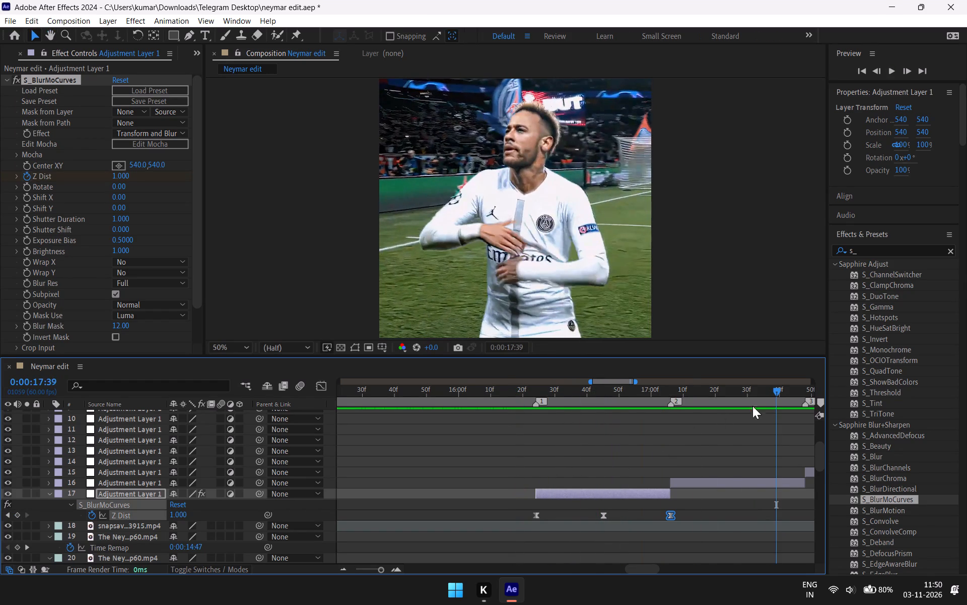
drag(773, 389, 502, 502)
key(space)
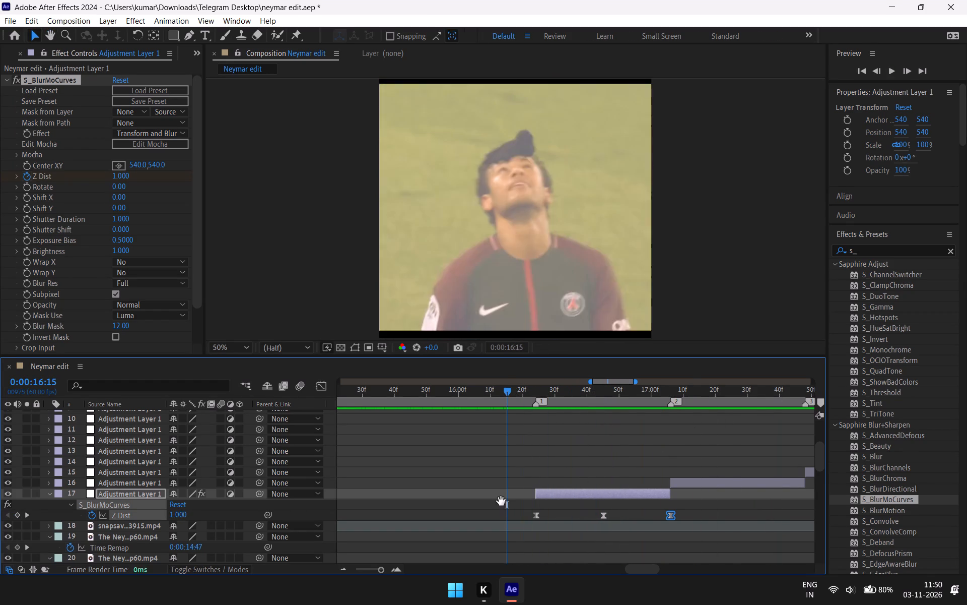
key(space)
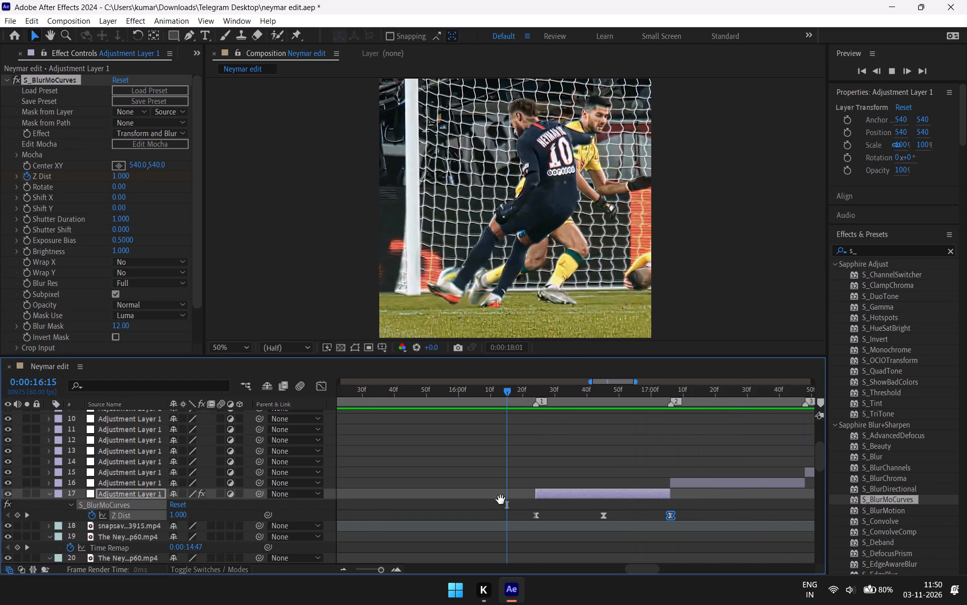
drag(573, 388, 325, 471)
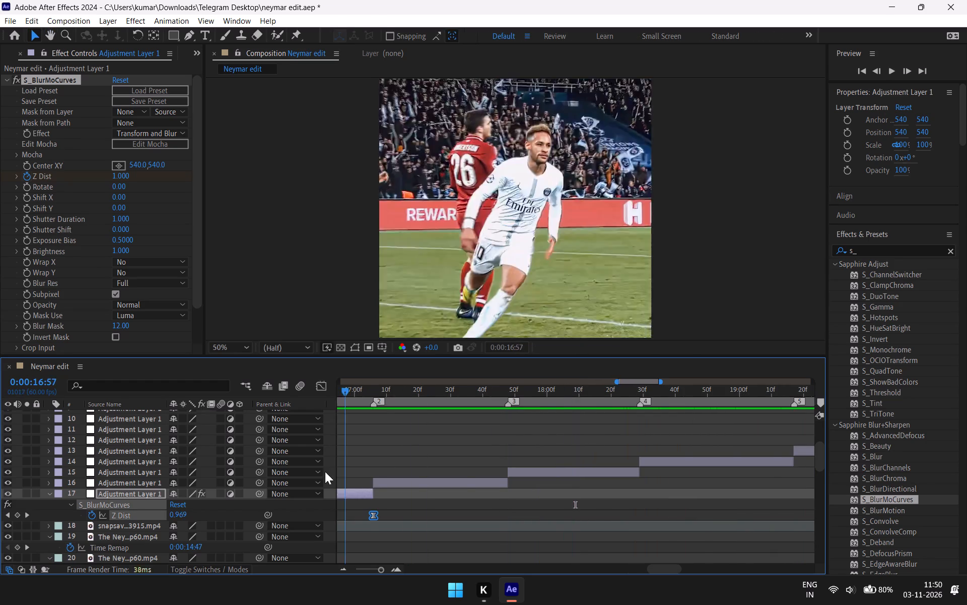
drag(325, 471, 343, 508)
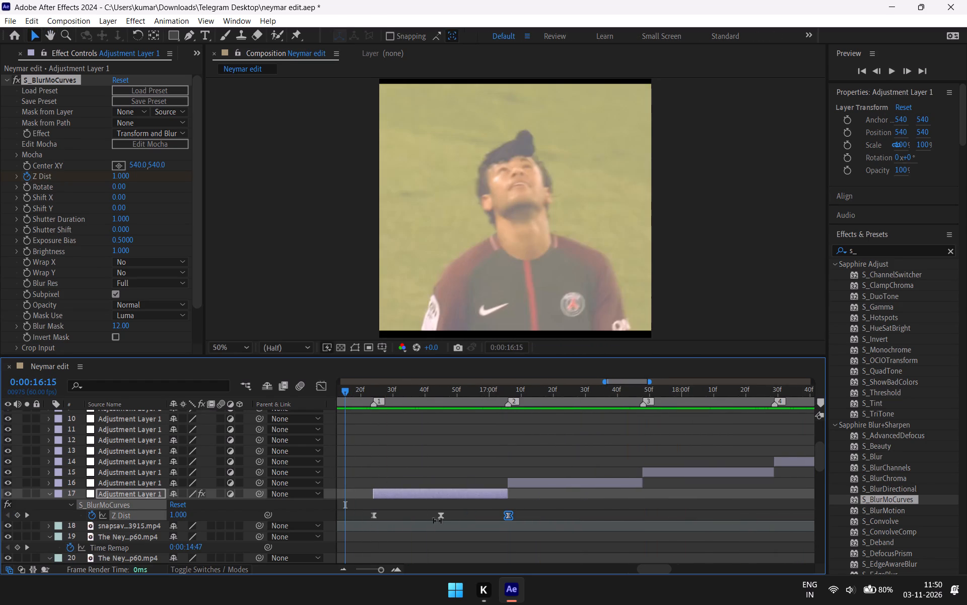
Select the first two Z Dist keyframes of the first clip's adjustment layer and open the EDITKIT extension.
drag(458, 516, 348, 525)
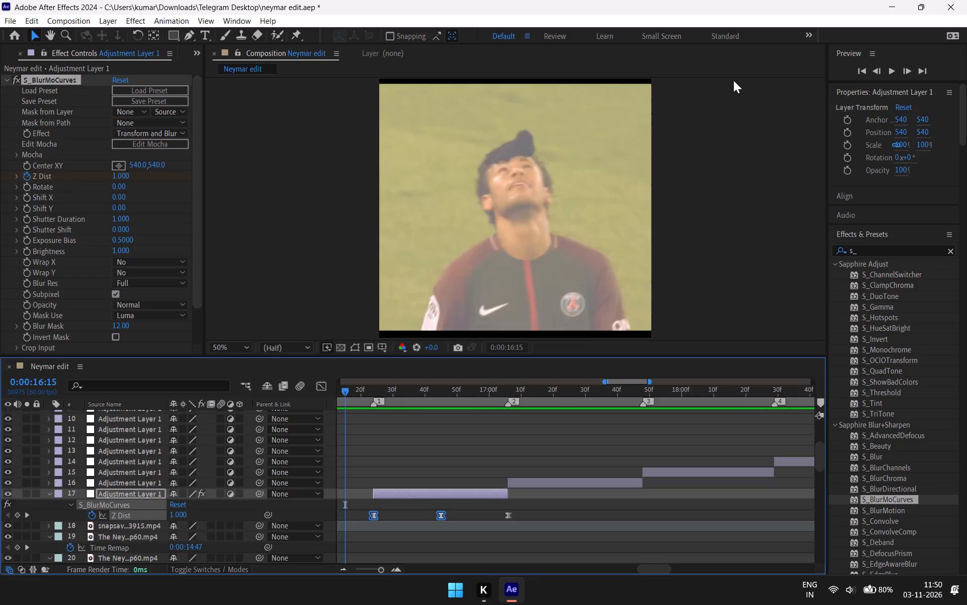
click(234, 19)
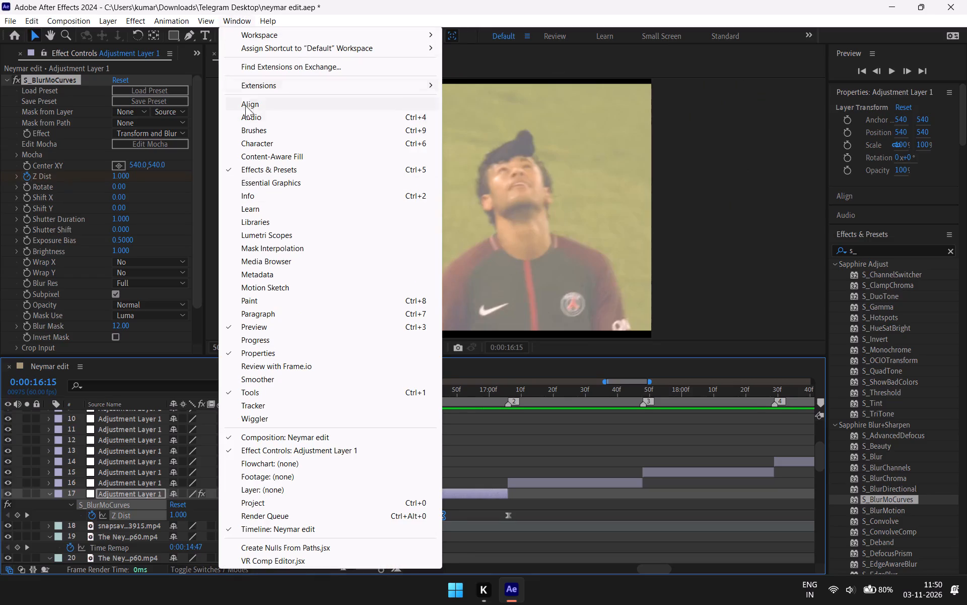
click(251, 85)
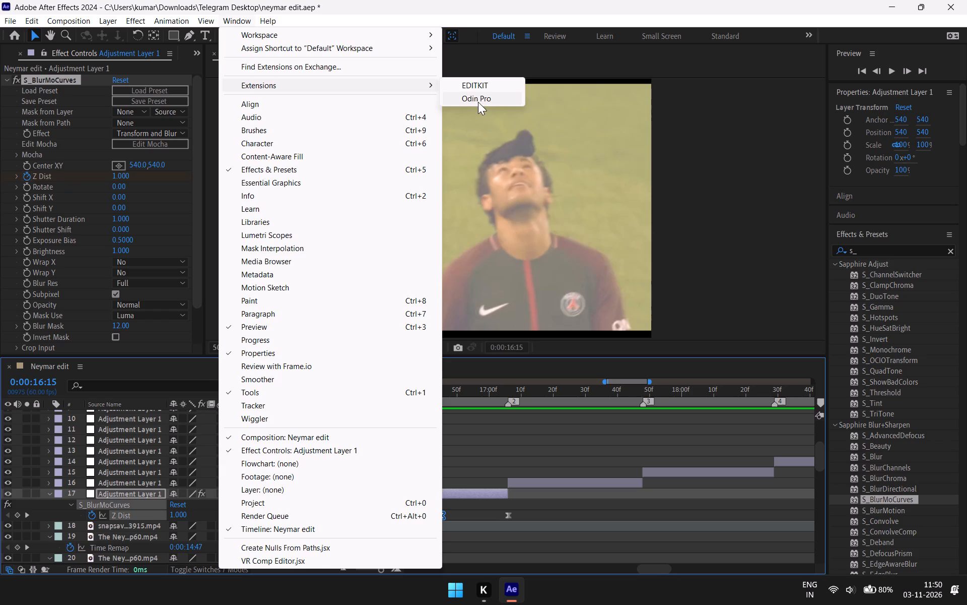
click(481, 87)
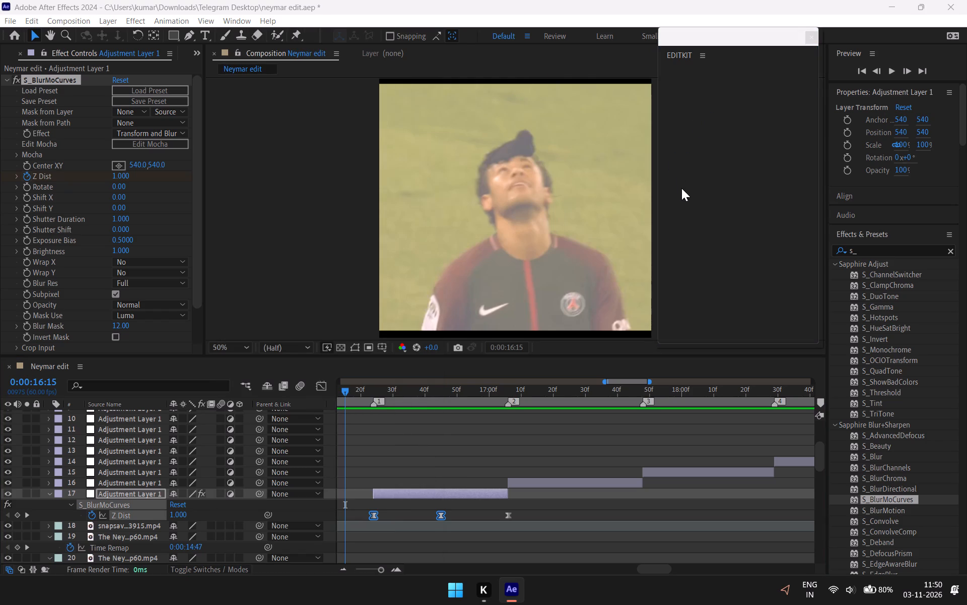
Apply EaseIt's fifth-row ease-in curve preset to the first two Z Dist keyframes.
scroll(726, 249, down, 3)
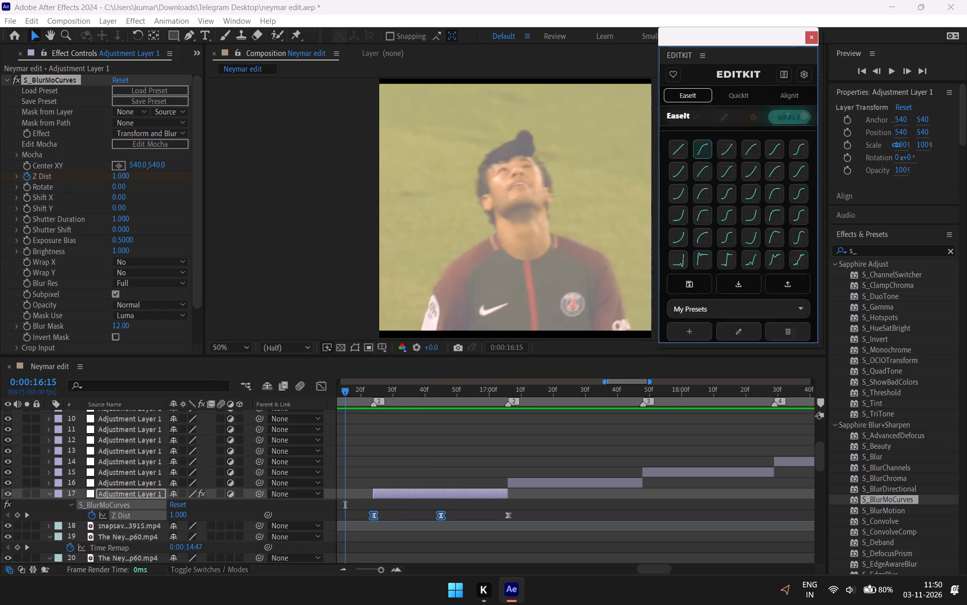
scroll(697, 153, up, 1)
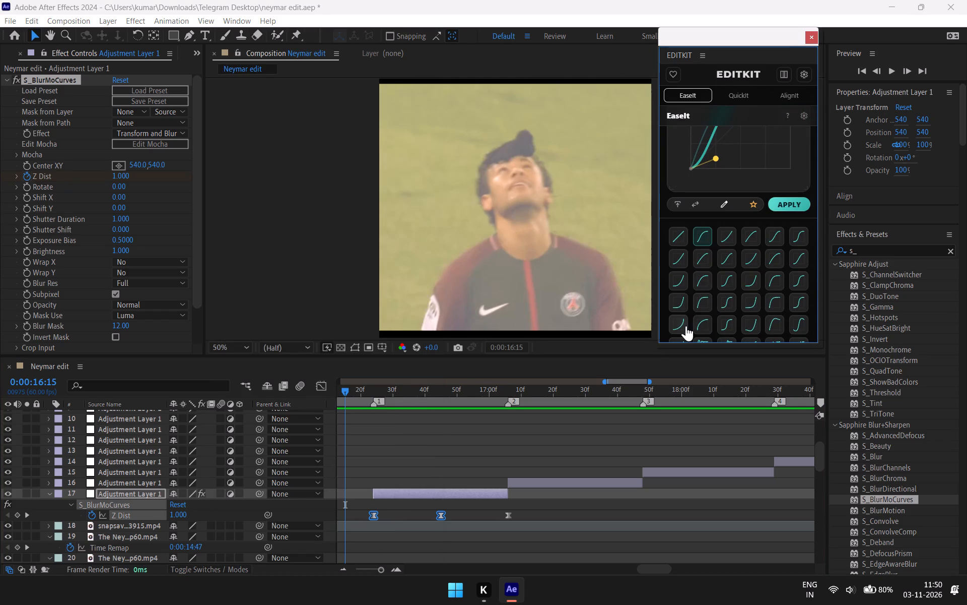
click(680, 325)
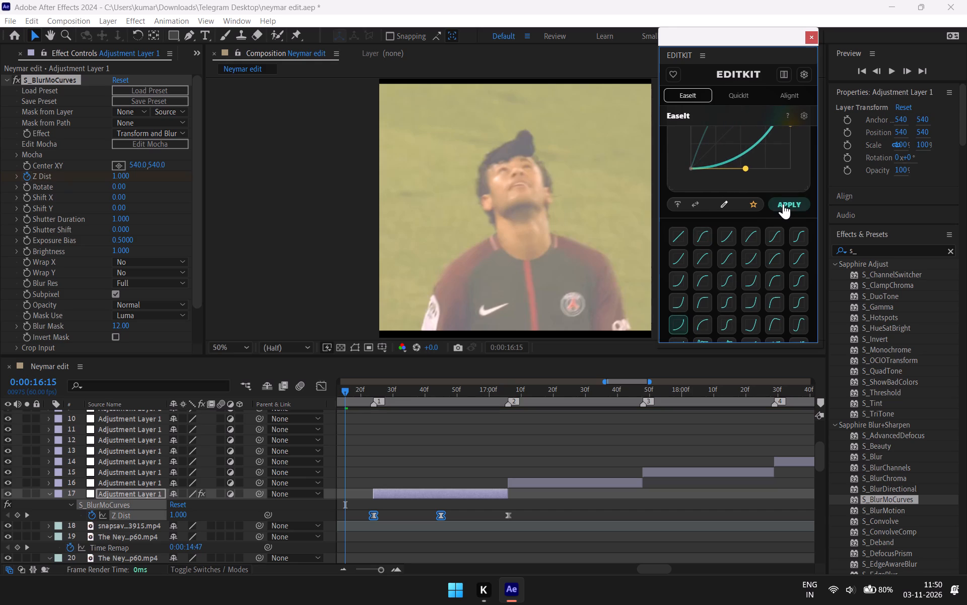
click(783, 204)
Apply EaseIt's fifth-row ease-out curve preset to the middle and last Z Dist keyframes.
drag(525, 511, 430, 509)
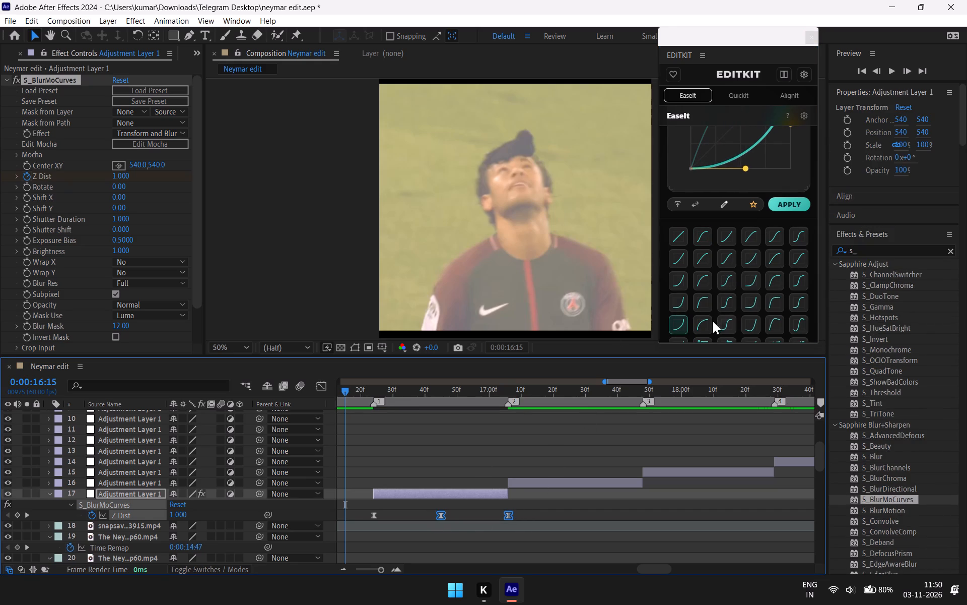
drag(702, 326, 703, 321)
click(805, 206)
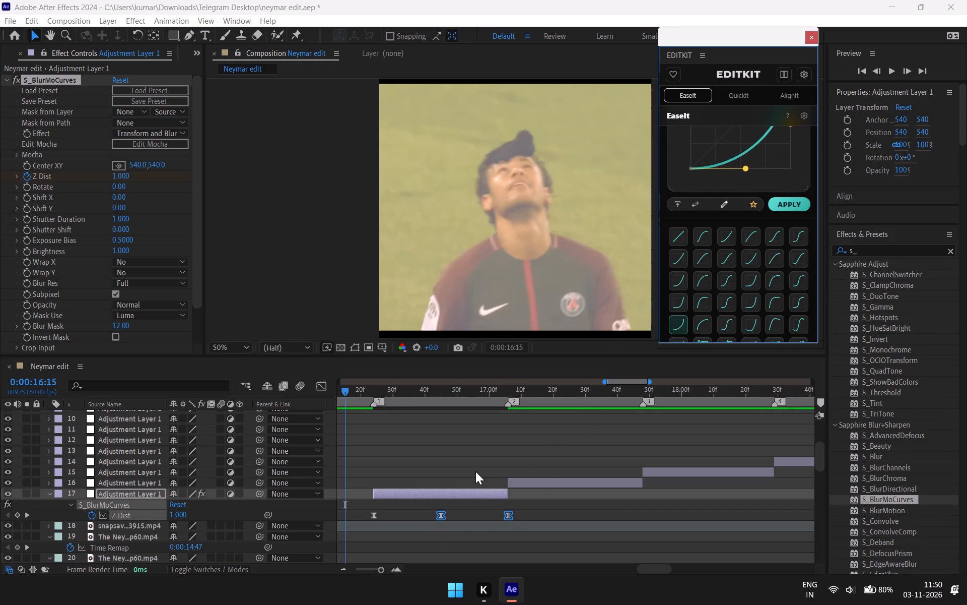
click(700, 320)
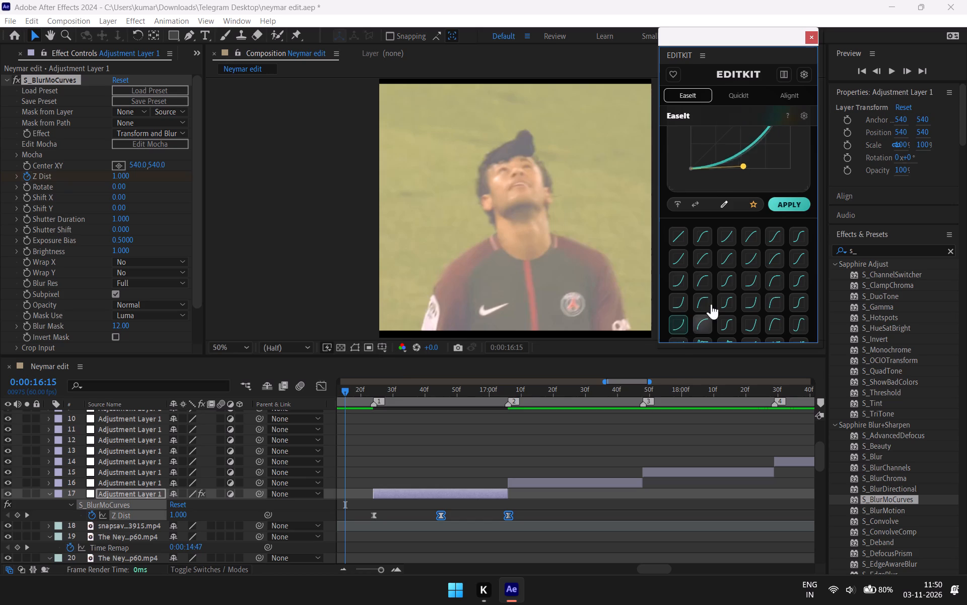
click(797, 202)
click(679, 317)
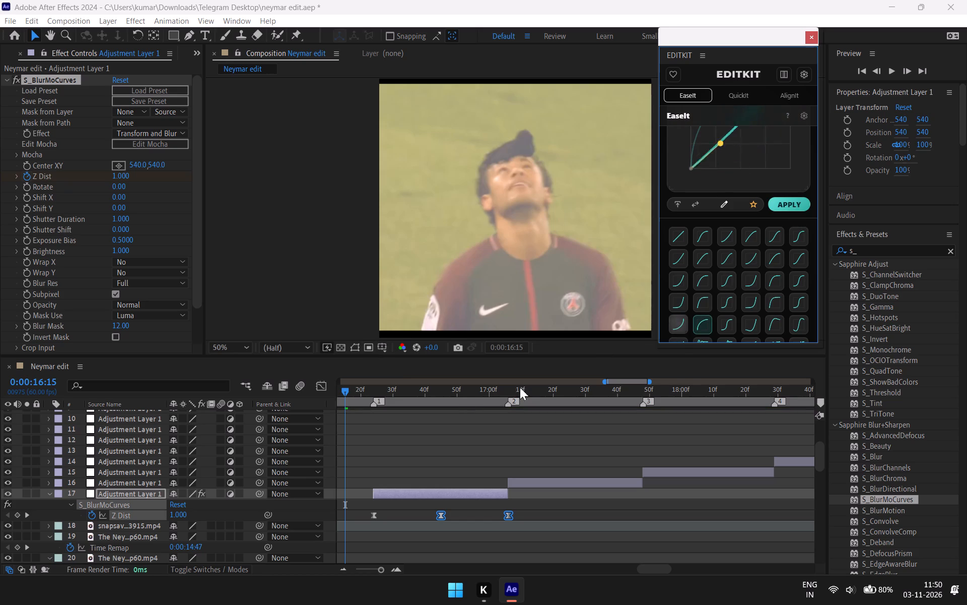
Play the first clip from 0:00:16:15 to examine the motion with the new Z Dist easing.
key(space)
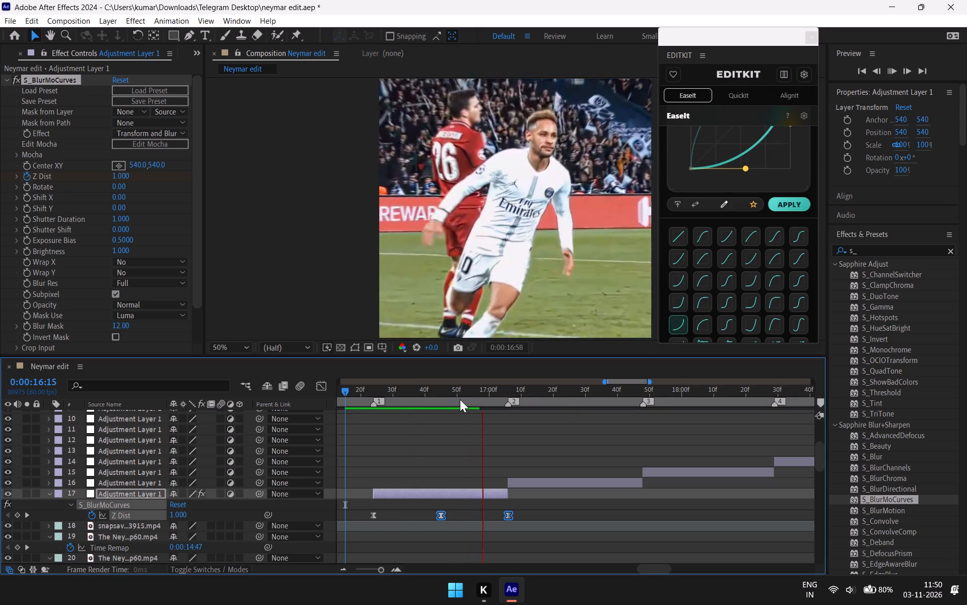
key(space)
drag(592, 390, 451, 451)
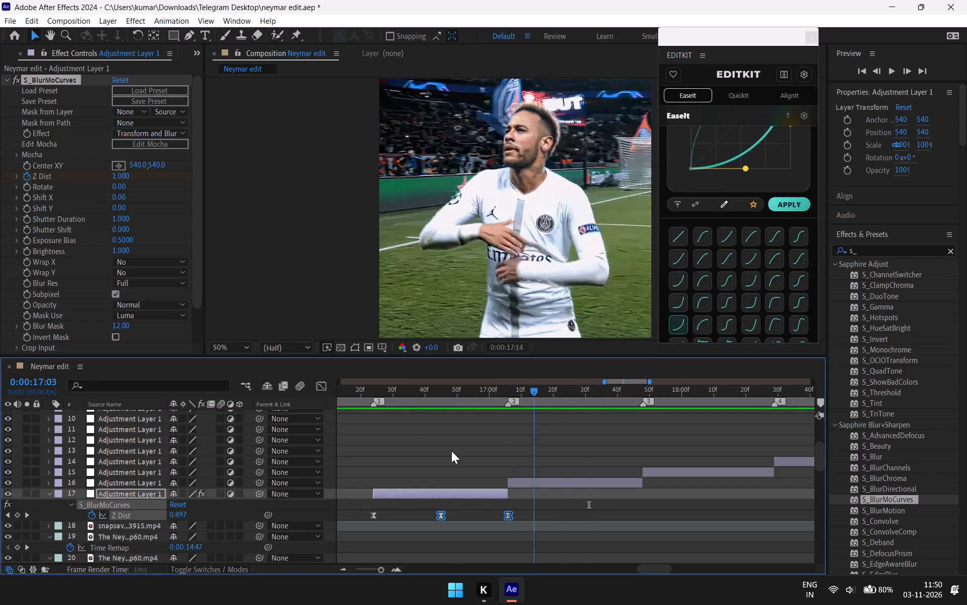
drag(451, 451, 349, 467)
key(space)
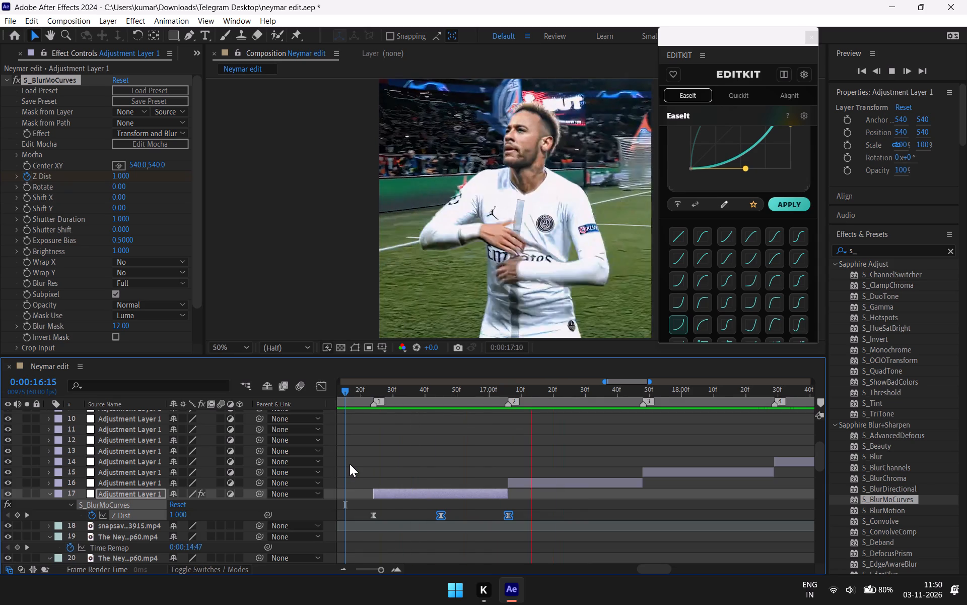
key(space)
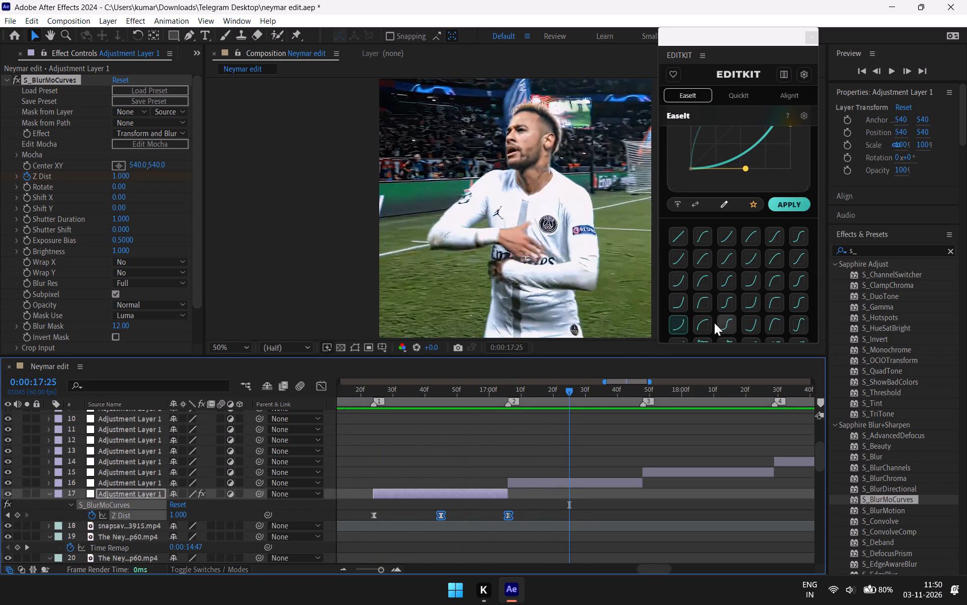
Apply EaseIt's fifth-row ease-out curve preset to the first and middle Z Dist keyframes.
click(707, 324)
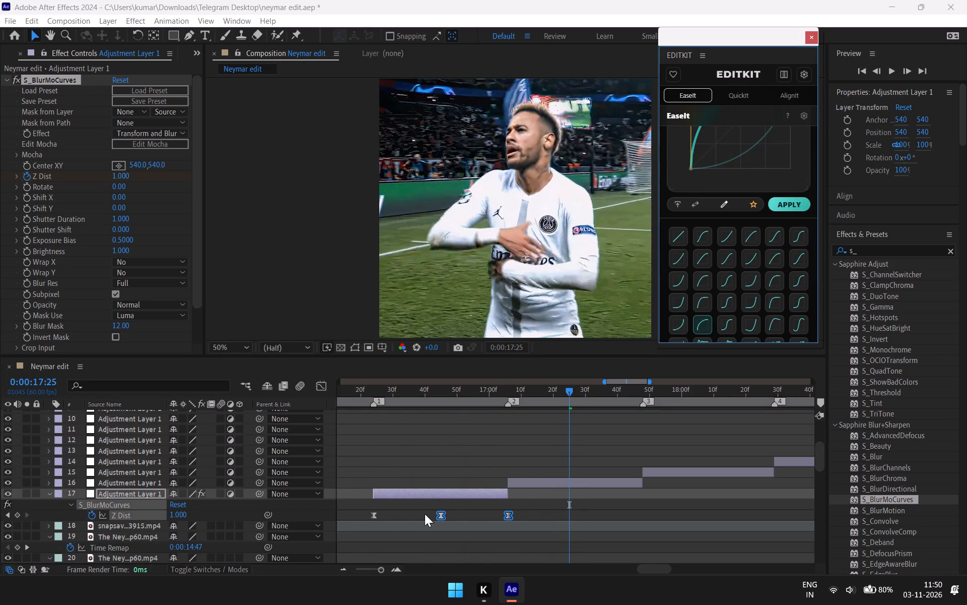
drag(456, 514, 355, 524)
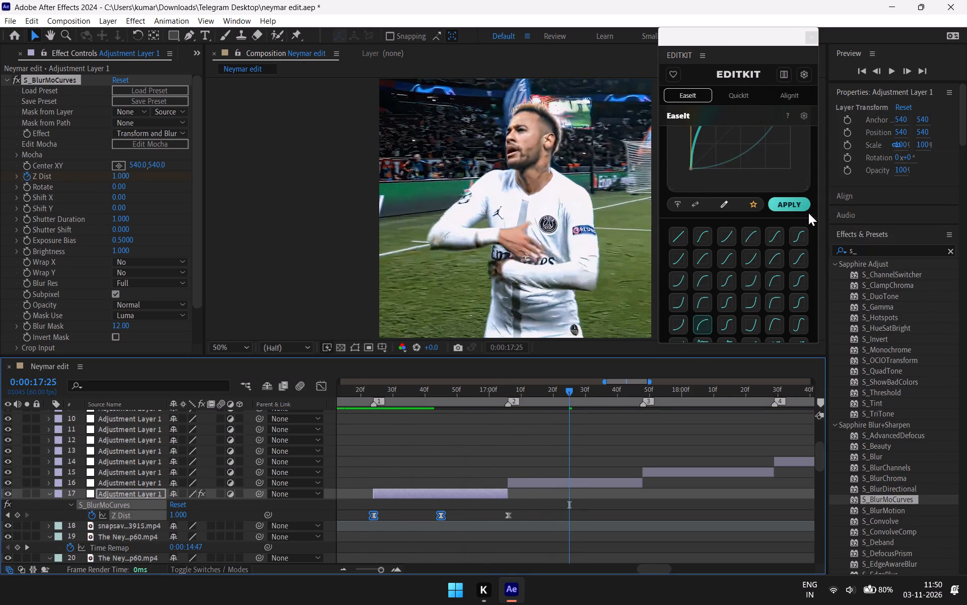
click(799, 207)
Apply EaseIt's fifth-row ease-in curve preset to the middle and last Z Dist keyframes.
drag(518, 512, 484, 521)
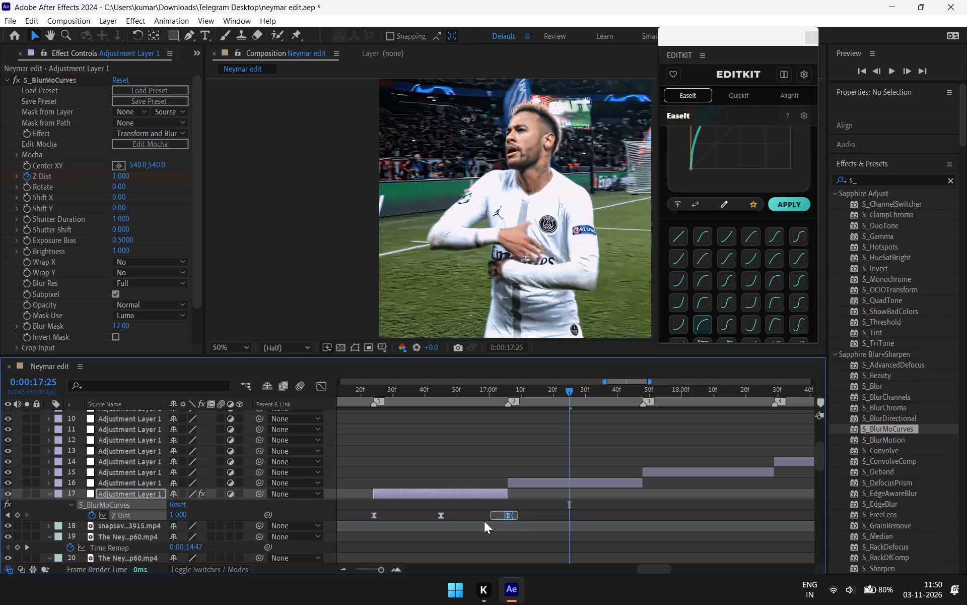
drag(484, 521, 439, 522)
key(space)
click(679, 328)
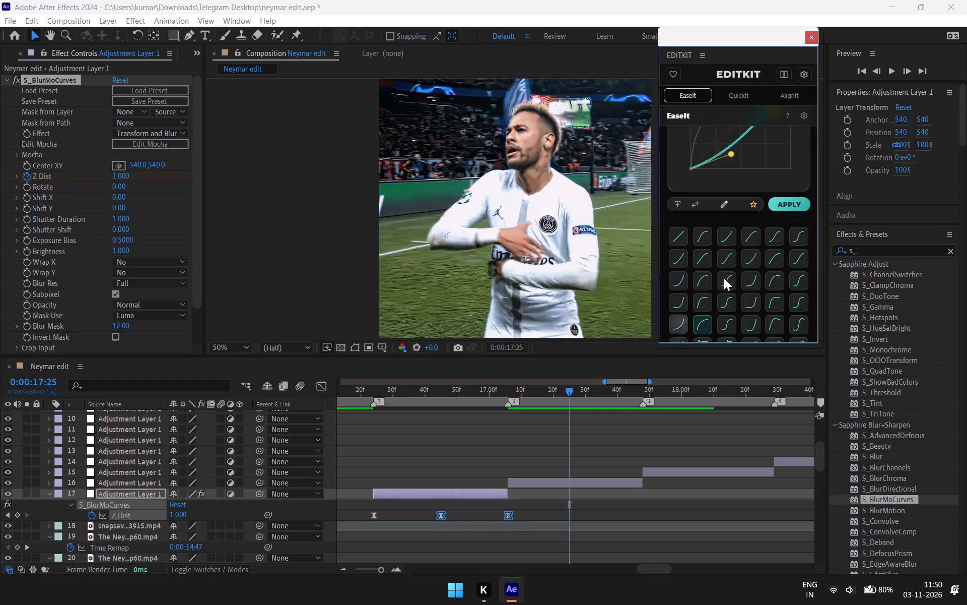
click(785, 202)
Play the first clip twice, from 0:00:16:17 and from 0:00:15:05, to examine the motion with the new Z Dist easing.
drag(566, 387, 532, 403)
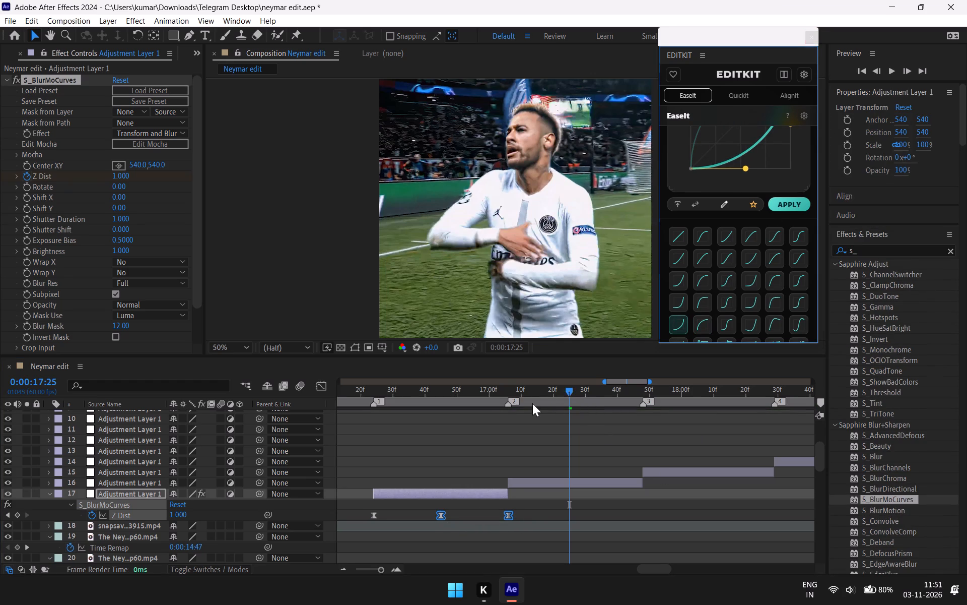
drag(532, 403, 350, 444)
key(space)
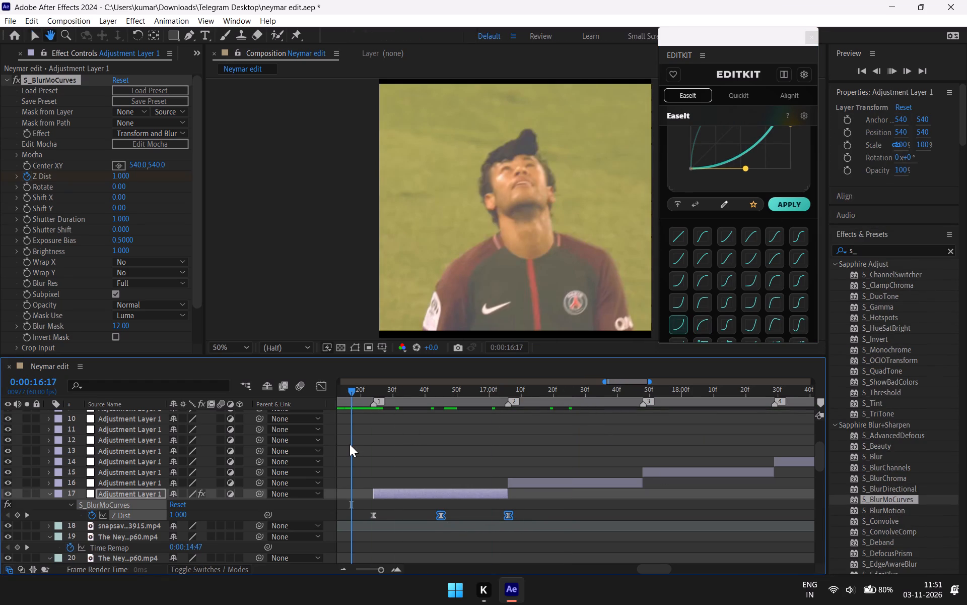
key(space)
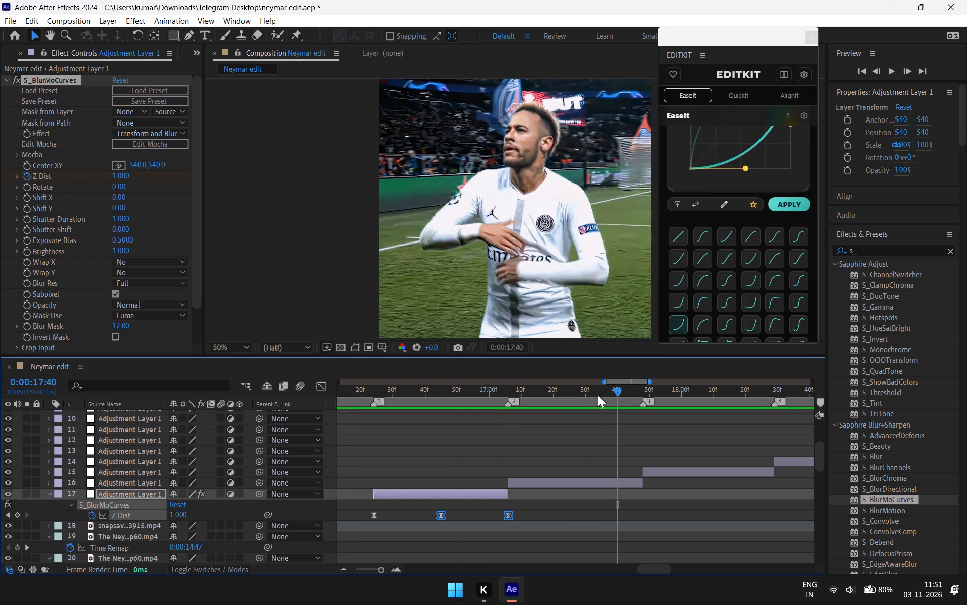
drag(615, 387, 298, 509)
key(space)
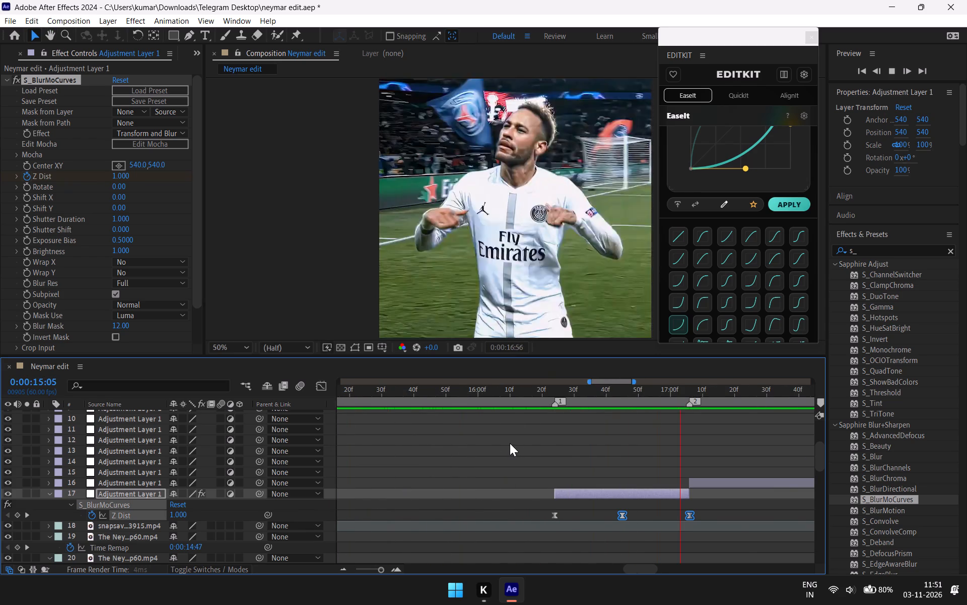
key(space)
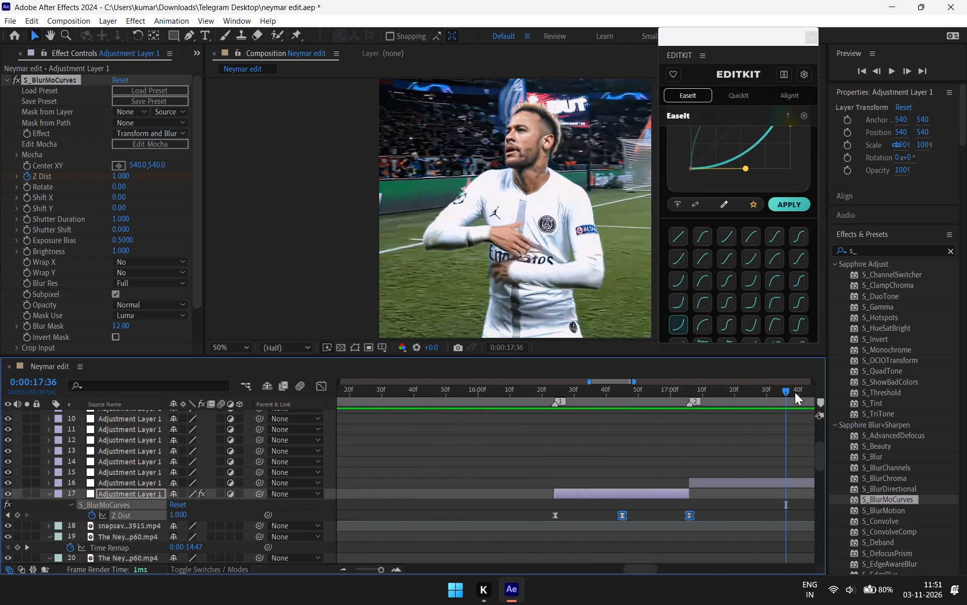
Examine the Z Dist curve of the first clip's adjustment layer in the Graph Editor while scrubbing through the clip, then return to the layer view.
drag(793, 394, 739, 414)
drag(712, 516, 697, 513)
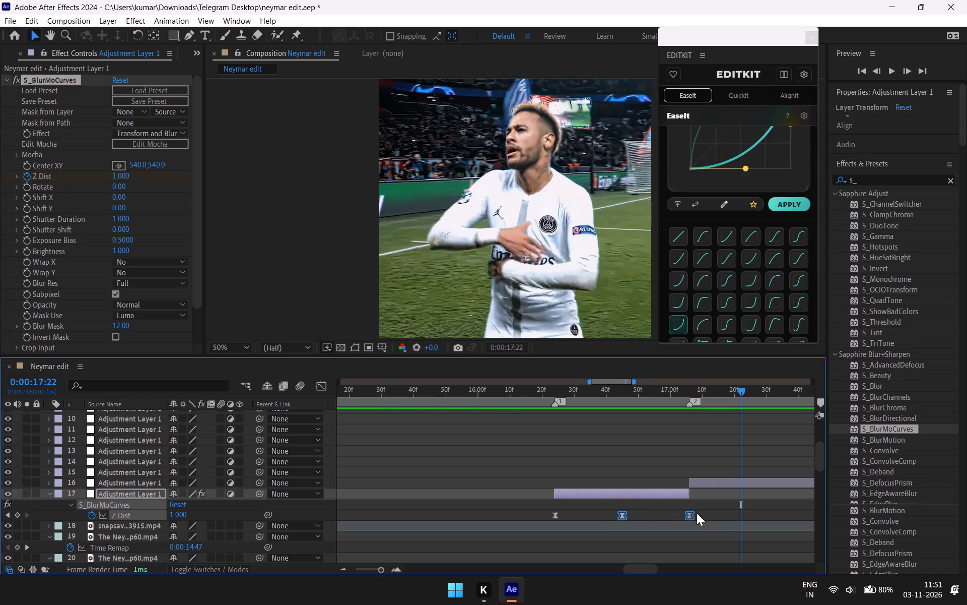
drag(697, 513, 486, 510)
click(323, 383)
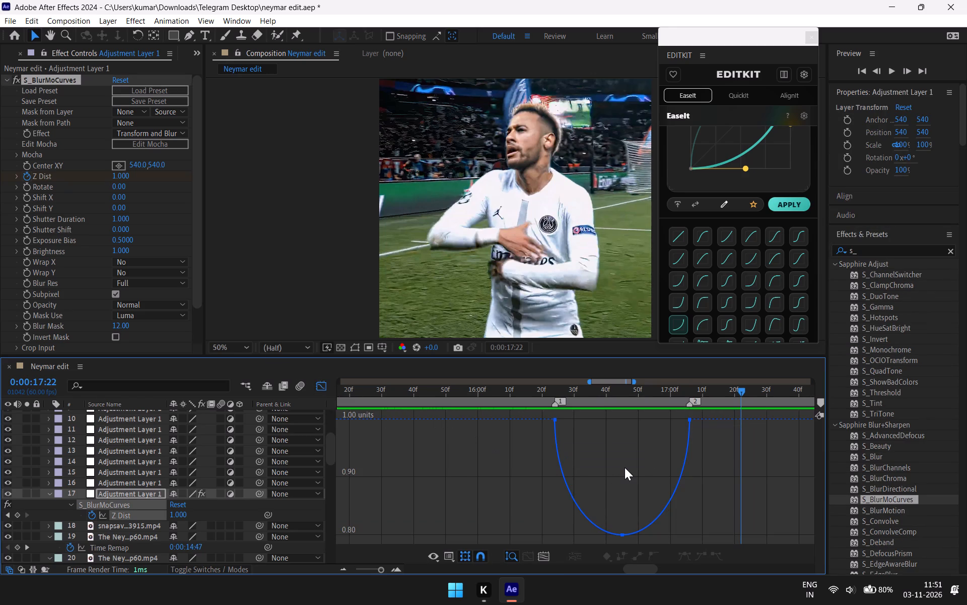
scroll(625, 467, down, 3)
scroll(625, 467, up, 1)
scroll(741, 390, up, 1)
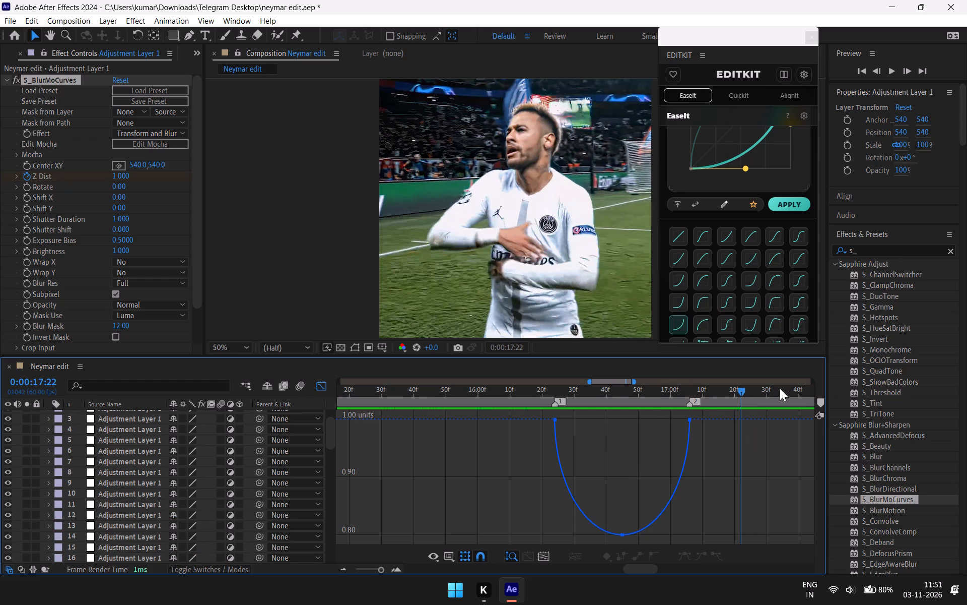
drag(741, 391, 557, 437)
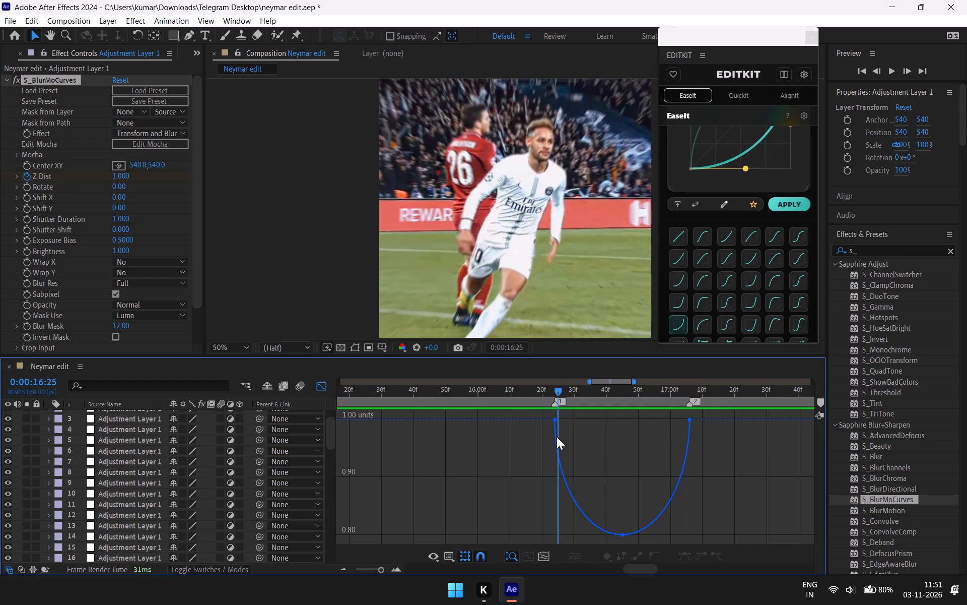
drag(557, 437, 651, 395)
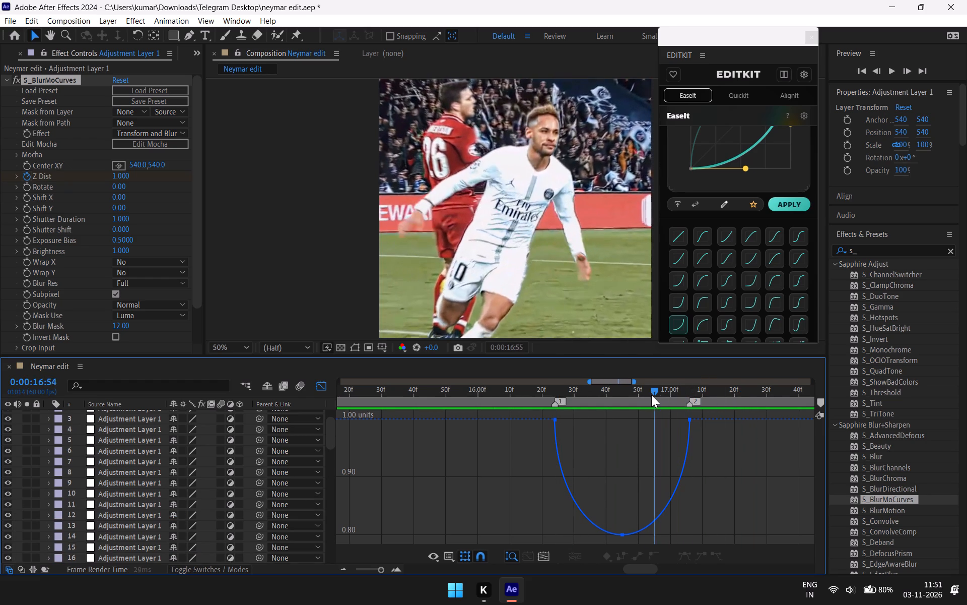
drag(651, 395, 641, 402)
scroll(614, 443, down, 2)
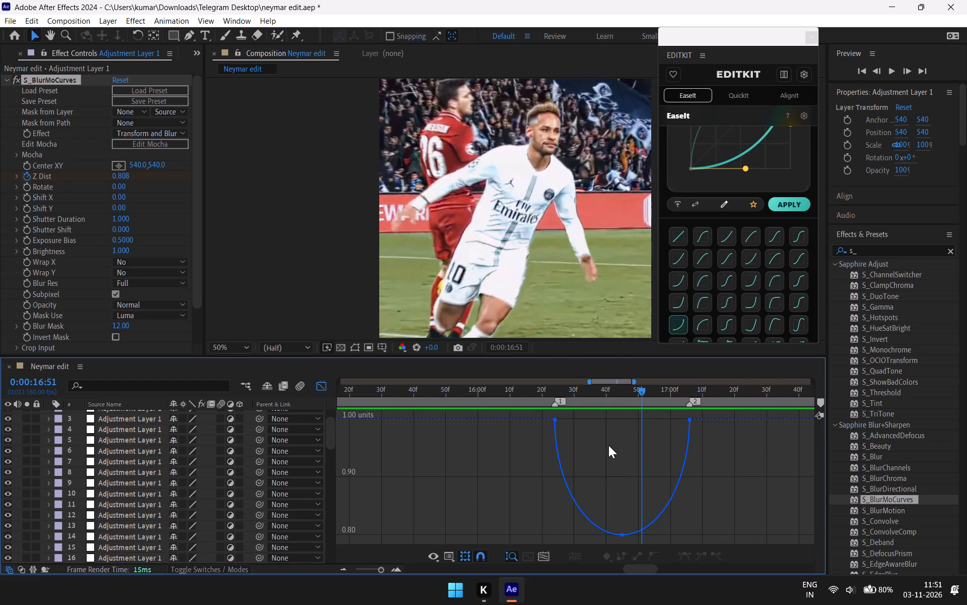
scroll(608, 445, down, 1)
drag(639, 390, 711, 408)
scroll(702, 440, up, 2)
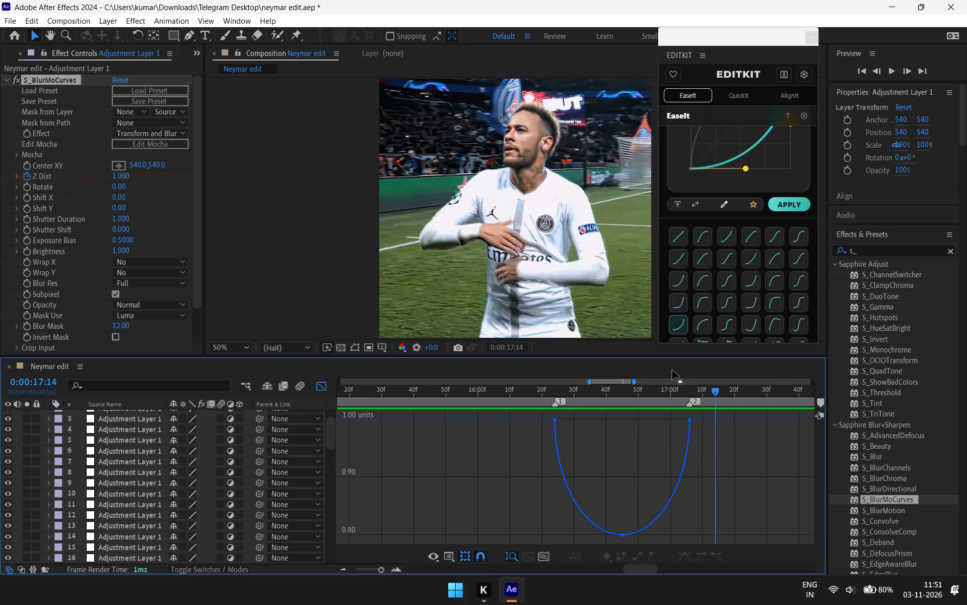
click(322, 382)
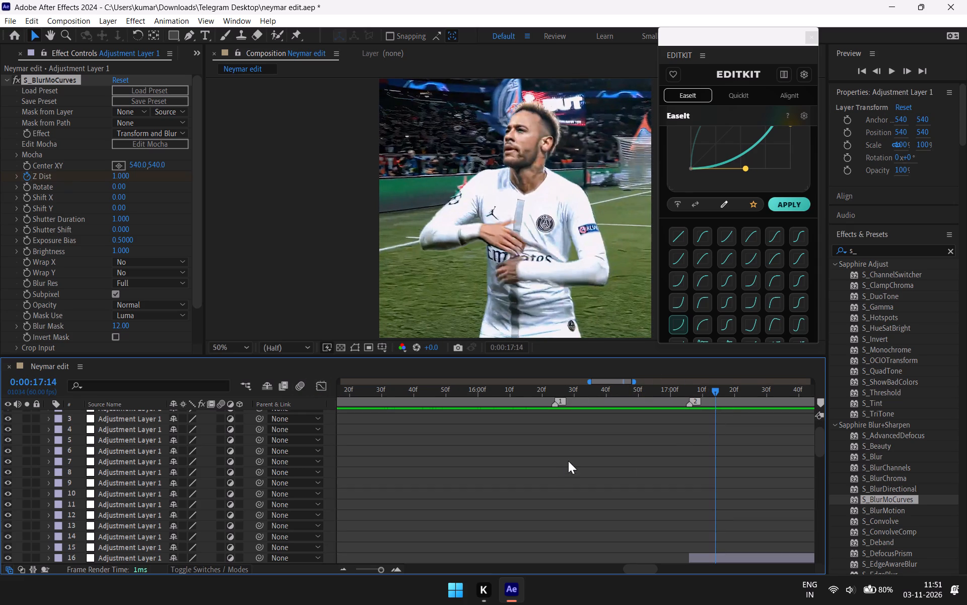
Copy all three Z Dist keyframes from the first clip's adjustment layer, layer 17.
scroll(568, 461, down, 1)
click(718, 384)
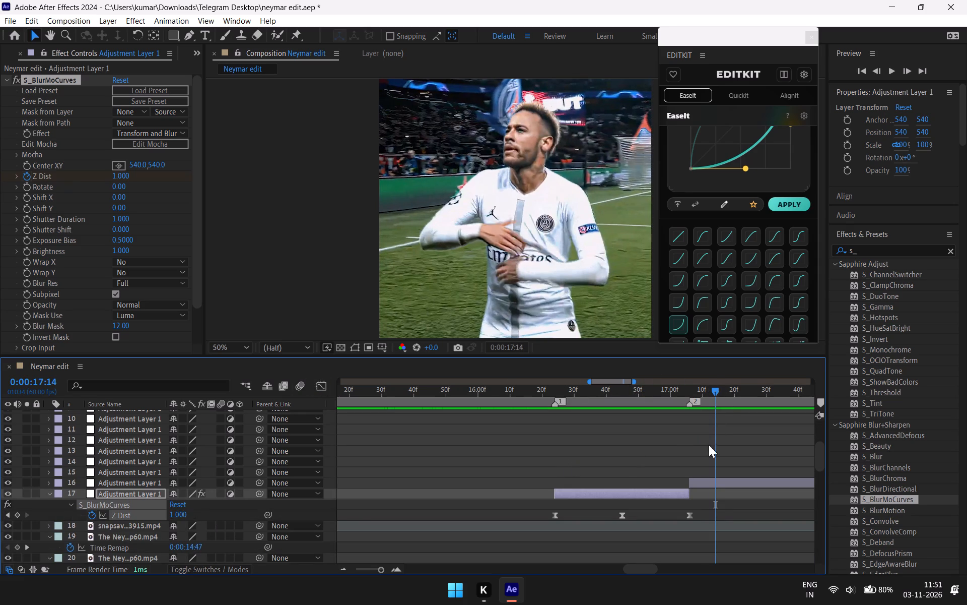
drag(707, 511, 531, 526)
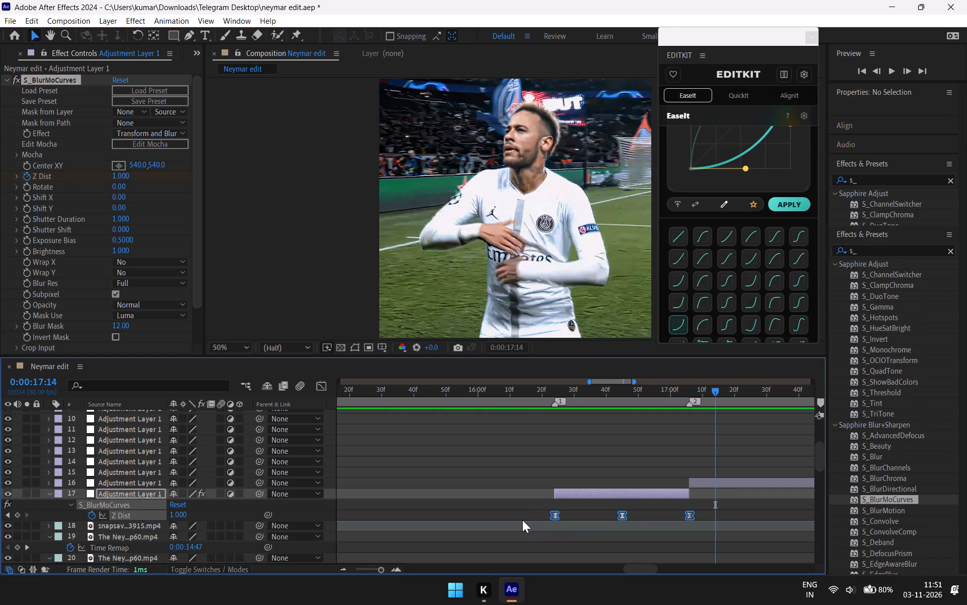
key(ctrl+c)
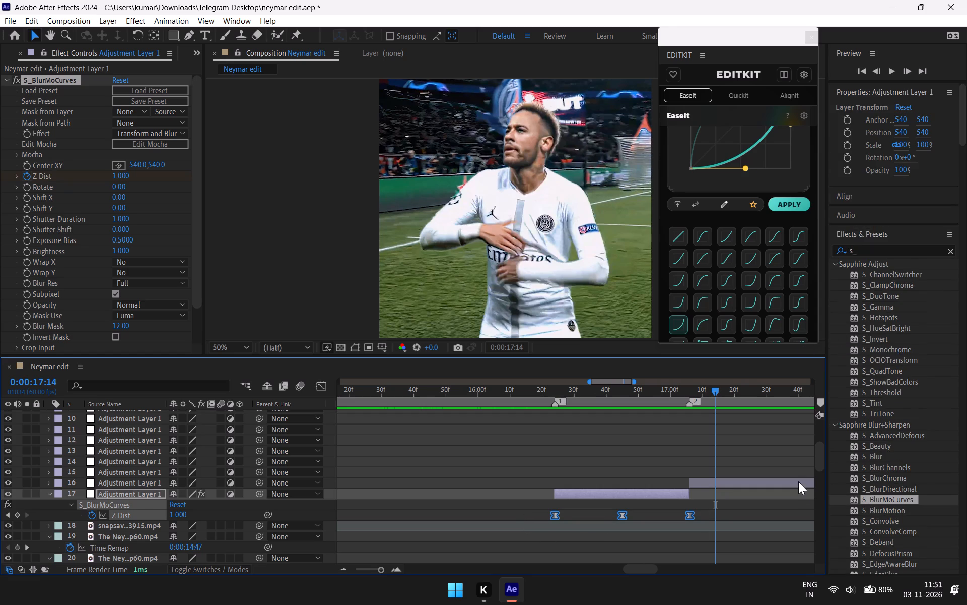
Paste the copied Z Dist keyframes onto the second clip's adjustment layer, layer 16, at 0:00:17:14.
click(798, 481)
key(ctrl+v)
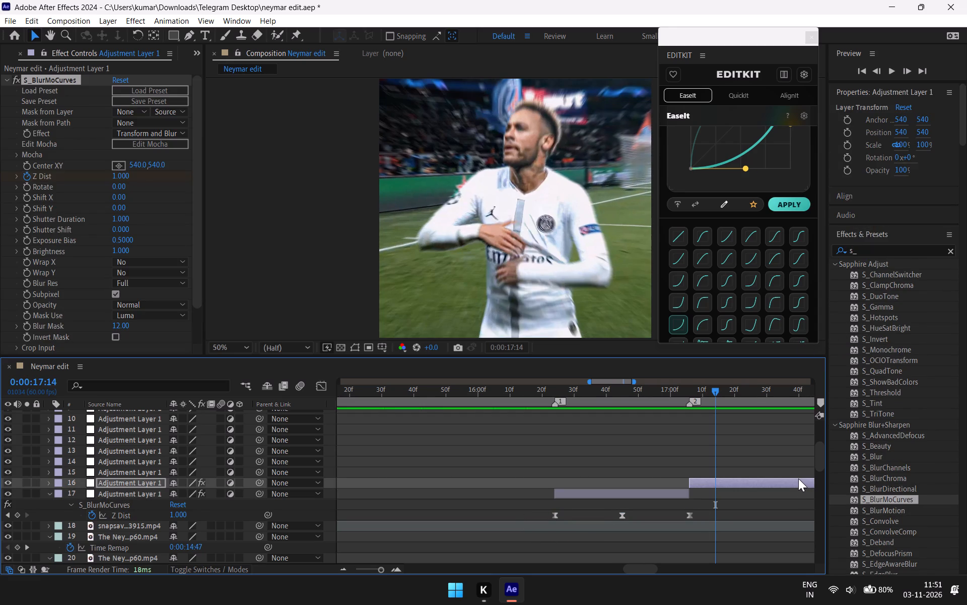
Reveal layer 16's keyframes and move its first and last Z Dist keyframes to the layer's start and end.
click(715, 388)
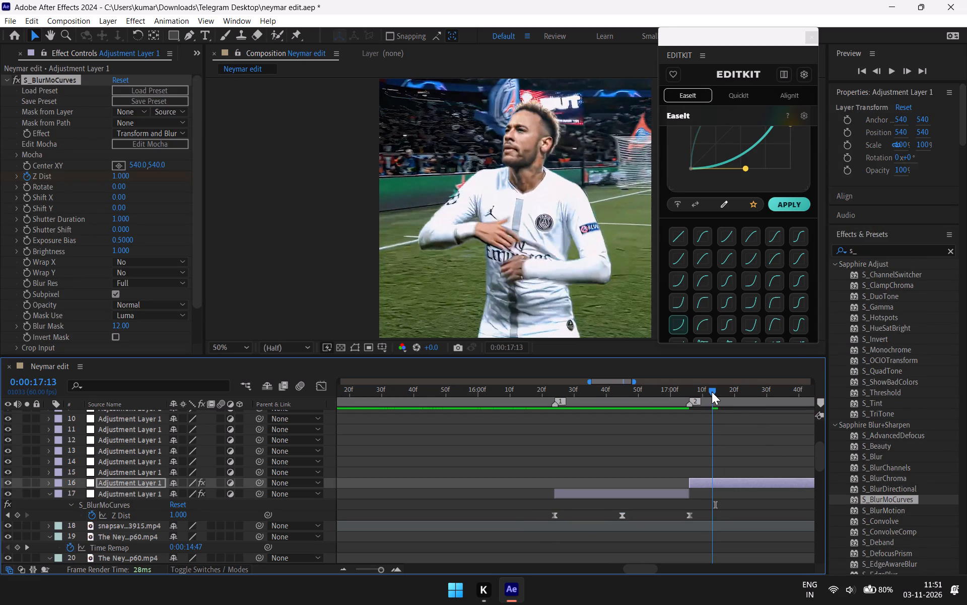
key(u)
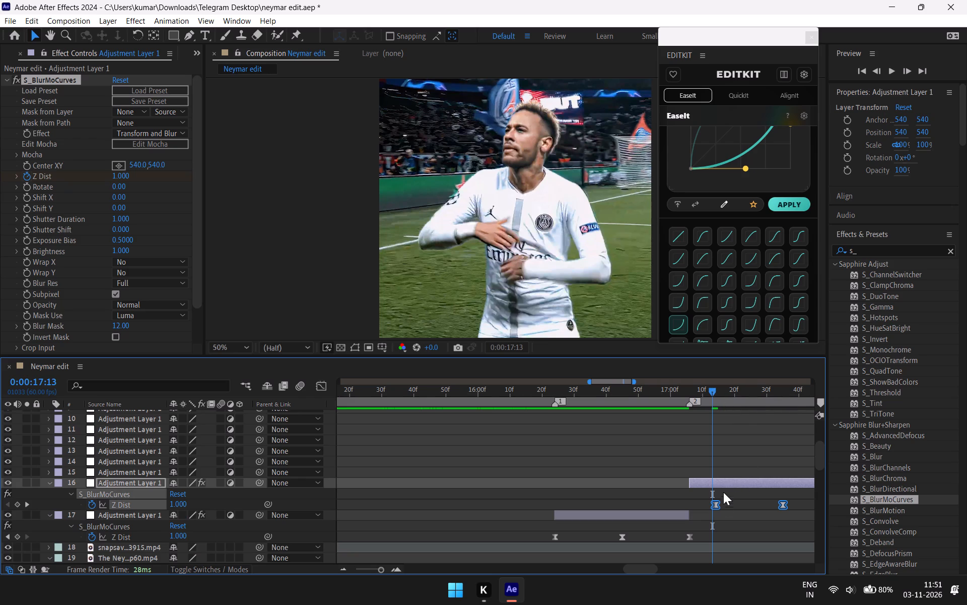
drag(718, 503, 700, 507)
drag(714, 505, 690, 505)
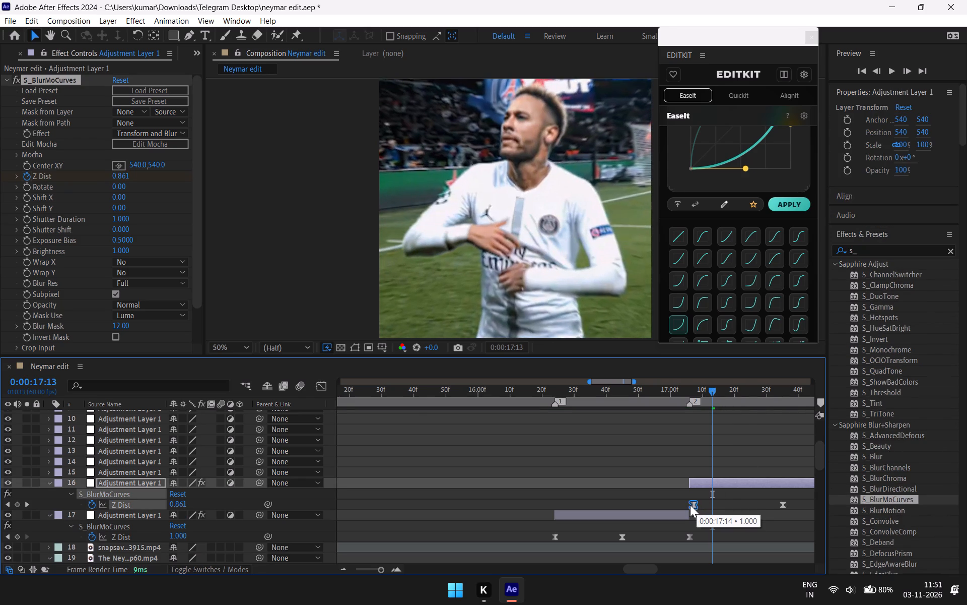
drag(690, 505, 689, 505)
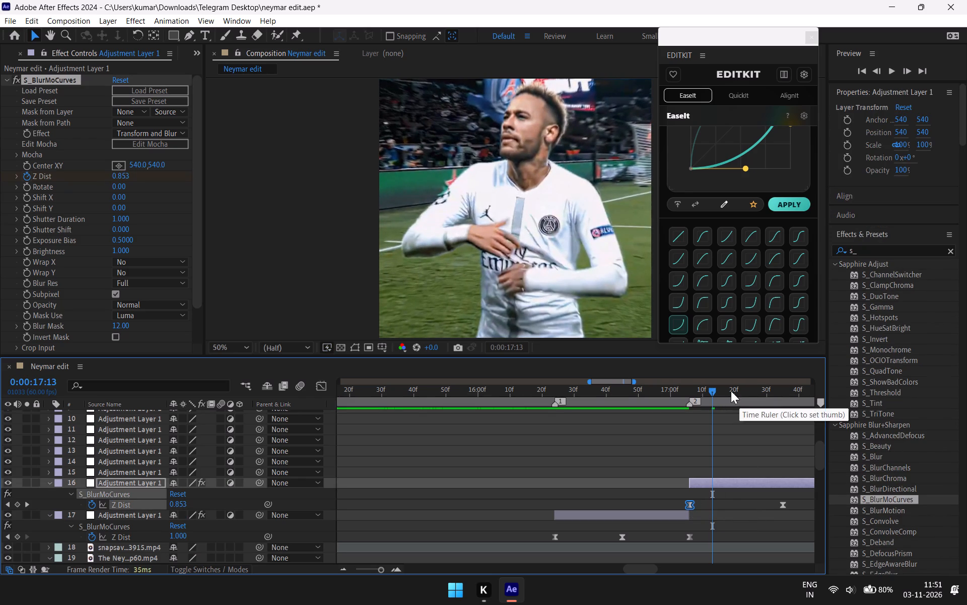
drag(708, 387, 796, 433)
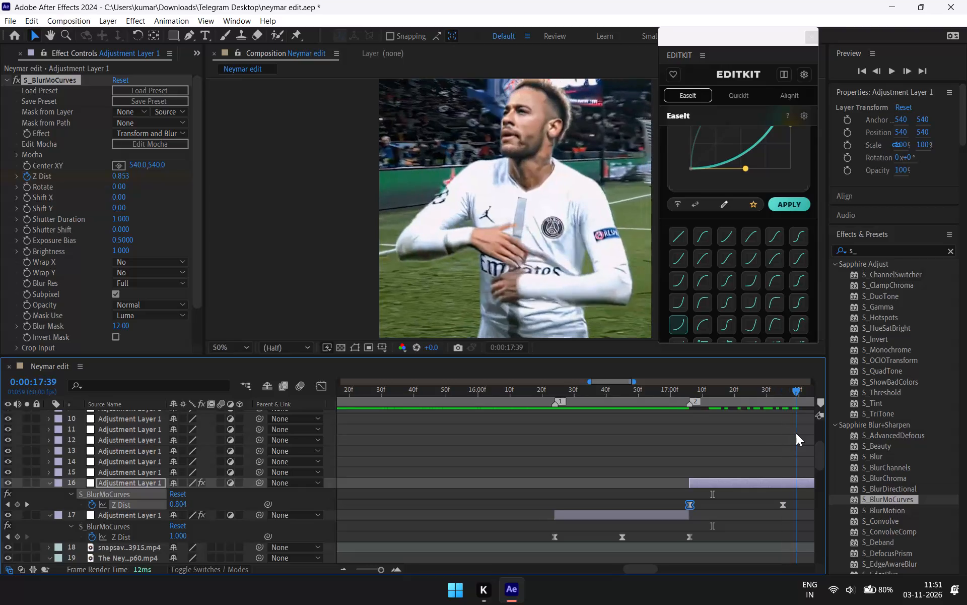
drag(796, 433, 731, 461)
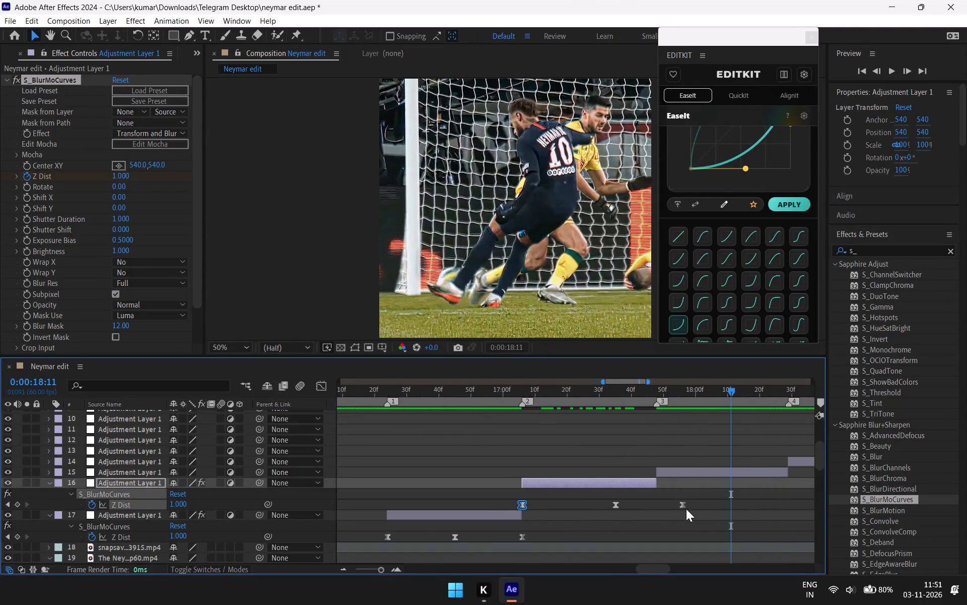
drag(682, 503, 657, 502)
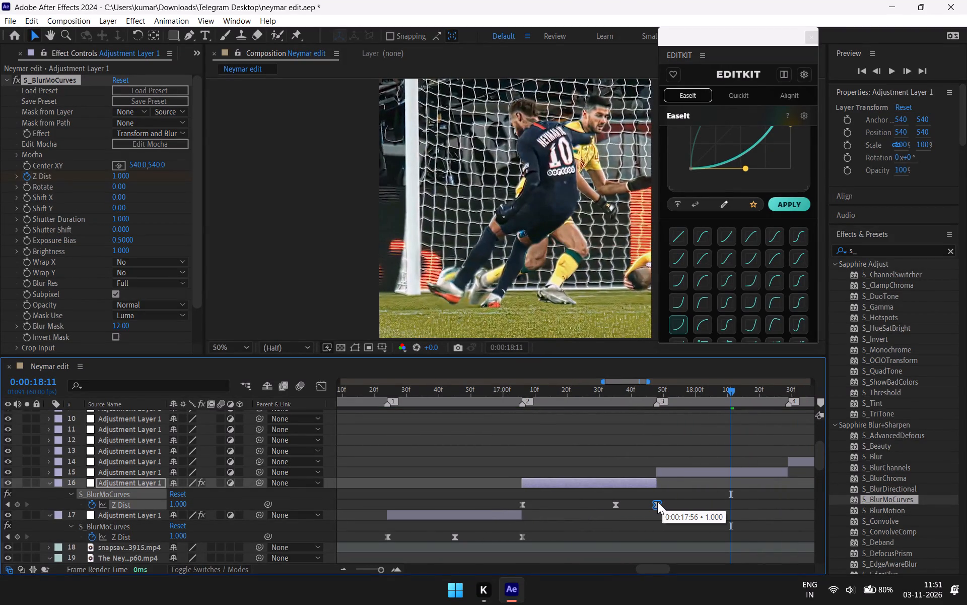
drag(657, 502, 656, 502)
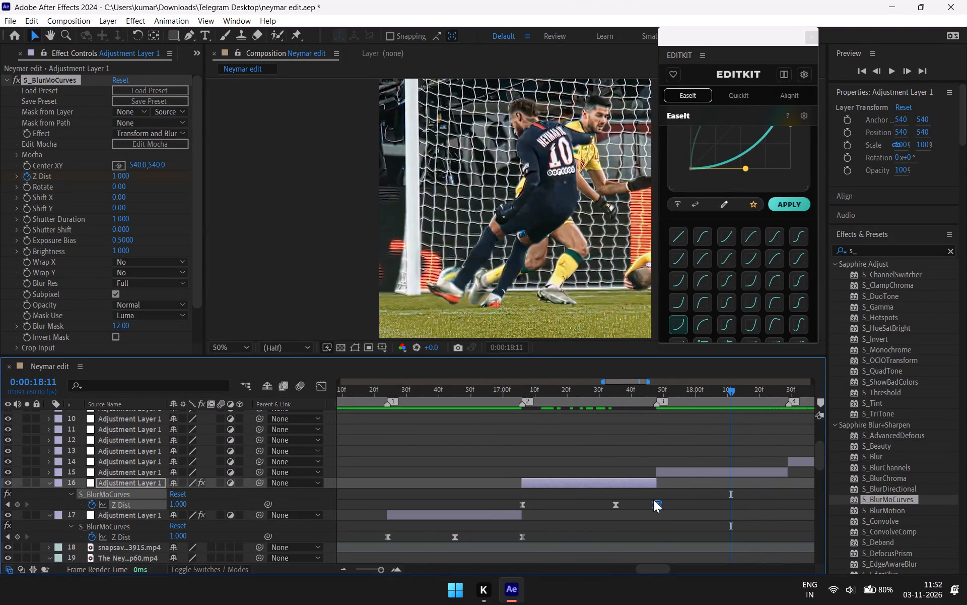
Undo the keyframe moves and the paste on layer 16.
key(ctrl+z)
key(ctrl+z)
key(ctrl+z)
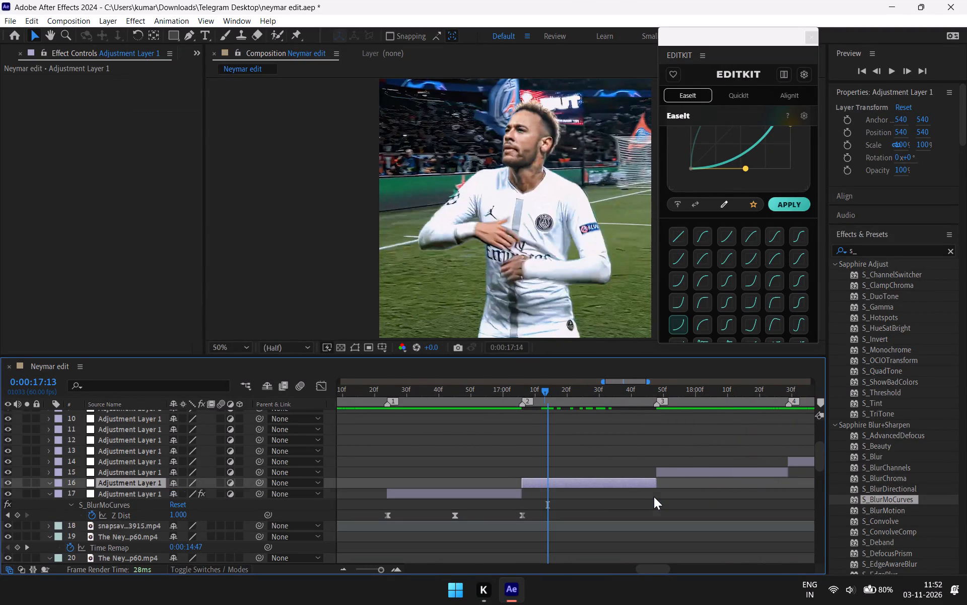
Paste the copied Z Dist keyframes onto layer 16 at its start, 0:00:17:06.
drag(548, 387, 526, 429)
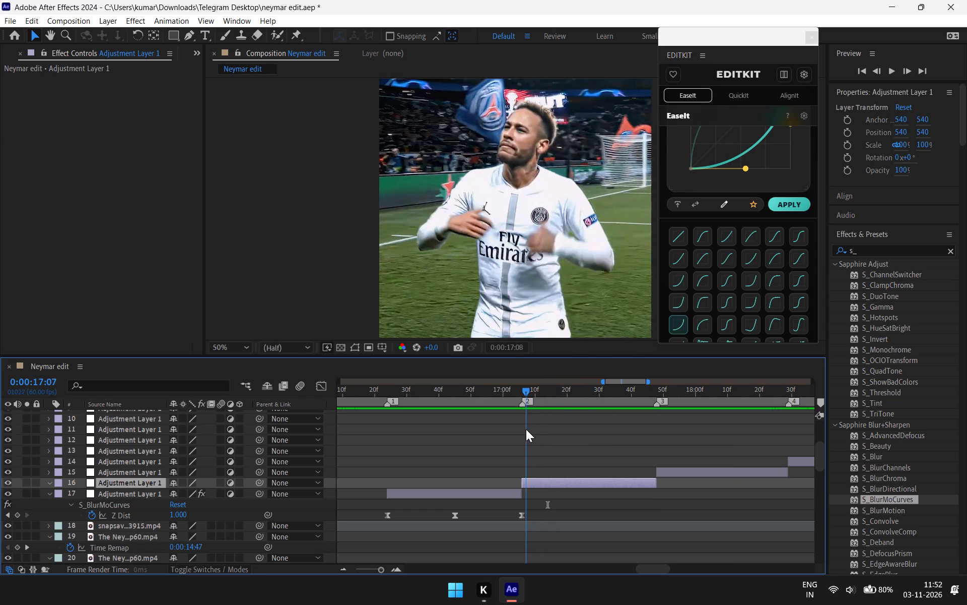
drag(526, 429, 522, 436)
key(ctrl+v)
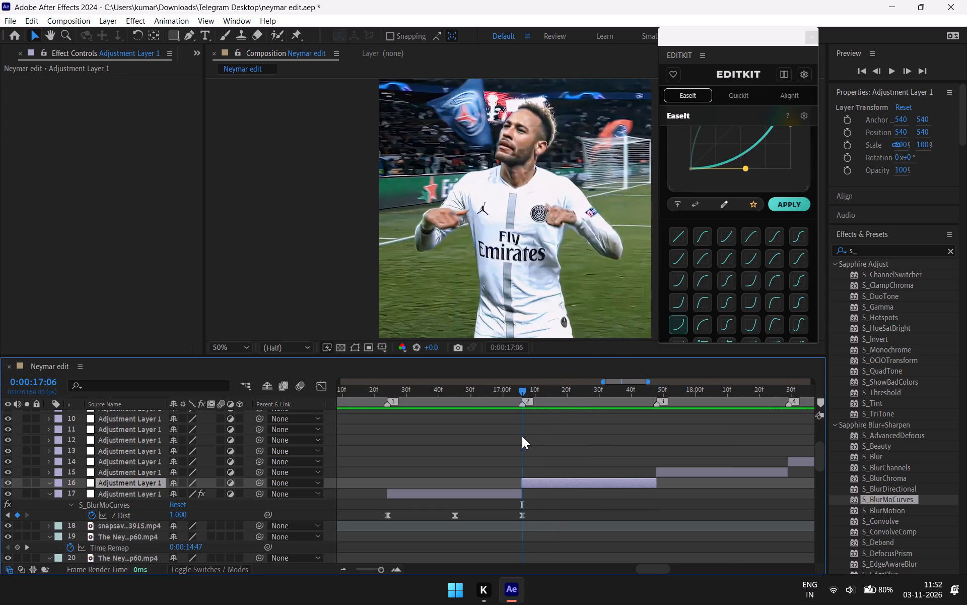
key(ctrl+v)
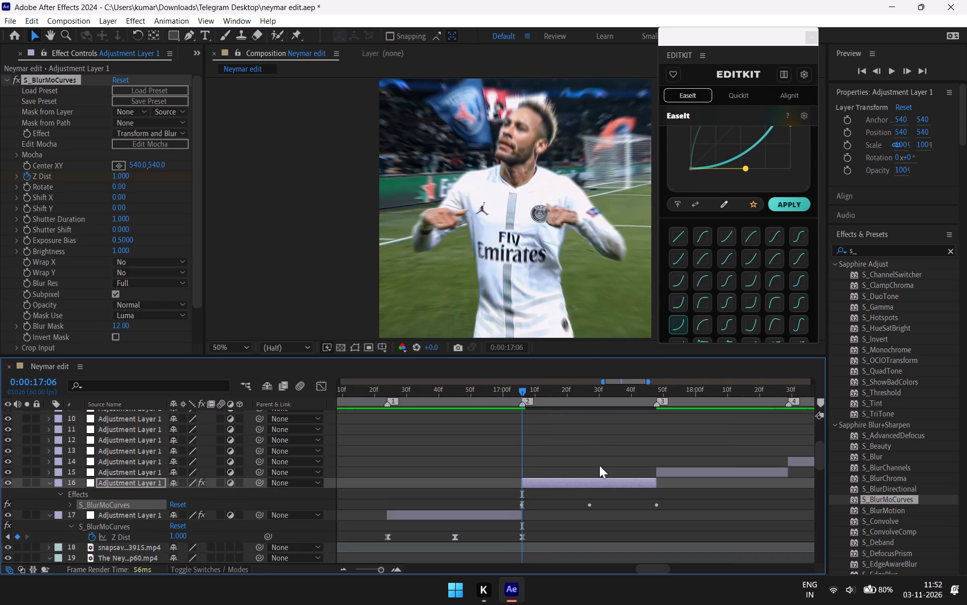
Reveal layer 16's Z Dist keyframes and preview the blur across the first two clips.
scroll(603, 492, down, 1)
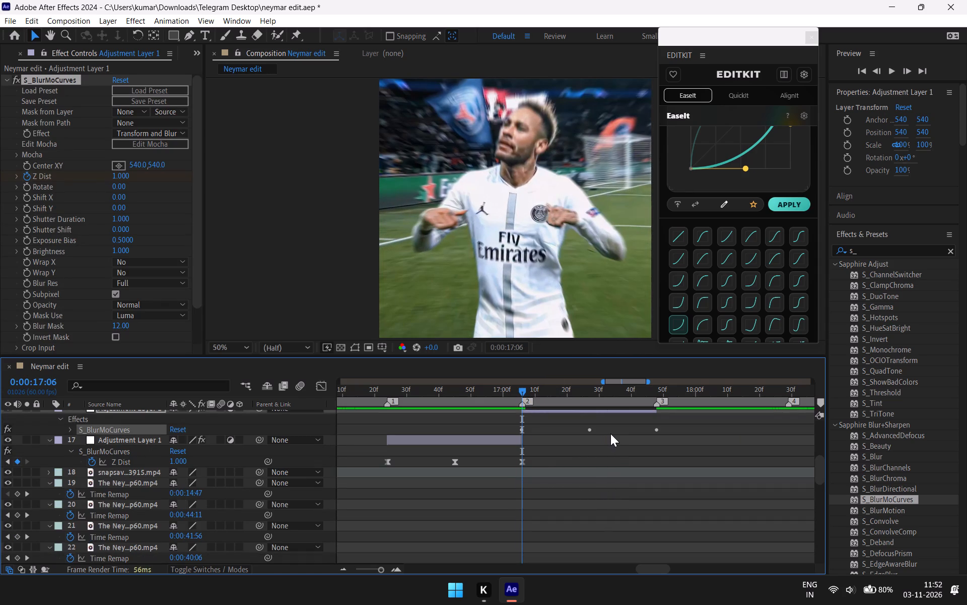
scroll(610, 434, up, 1)
click(600, 483)
key(u)
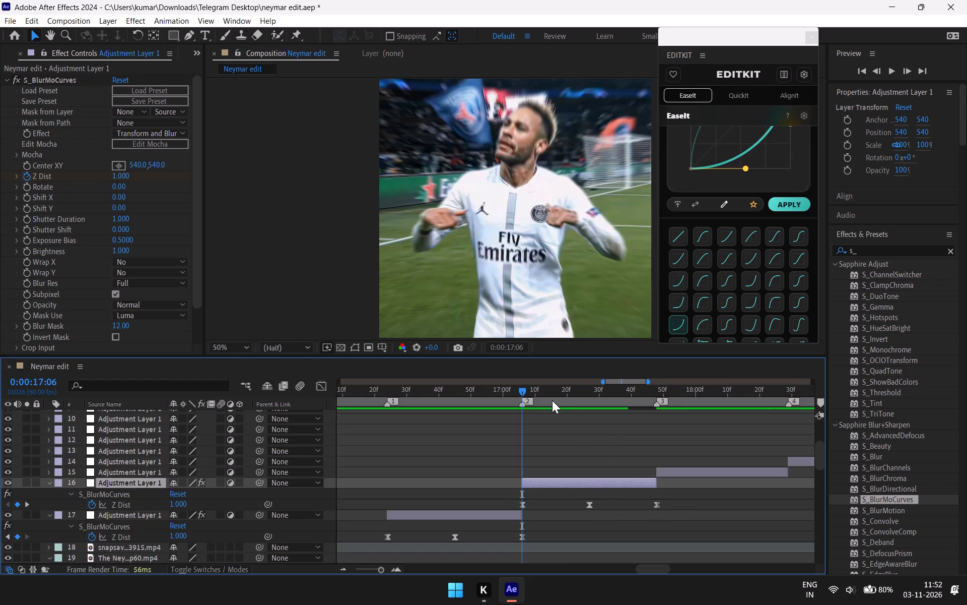
key(space)
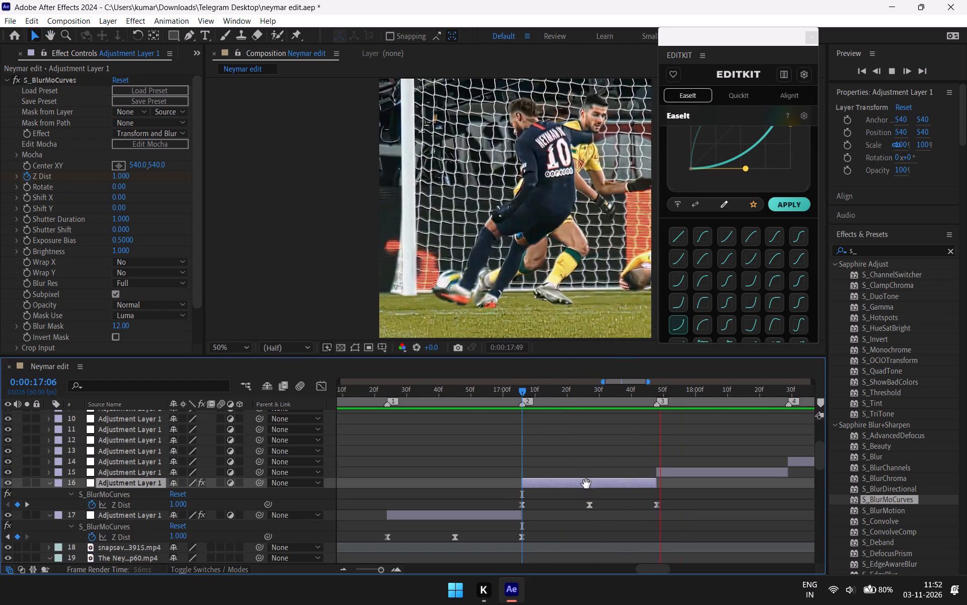
key(space)
drag(708, 390, 436, 532)
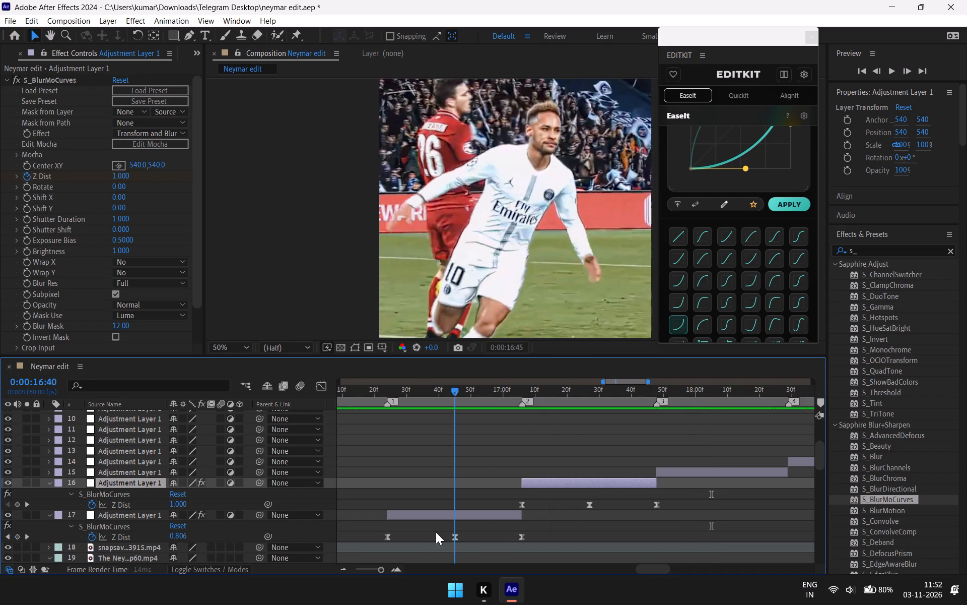
drag(436, 532, 419, 529)
key(space)
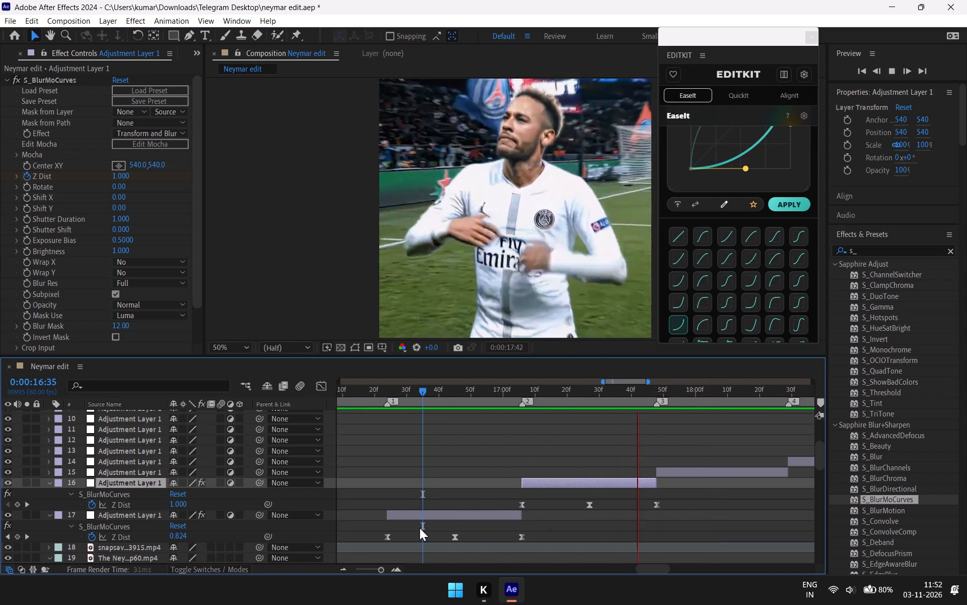
key(space)
Paste the copied Z Dist keyframes onto the third clip's adjustment layer, layer 15, at its start, 0:00:17:48.
click(724, 466)
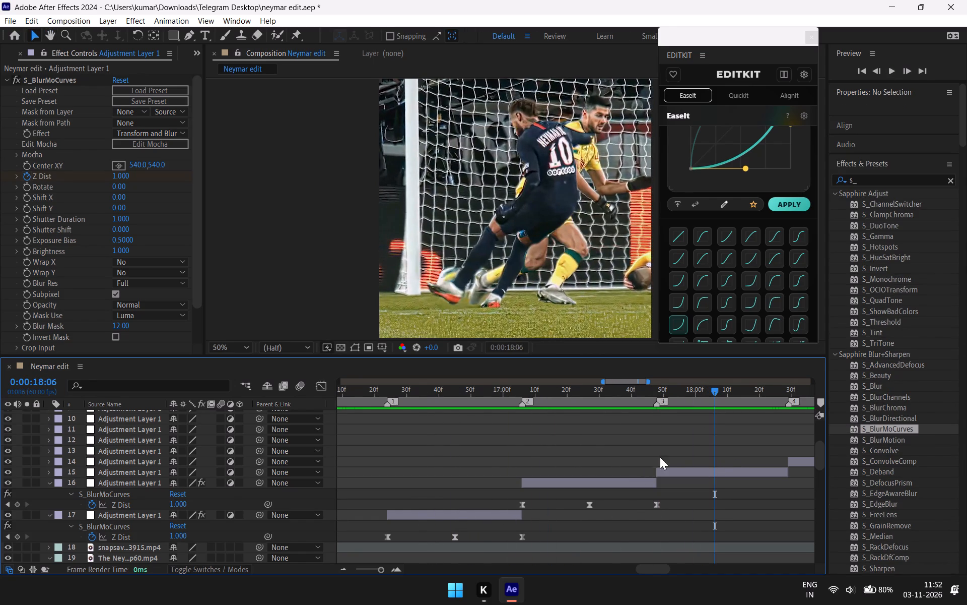
drag(711, 388, 651, 455)
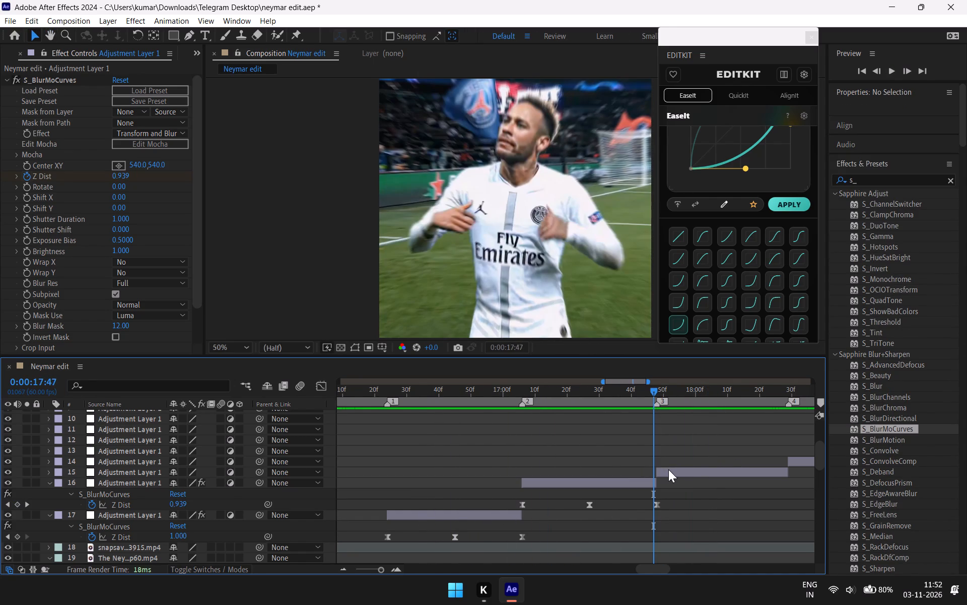
drag(652, 388, 656, 396)
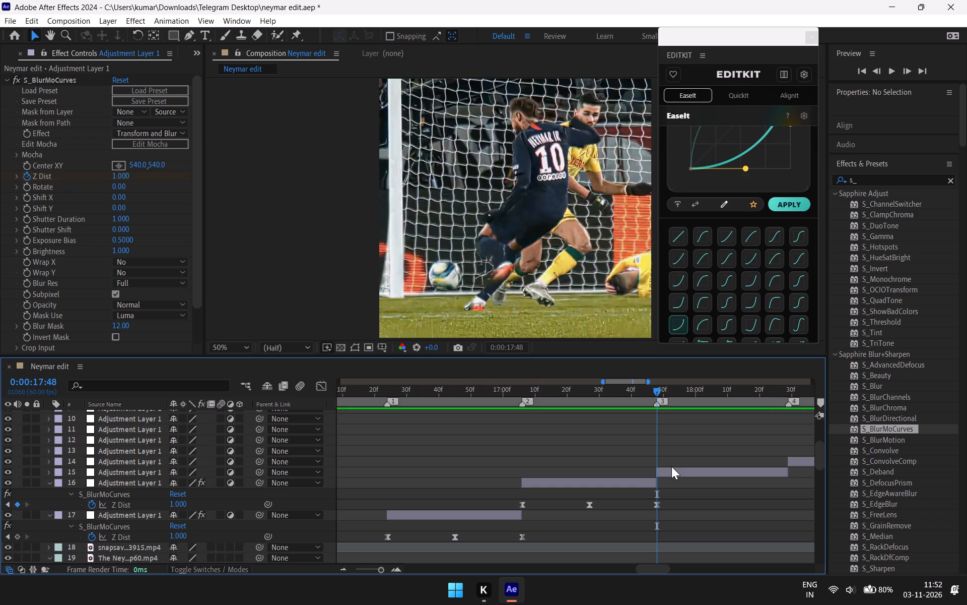
click(671, 467)
key(ctrl+v)
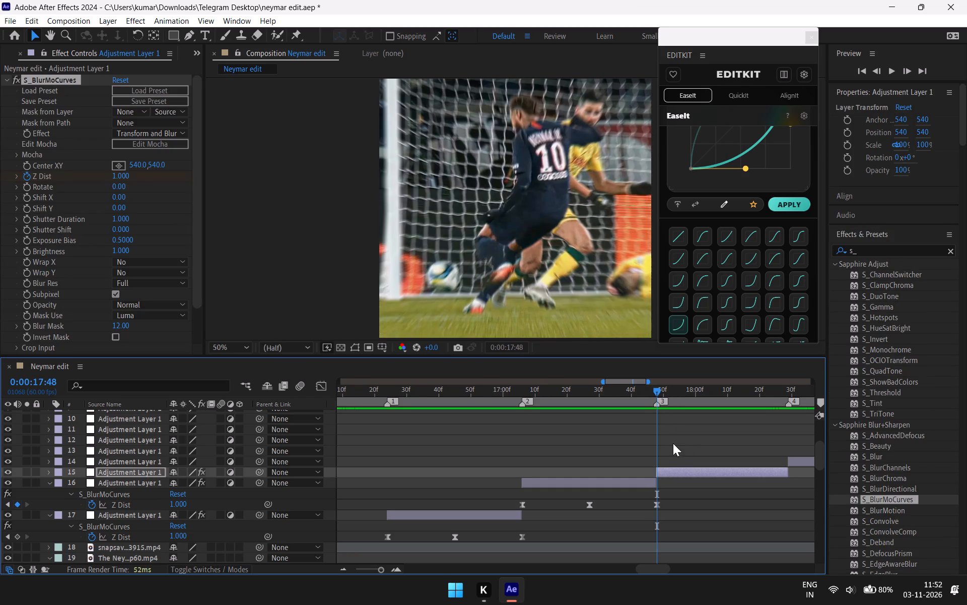
Scrub through layer 15, then paste the Z Dist keyframes onto layer 14 at its start, 0:00:18:29, and reveal them.
drag(657, 388, 757, 462)
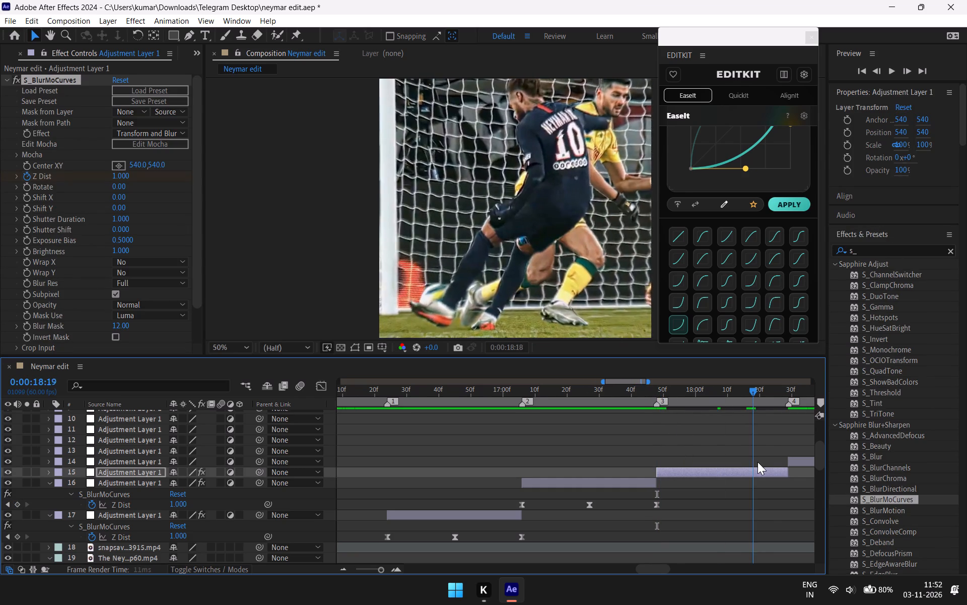
drag(757, 462, 670, 511)
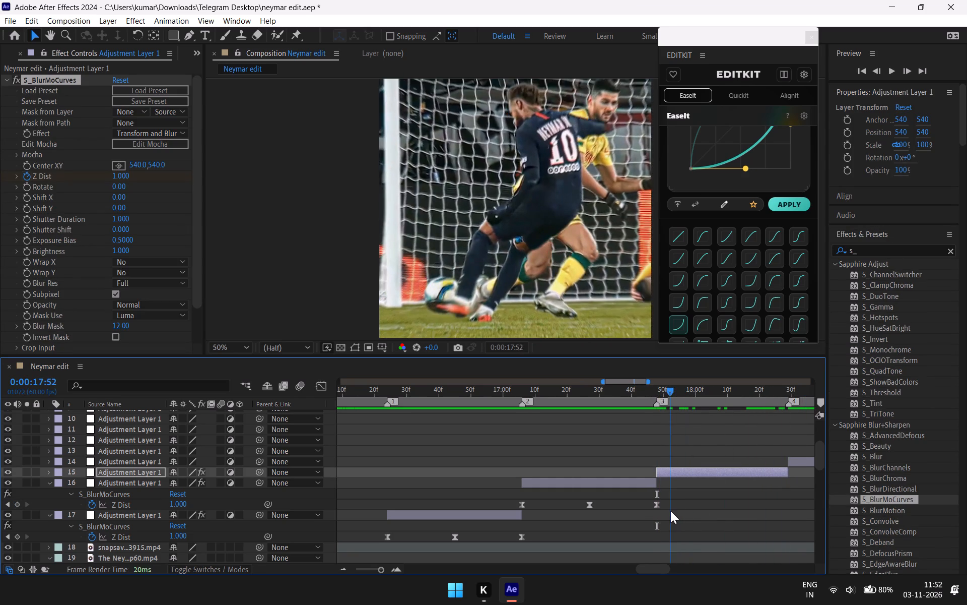
drag(670, 511, 792, 509)
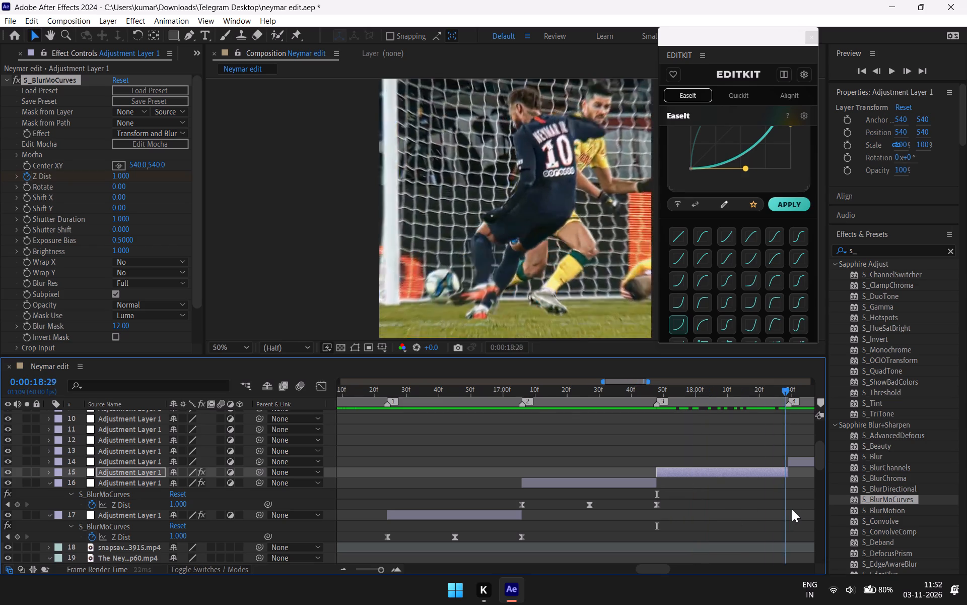
drag(792, 509, 795, 509)
scroll(794, 509, up, 1)
drag(792, 389, 785, 403)
click(801, 532)
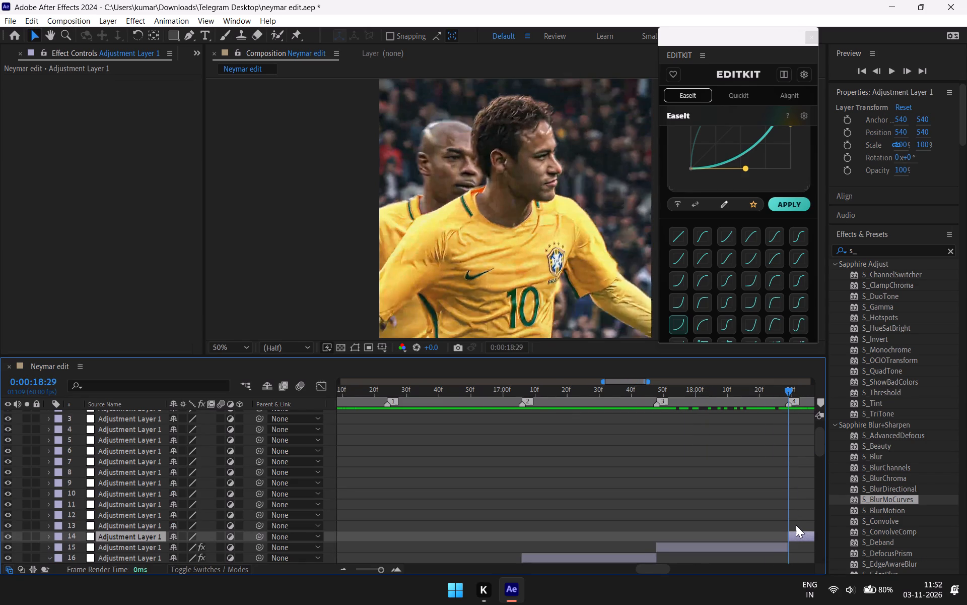
key(ctrl+v)
key(u)
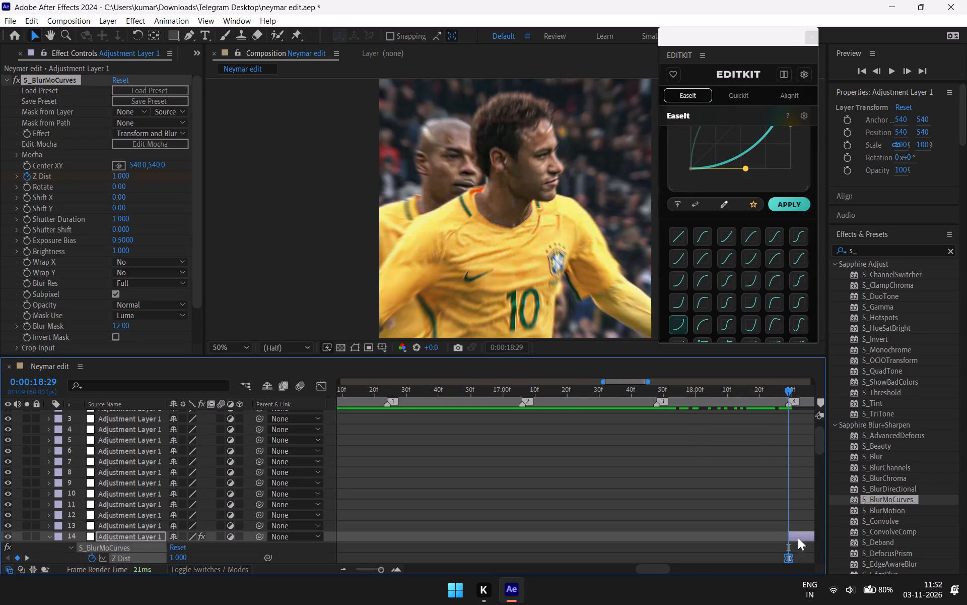
Reveal the pasted Z Dist keyframes on layer 15.
scroll(766, 546, down, 1)
click(710, 487)
click(710, 490)
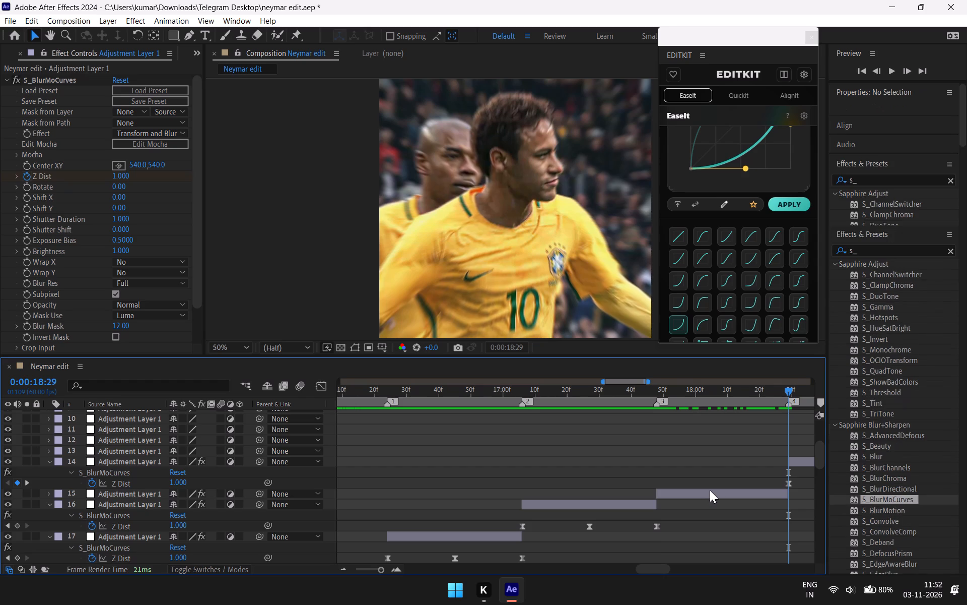
key(u)
Paste the copied Z Dist keyframes onto the fifth clip's adjustment layer, layer 13, at its start, 0:00:19:17.
drag(782, 393, 818, 398)
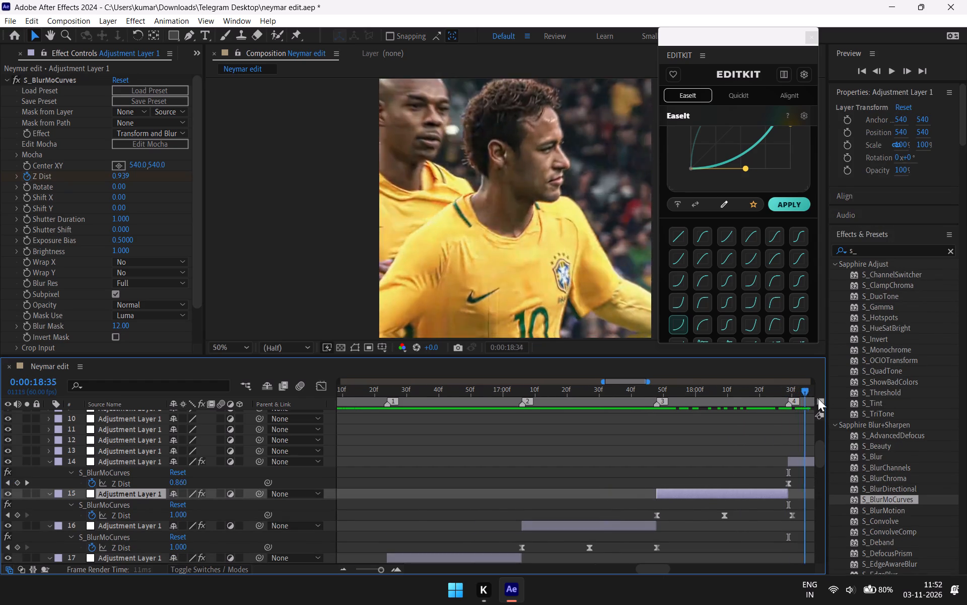
drag(818, 398, 754, 448)
click(730, 451)
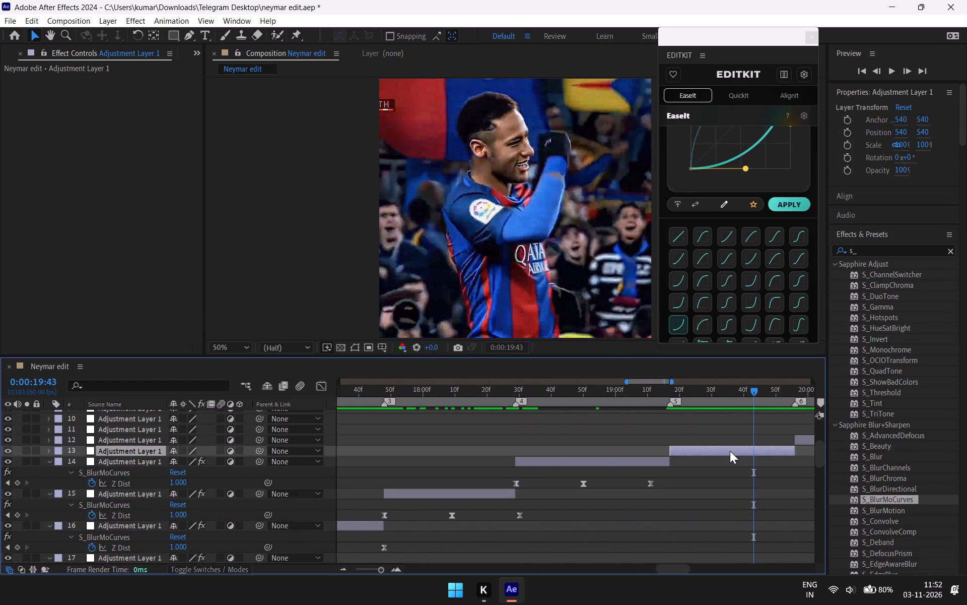
drag(751, 388, 677, 459)
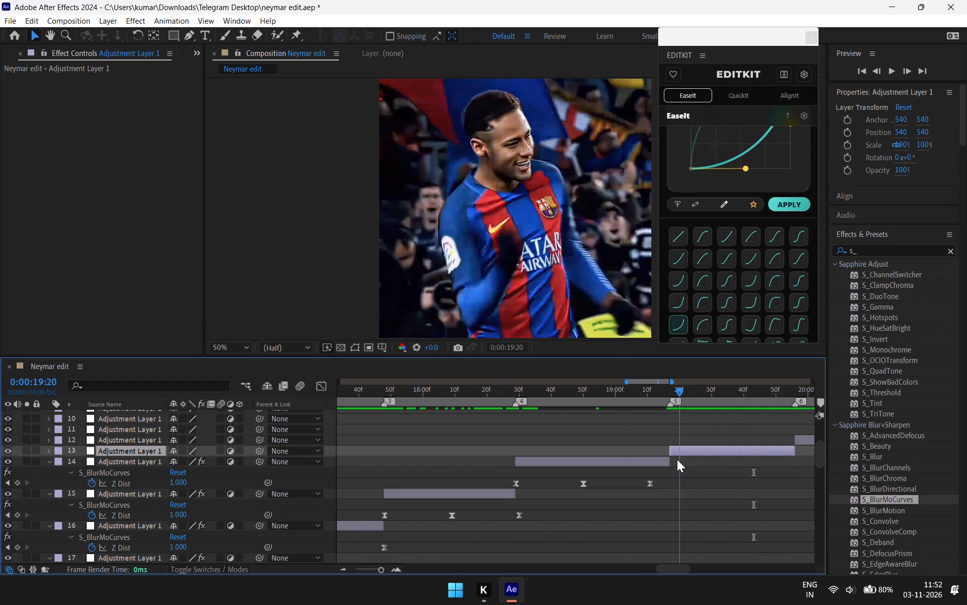
drag(677, 459, 668, 473)
key(ctrl+v)
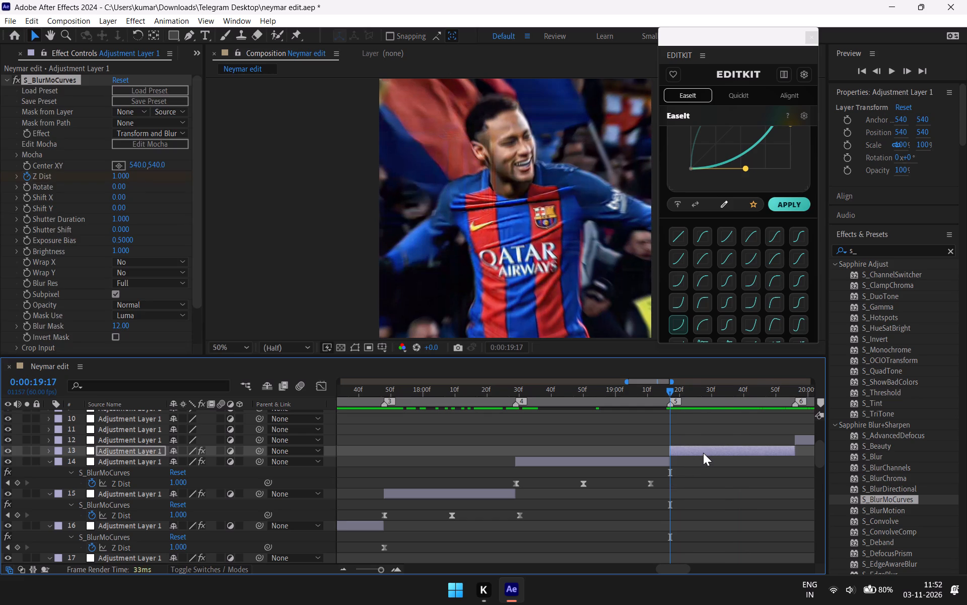
Reveal layer 13's keyframes, move its last Z Dist keyframe to the layer's end and shift the middle one slightly earlier.
click(703, 453)
key(u)
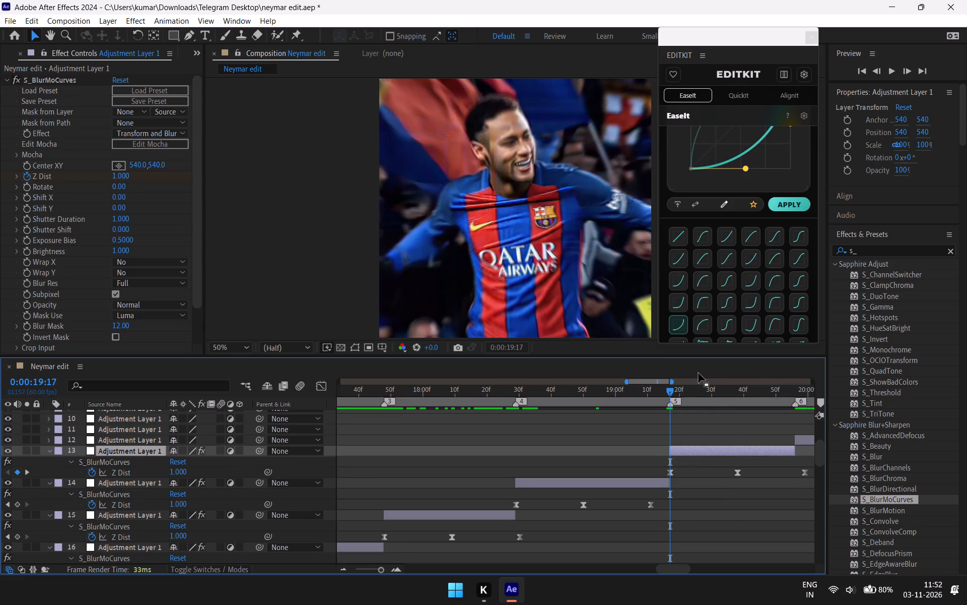
drag(804, 473, 796, 471)
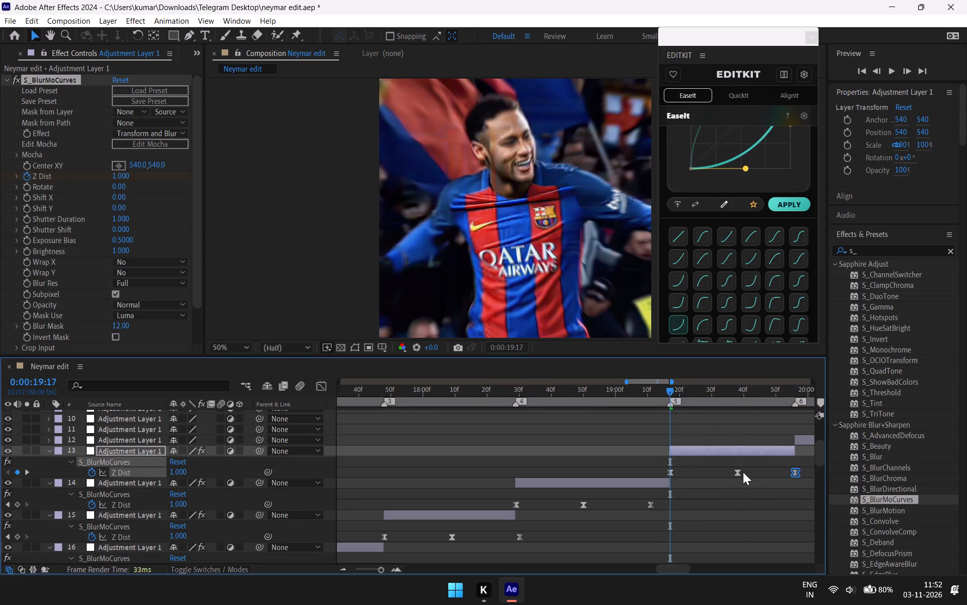
click(738, 471)
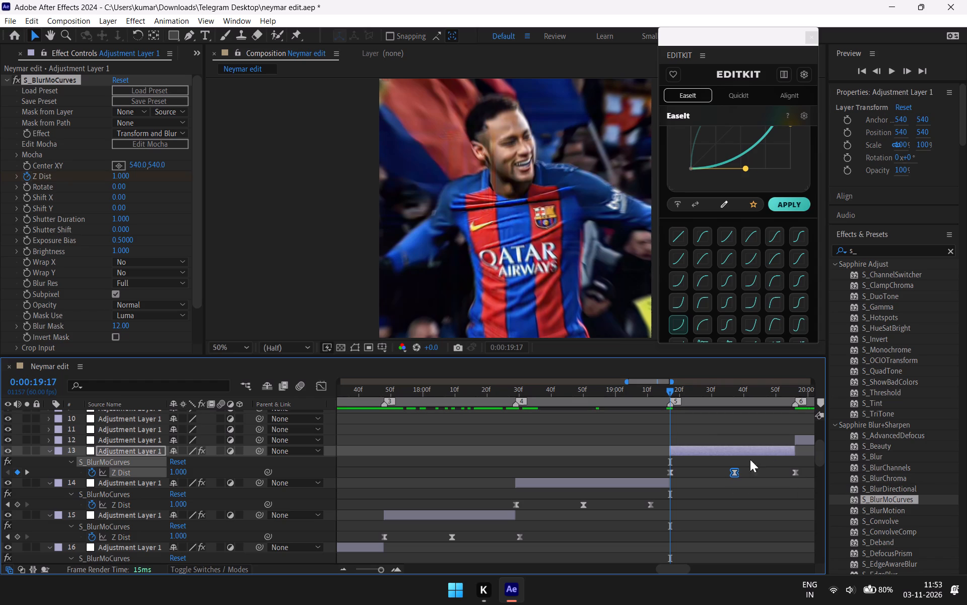
Preview the blur animation from the start of layer 13 into the following clip.
key(space)
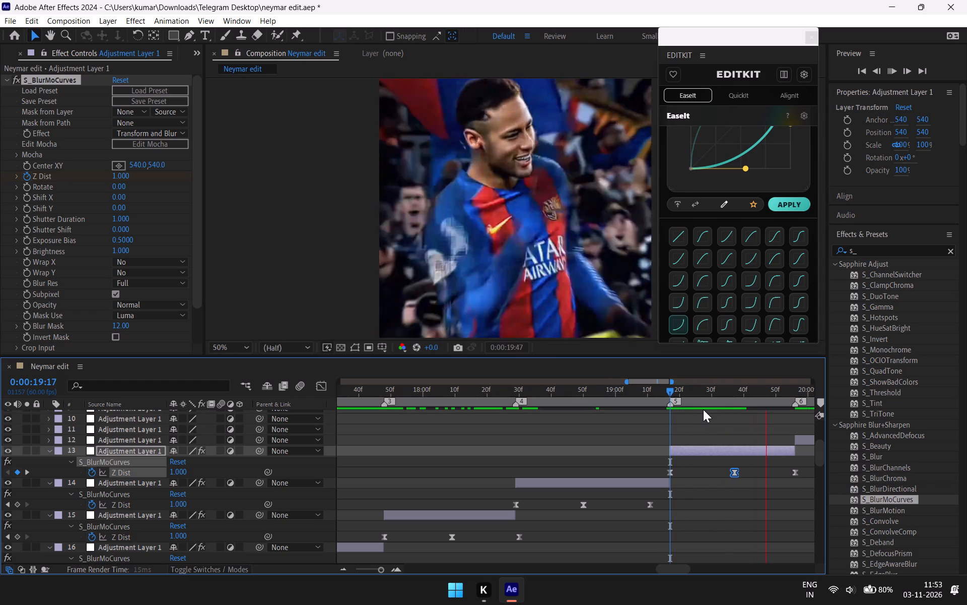
key(space)
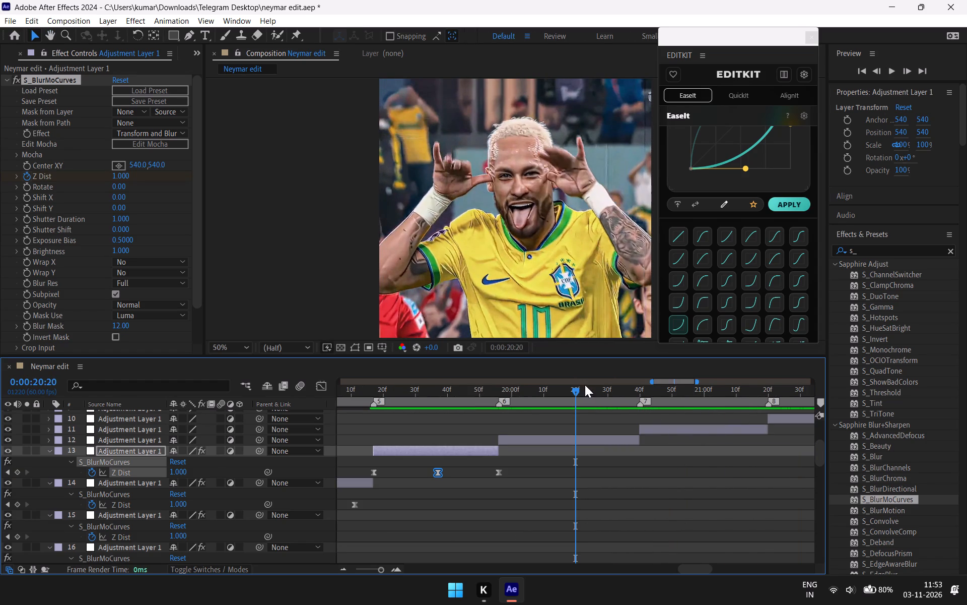
Paste the copied Z Dist keyframes onto the sixth clip's adjustment layer, layer 12, at its start, 0:00:19:56.
drag(577, 387, 471, 446)
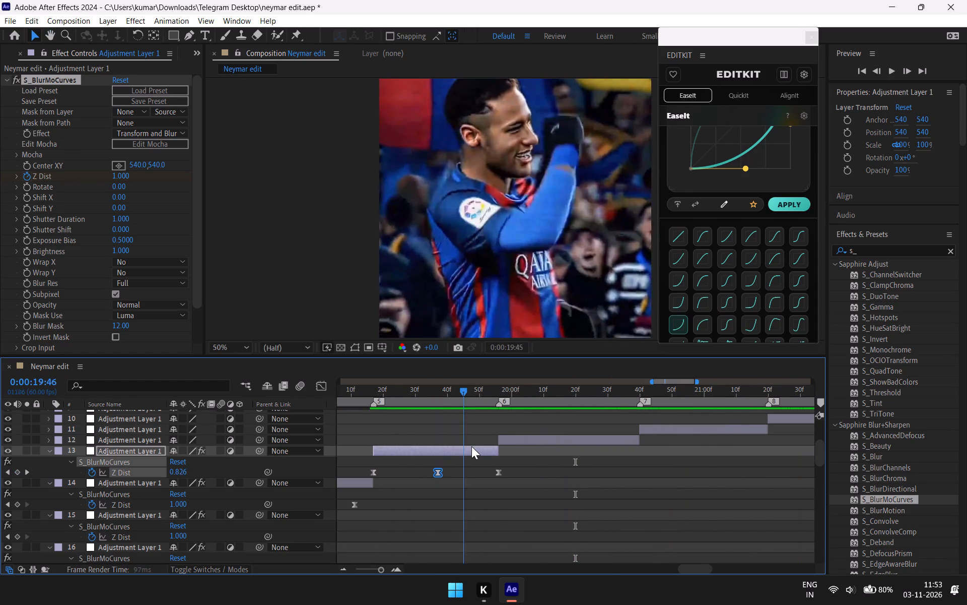
drag(471, 446, 505, 427)
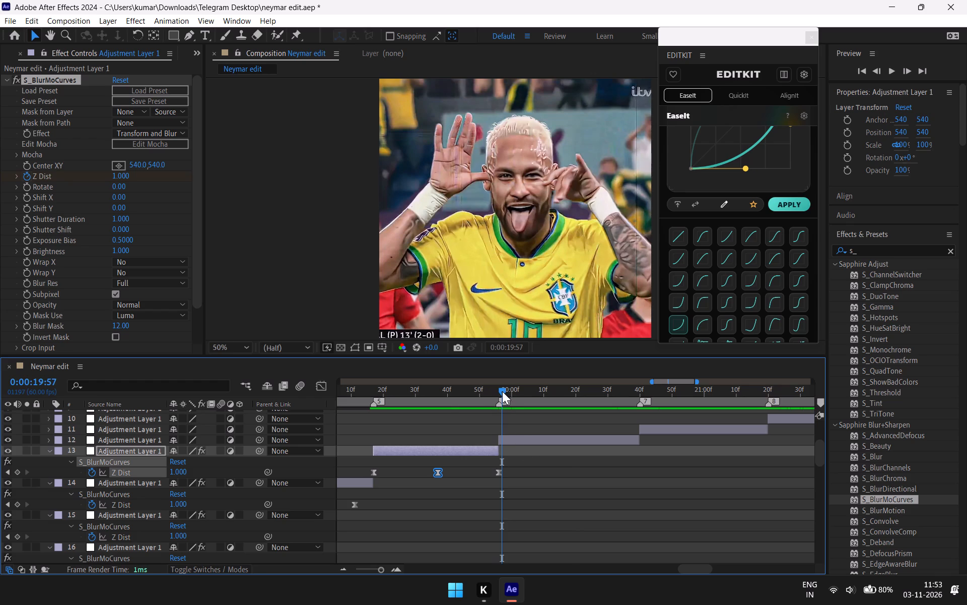
drag(502, 391, 498, 396)
click(516, 439)
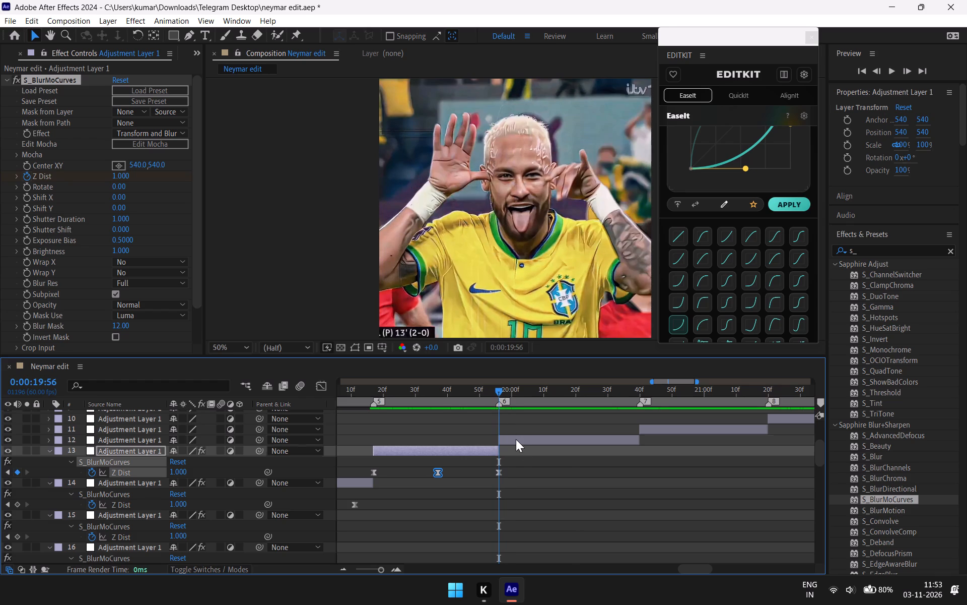
key(ctrl+v)
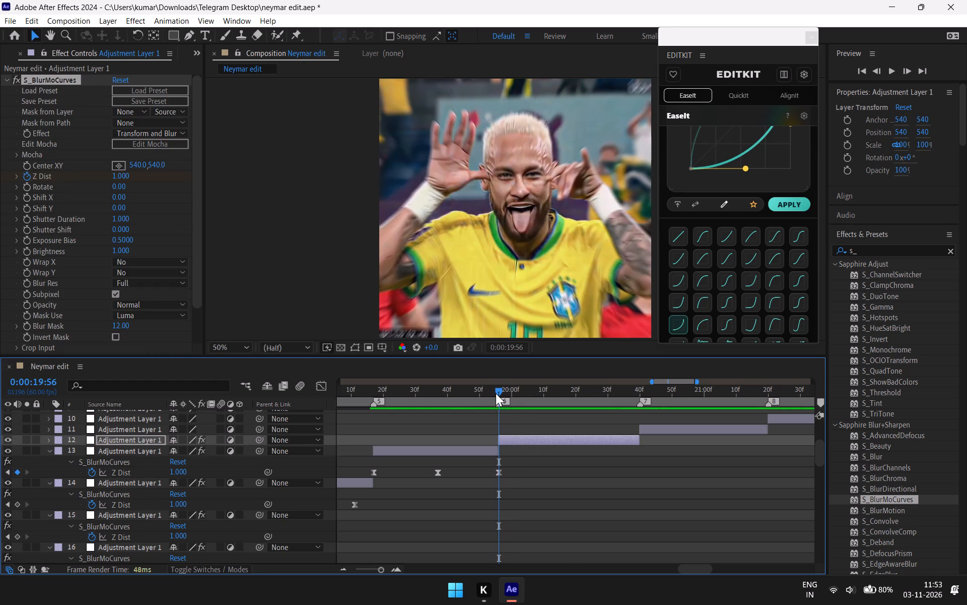
Reveal layer 12's keyframes, move its last Z Dist keyframe to the layer's end and shift the middle one slightly later.
key(u)
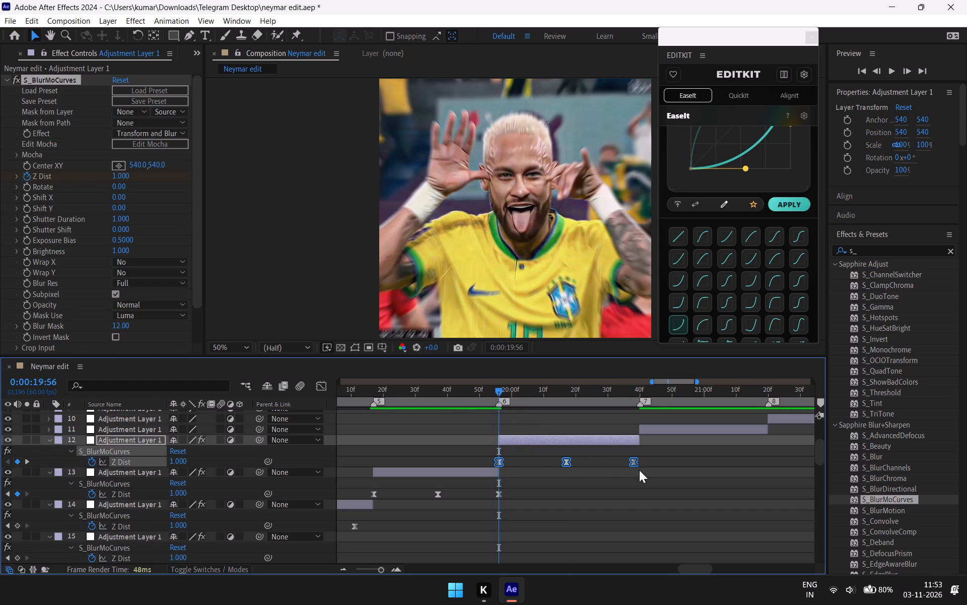
click(636, 462)
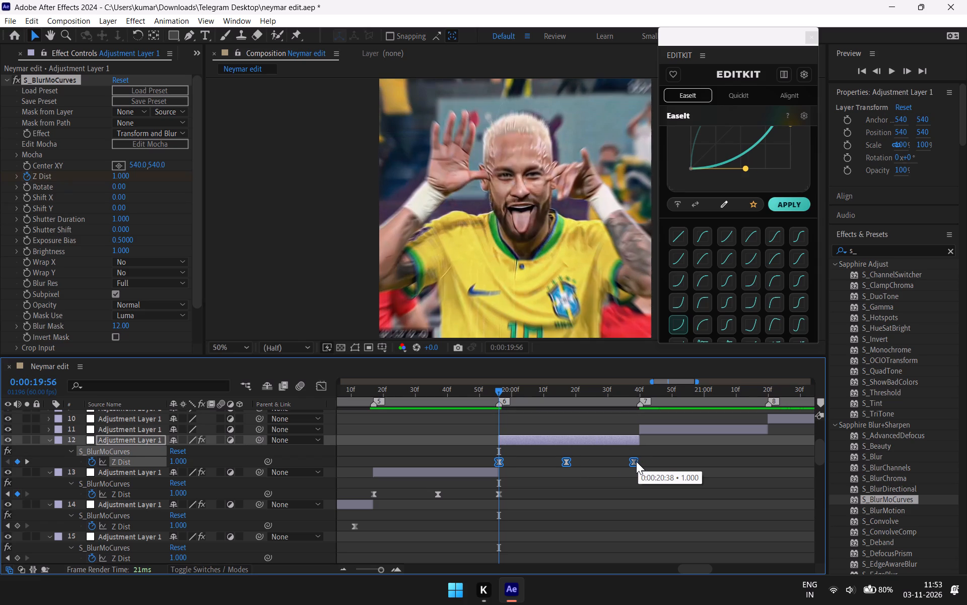
click(628, 478)
click(634, 460)
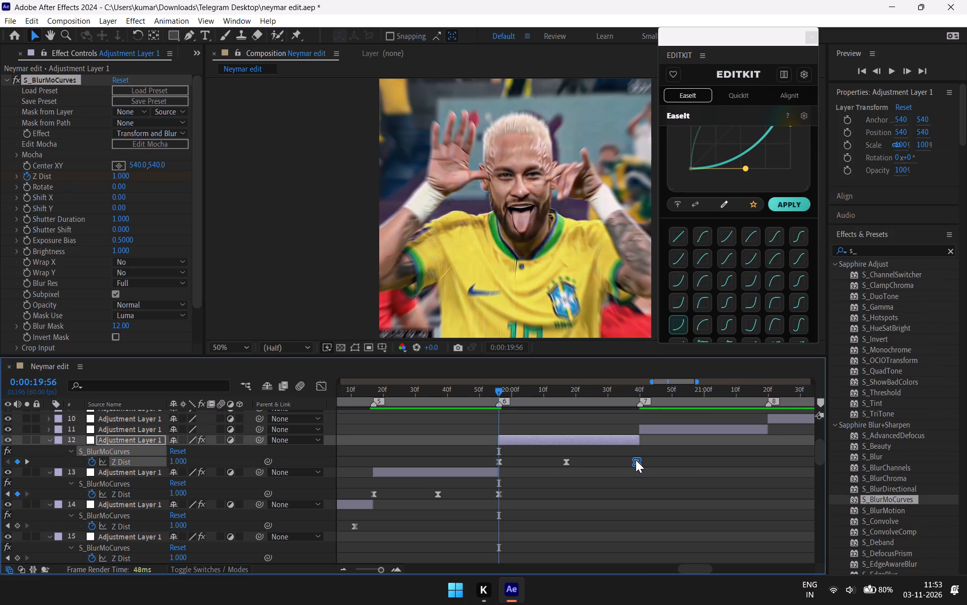
click(567, 461)
click(636, 462)
click(592, 467)
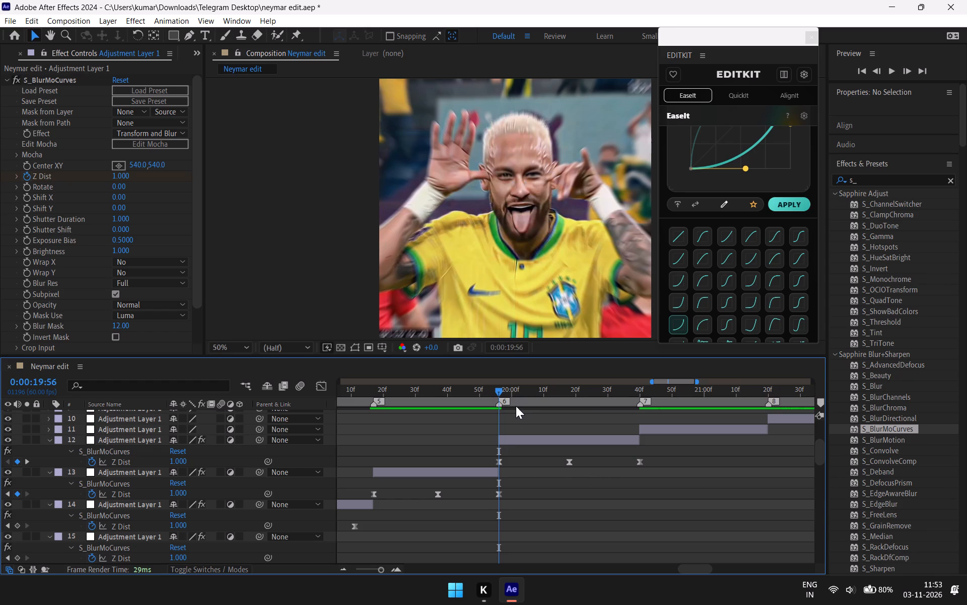
Preview the blur animation from the start of layer 12 into the following clip.
key(space)
key(space)
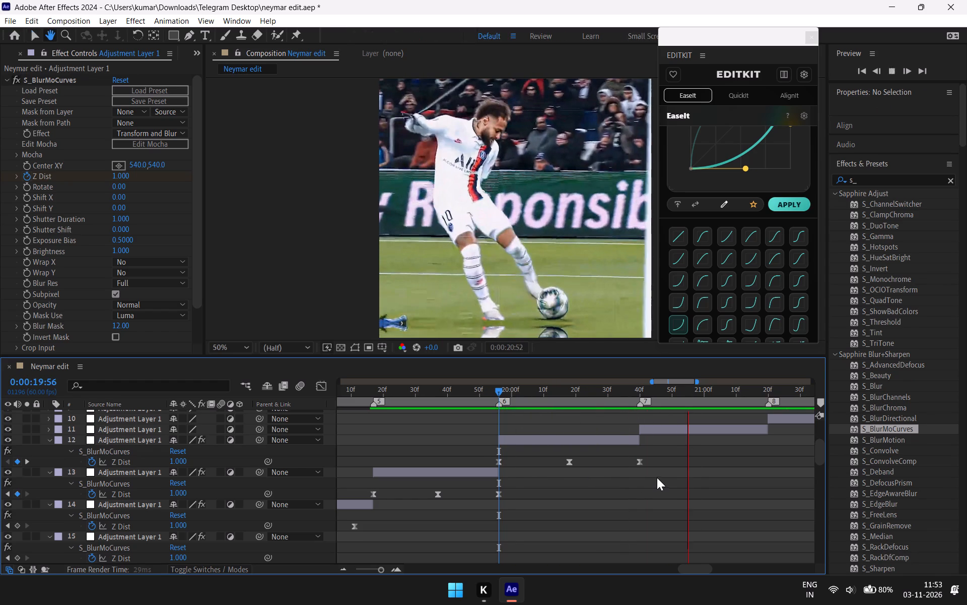
drag(692, 383, 811, 425)
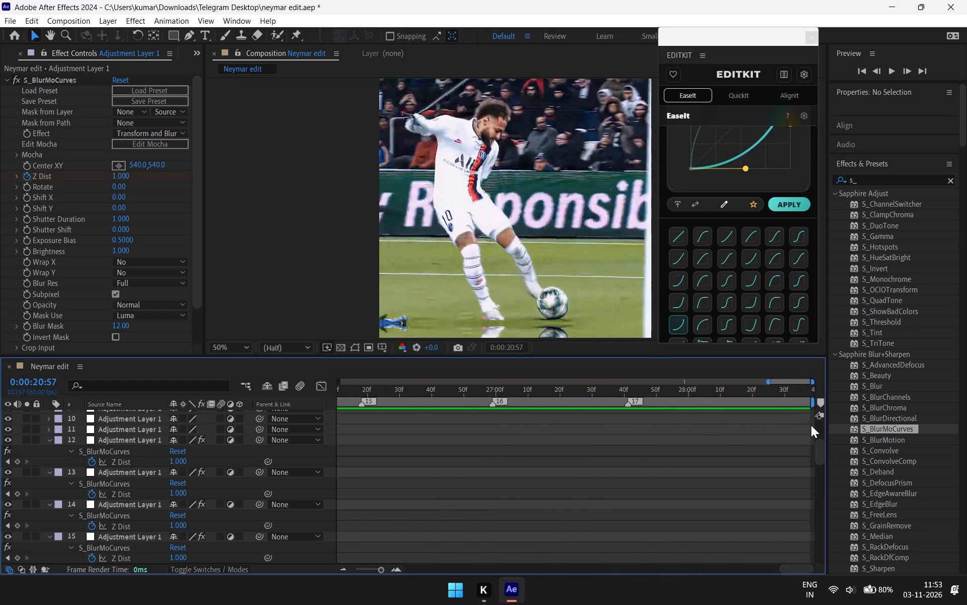
Paste the copied Z Dist keyframes onto the seventh clip's adjustment layer, layer 11, at its start, 0:00:20:40, and reveal them.
drag(811, 425, 668, 444)
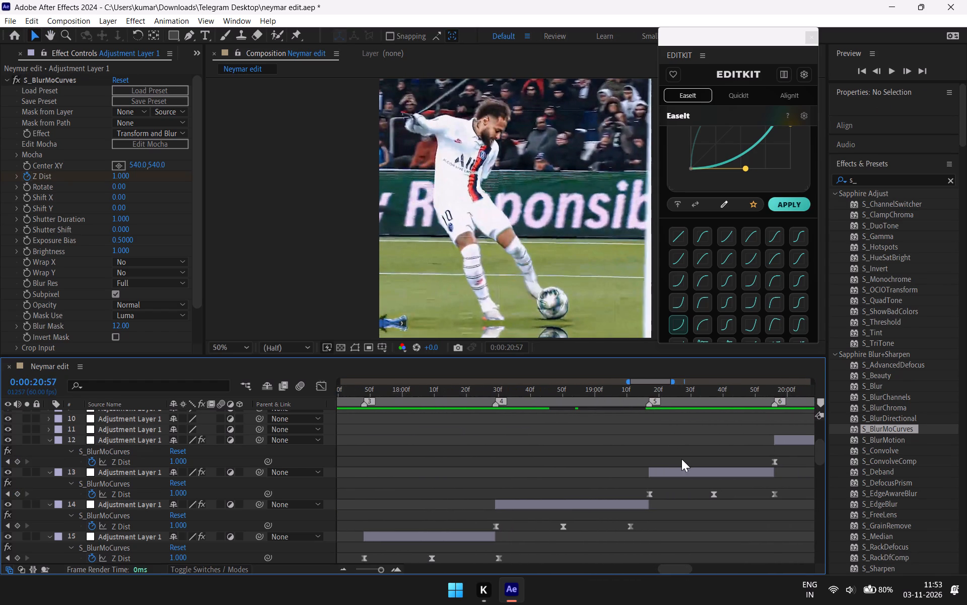
scroll(681, 459, up, 1)
drag(750, 466, 688, 472)
drag(729, 501, 688, 504)
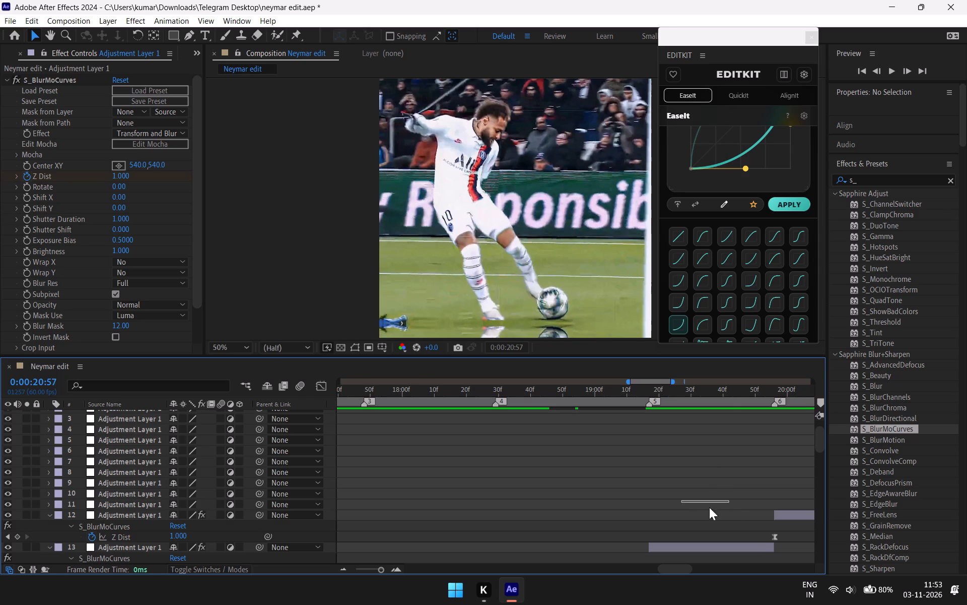
drag(659, 383, 670, 385)
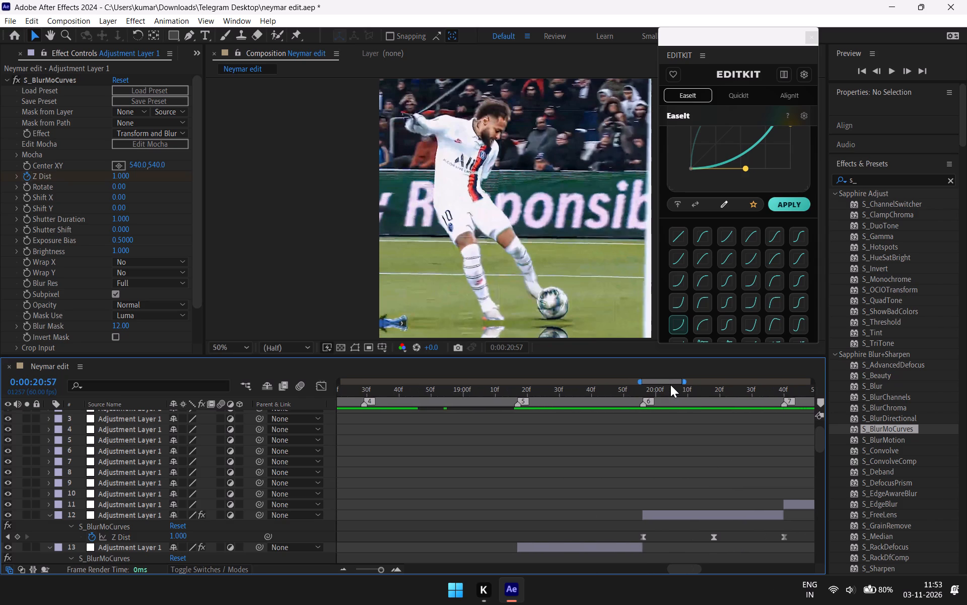
drag(670, 385, 692, 393)
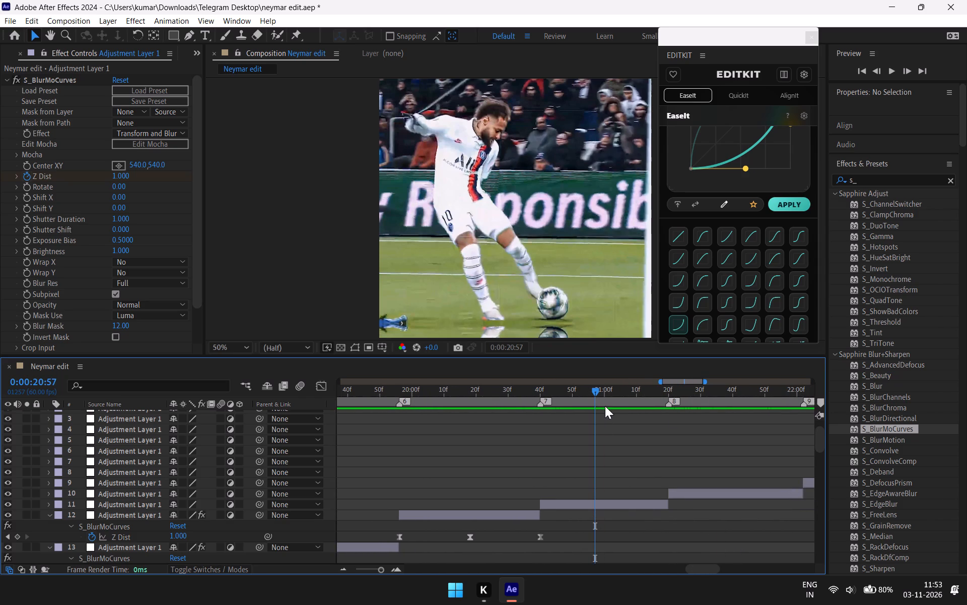
drag(595, 387, 545, 450)
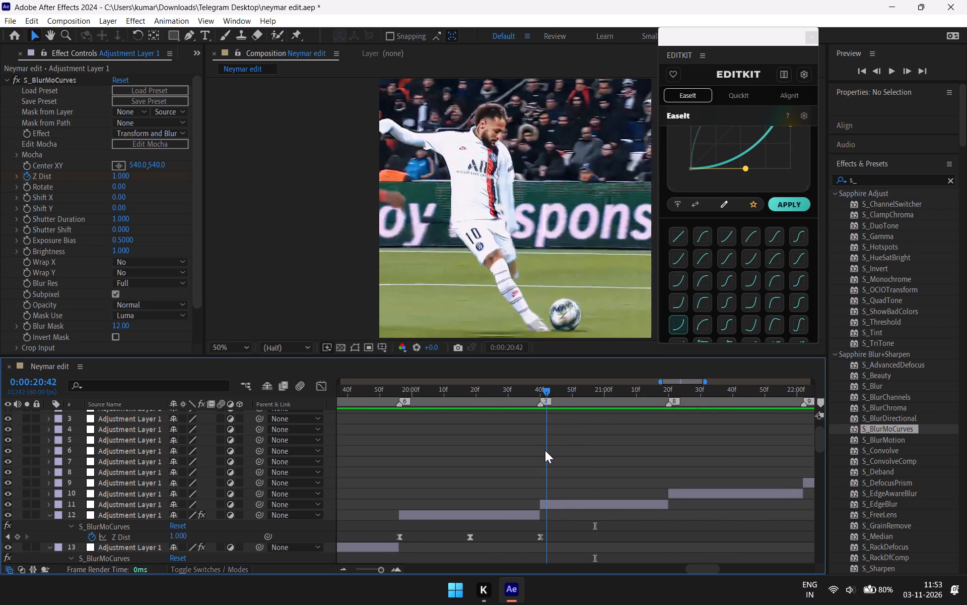
drag(545, 450, 541, 455)
click(550, 497)
click(550, 504)
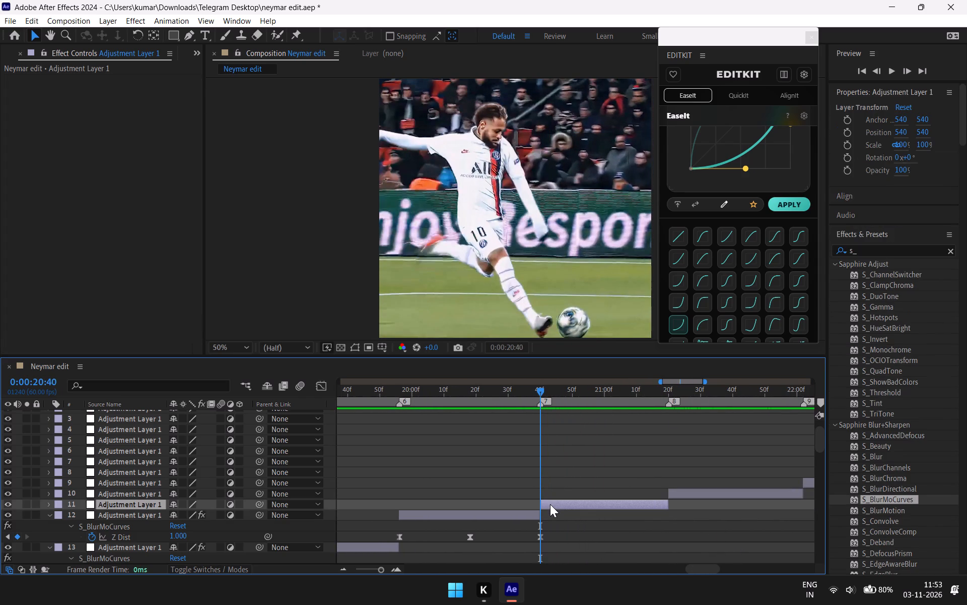
key(ctrl+v)
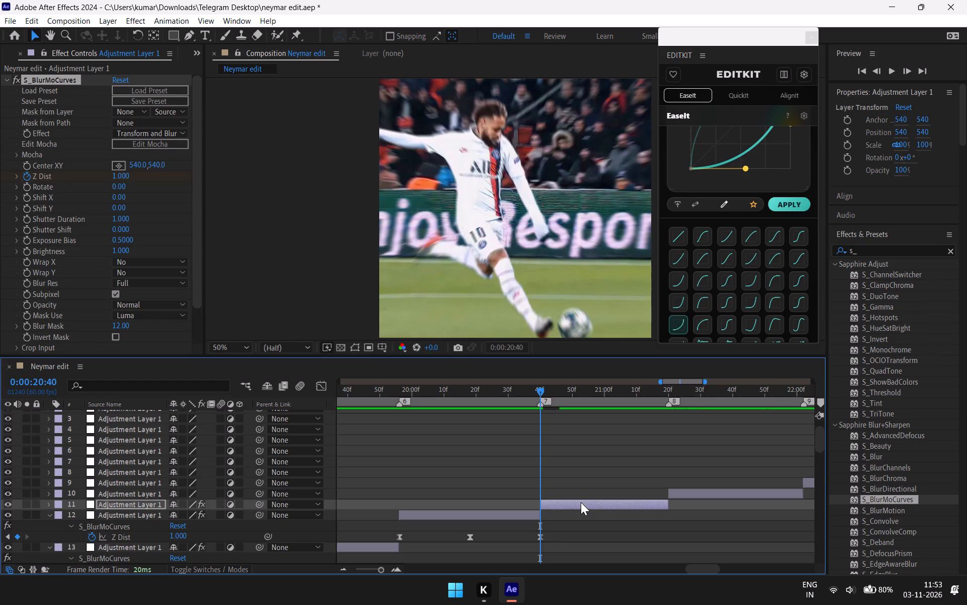
key(u)
Paste the Z Dist keyframes onto the eighth clip's adjustment layer, layer 10, at its start, 0:00:21:20, and reveal them.
drag(535, 384, 695, 476)
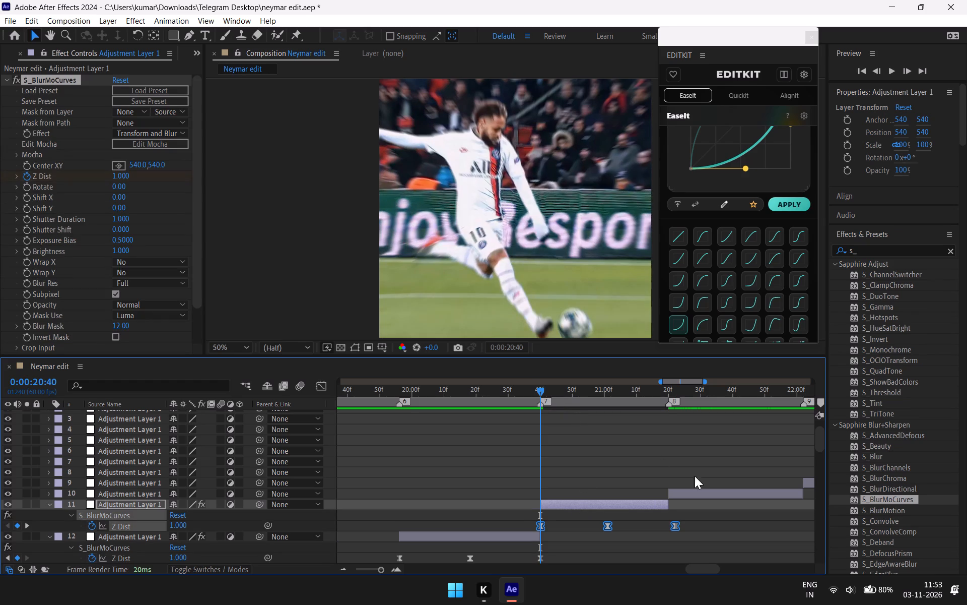
drag(695, 476, 702, 470)
drag(537, 389, 730, 450)
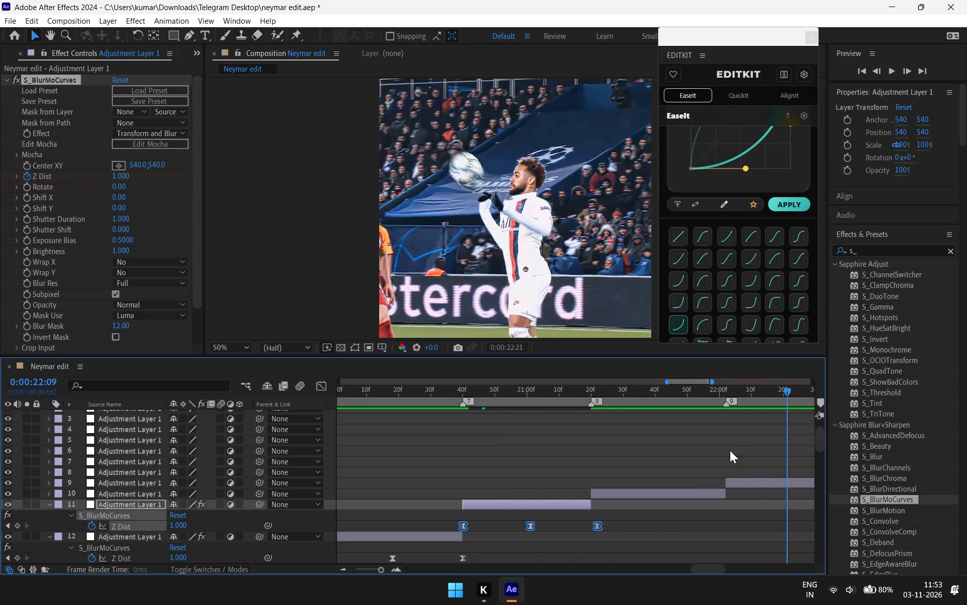
drag(730, 450, 728, 450)
click(644, 489)
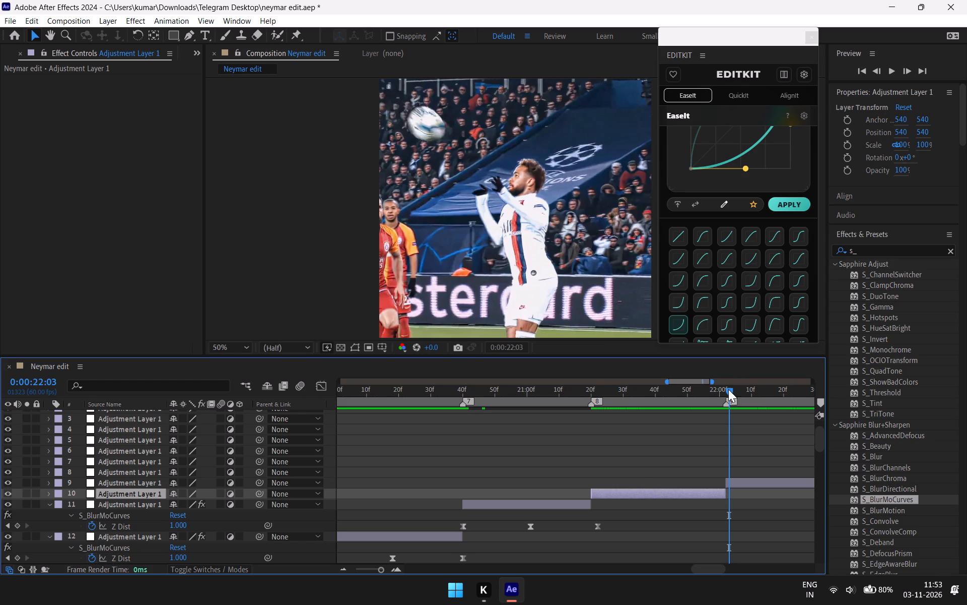
ctrl+drag(728, 389, 593, 475)
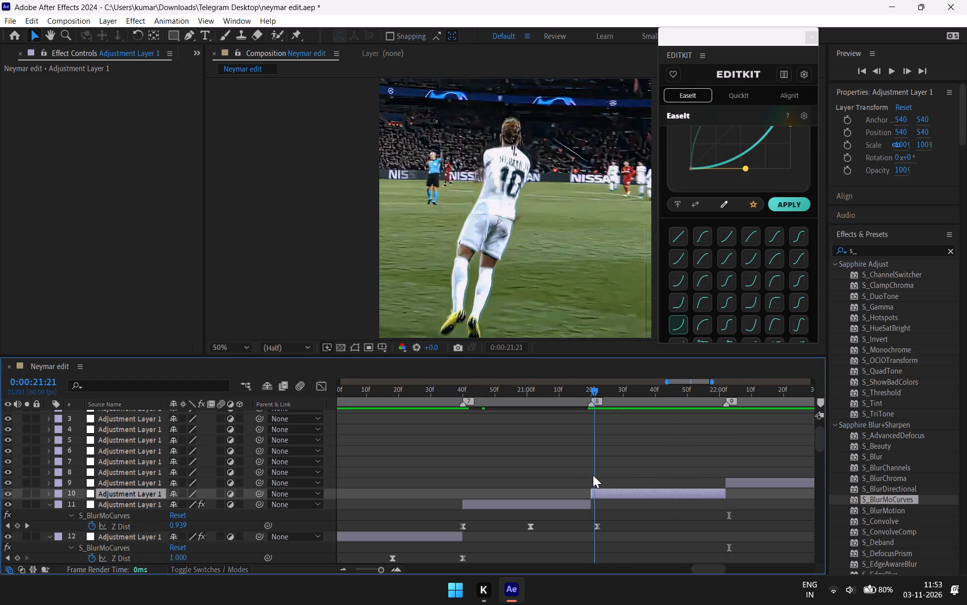
ctrl+drag(593, 475, 592, 478)
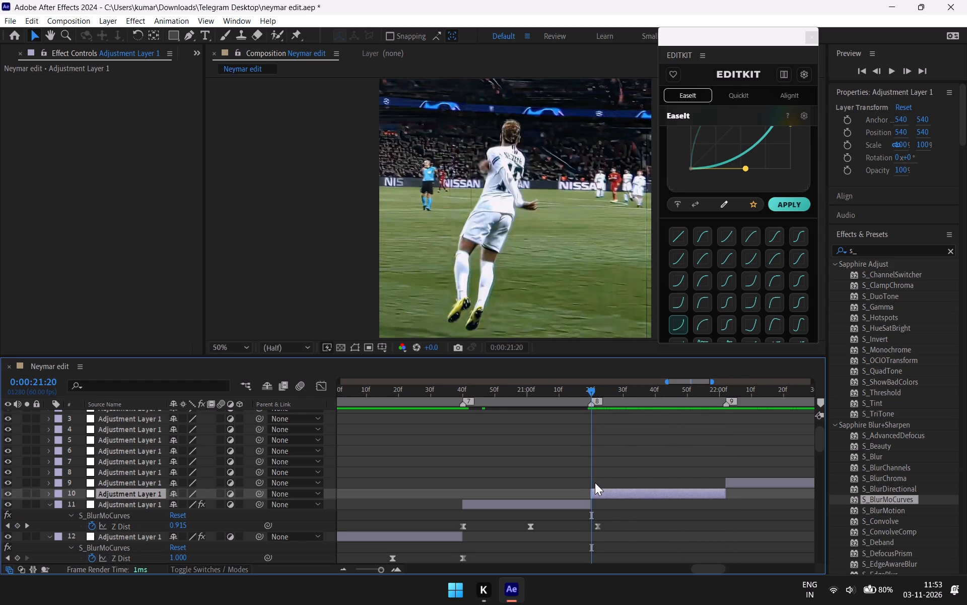
key(ctrl+v)
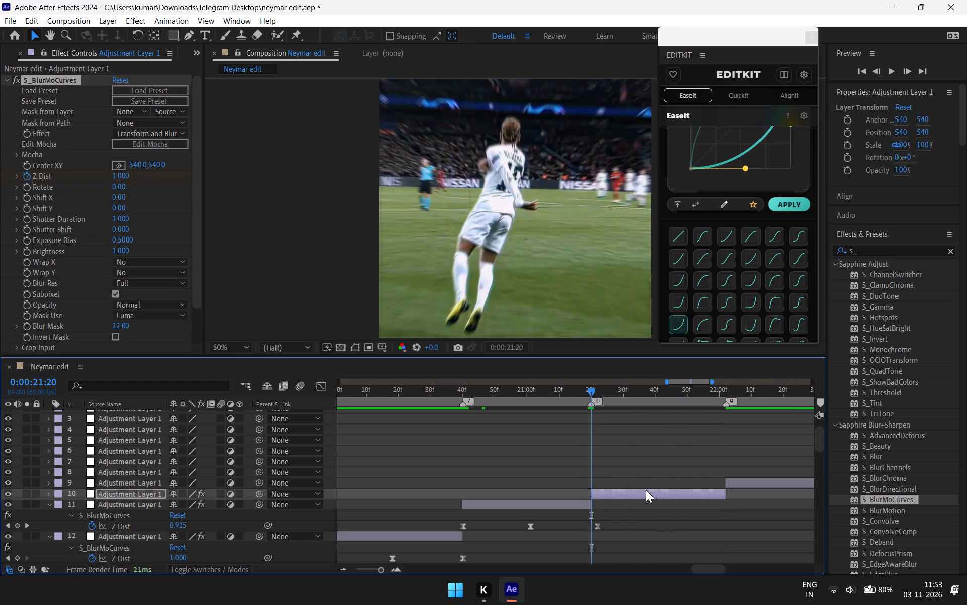
key(u)
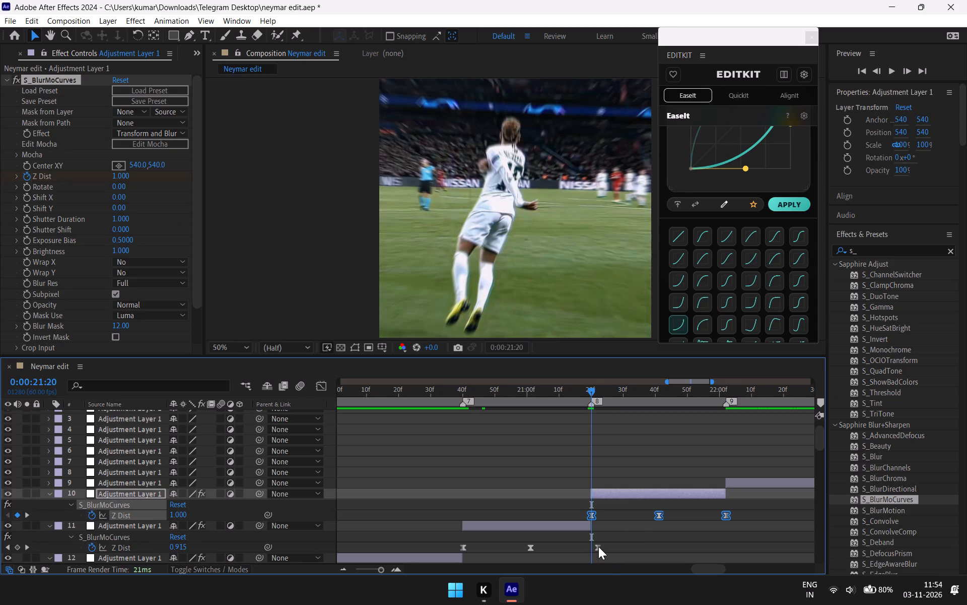
Move layer 11's last Z Dist keyframe to the layer's end, 0:00:21:20, and shift its middle keyframe slightly earlier.
drag(599, 546, 594, 548)
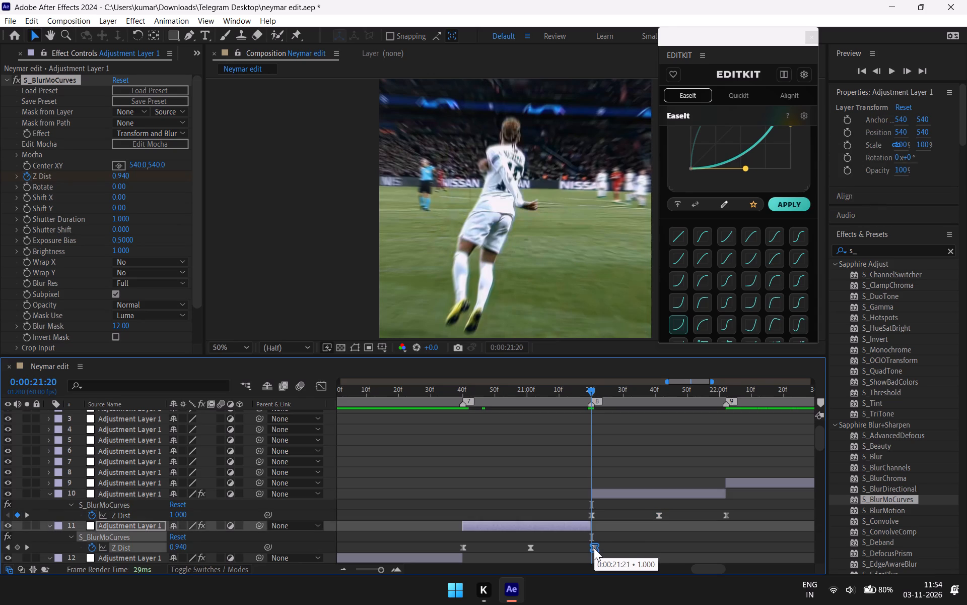
click(594, 547)
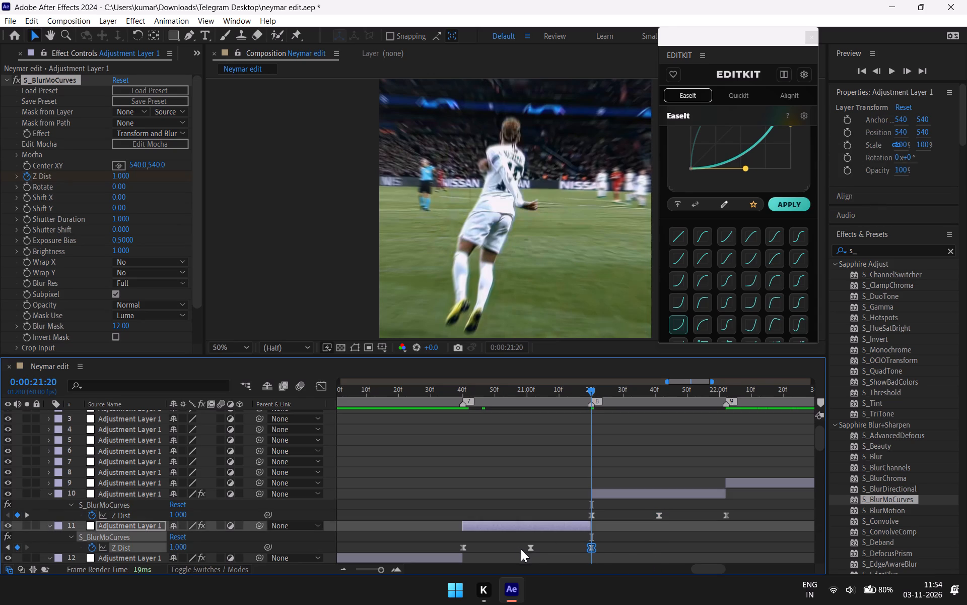
click(530, 548)
Paste the Z Dist keyframes onto the ninth clip's adjustment layer, layer 9, at its start, 0:00:22:02, and reveal them.
drag(589, 392, 725, 480)
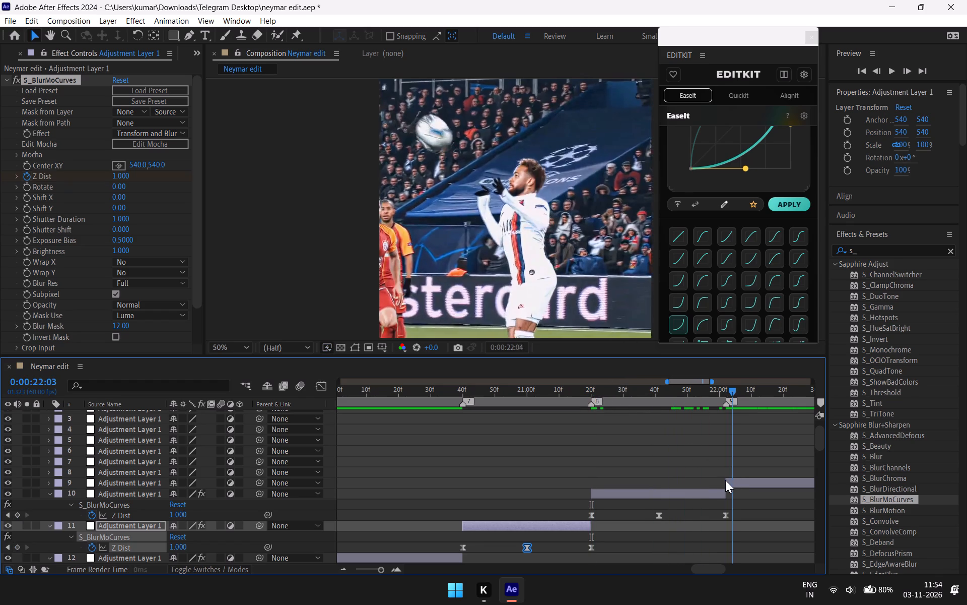
drag(725, 480, 723, 485)
click(737, 483)
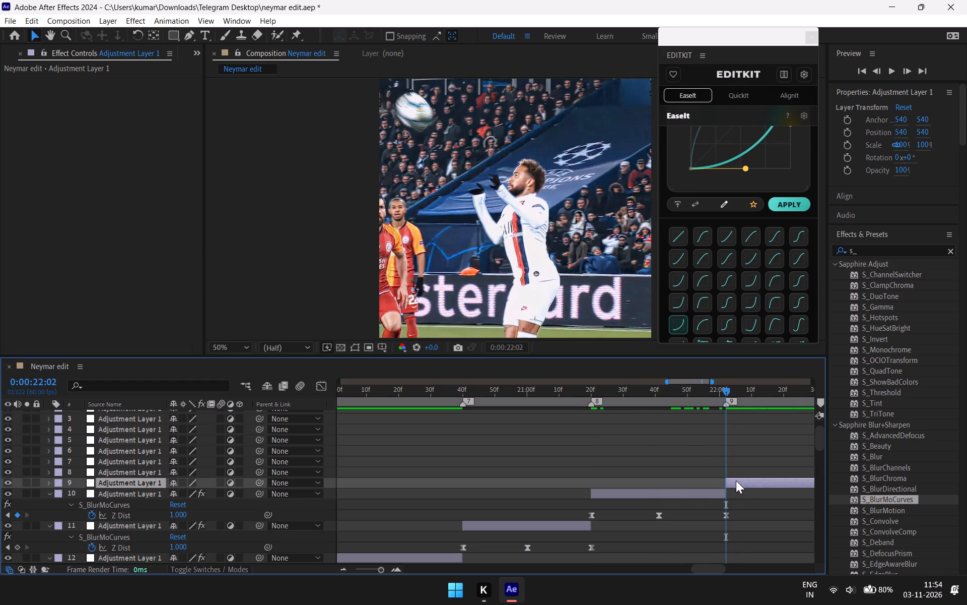
key(ctrl+v)
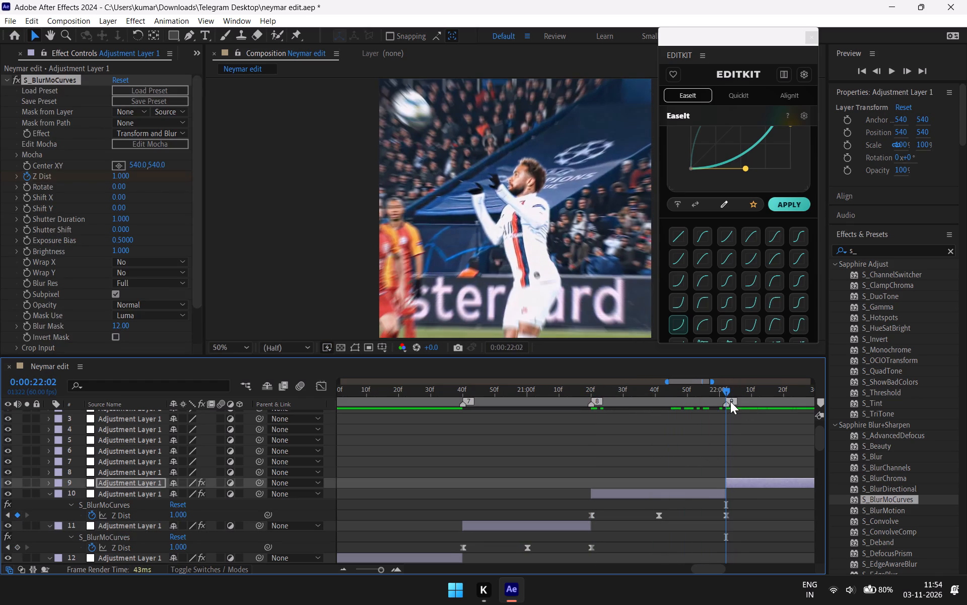
key(u)
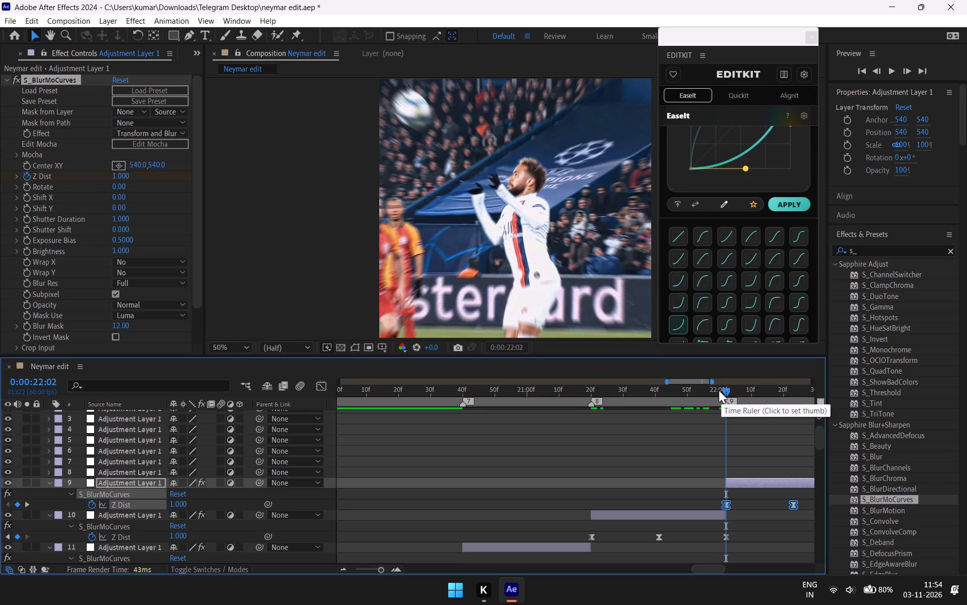
Move layer 9's last Z Dist keyframe to the layer's end and shift its middle keyframe slightly later.
drag(728, 388, 754, 488)
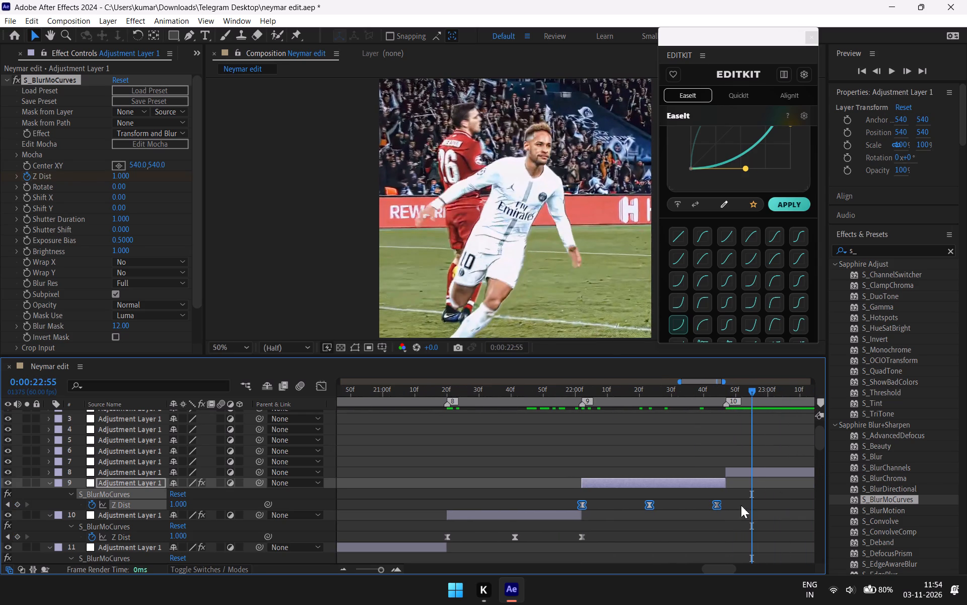
click(722, 505)
drag(716, 503, 728, 506)
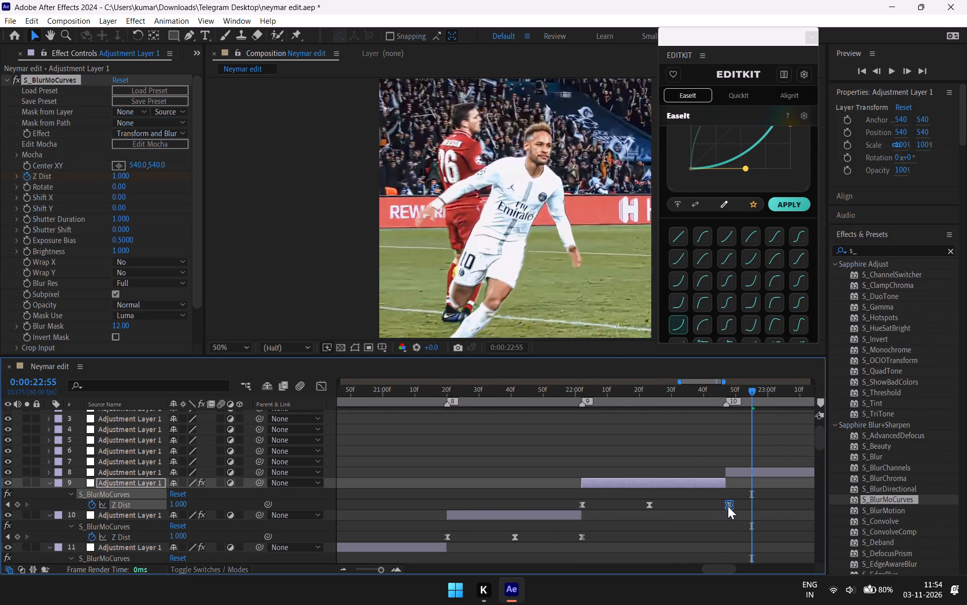
drag(728, 506, 723, 508)
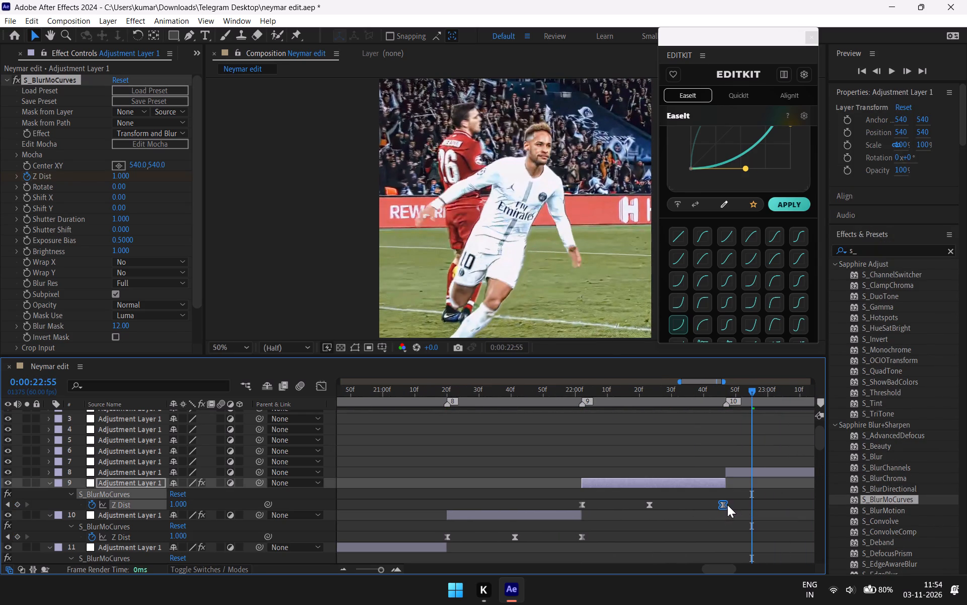
click(723, 503)
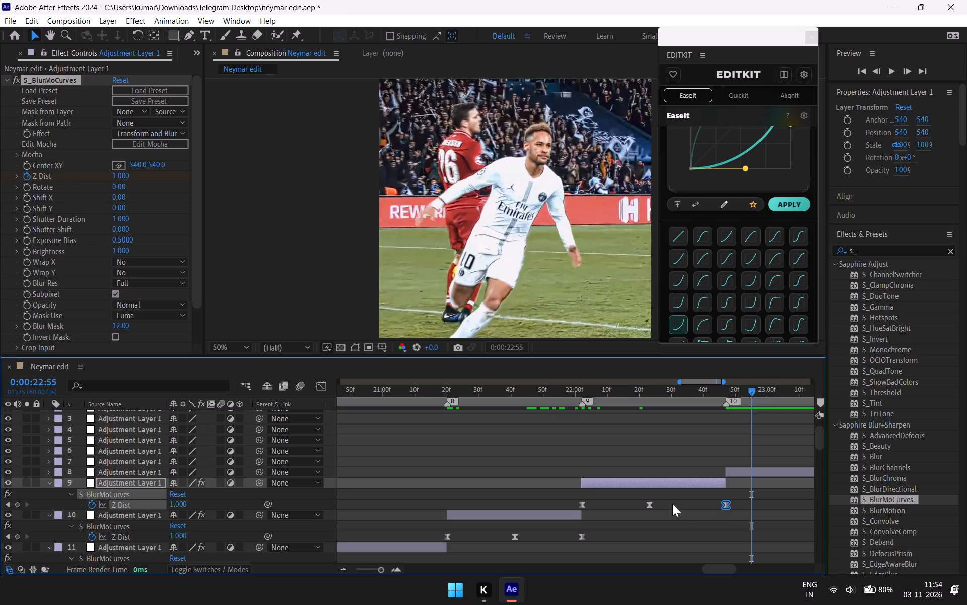
click(649, 505)
drag(649, 505, 656, 508)
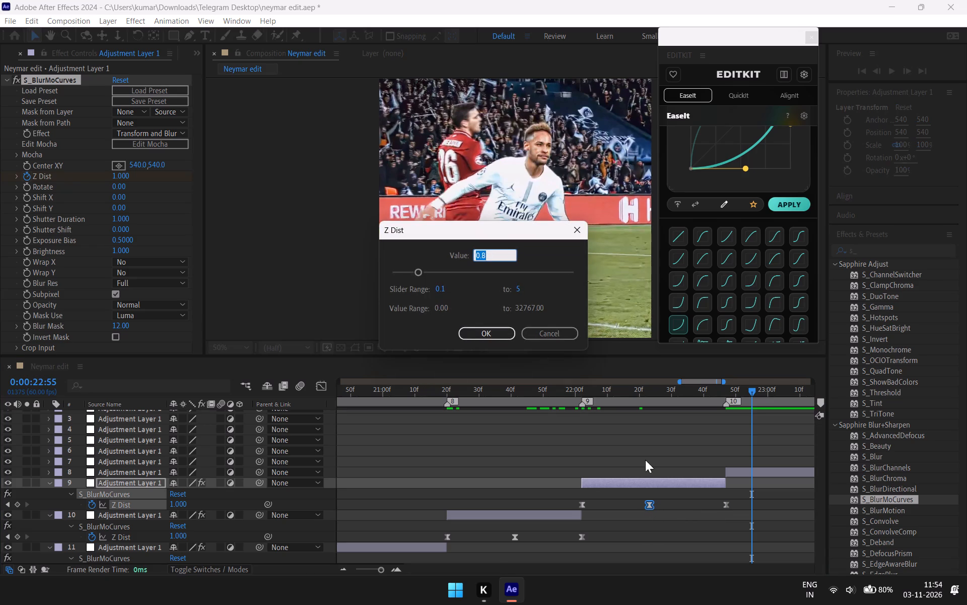
click(645, 460)
click(492, 330)
drag(645, 504, 646, 504)
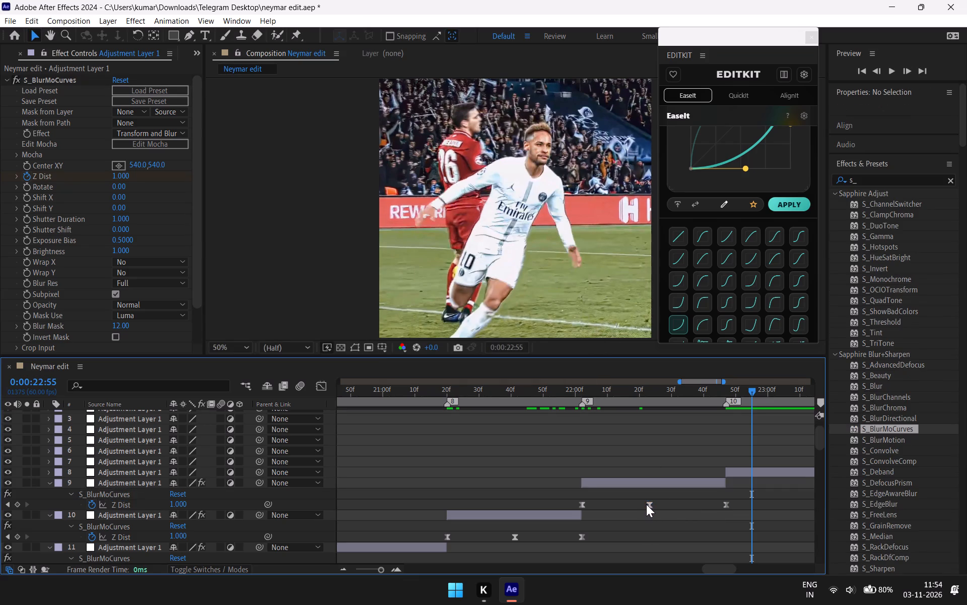
drag(646, 504, 653, 506)
drag(649, 504, 655, 505)
Paste the Z Dist keyframes onto the tenth clip's adjustment layer, layer 8, at its start, 0:00:22:47, and reveal them.
drag(752, 388, 754, 388)
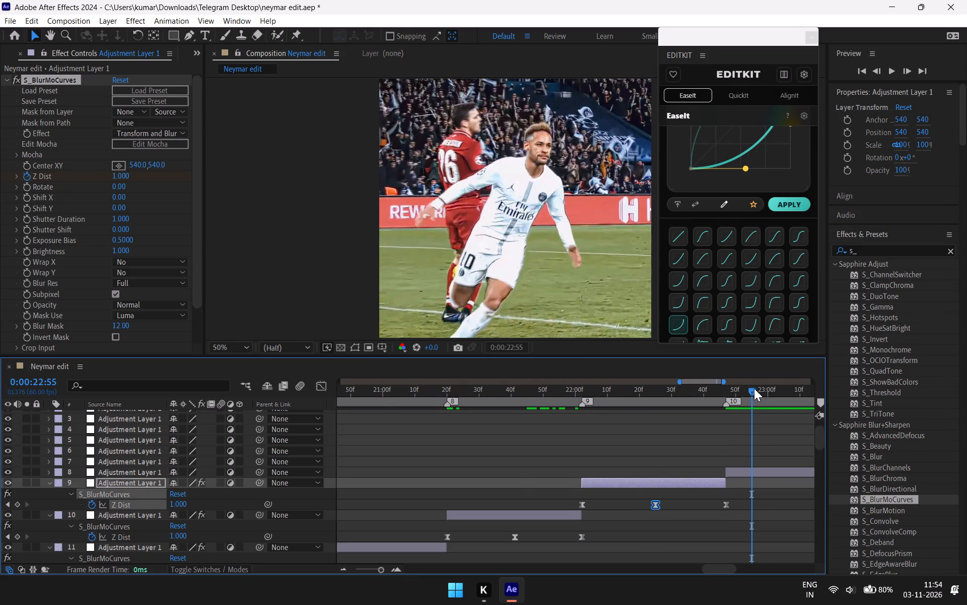
drag(754, 388, 814, 449)
click(512, 475)
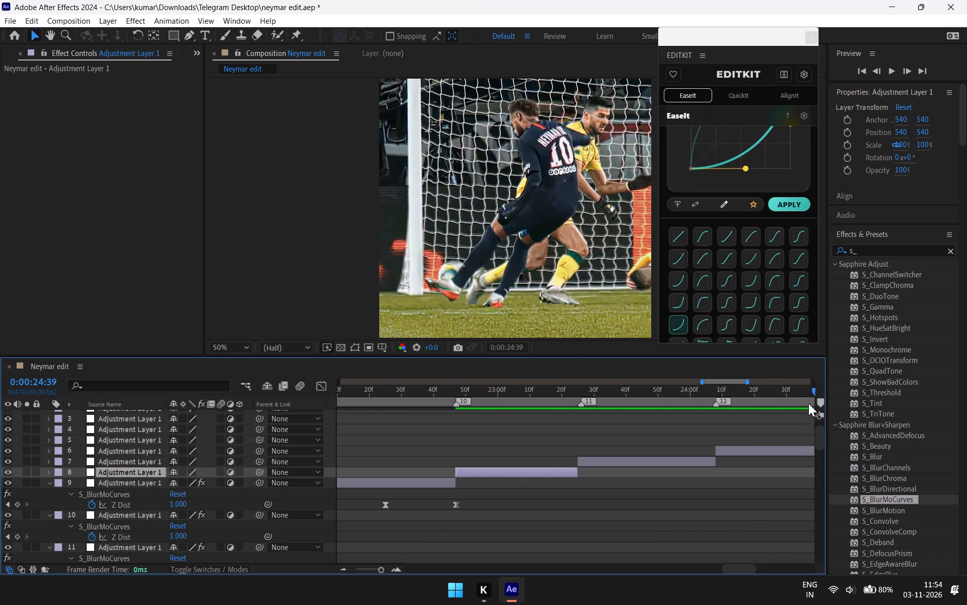
drag(659, 395, 448, 537)
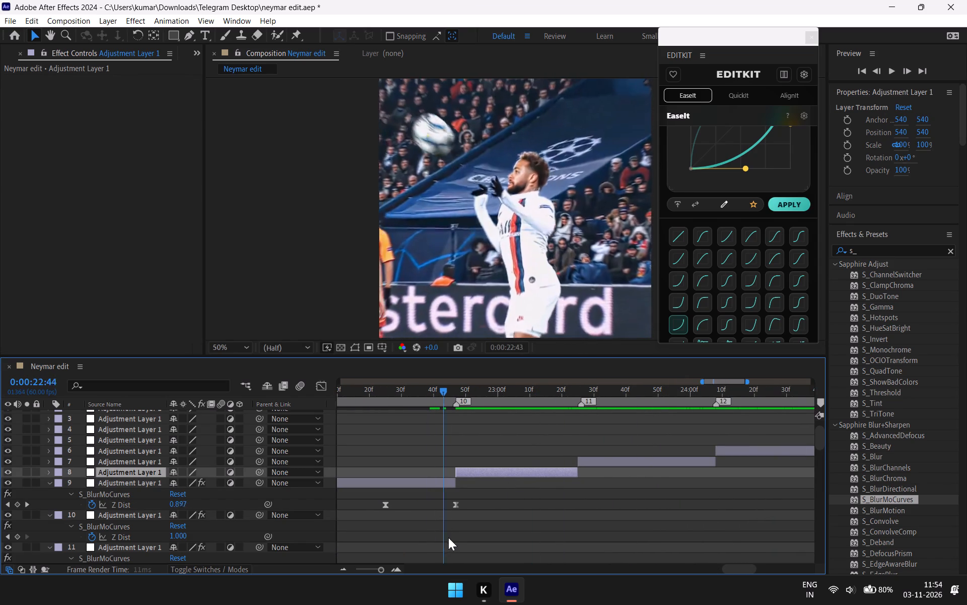
drag(448, 537, 456, 525)
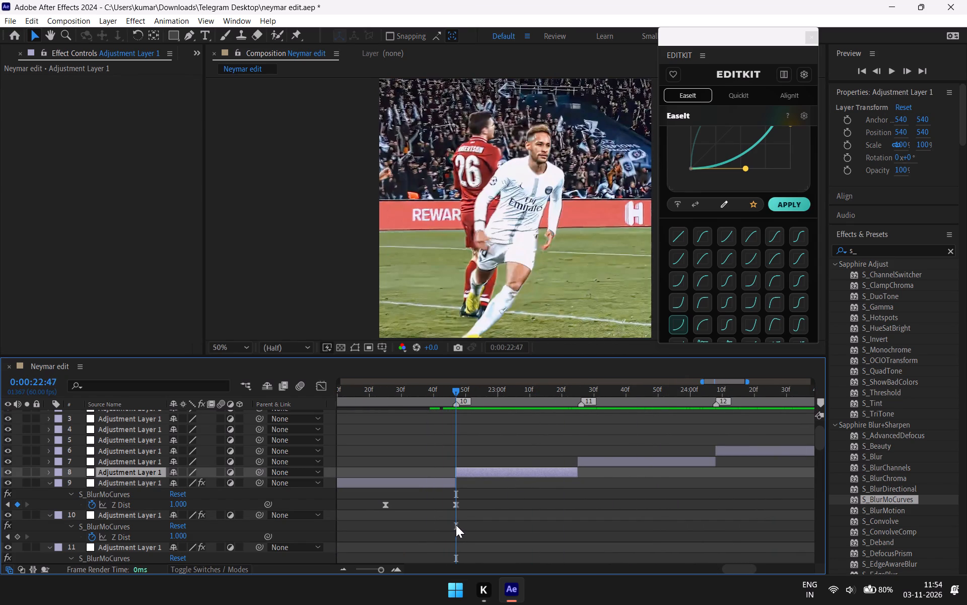
key(ctrl+v)
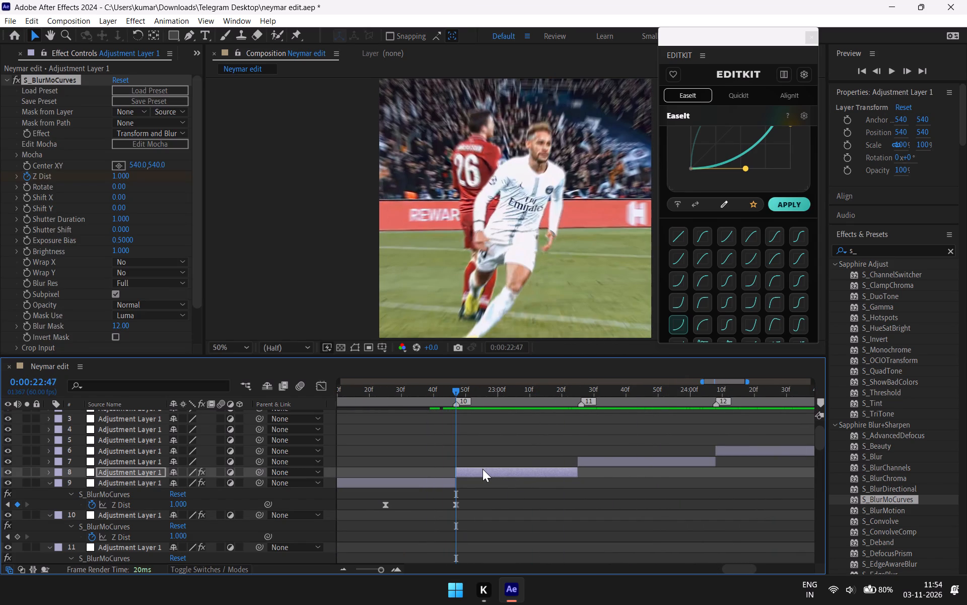
key(u)
Fit layer 8's Z Dist keyframes: last at the layer's end, middle slightly earlier, first at the layer's start, 0:00:22:47.
drag(591, 493, 591, 494)
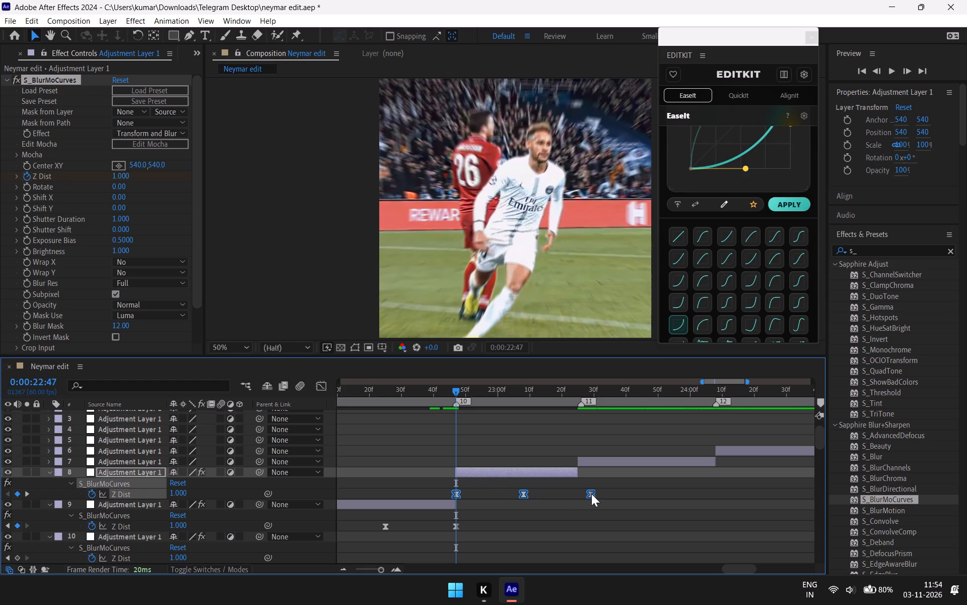
drag(591, 494, 584, 496)
click(573, 522)
drag(585, 495, 578, 495)
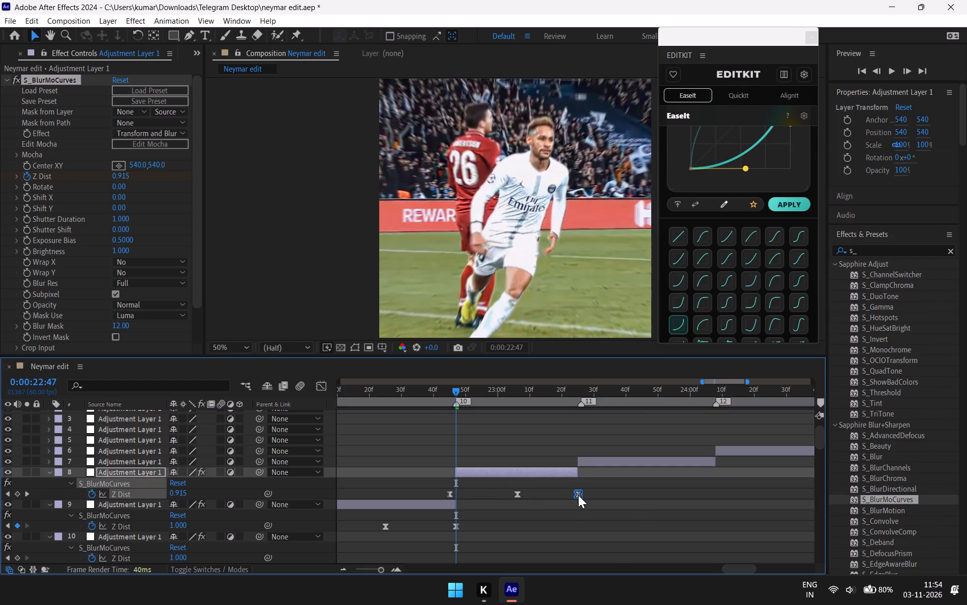
drag(578, 495, 577, 495)
drag(449, 492, 450, 492)
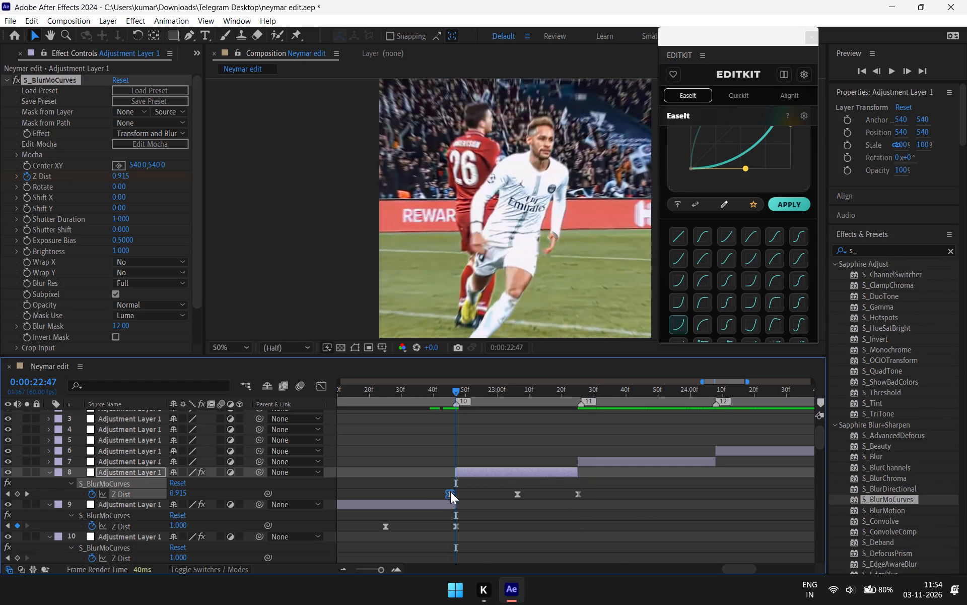
drag(450, 492, 454, 492)
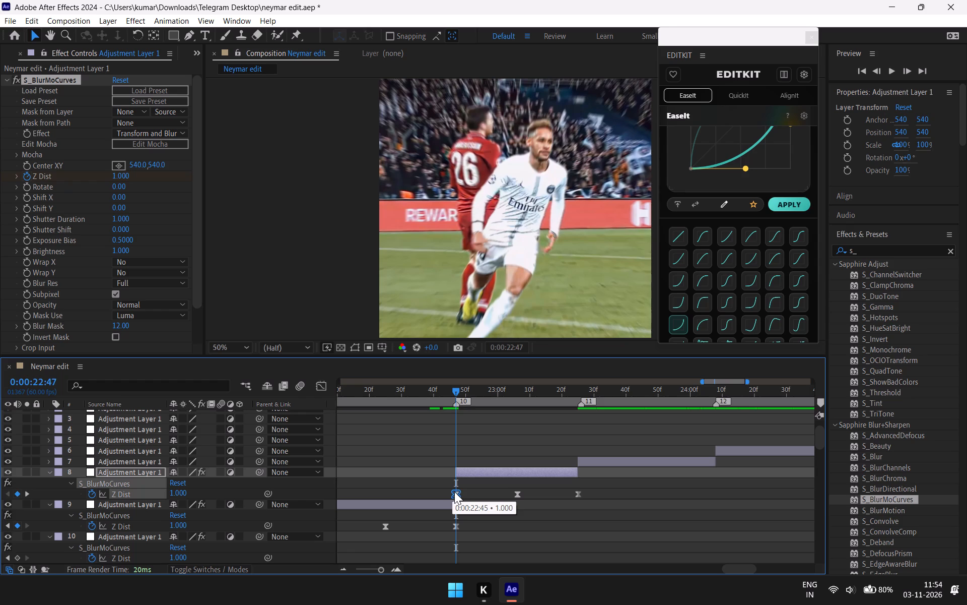
drag(454, 492, 455, 492)
Paste the Z Dist keyframes onto the eleventh clip's adjustment layer, layer 7, at its start, 0:00:23:25, and reveal them.
drag(456, 387, 581, 466)
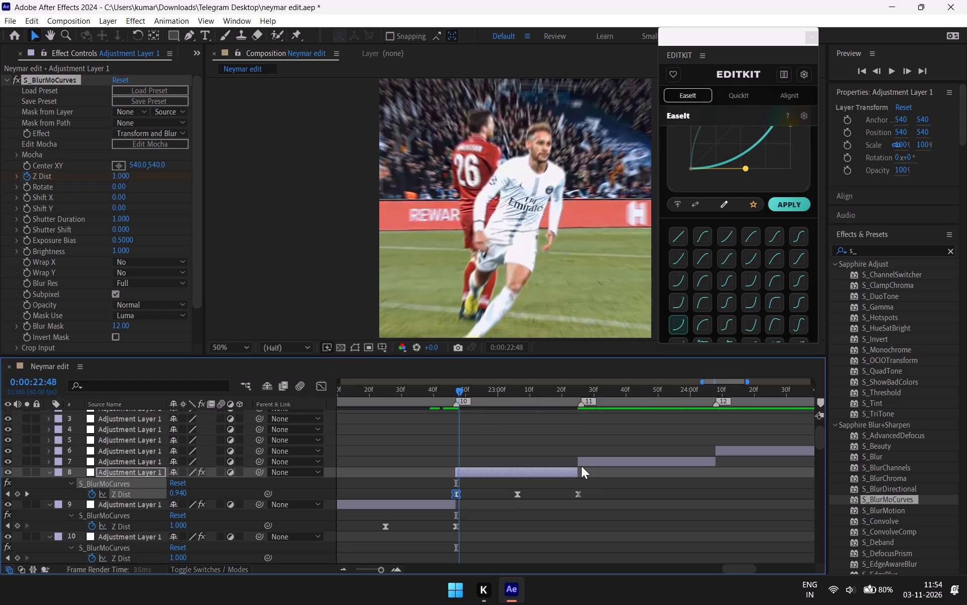
drag(581, 466, 585, 470)
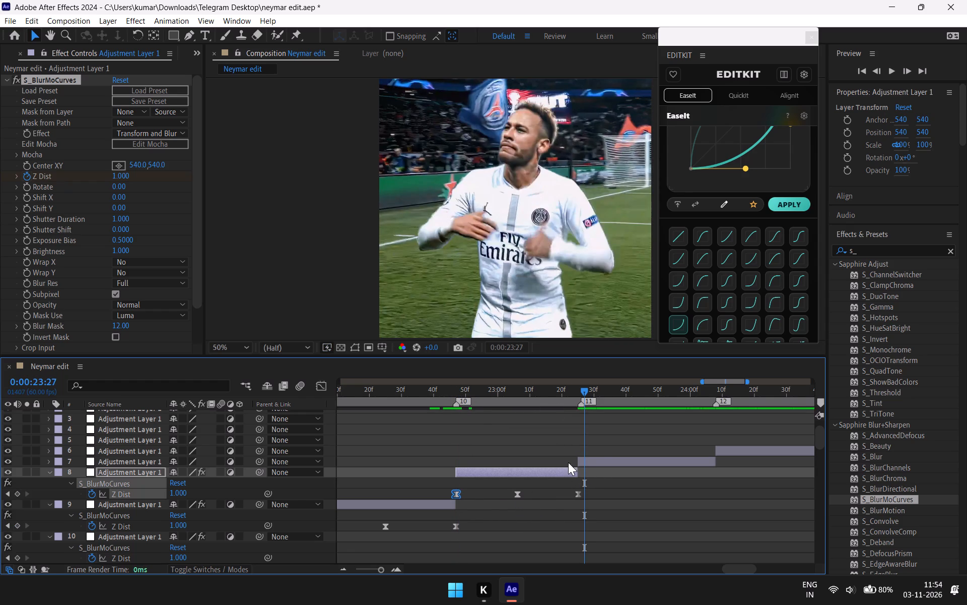
drag(582, 388, 573, 406)
drag(576, 390, 582, 393)
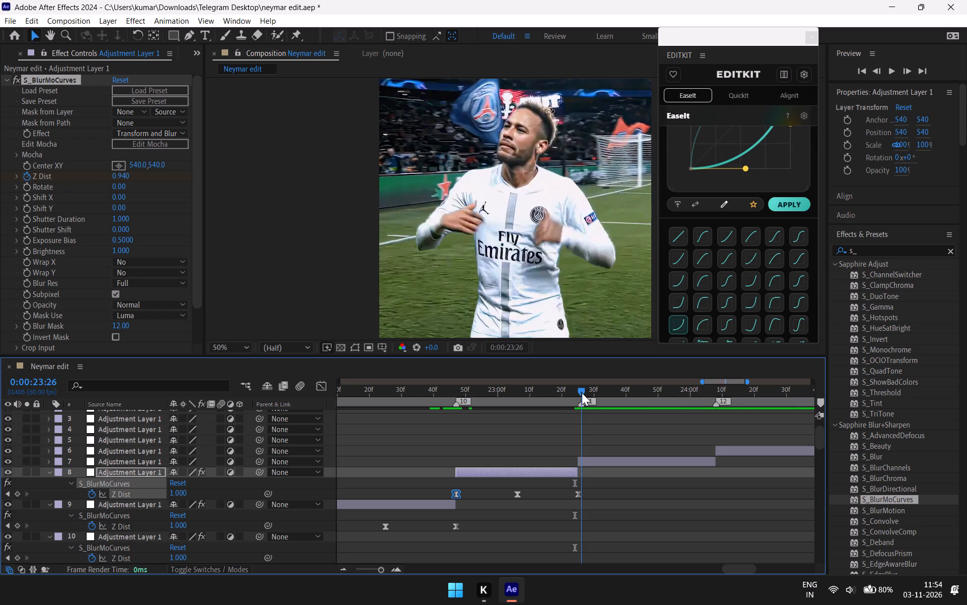
drag(582, 393, 581, 393)
click(585, 462)
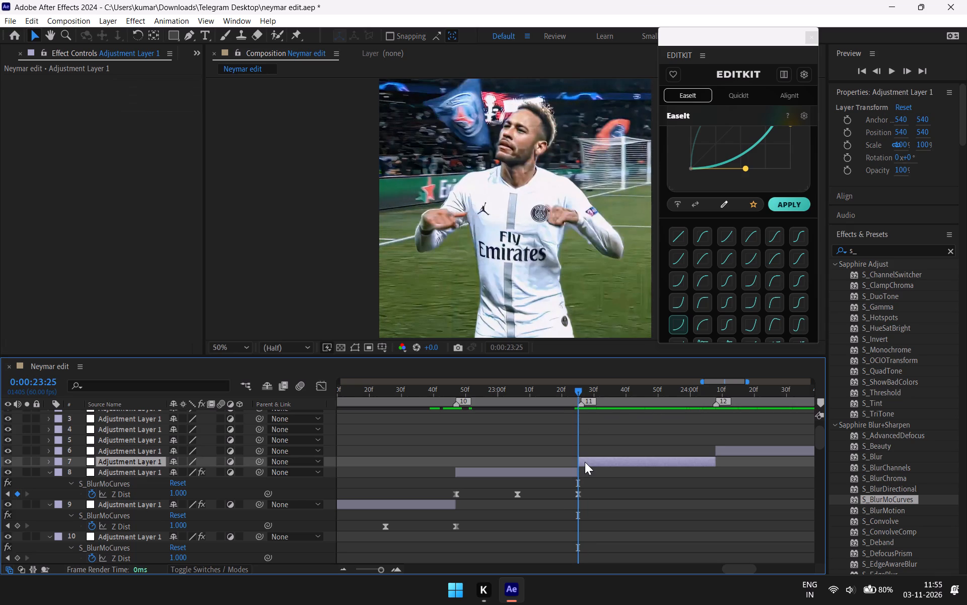
key(ctrl+v)
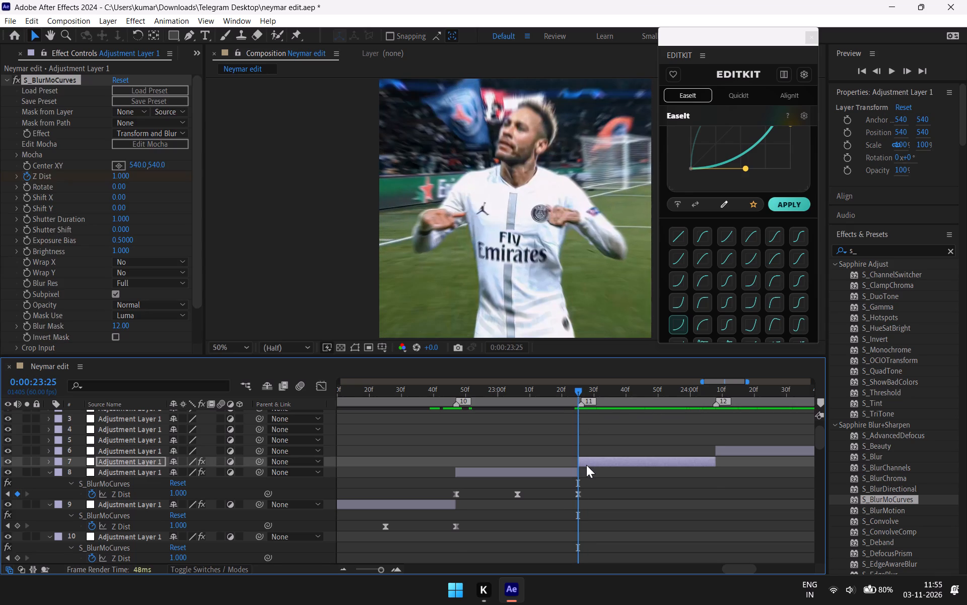
key(u)
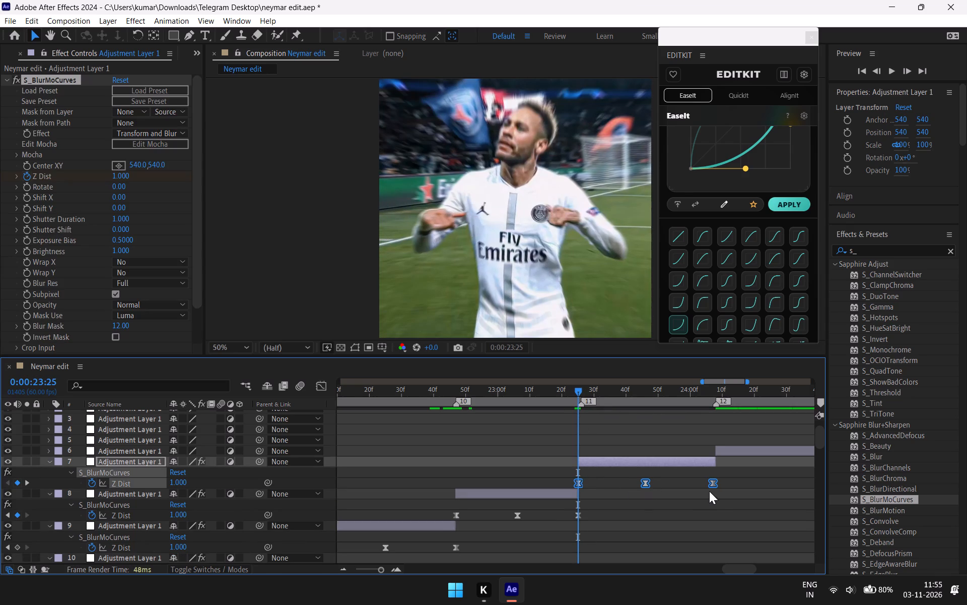
Move layer 7's last Z Dist keyframe to the layer's end and shift its middle keyframe slightly later.
click(713, 479)
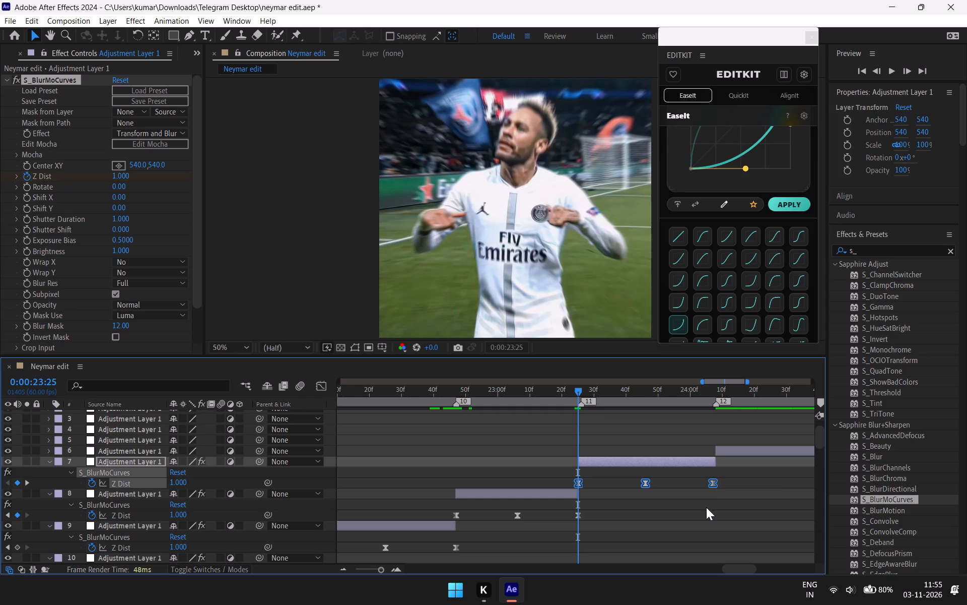
click(706, 507)
click(714, 479)
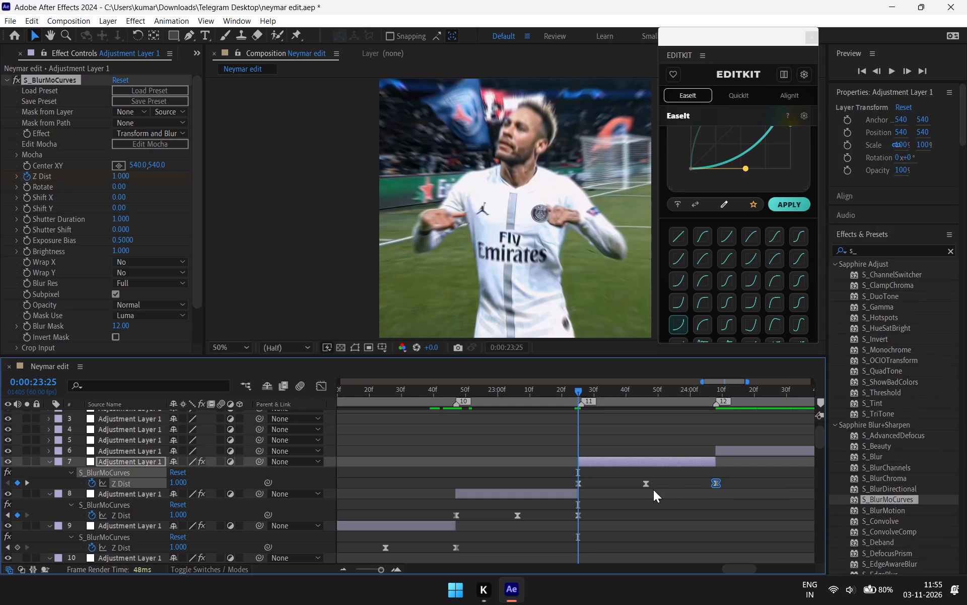
click(643, 482)
Paste the Z Dist keyframes onto the thirteenth clip's adjustment layer, layer 5, at its start, 0:00:24:55.
drag(578, 382, 642, 414)
drag(574, 386, 726, 483)
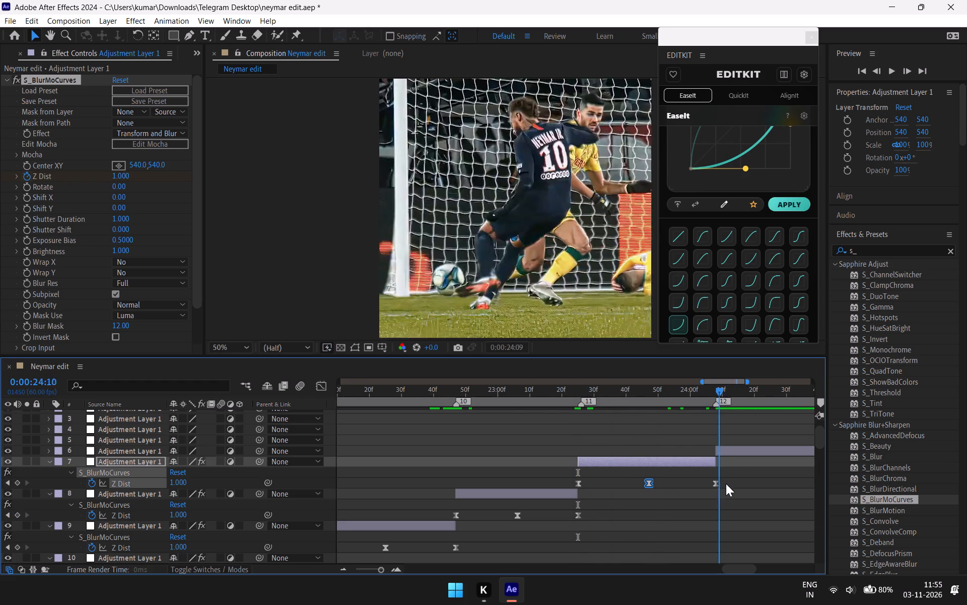
drag(726, 483, 668, 510)
click(529, 450)
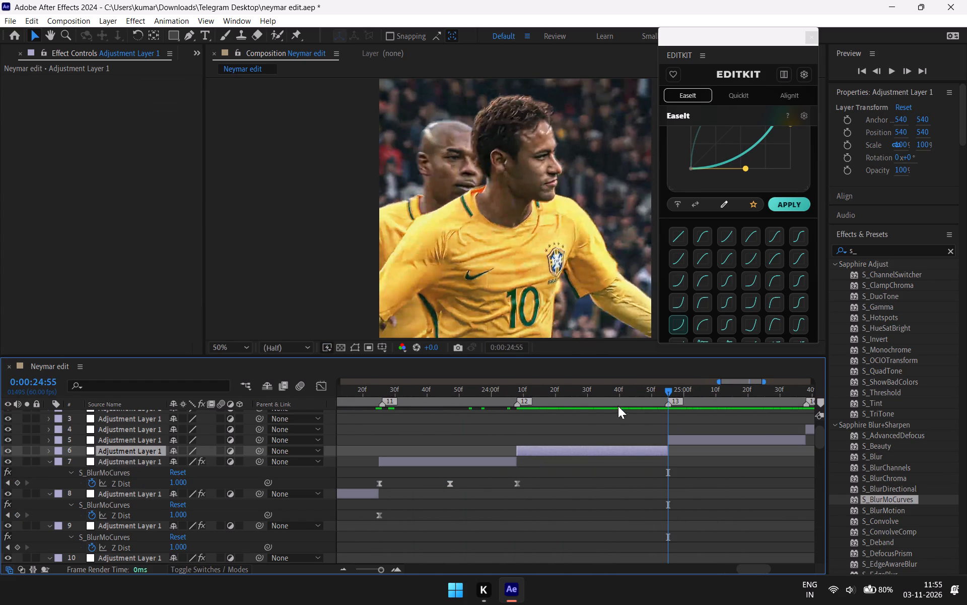
click(678, 439)
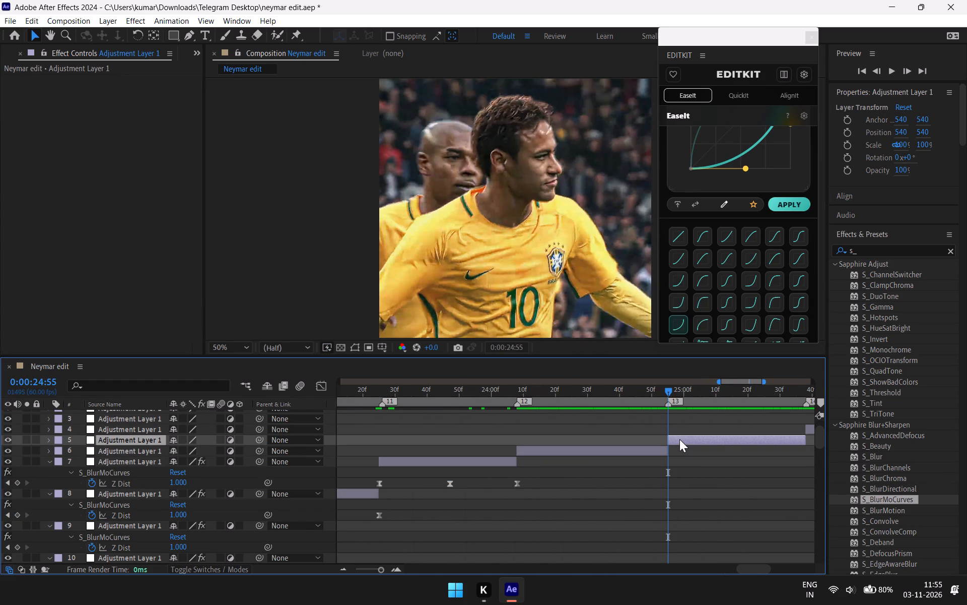
key(ctrl+v)
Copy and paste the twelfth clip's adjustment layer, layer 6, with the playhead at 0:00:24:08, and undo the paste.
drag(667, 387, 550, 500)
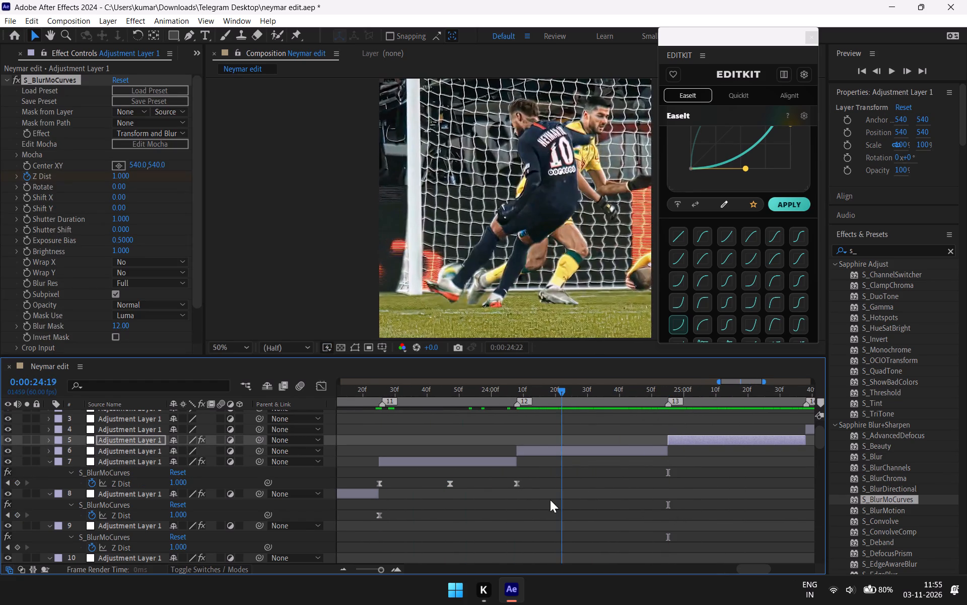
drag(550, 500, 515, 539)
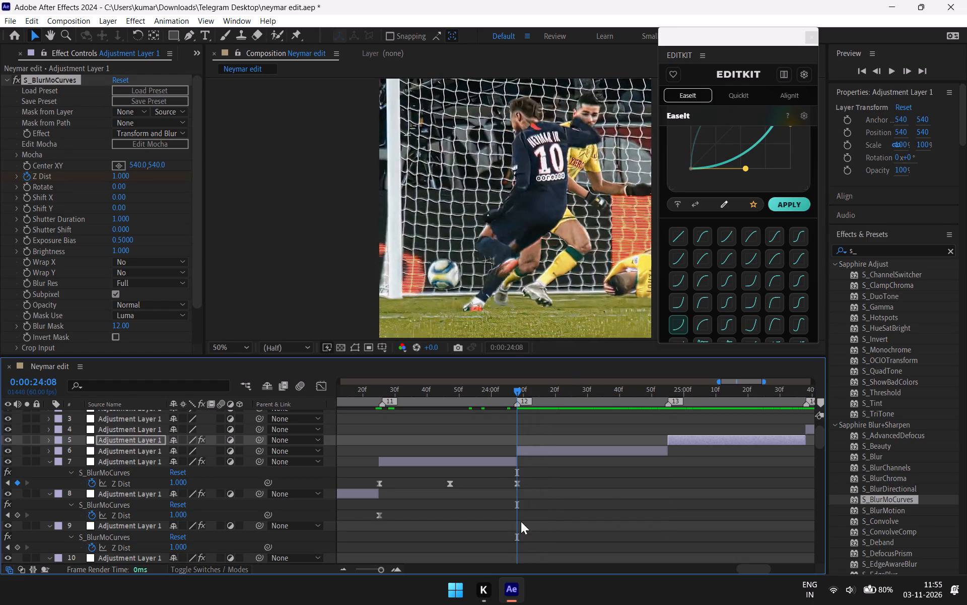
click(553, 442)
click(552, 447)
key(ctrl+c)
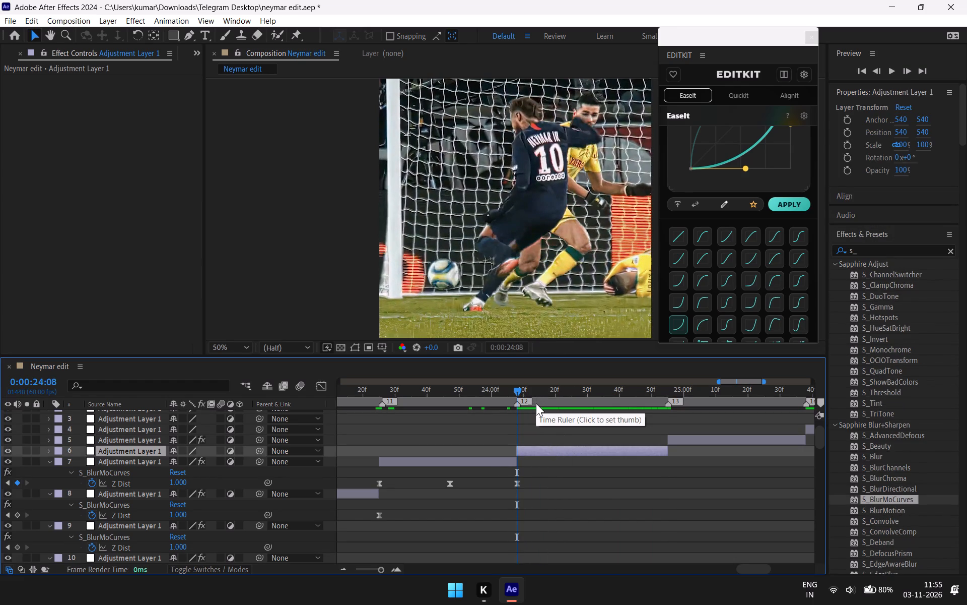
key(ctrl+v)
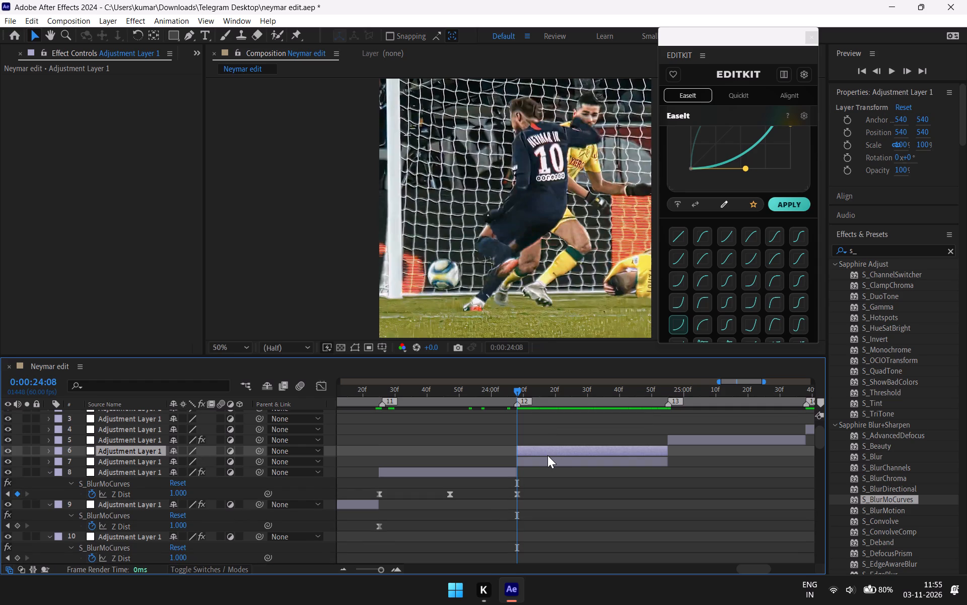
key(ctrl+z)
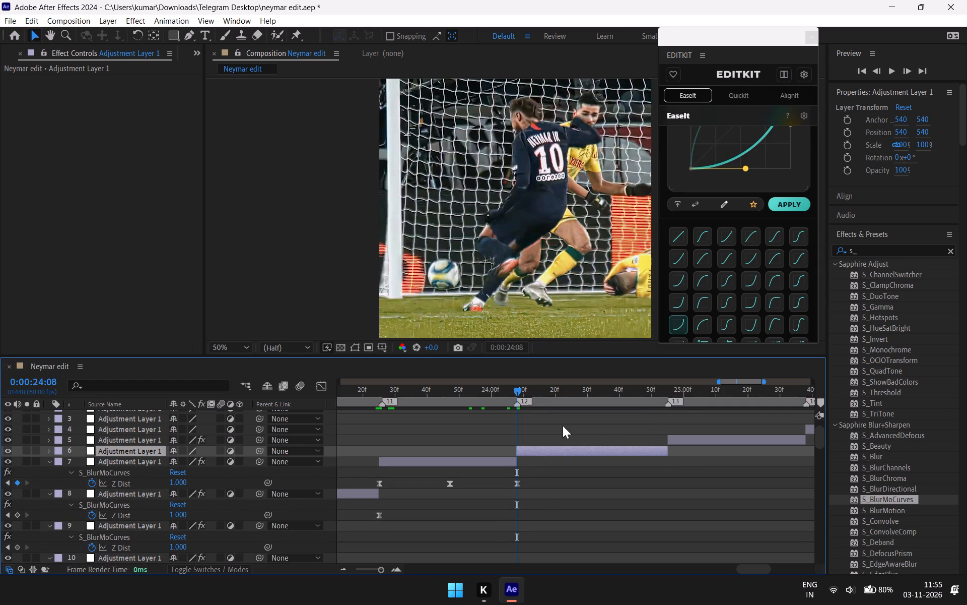
Reveal layer 5's Z Dist keyframes and copy all three of them.
drag(517, 389, 671, 503)
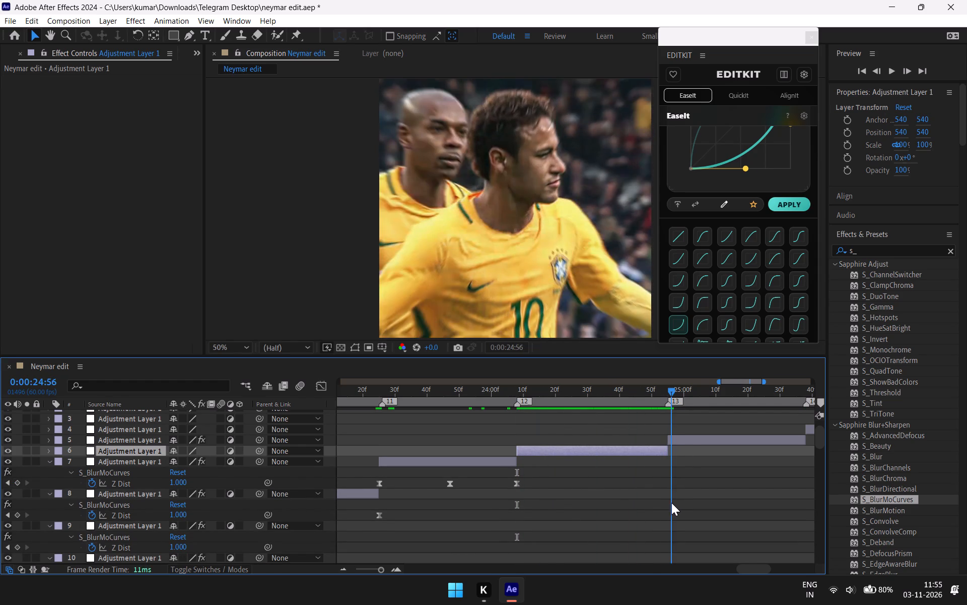
drag(671, 503, 667, 504)
click(692, 442)
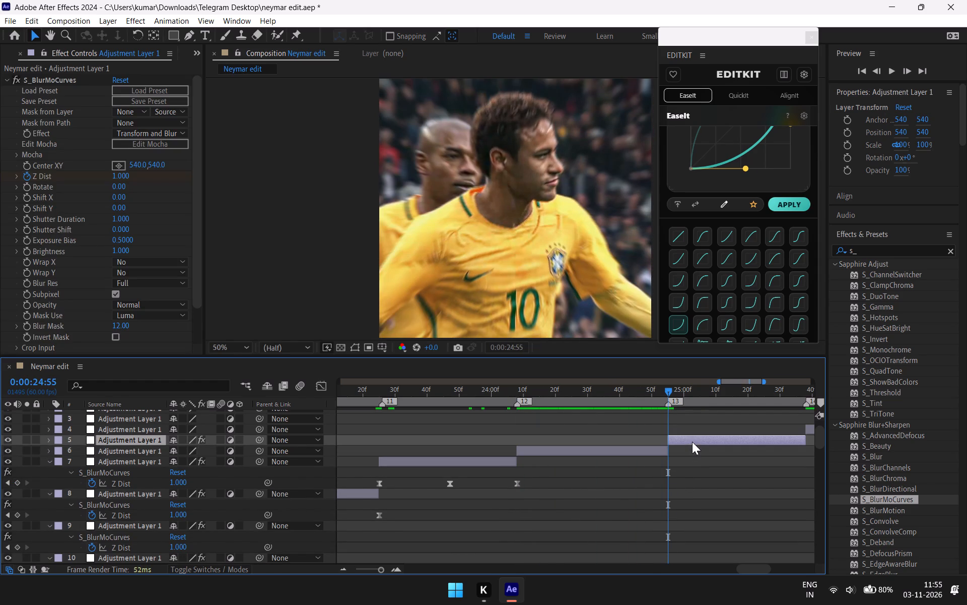
key(u)
drag(643, 455, 733, 474)
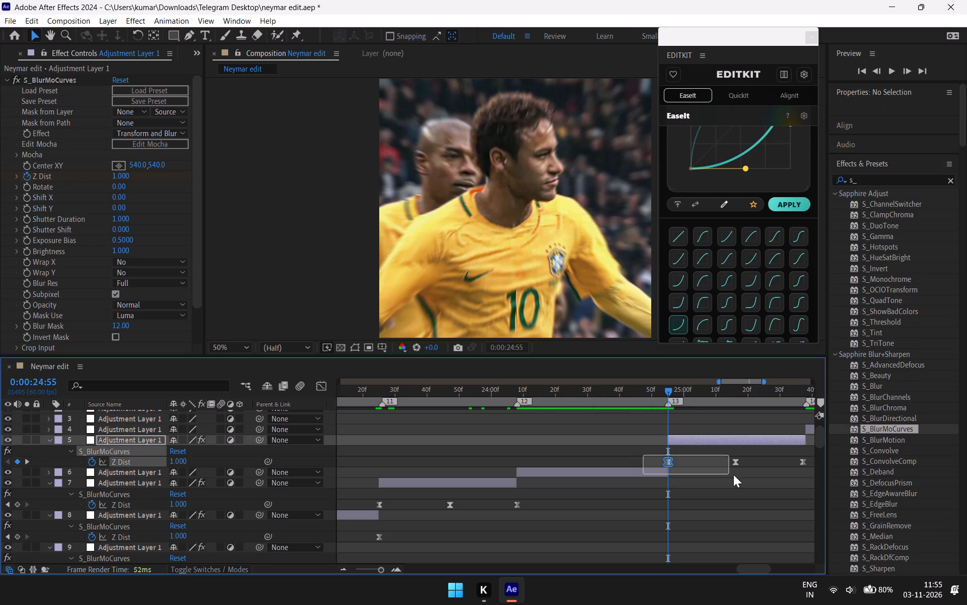
drag(733, 474, 806, 467)
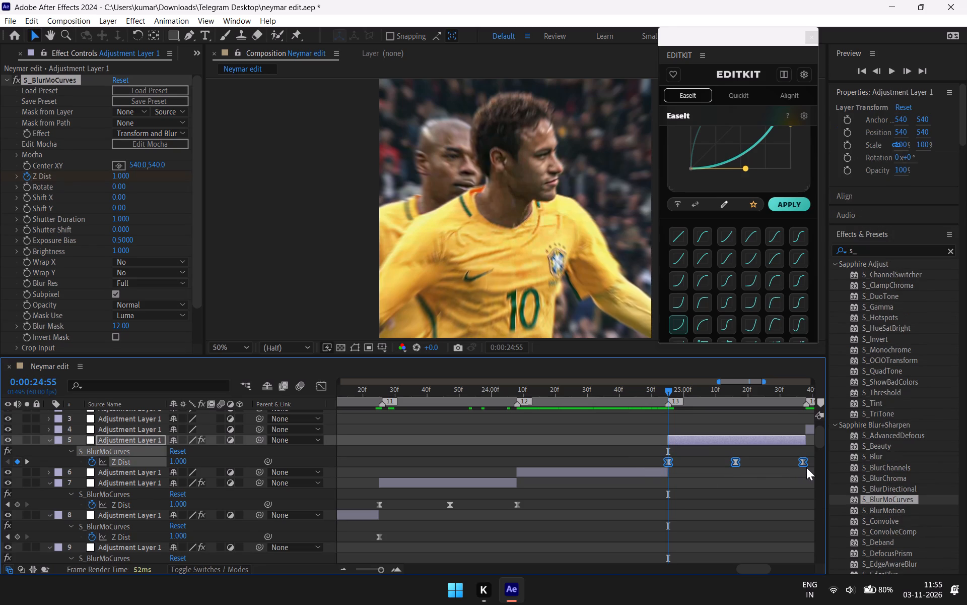
key(ctrl+c)
Paste the Z Dist keyframes onto the twelfth clip's adjustment layer, layer 6, at its start, 0:00:24:08, and reveal them.
drag(664, 392, 513, 503)
click(533, 471)
key(ctrl+v)
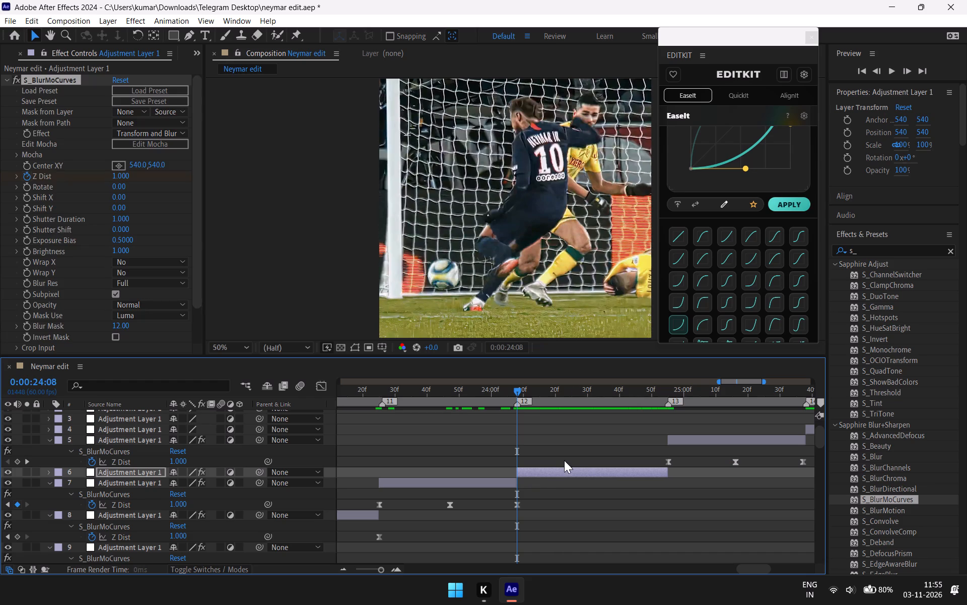
key(u)
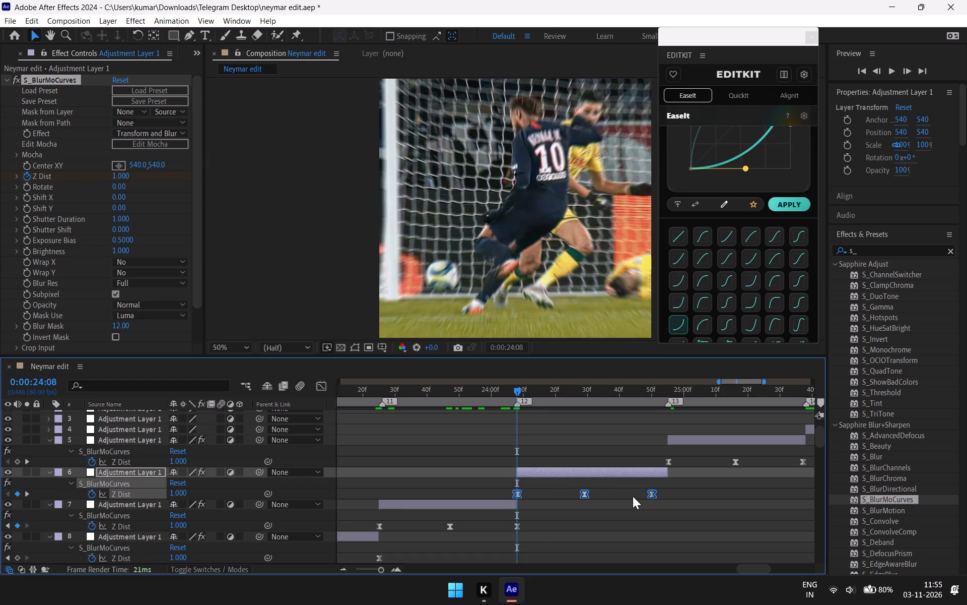
Move layer 6's last Z Dist keyframe to the layer's end, 0:00:24:55, and shift its middle keyframe slightly later.
click(629, 496)
drag(650, 491, 663, 501)
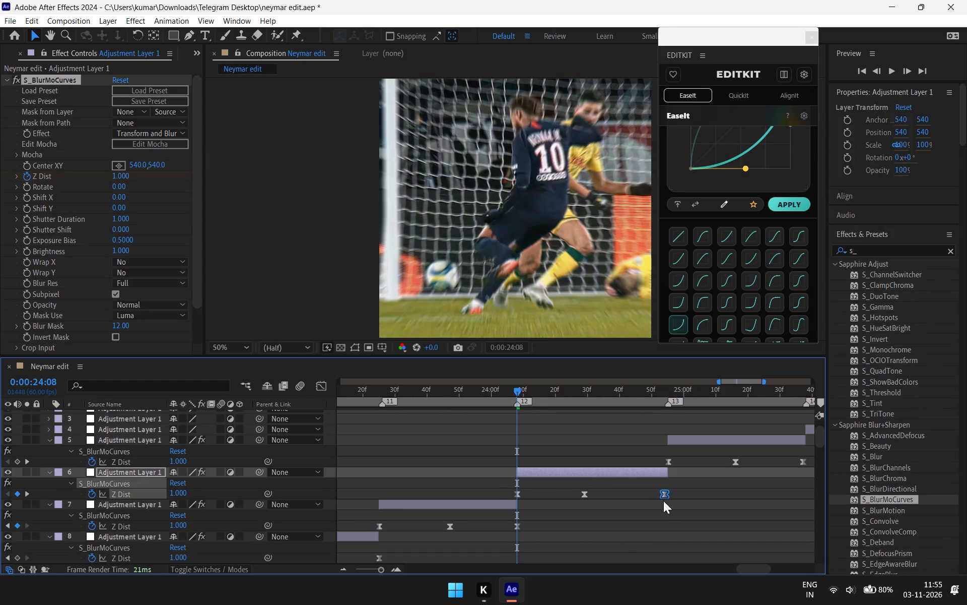
drag(663, 501, 665, 501)
drag(583, 494, 589, 496)
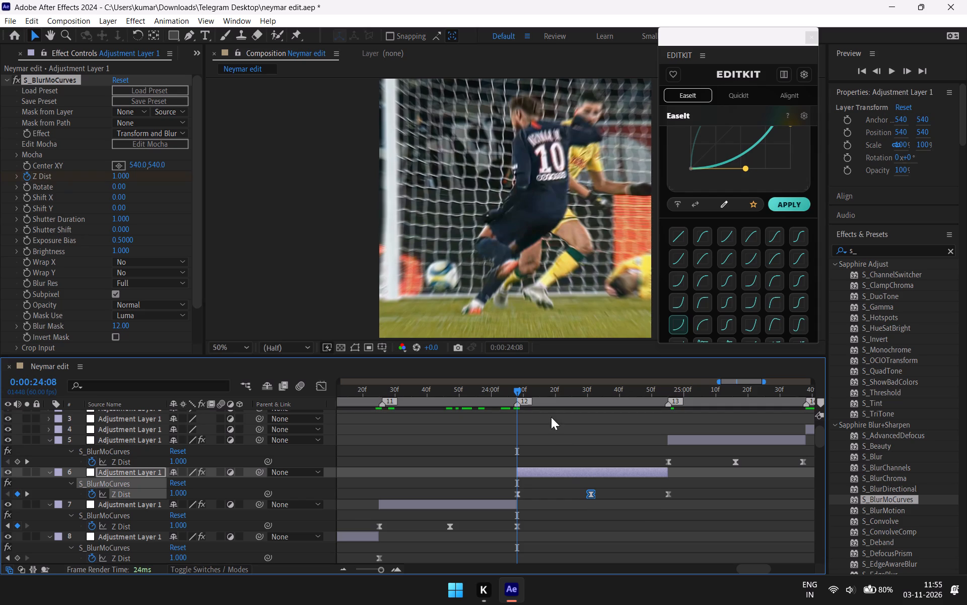
Move layer 5's last Z Dist keyframe to the layer's end and shift its middle keyframe slightly later.
drag(522, 390, 722, 486)
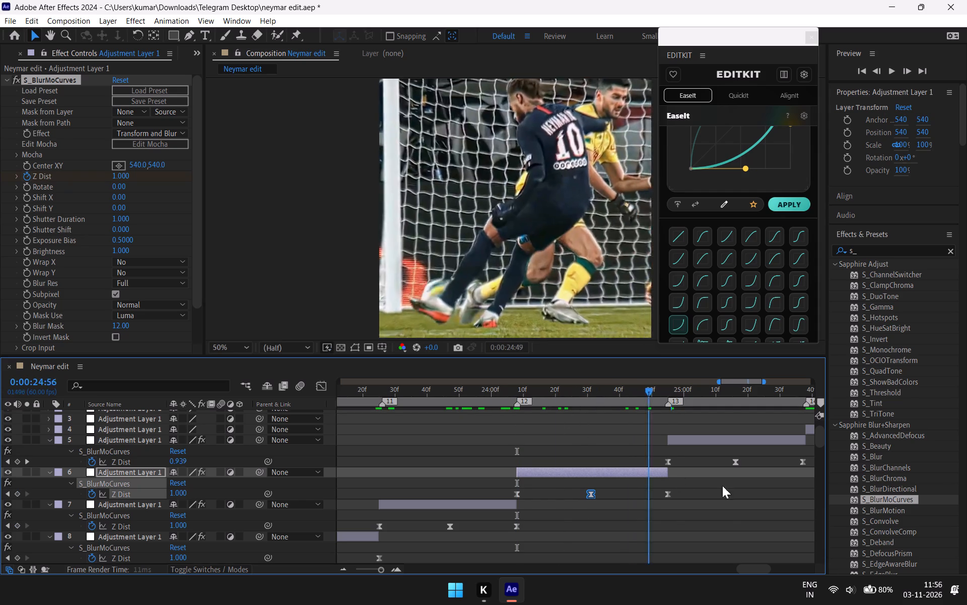
drag(722, 486, 811, 496)
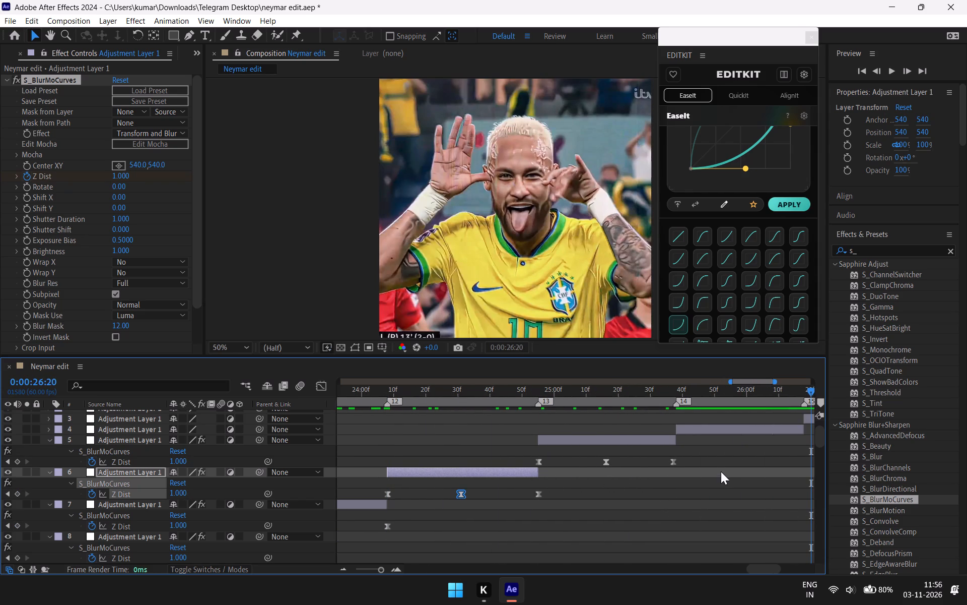
click(673, 460)
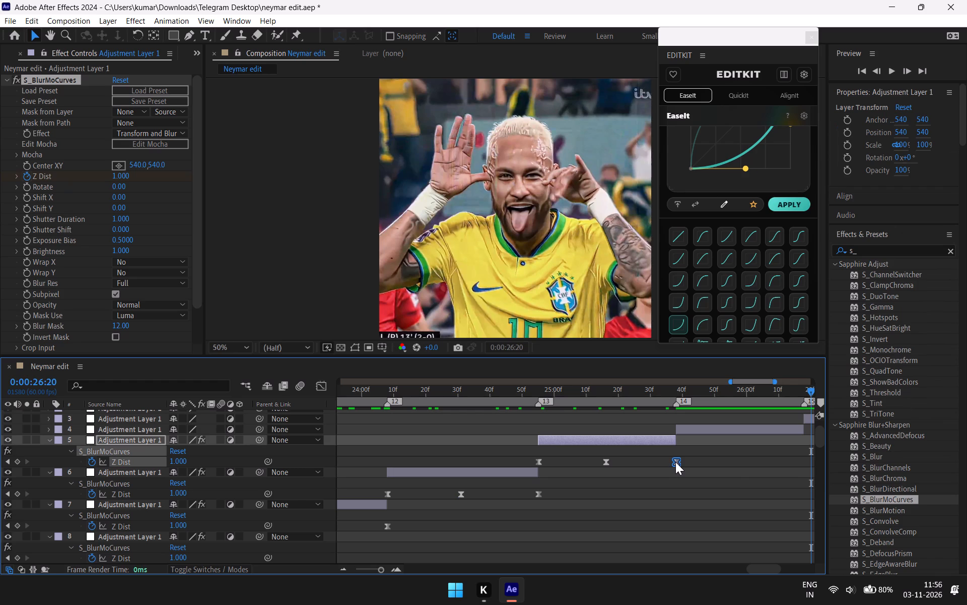
drag(606, 459, 611, 463)
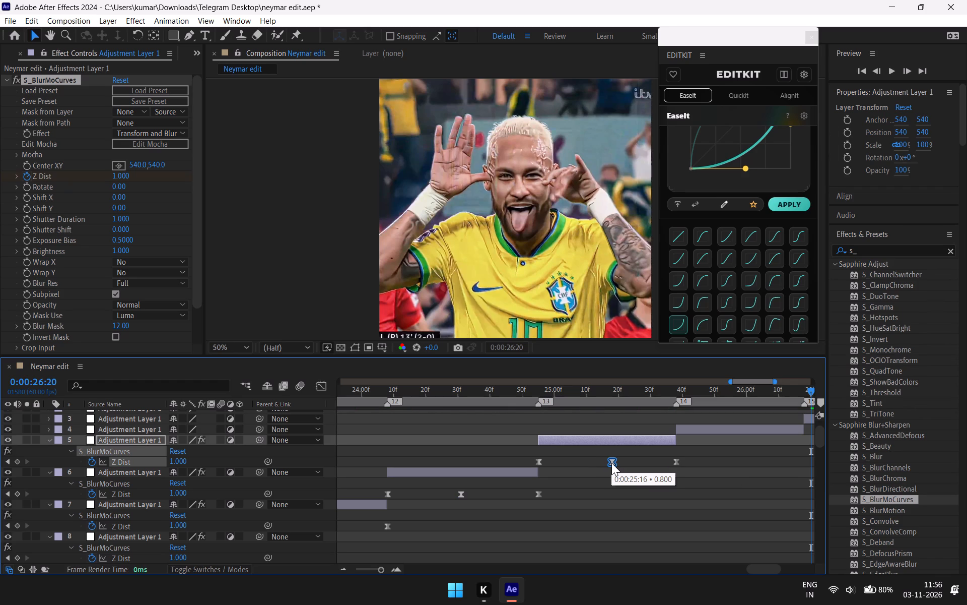
Nudge layer 5's middle Z Dist keyframe slightly so it sits about midway along the layer.
drag(611, 463, 611, 463)
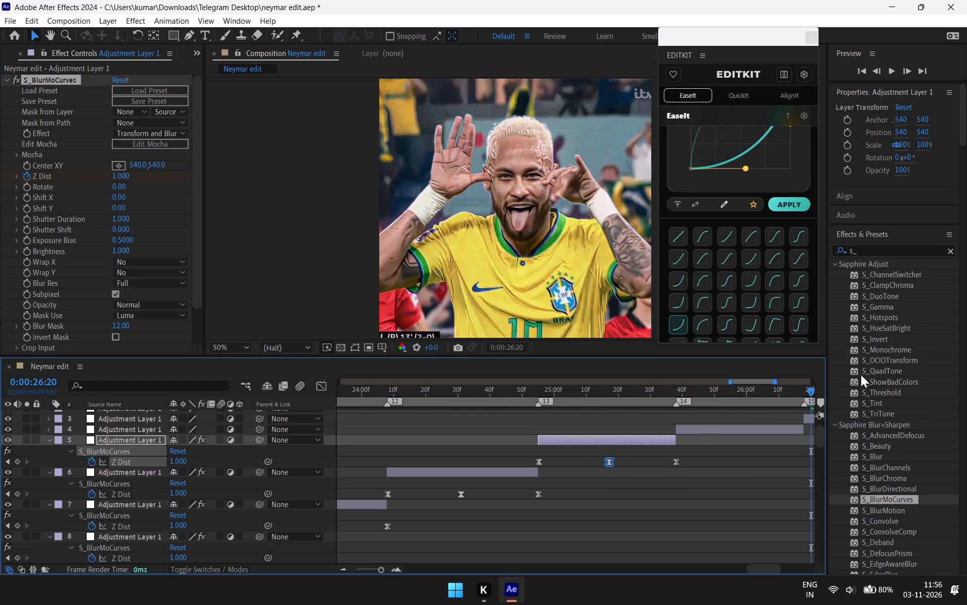
Paste the Z Dist keyframes onto the fourteenth clip's adjustment layer, layer 4, at its start, 0:00:25:38, and reveal them.
drag(811, 390, 684, 471)
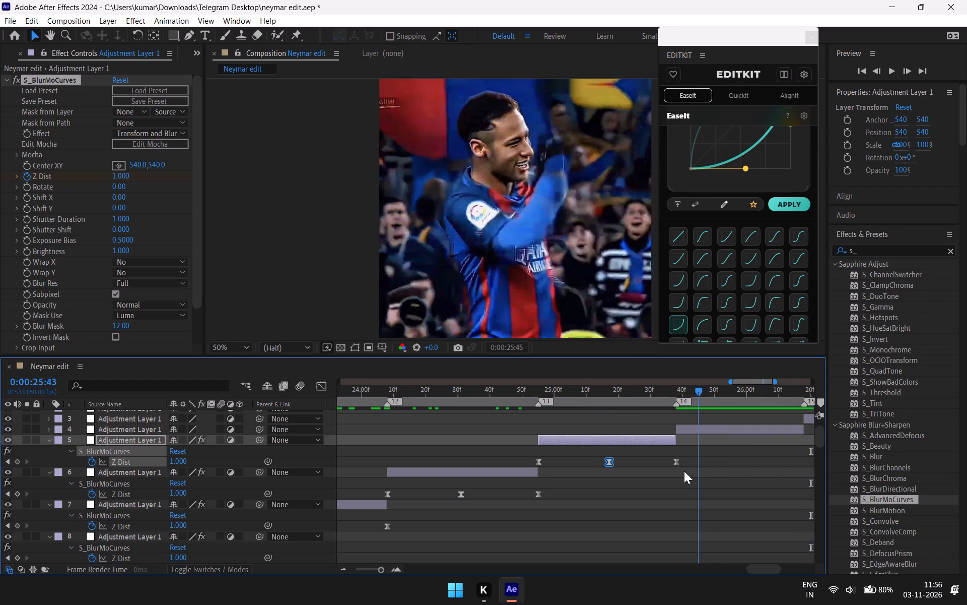
drag(684, 471, 677, 478)
click(706, 427)
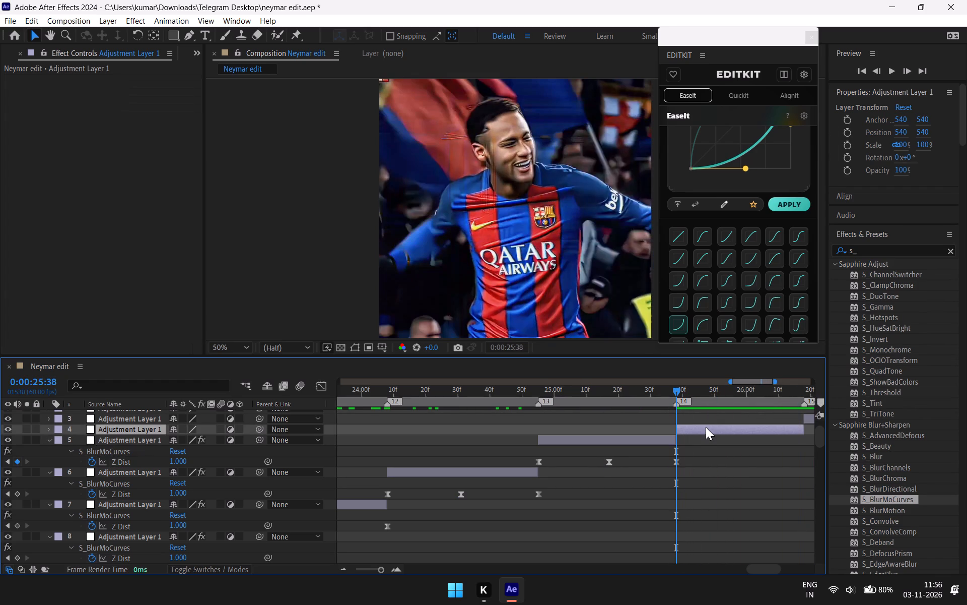
key(ctrl+v)
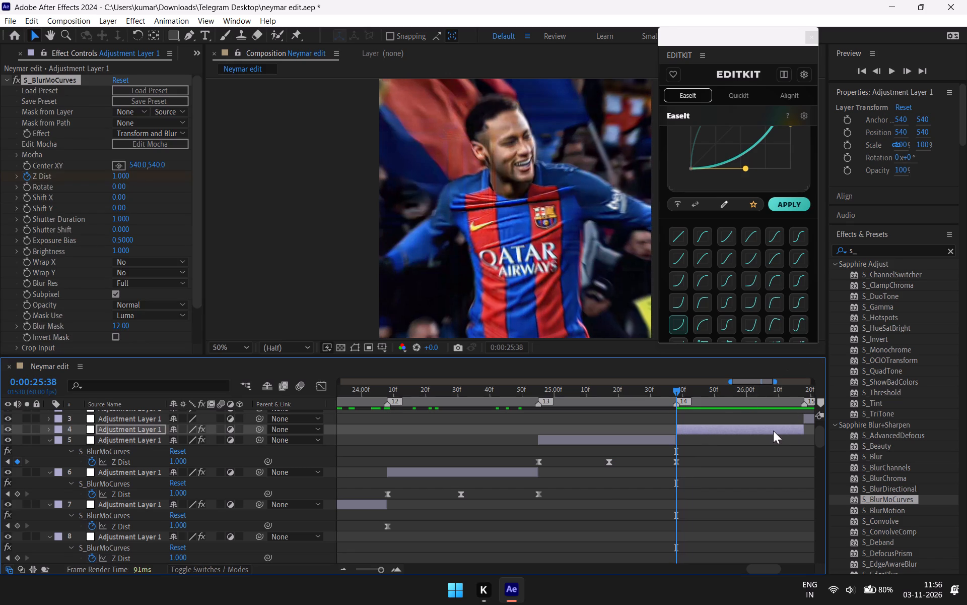
key(u)
click(770, 466)
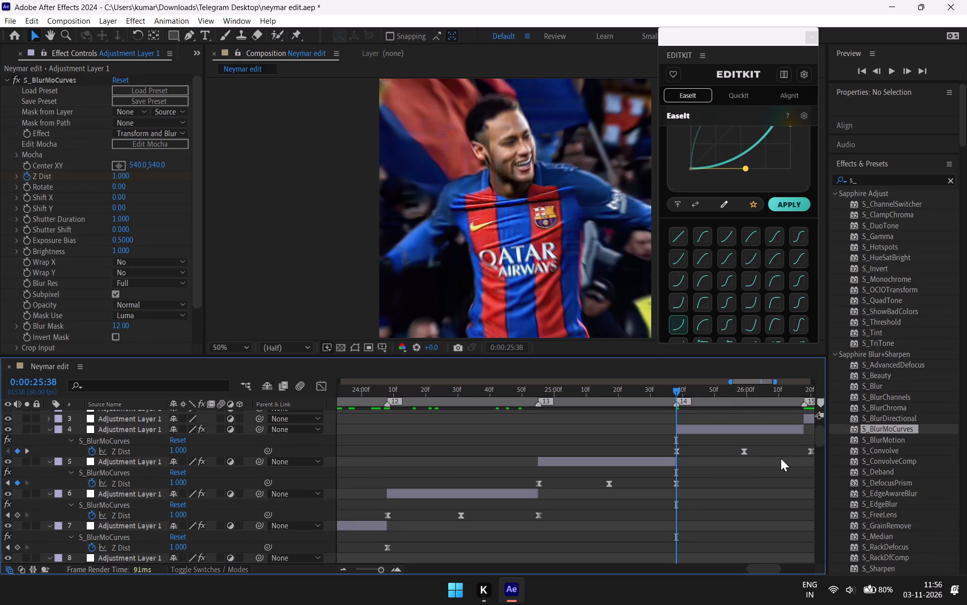
Move layer 4's last Z Dist keyframe to the layer's end, 0:00:26:18, and place the middle one at 0:00:25:59.
drag(813, 453, 660, 456)
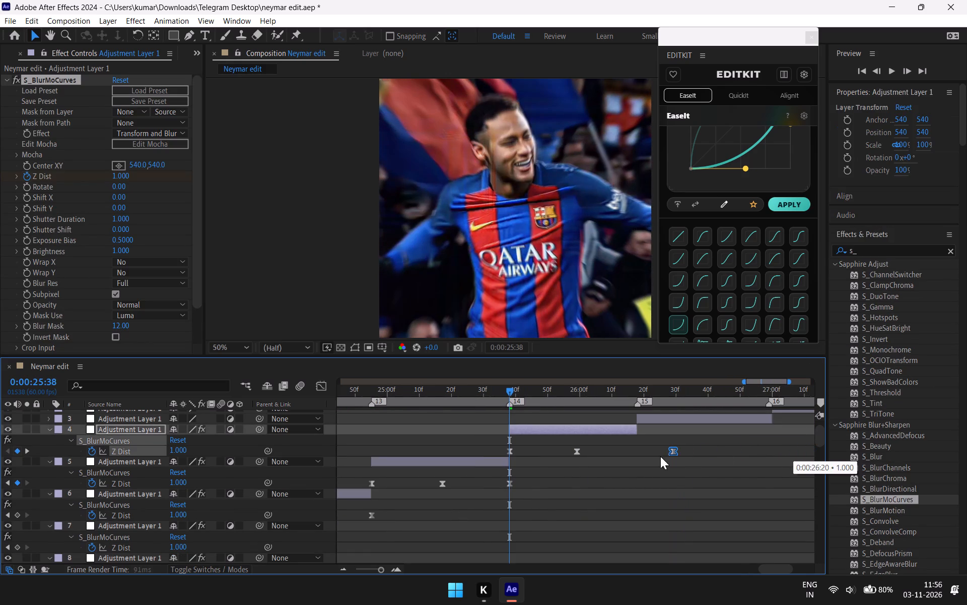
drag(660, 456, 639, 459)
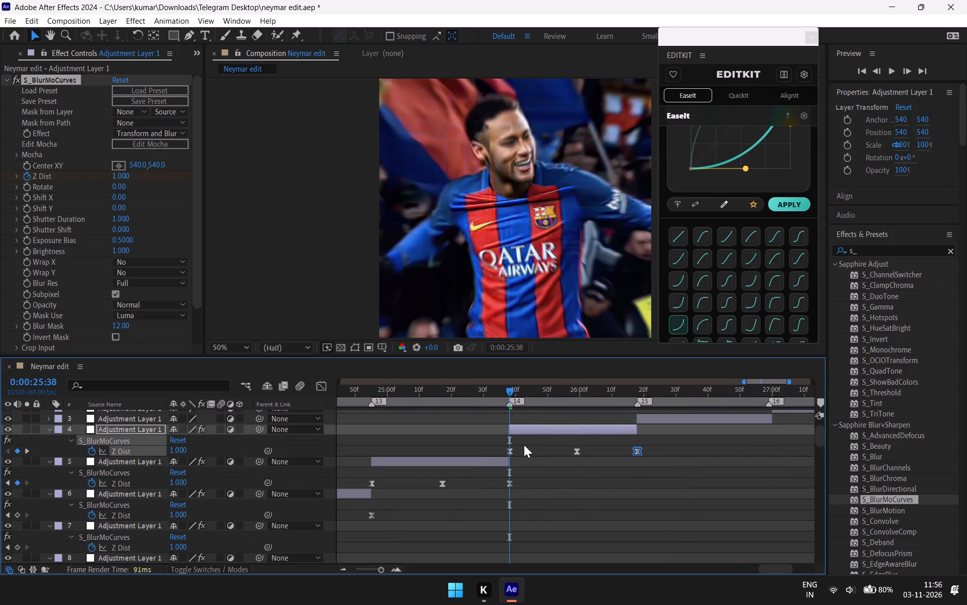
click(575, 452)
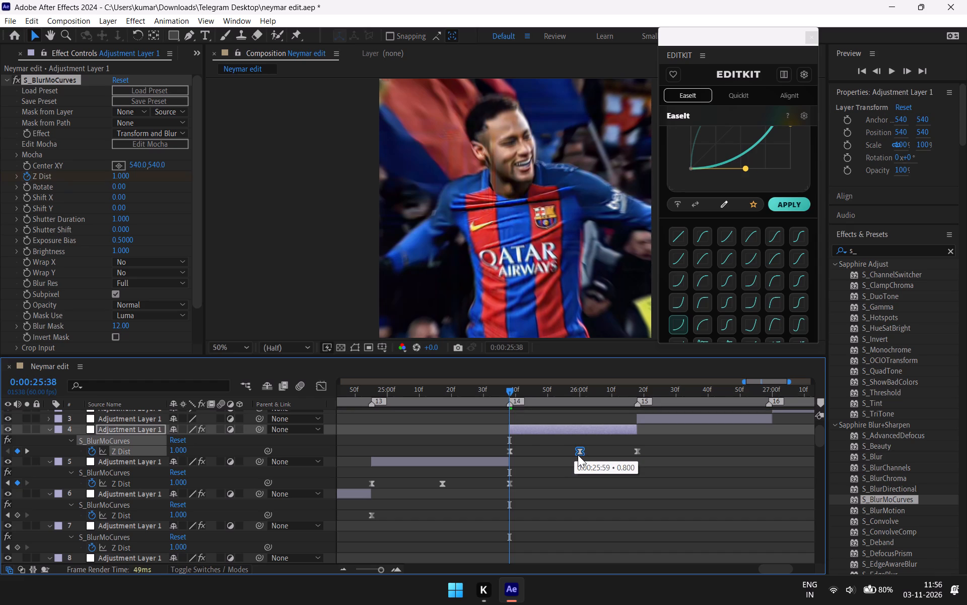
Paste the Z Dist keyframes onto the fifteenth clip's adjustment layer, layer 3, at its start, 0:00:26:18, and reveal them.
drag(511, 389, 639, 463)
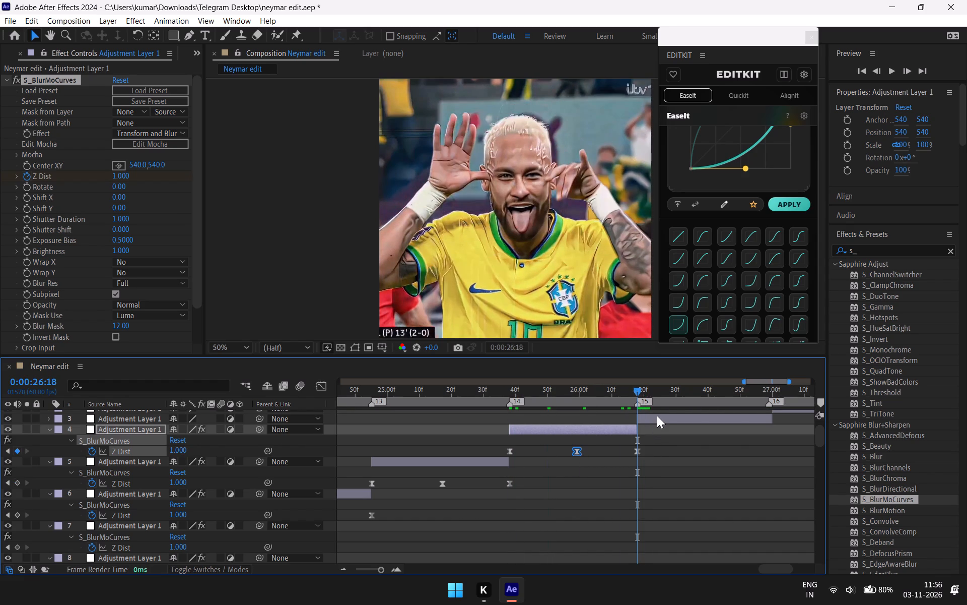
click(657, 415)
key(ctrl+v)
scroll(658, 422, up, 1)
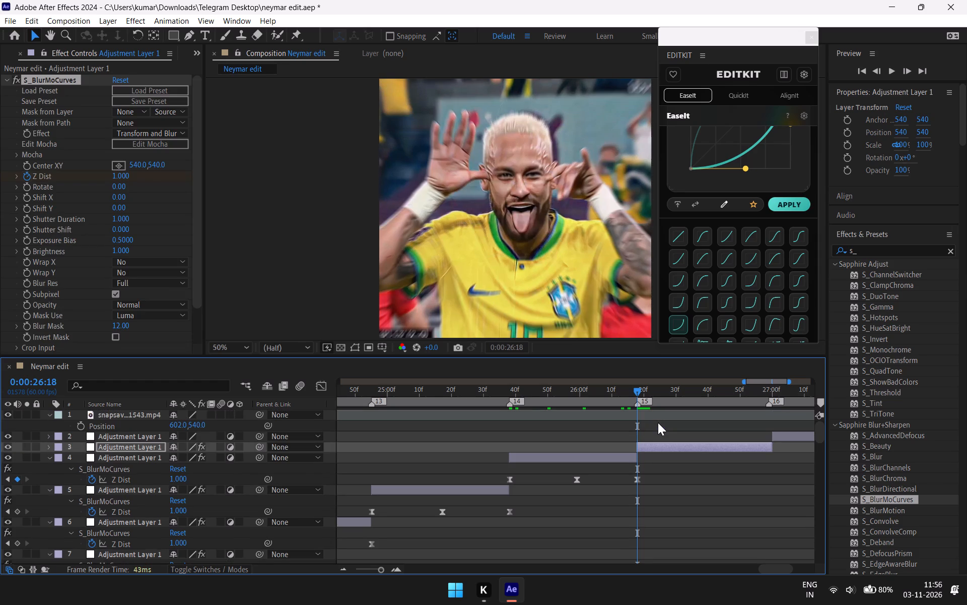
key(u)
click(724, 483)
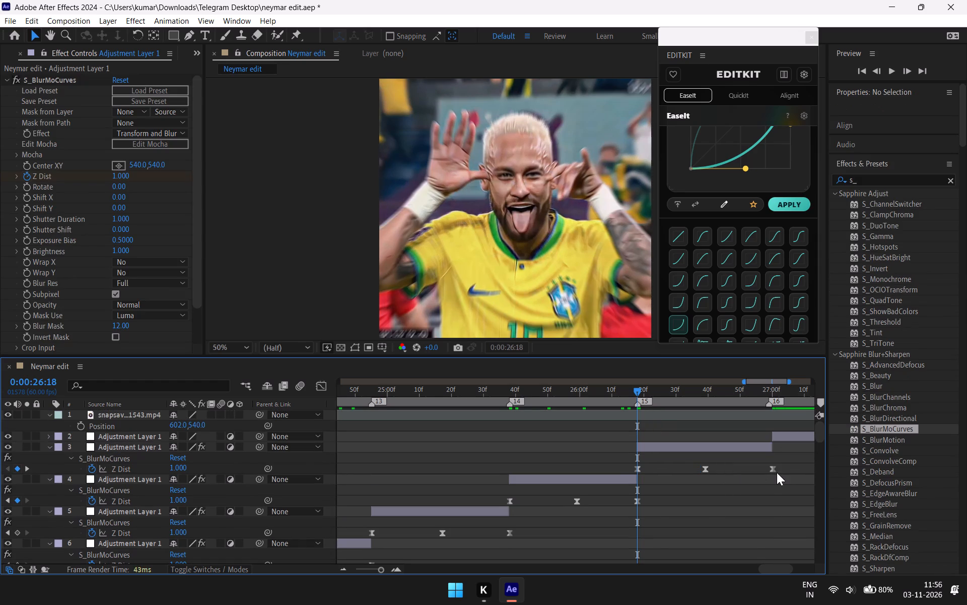
Shift layer 3's last and middle Z Dist keyframes one frame later each.
click(774, 468)
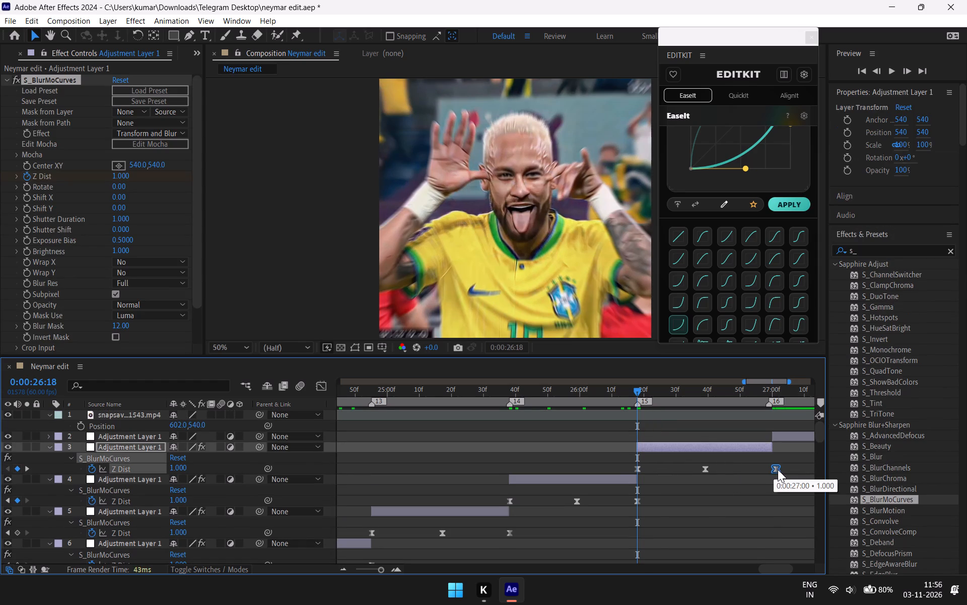
click(706, 466)
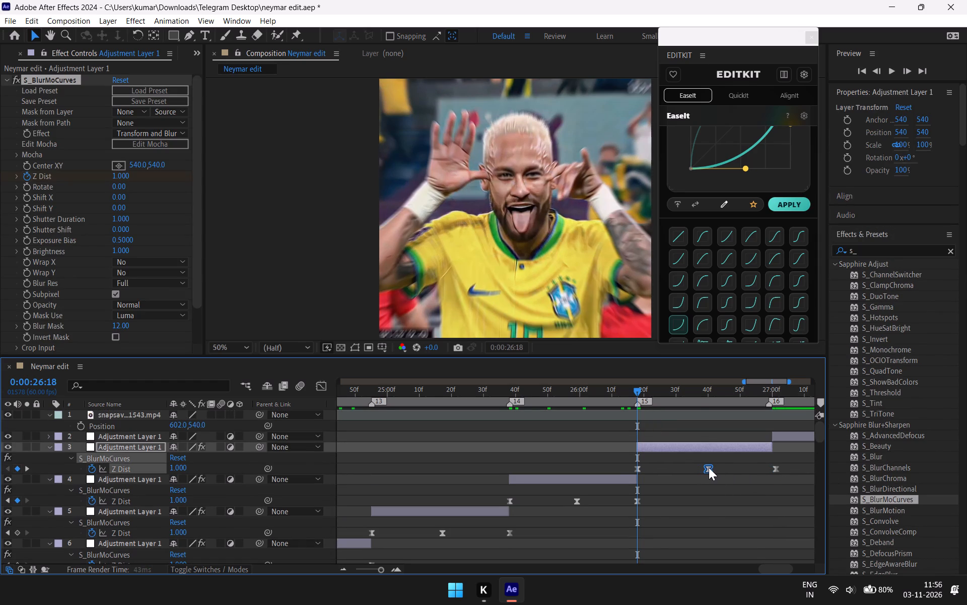
Paste the Z Dist keyframes onto the sixteenth clip's adjustment layer, layer 2, at its start, 0:00:27:00, and reveal them.
drag(636, 392, 798, 466)
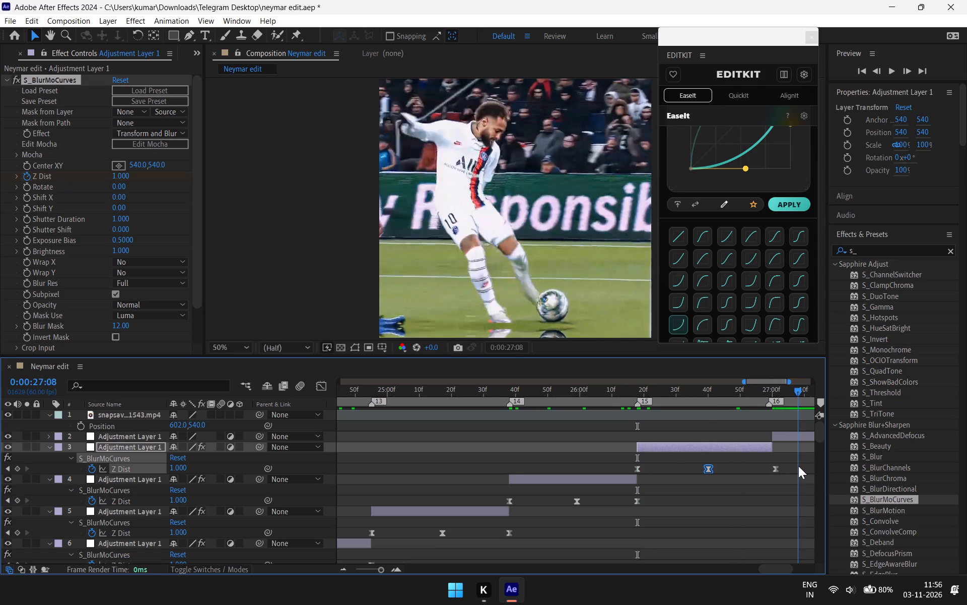
drag(798, 466, 571, 542)
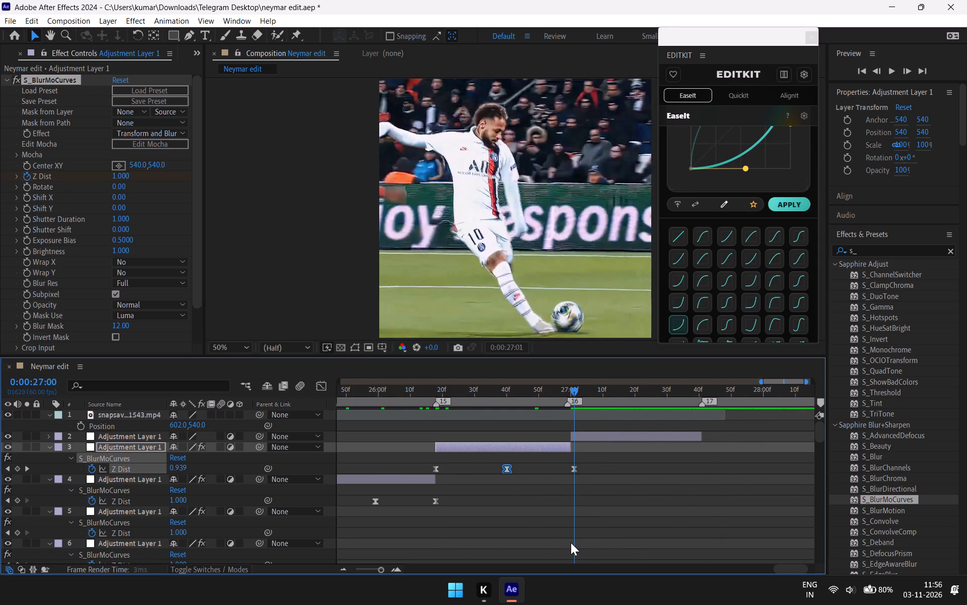
drag(571, 542, 568, 543)
click(605, 440)
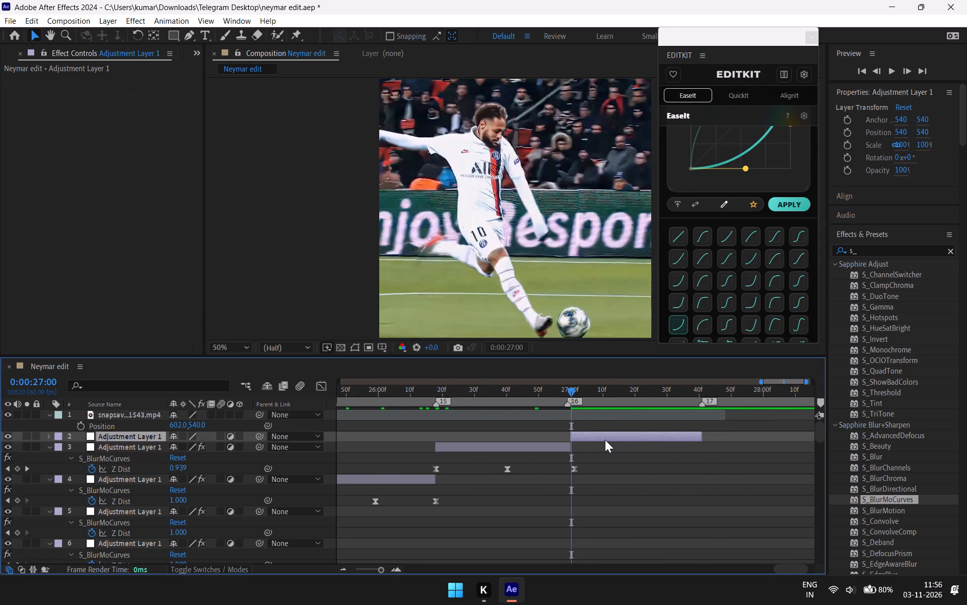
key(ctrl+v)
scroll(609, 463, up, 1)
key(u)
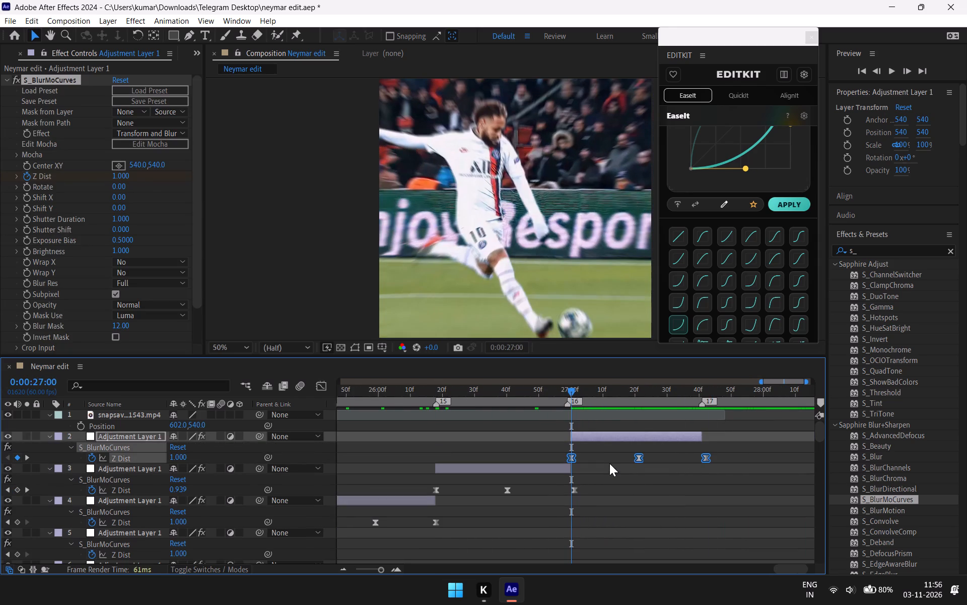
click(672, 480)
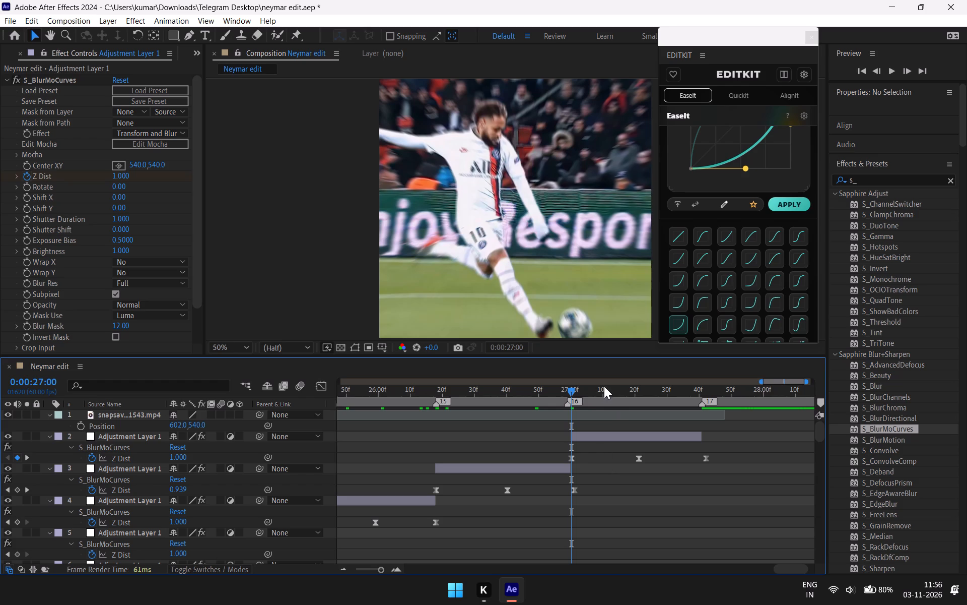
Play the whole composition from 0:00:00:00 to review the blur motion on every clip.
drag(549, 390, 704, 453)
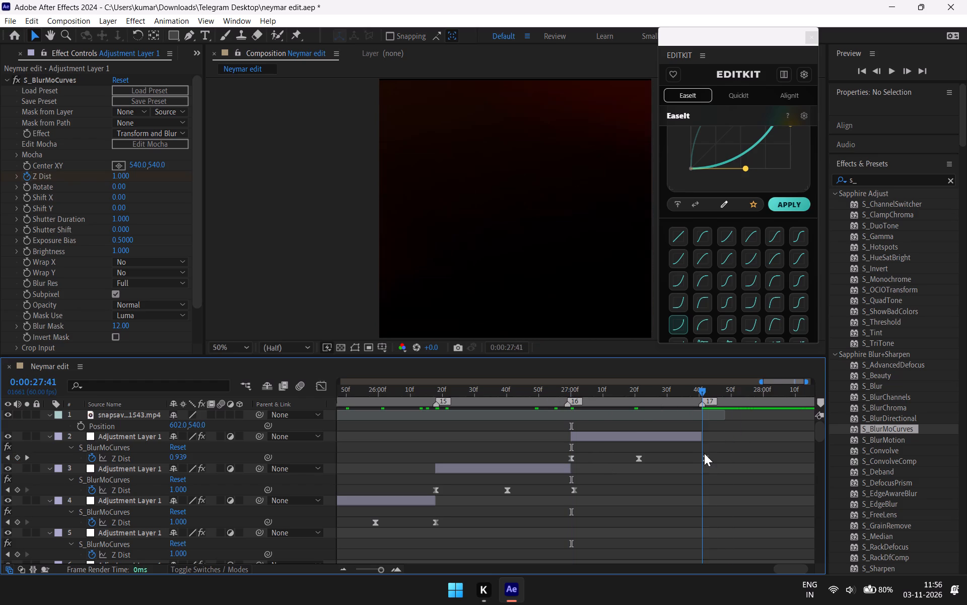
drag(704, 453, 705, 451)
scroll(705, 455, up, 2)
drag(700, 384, 542, 408)
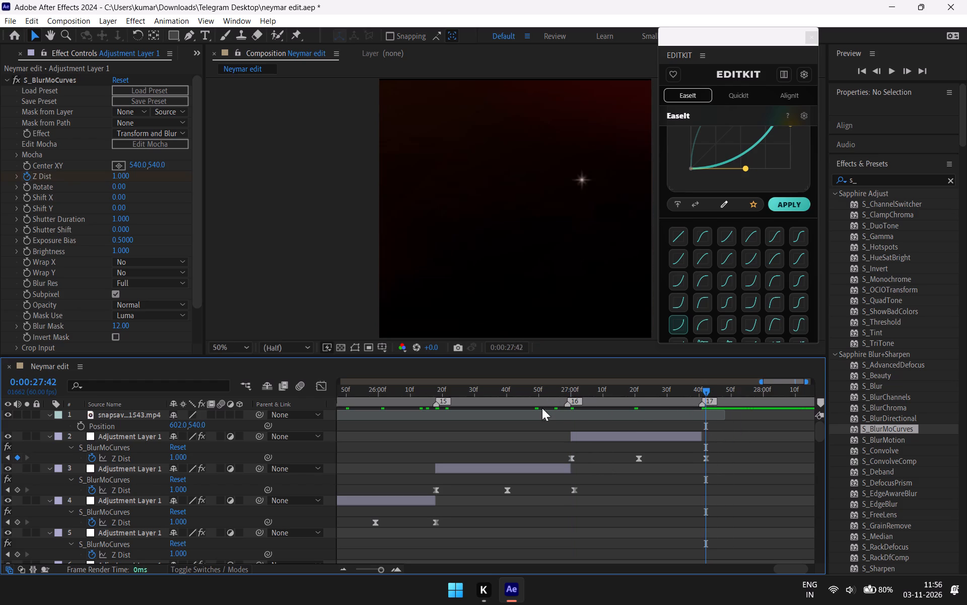
drag(542, 408, 529, 410)
text(---)
drag(794, 390, 195, 464)
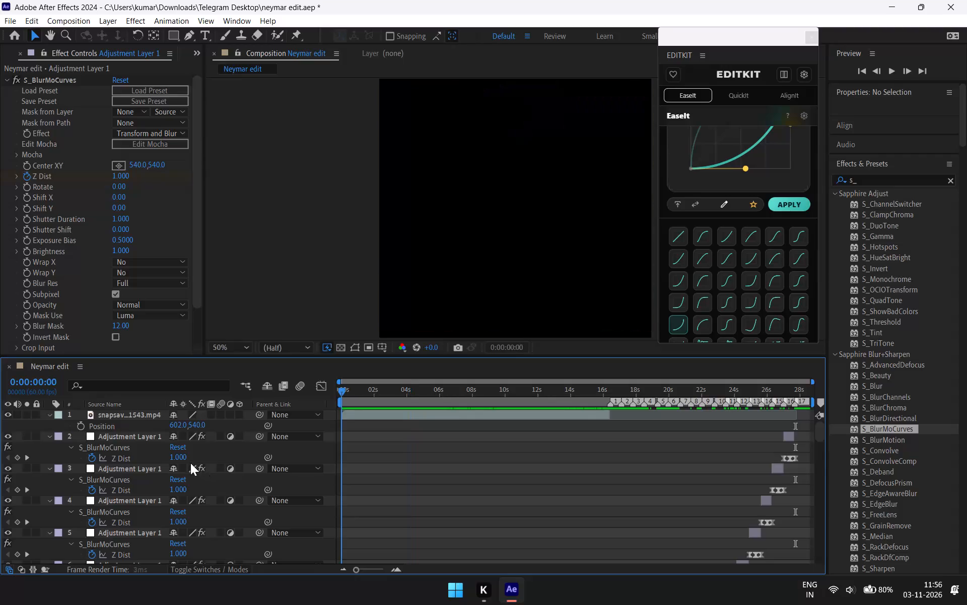
key(space)
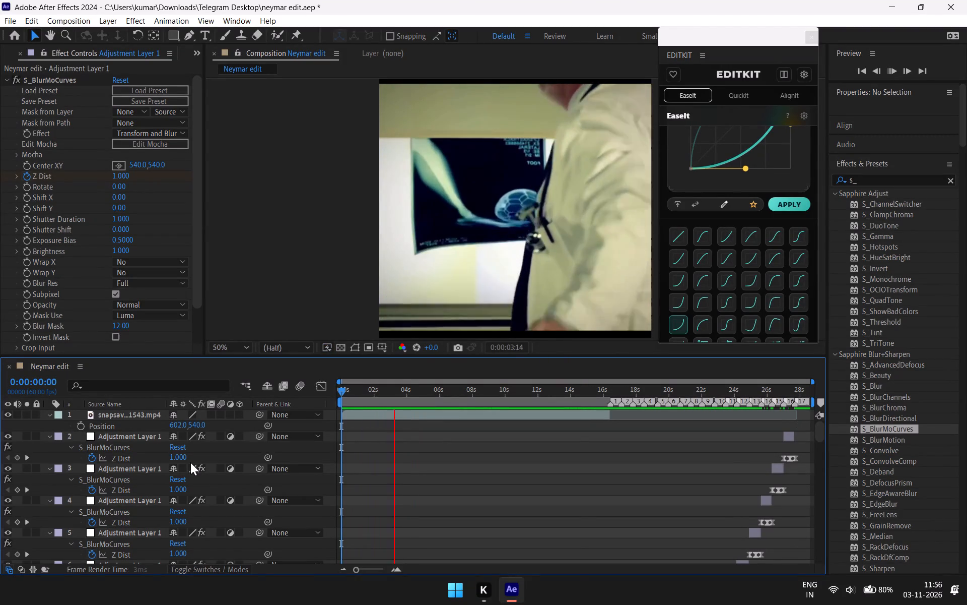
click(359, 415)
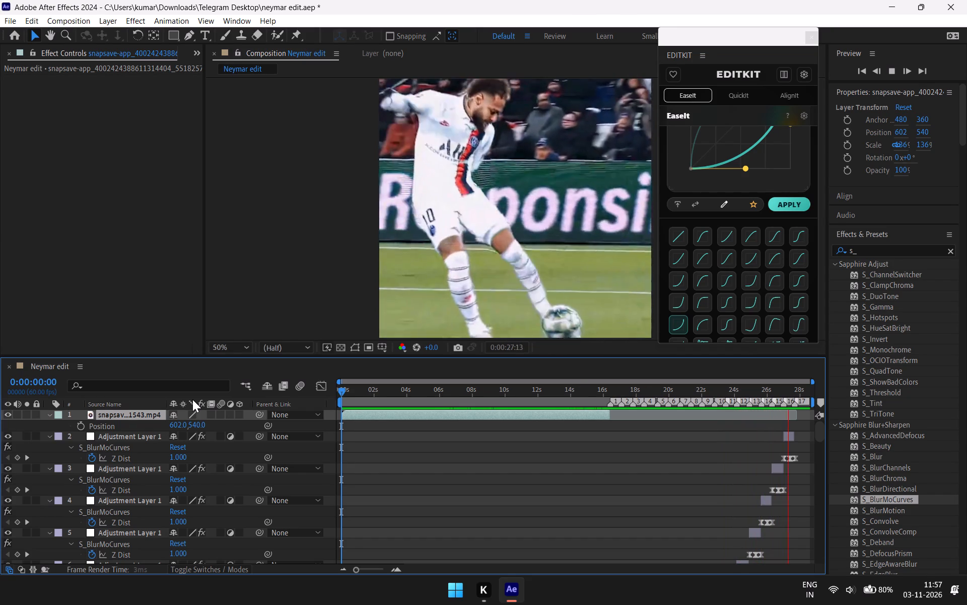
scroll(192, 399, up, 1)
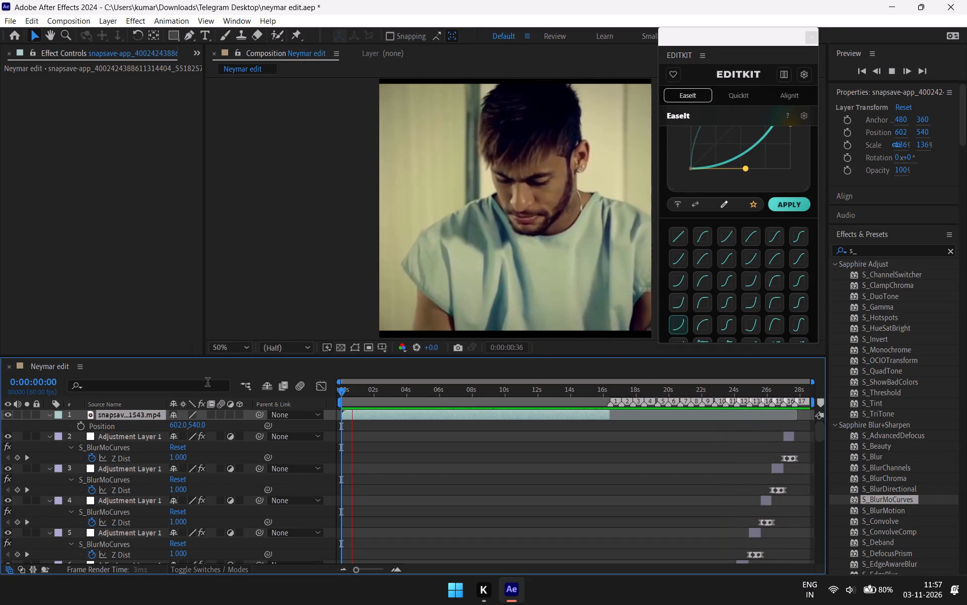
key(space)
Examine the split neymar-edit-song.mp3 audio layers, checking layer 47 for keyframed properties.
scroll(497, 477, down, 10)
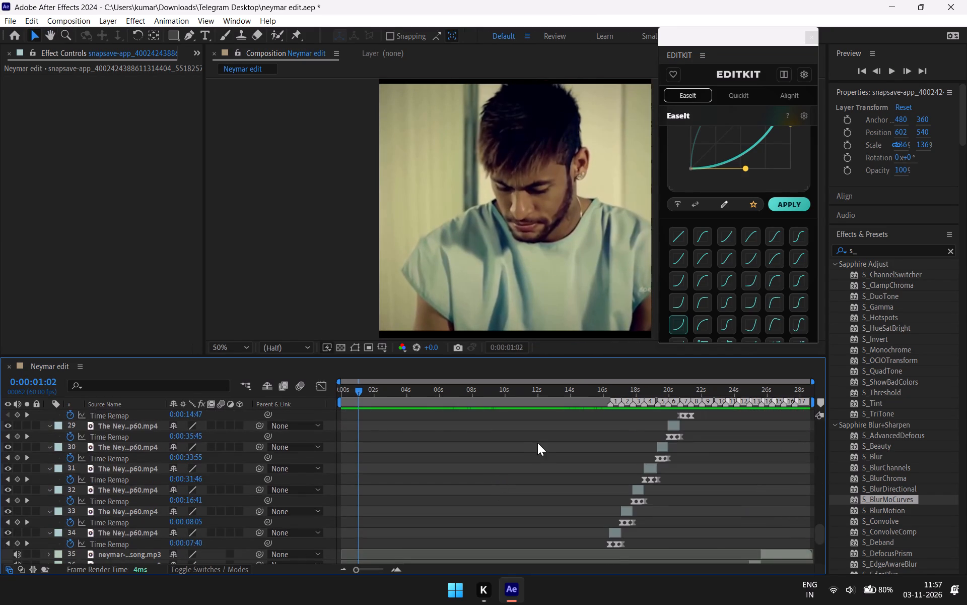
scroll(539, 454, down, 3)
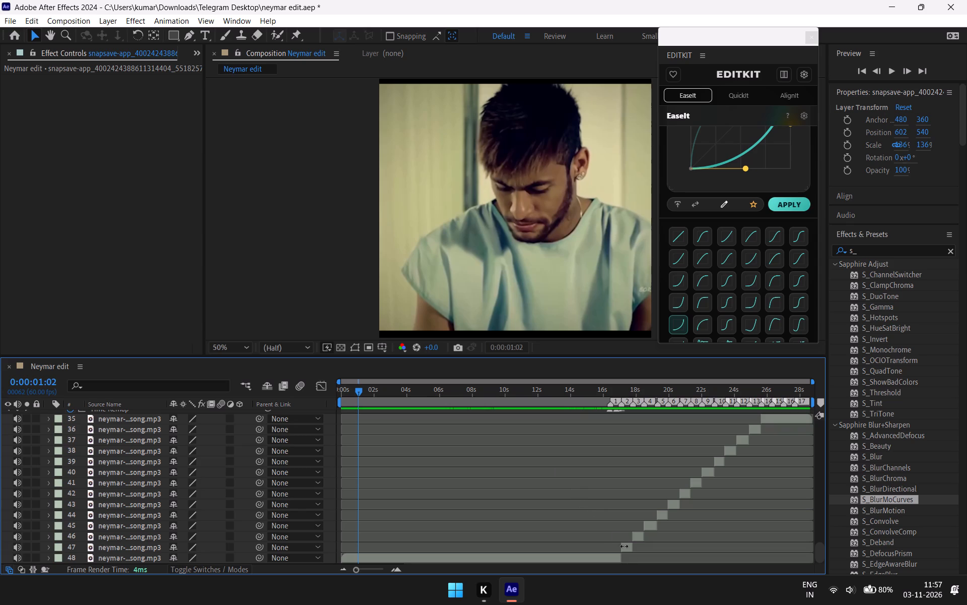
click(625, 546)
click(481, 500)
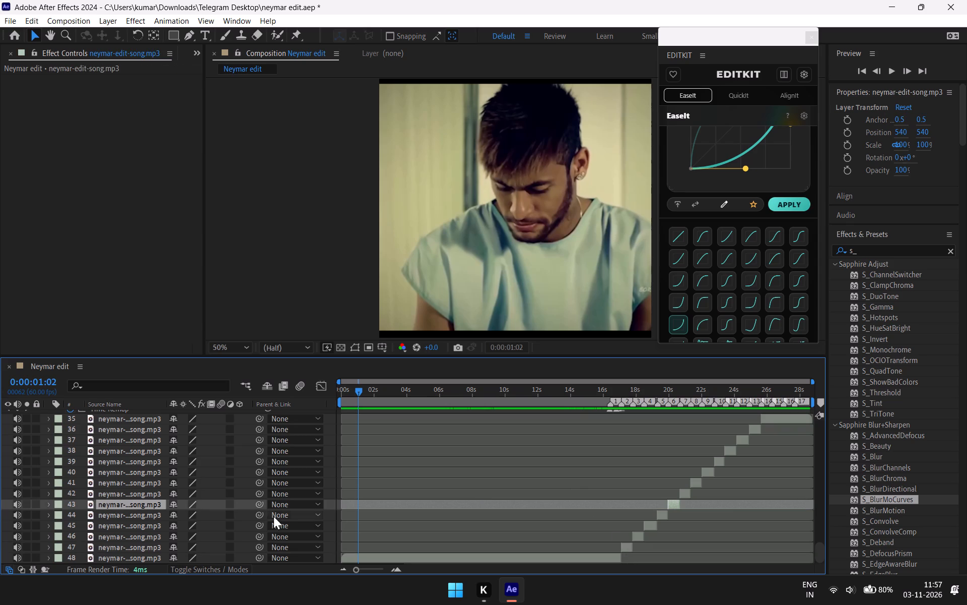
click(627, 547)
text(uuu)
scroll(623, 540, up, 6)
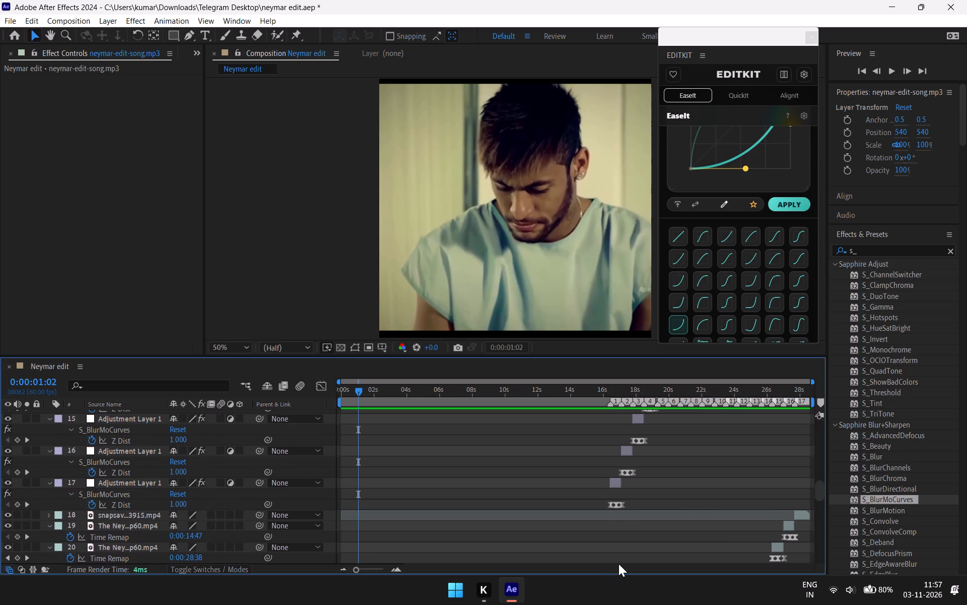
click(618, 564)
click(627, 551)
scroll(643, 522, down, 8)
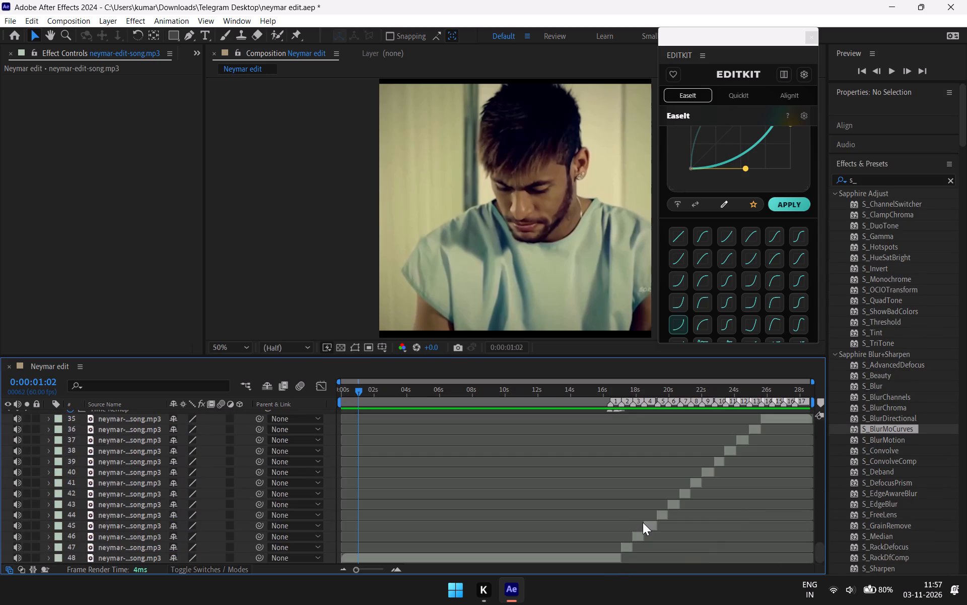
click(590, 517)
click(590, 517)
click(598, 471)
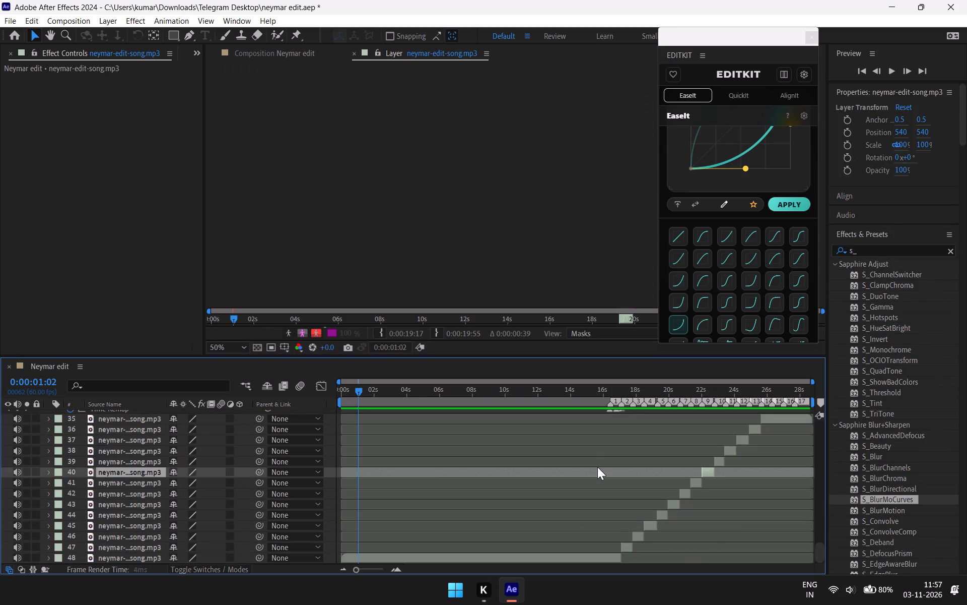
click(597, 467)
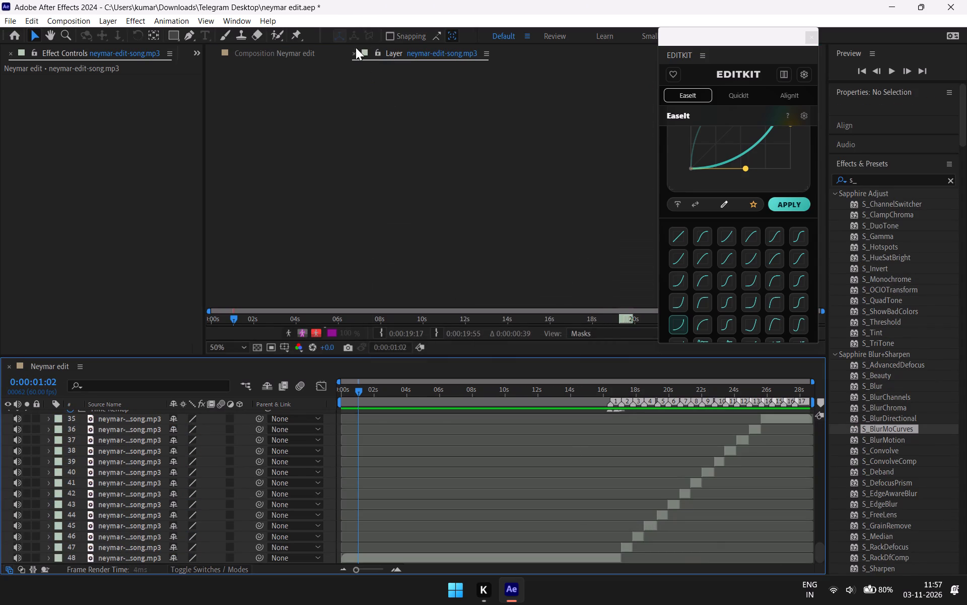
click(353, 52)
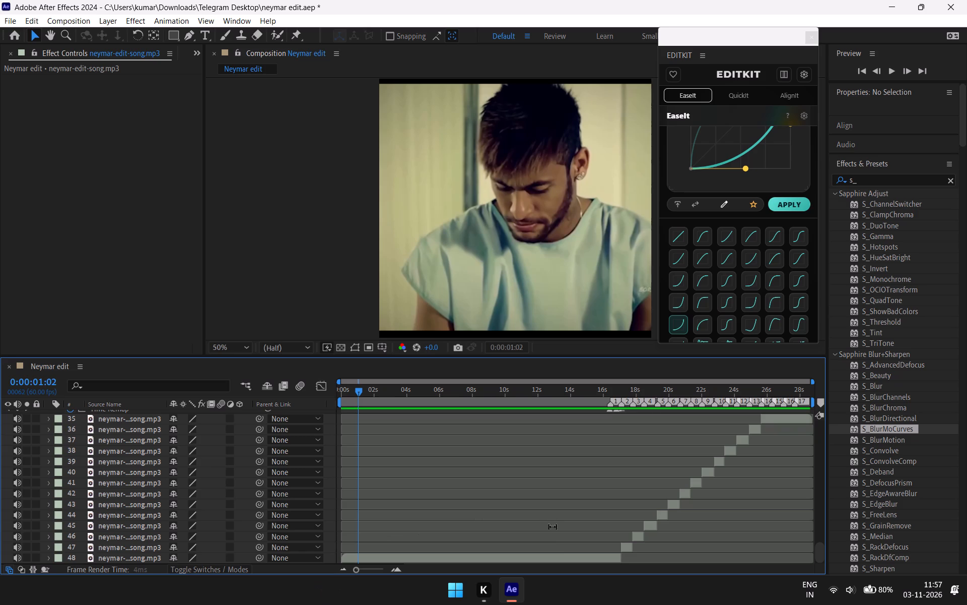
Select the opening song segment, layer 48, and briefly preview the composition from 0:00:01:02.
scroll(519, 532, down, 2)
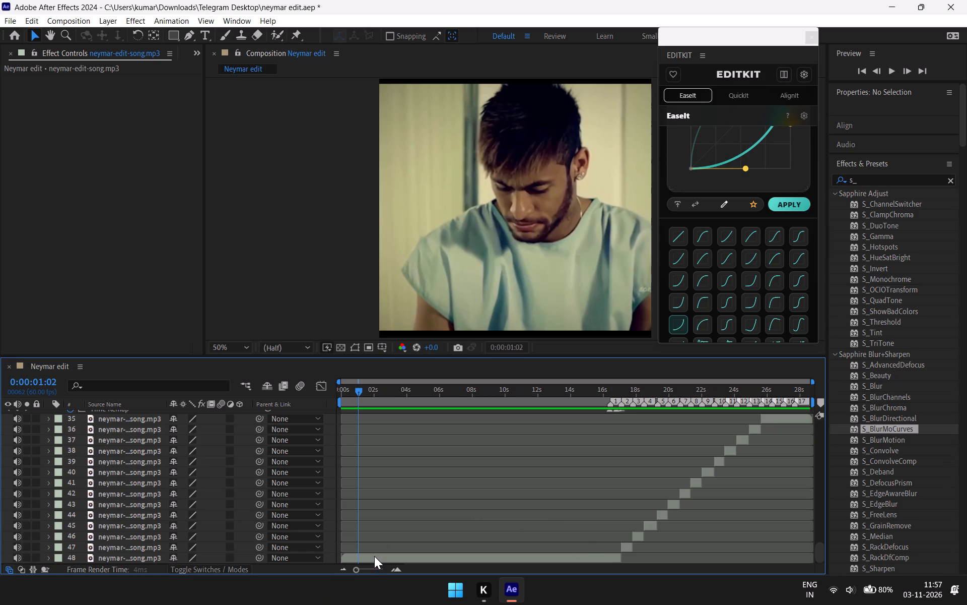
click(374, 556)
key(space)
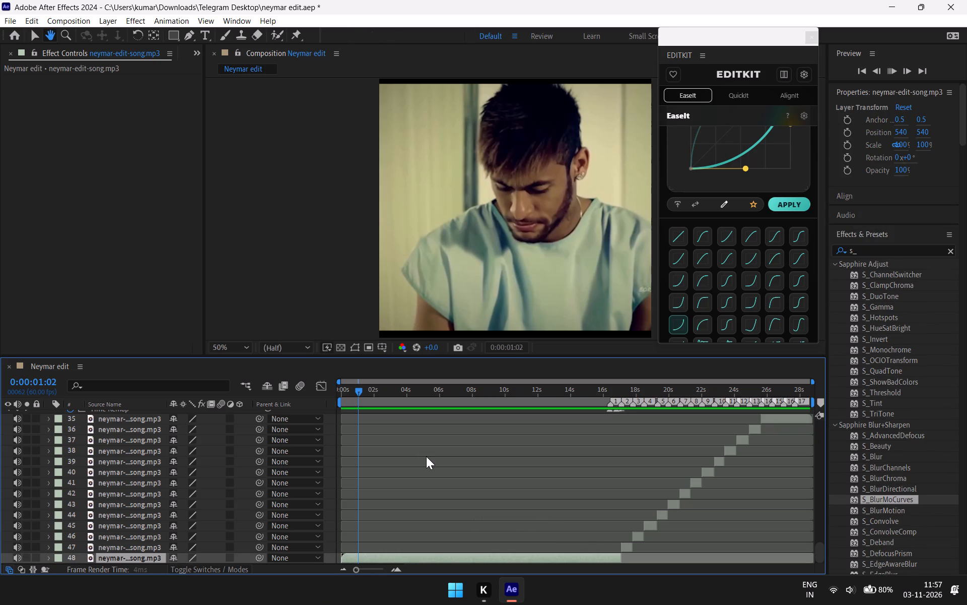
key(space)
scroll(491, 486, up, 8)
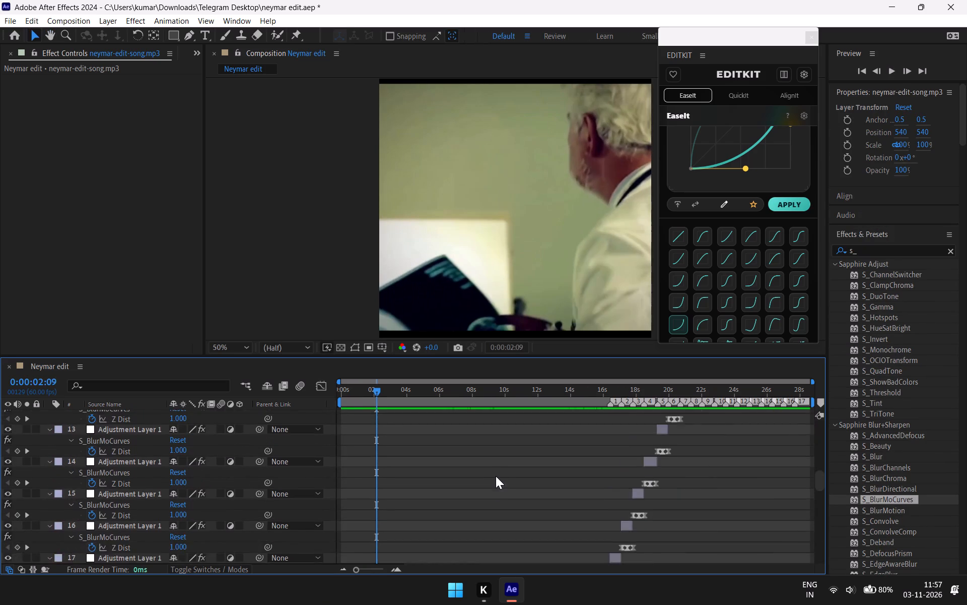
Select the opening video clip, layer 1, and preview the composition from 0:00:02:09 onward, skipping ahead to about 0:00:16:45.
scroll(496, 476, up, 6)
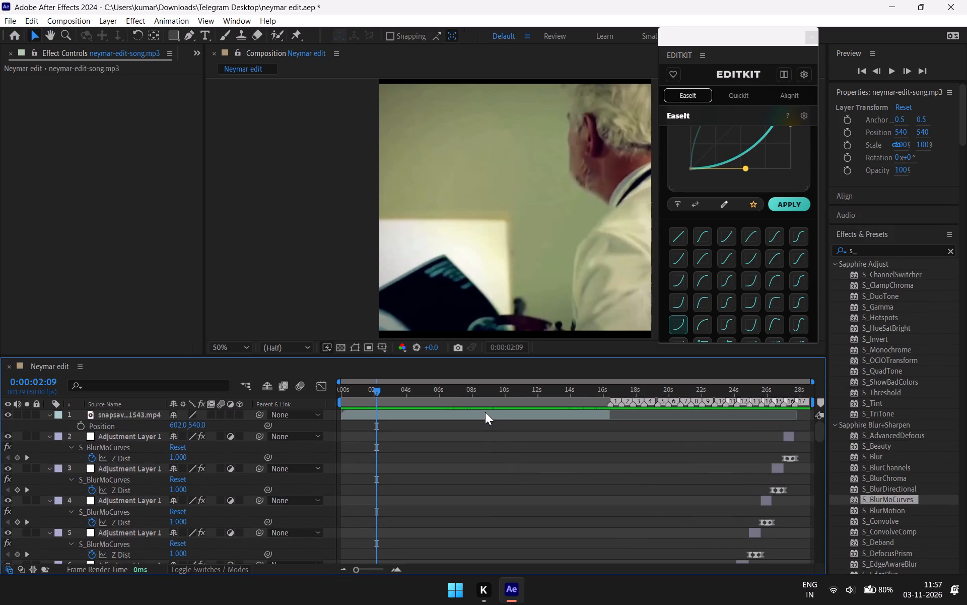
click(485, 412)
key(space)
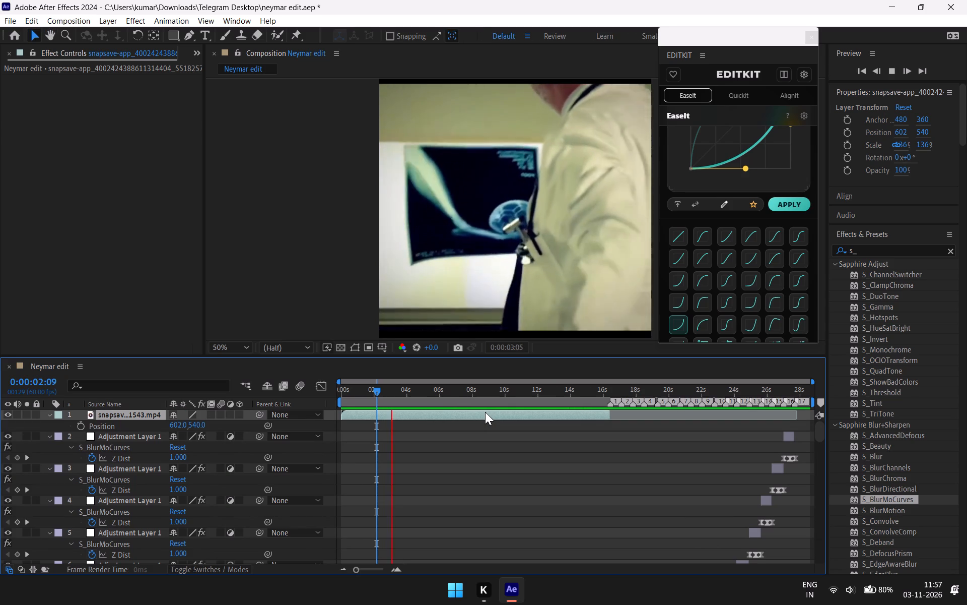
drag(373, 391, 497, 415)
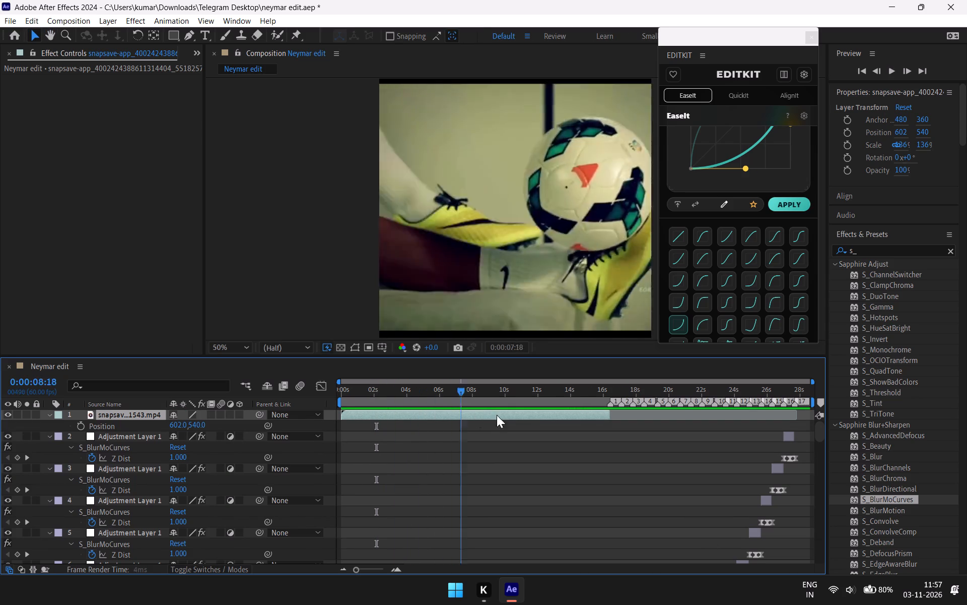
drag(497, 415, 612, 441)
scroll(582, 474, down, 9)
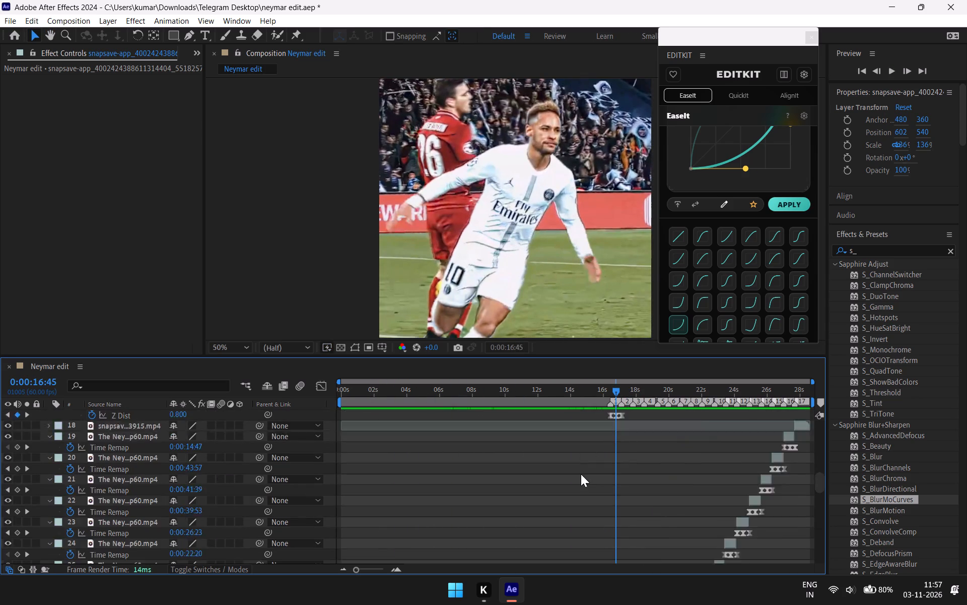
scroll(581, 474, down, 9)
key(space)
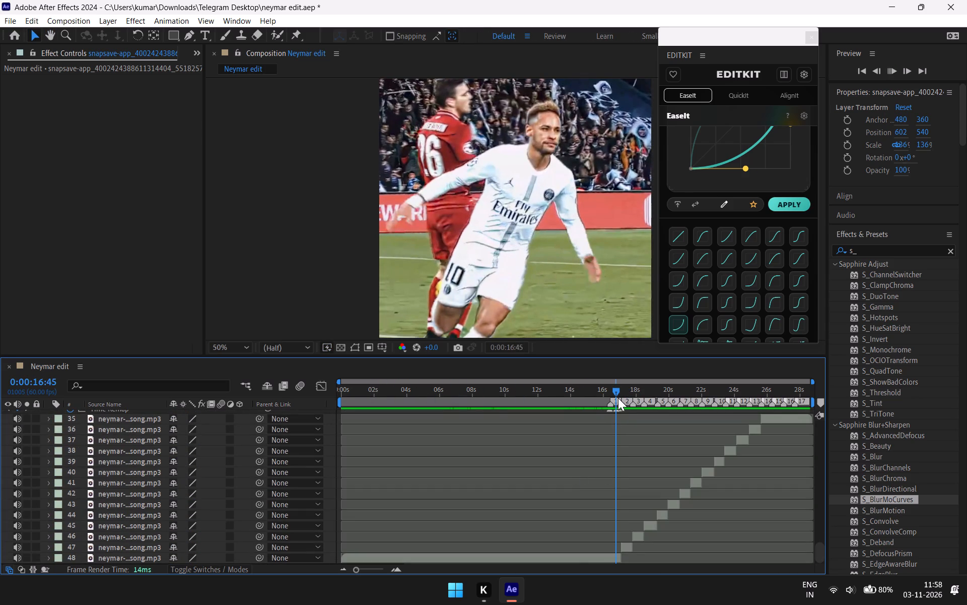
scroll(505, 479, down, 4)
key(space)
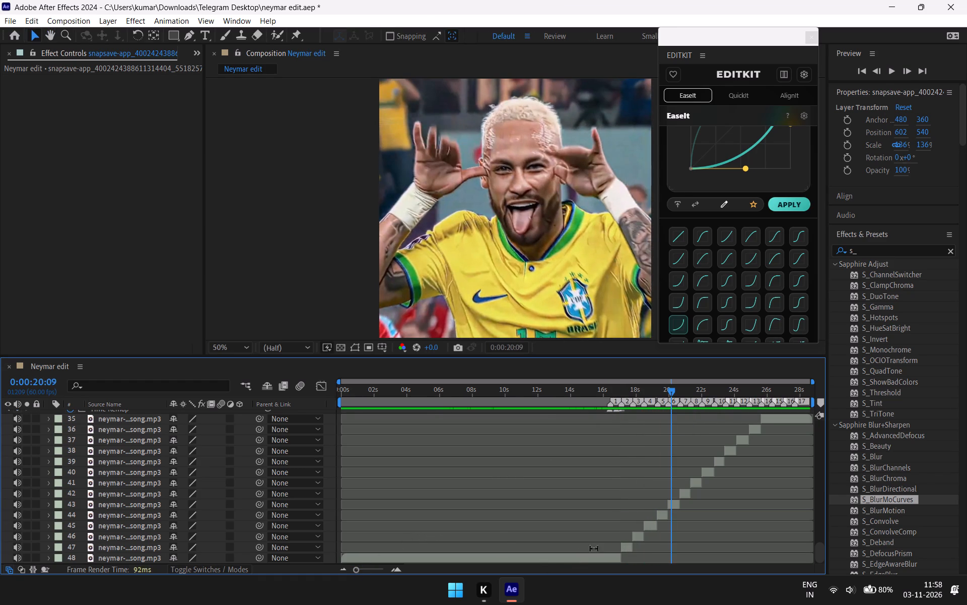
Examine song segment layer 47 up close for keyframed properties, scrubbing the audio from about 0:00:15:48 to 0:00:16:51.
click(625, 548)
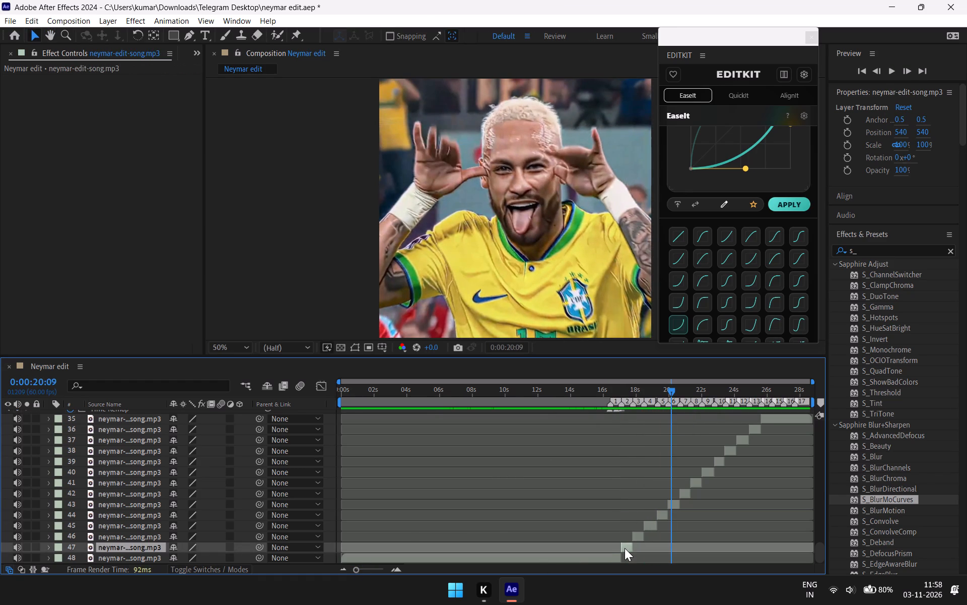
text(===)
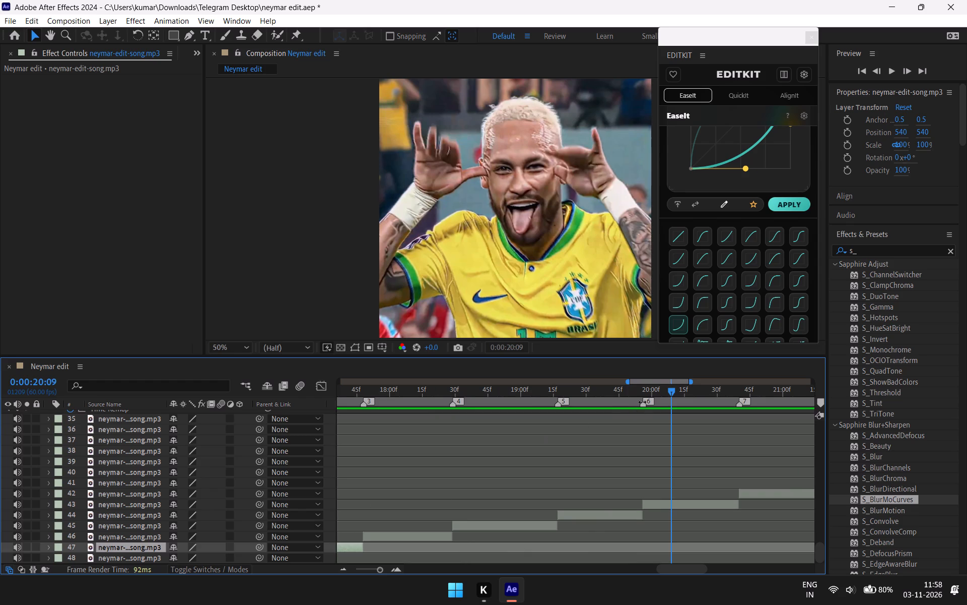
drag(668, 387, 422, 560)
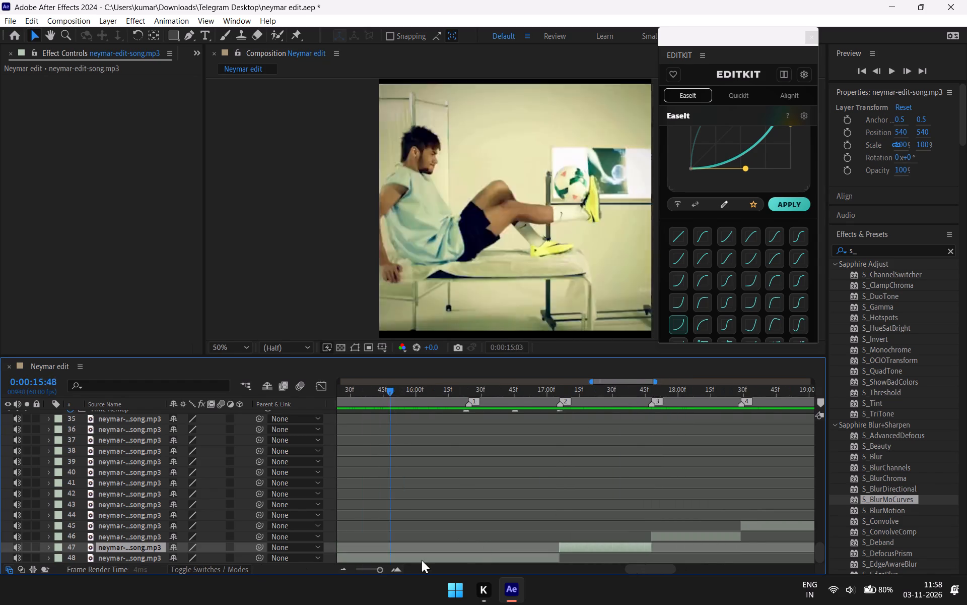
drag(422, 560, 524, 571)
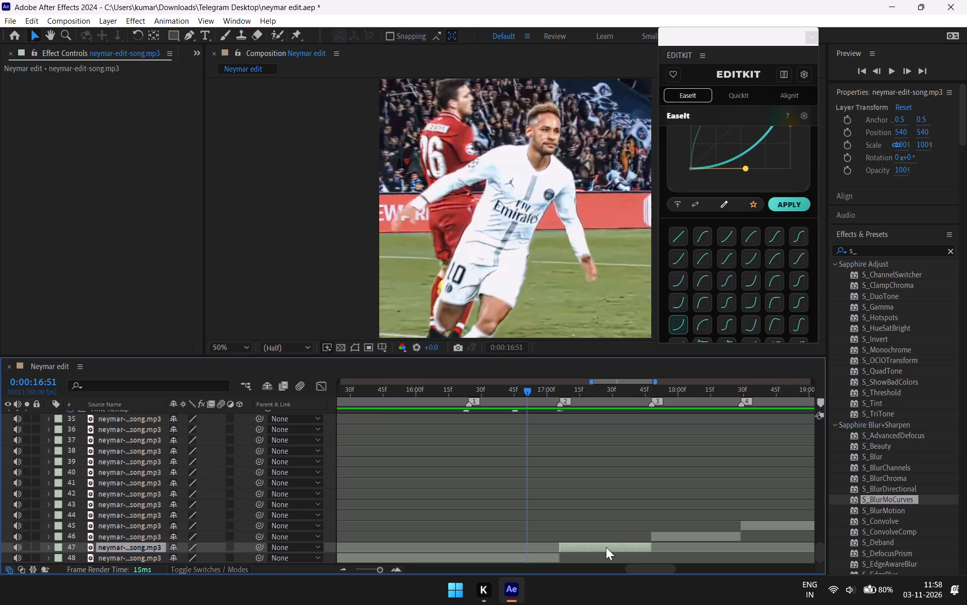
text(uuuuu)
scroll(241, 534, down, 5)
scroll(241, 534, up, 5)
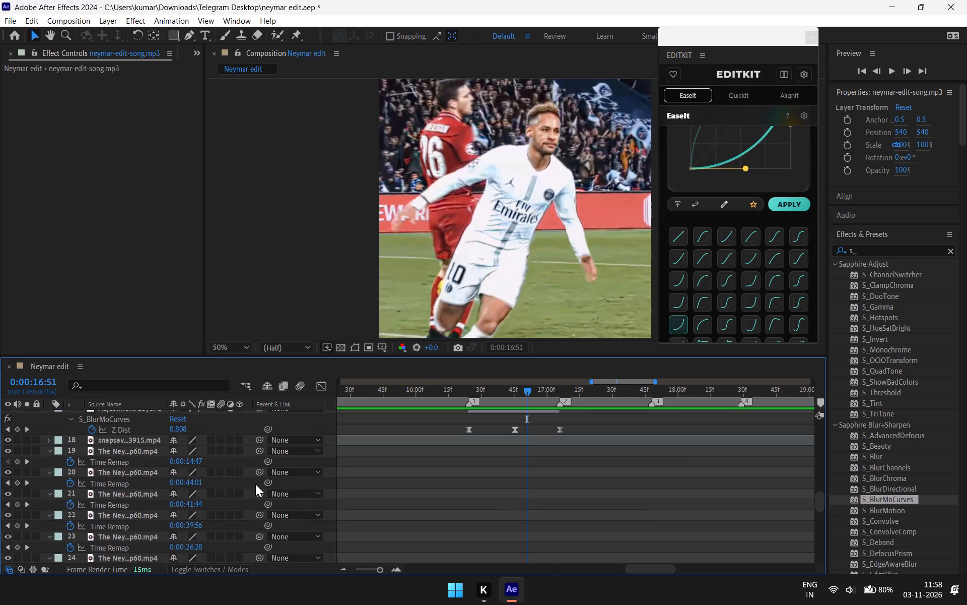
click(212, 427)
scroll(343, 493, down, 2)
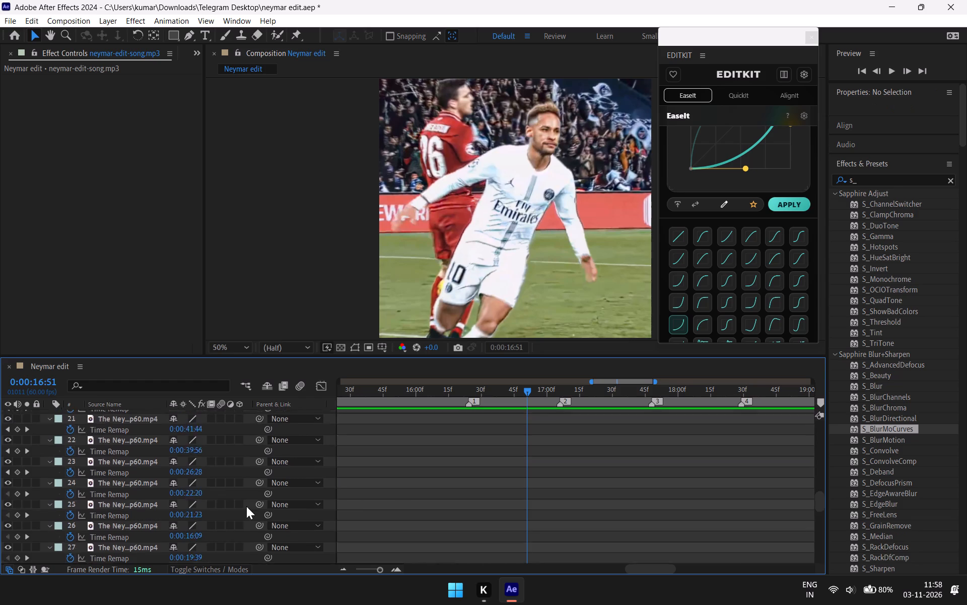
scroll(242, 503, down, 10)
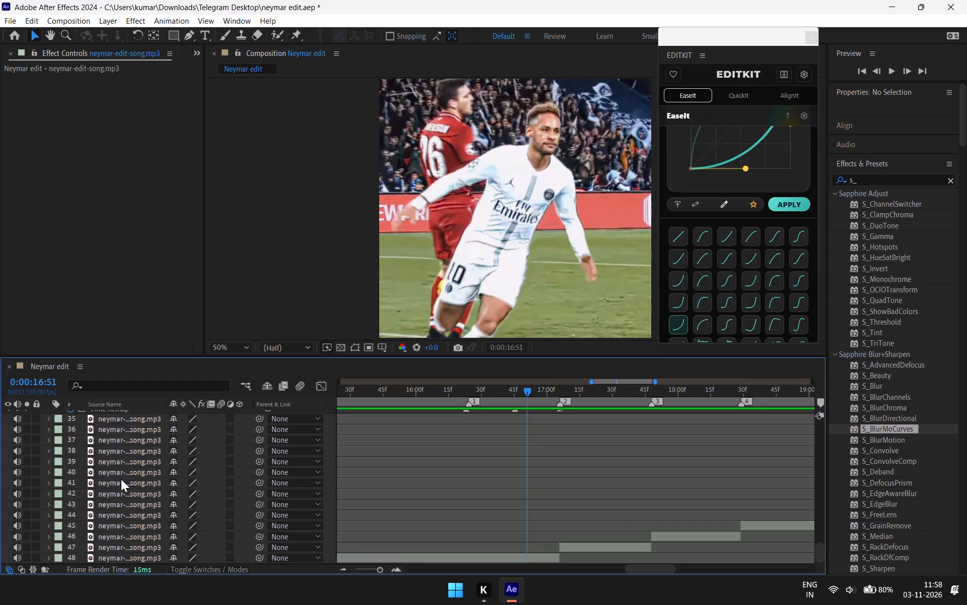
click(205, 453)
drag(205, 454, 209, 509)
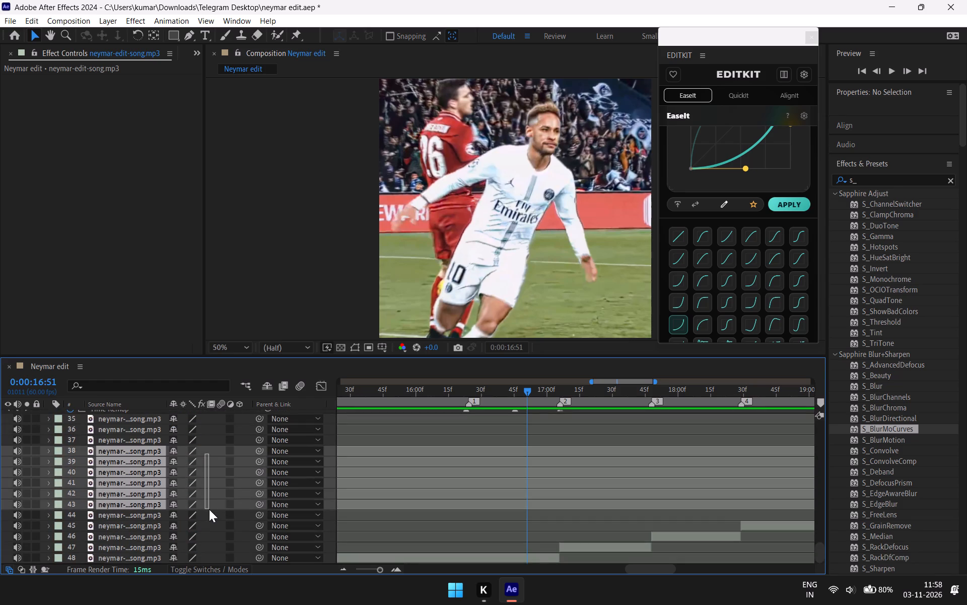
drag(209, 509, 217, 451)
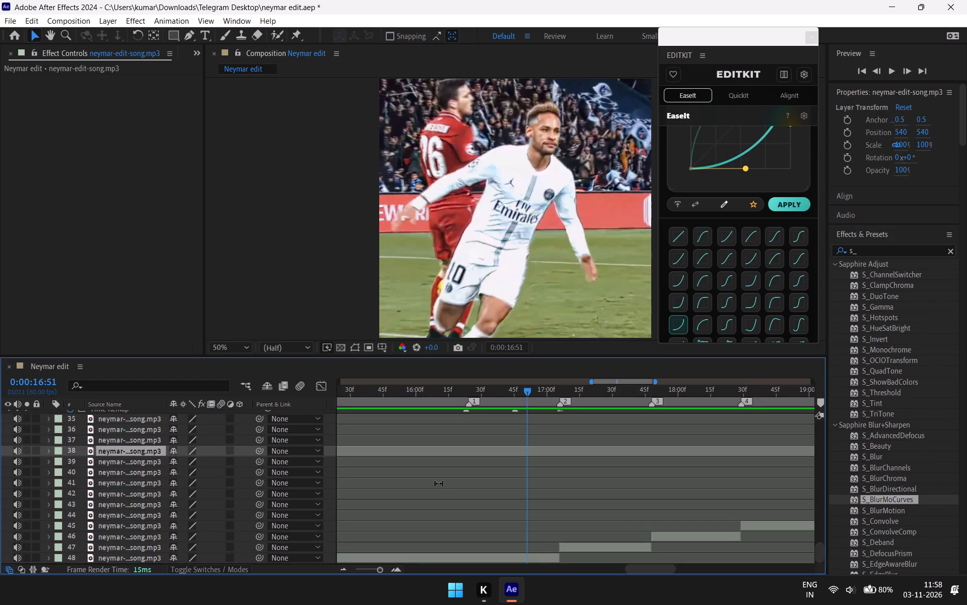
Scrub through the end of the opening song segment, layer 48, to 0:00:16:52 and recheck layer 47 for keyframed properties.
scroll(508, 497, down, 4)
click(507, 559)
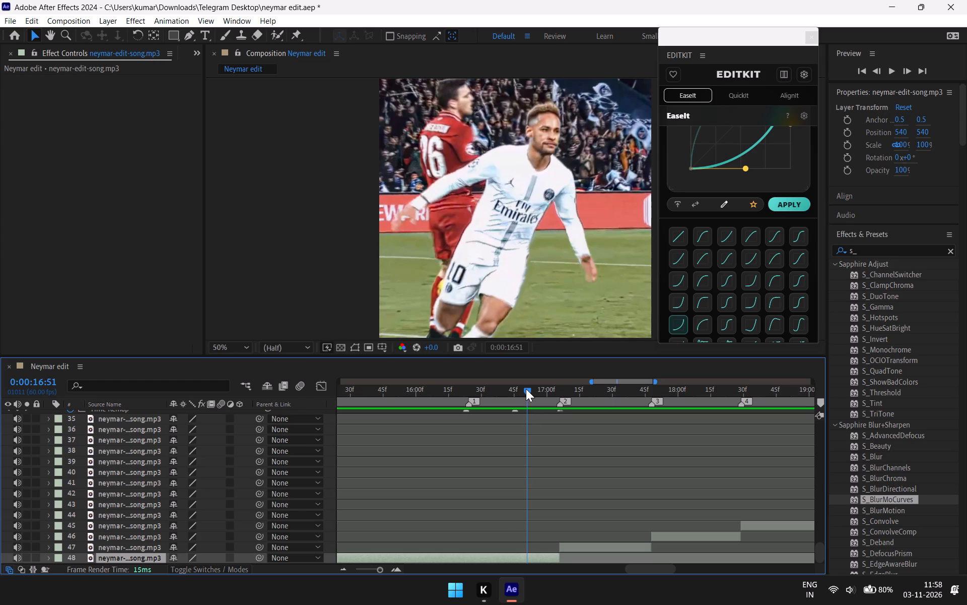
drag(527, 386, 350, 490)
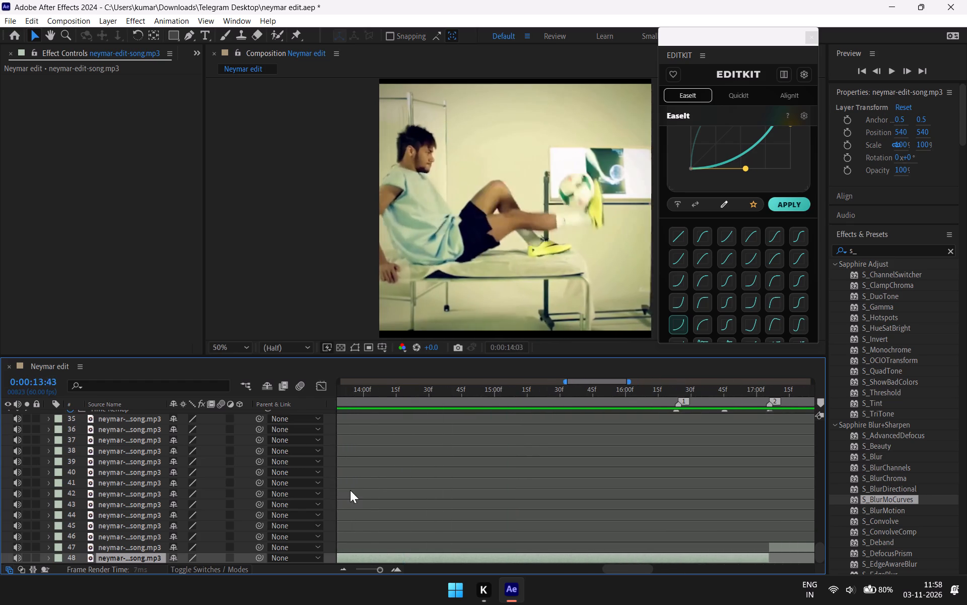
drag(350, 490, 738, 501)
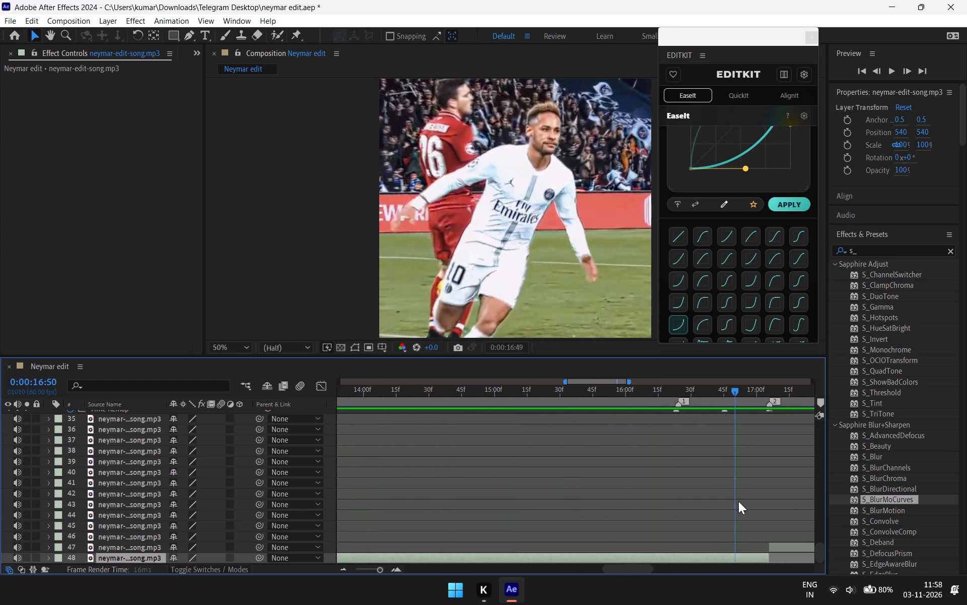
drag(738, 501, 739, 524)
click(780, 547)
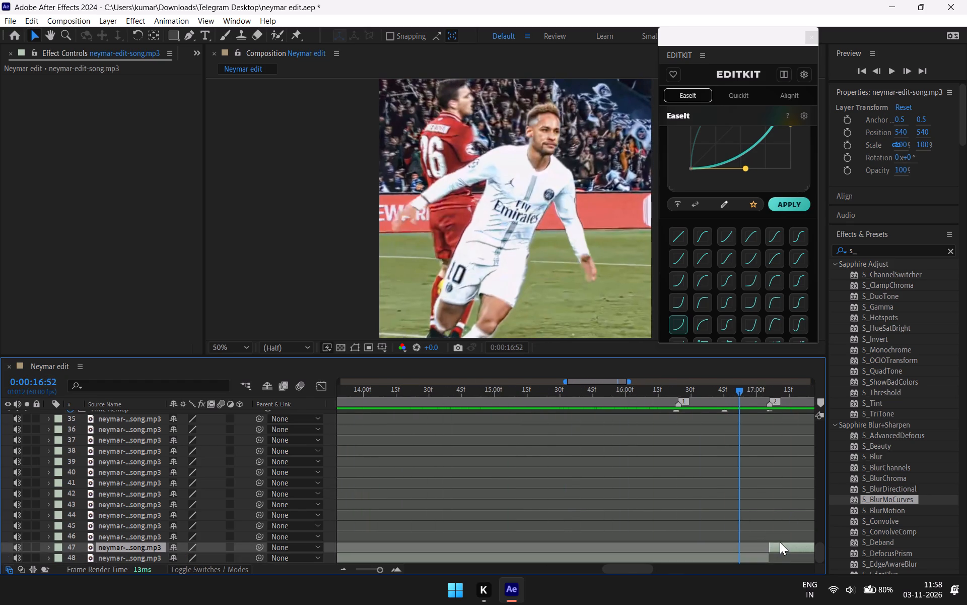
key(u)
text(uu)
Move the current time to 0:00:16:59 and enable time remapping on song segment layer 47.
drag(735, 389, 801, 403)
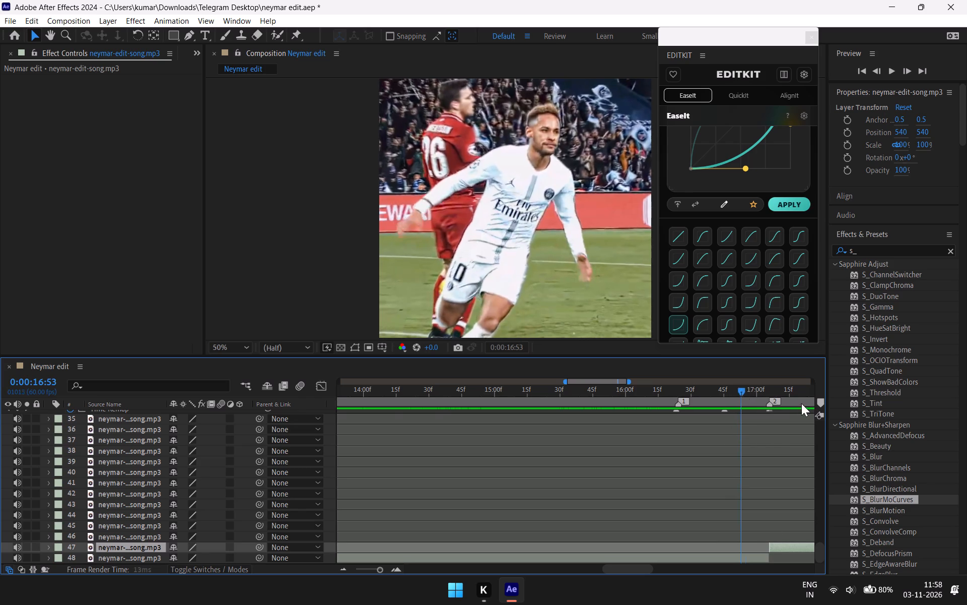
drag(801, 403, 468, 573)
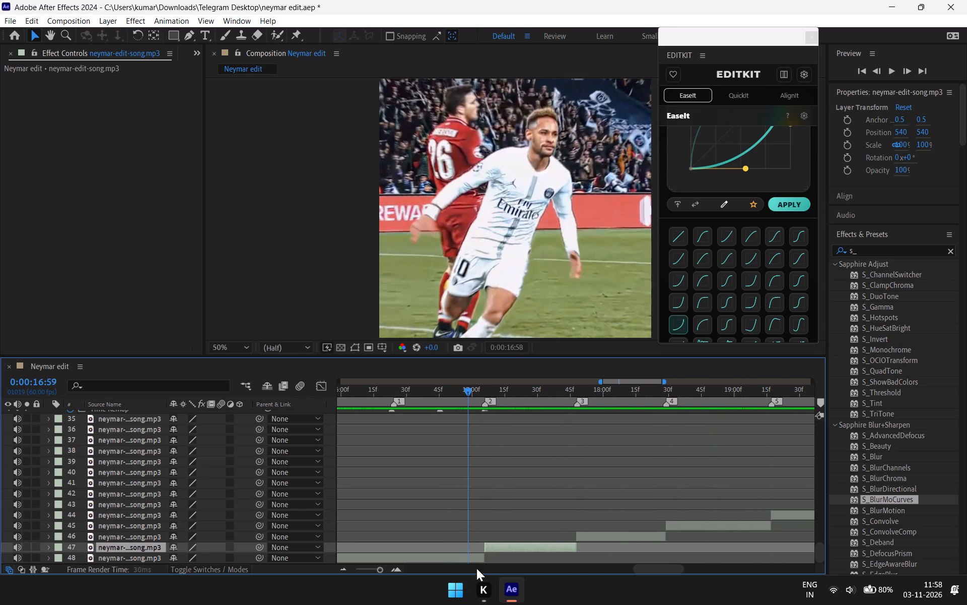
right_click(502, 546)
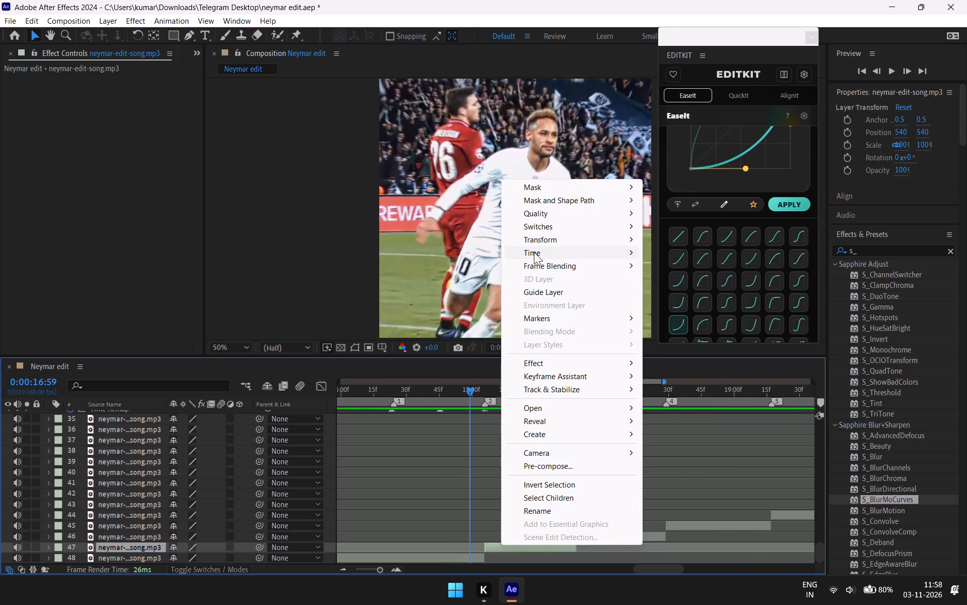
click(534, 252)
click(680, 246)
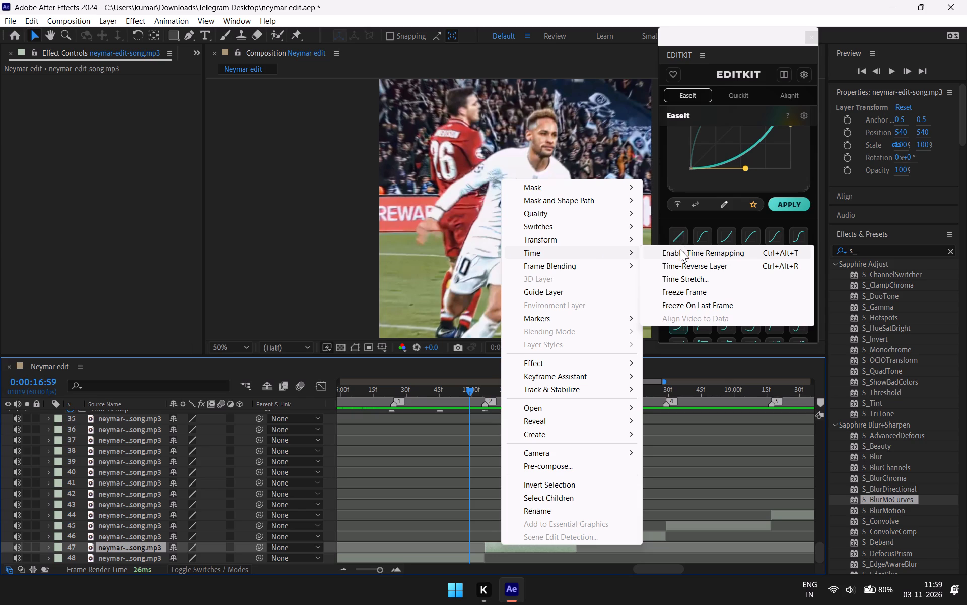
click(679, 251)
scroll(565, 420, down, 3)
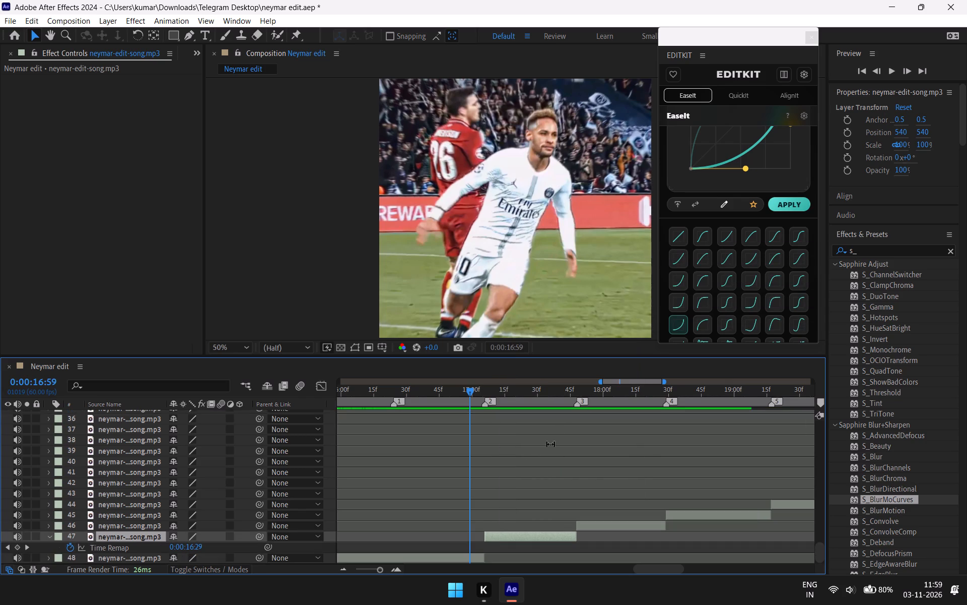
Scrub across the time-remapped song segment around 0:00:17:14 and compare it with the clips' Time Remap keyframes on layers 32 to 34.
drag(469, 390, 499, 409)
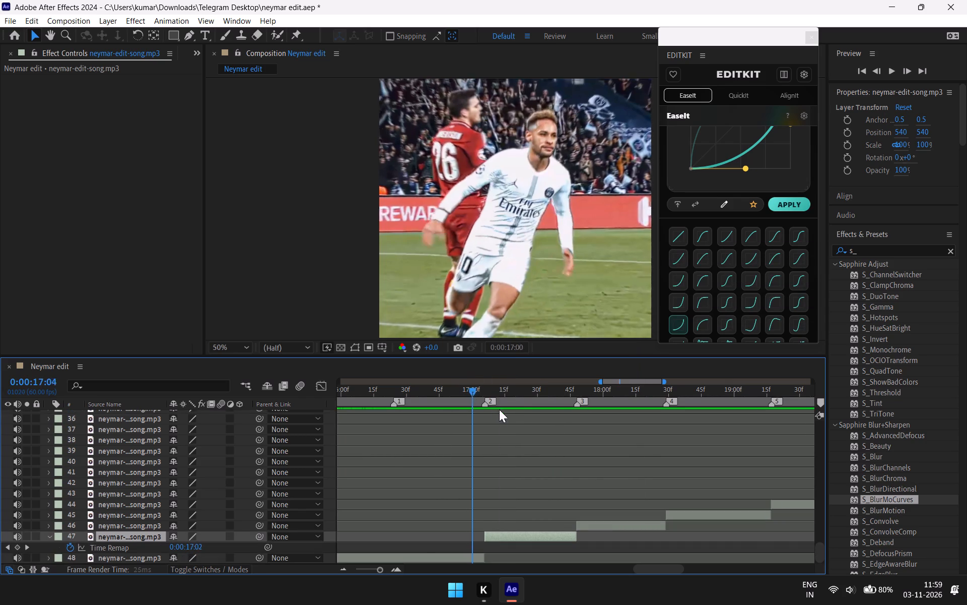
drag(499, 409, 527, 472)
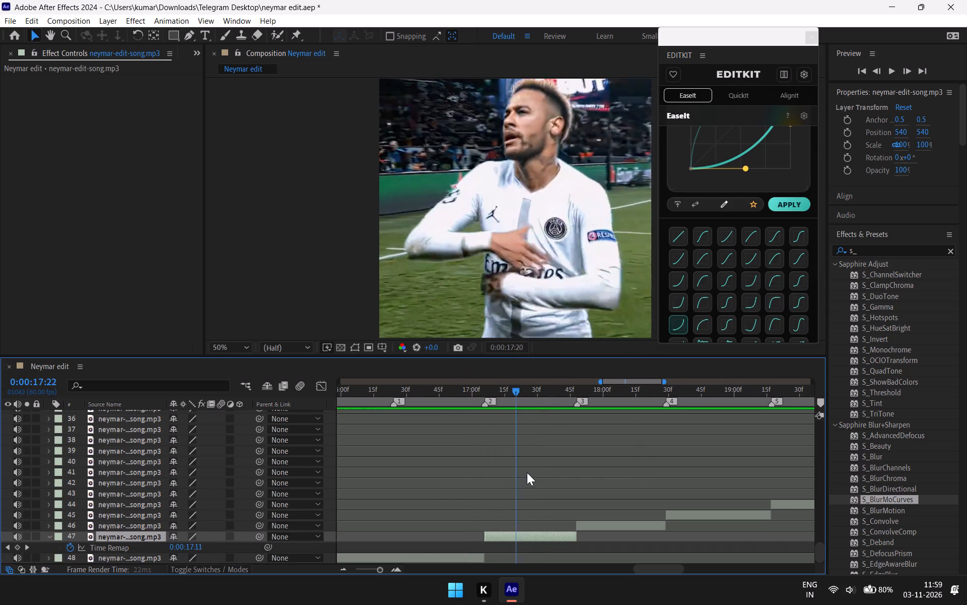
drag(527, 472, 502, 475)
scroll(501, 473, up, 1)
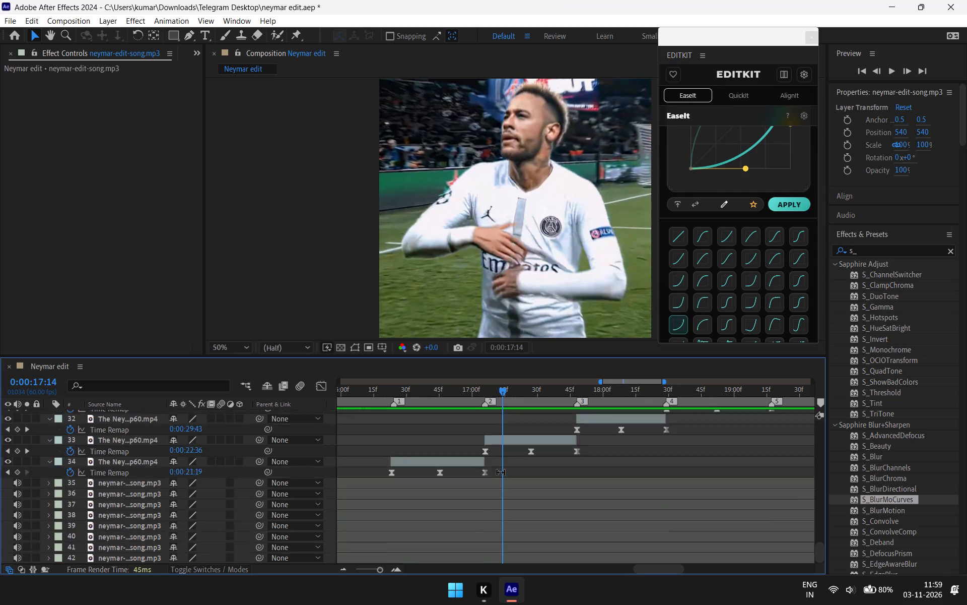
scroll(501, 472, up, 9)
scroll(520, 459, down, 10)
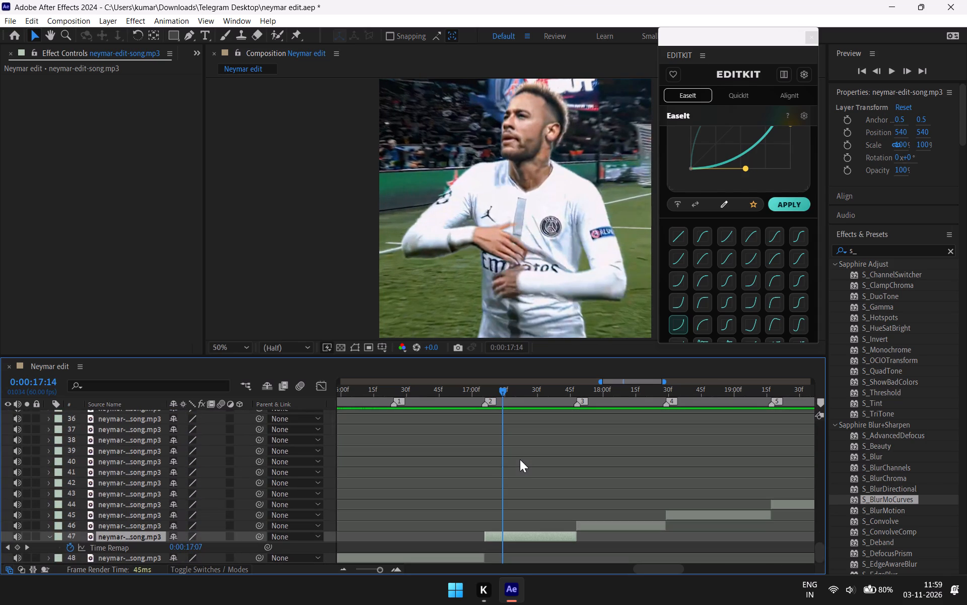
scroll(520, 459, up, 1)
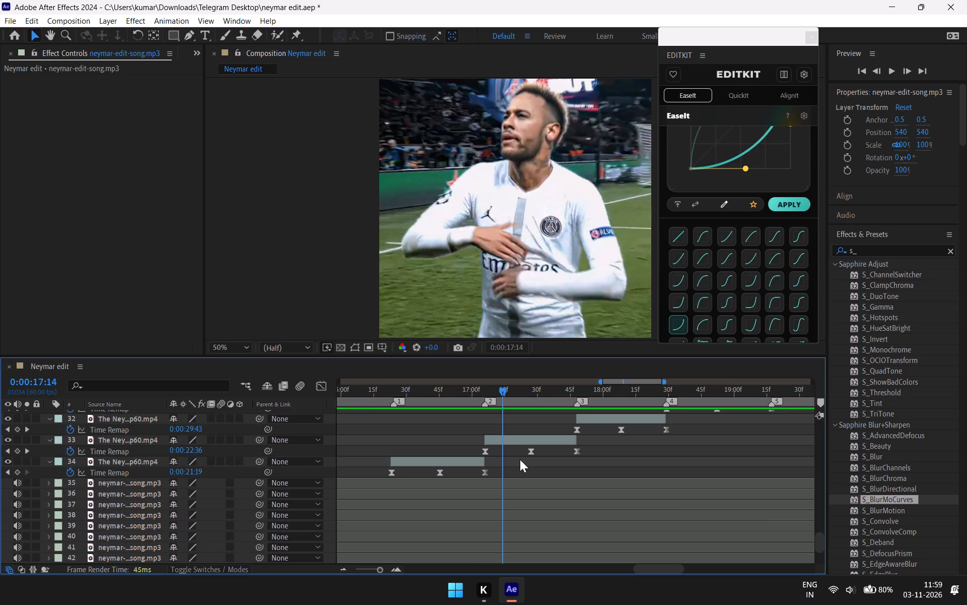
Delete the time-remapped song segment, layer 47.
key(BackSpace)
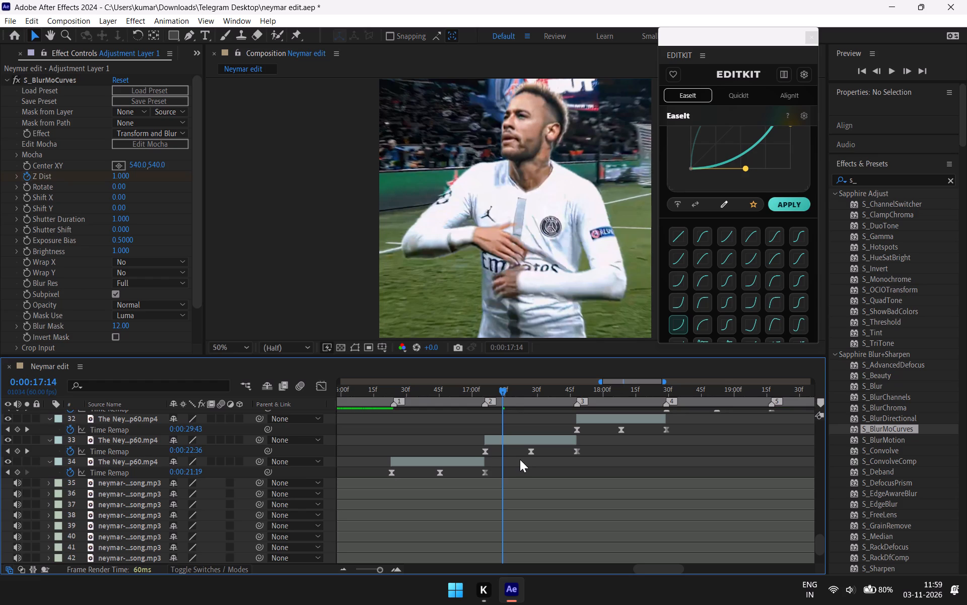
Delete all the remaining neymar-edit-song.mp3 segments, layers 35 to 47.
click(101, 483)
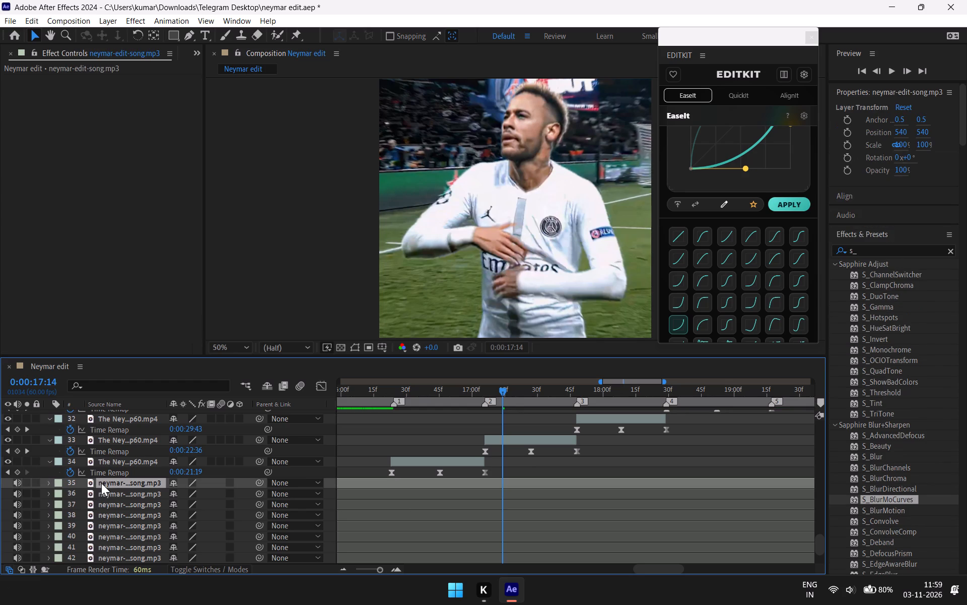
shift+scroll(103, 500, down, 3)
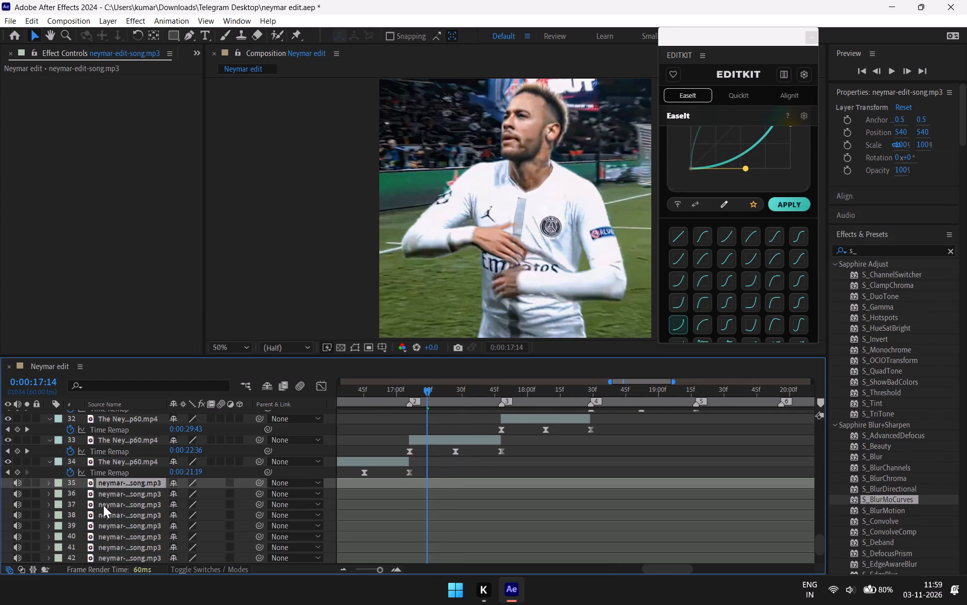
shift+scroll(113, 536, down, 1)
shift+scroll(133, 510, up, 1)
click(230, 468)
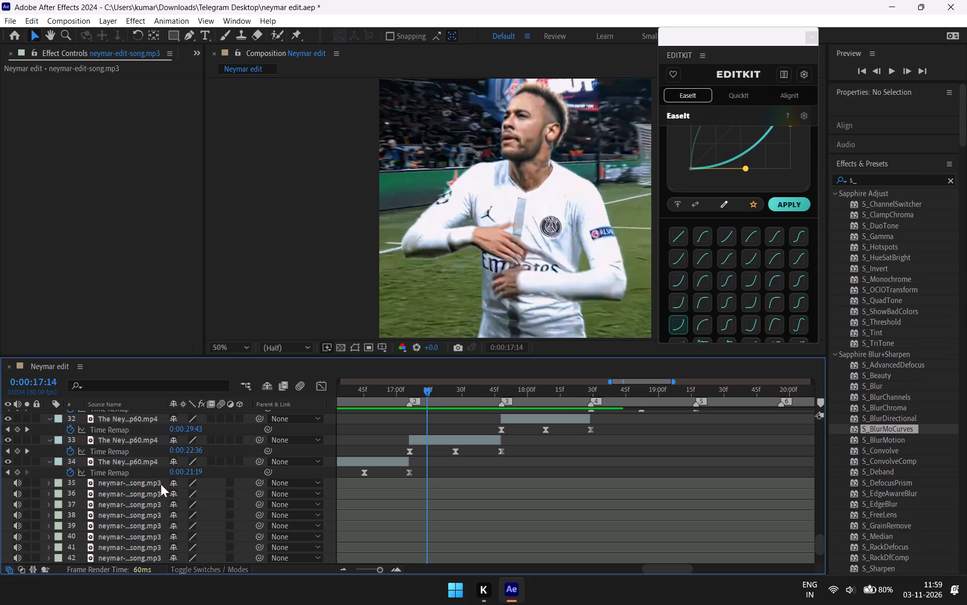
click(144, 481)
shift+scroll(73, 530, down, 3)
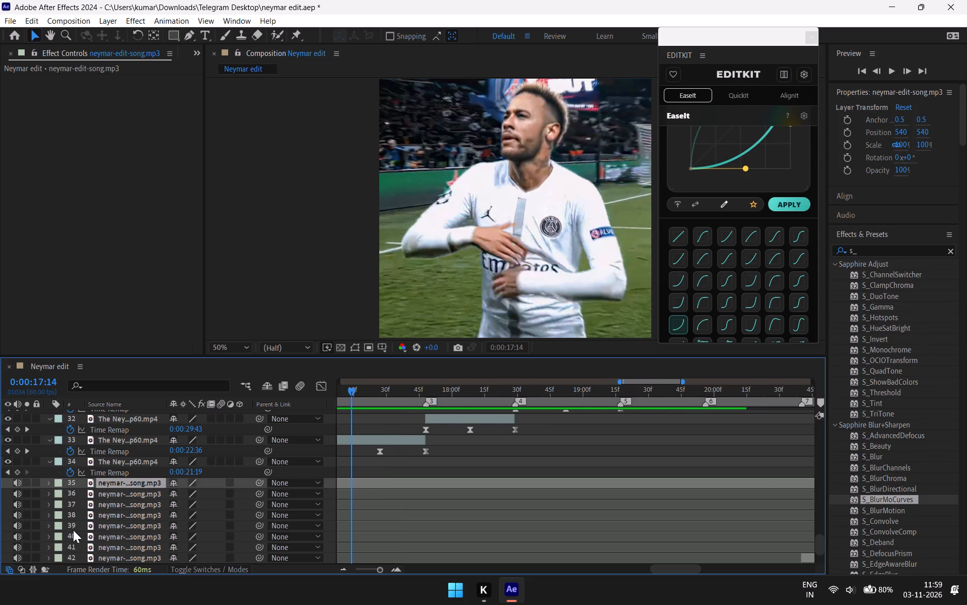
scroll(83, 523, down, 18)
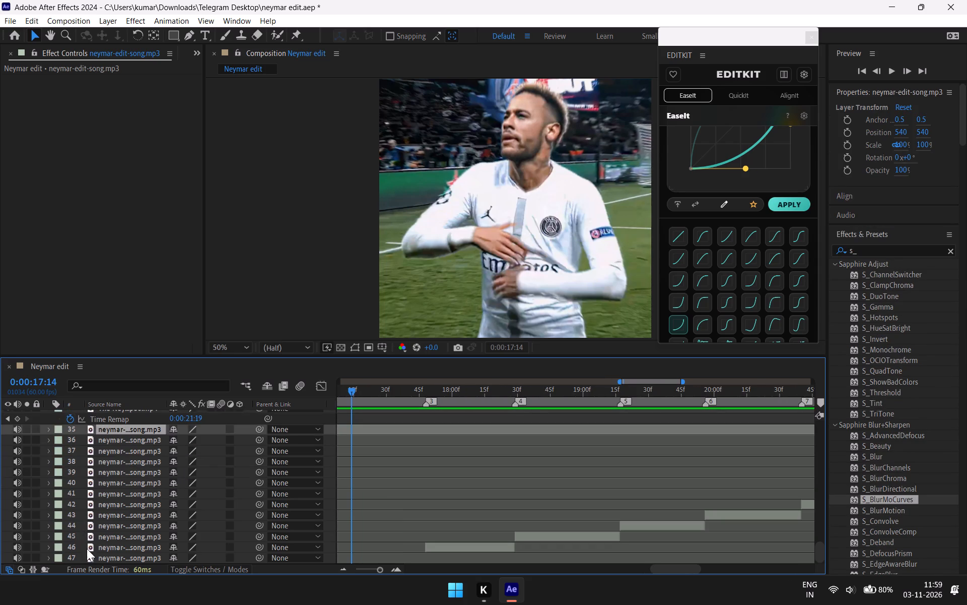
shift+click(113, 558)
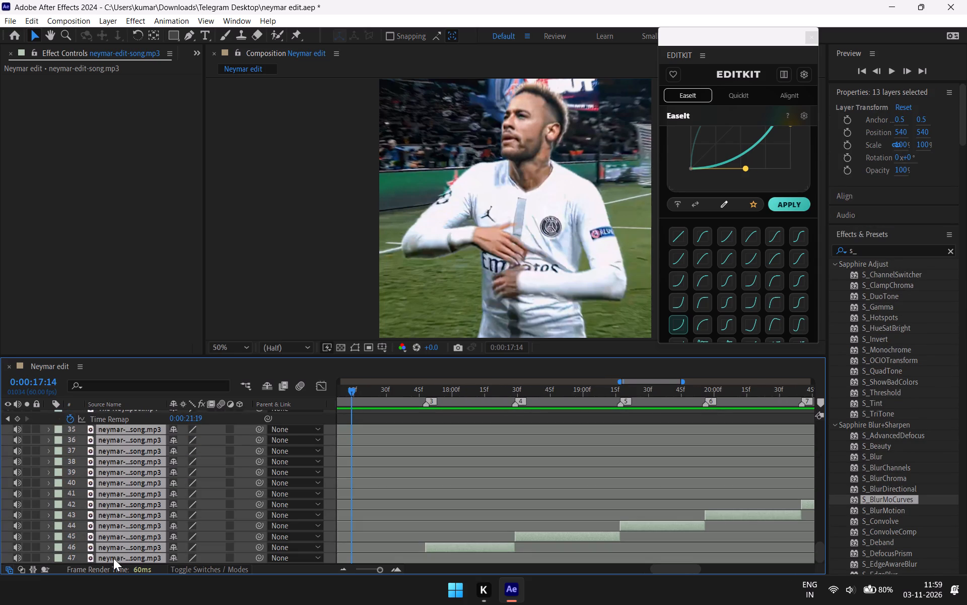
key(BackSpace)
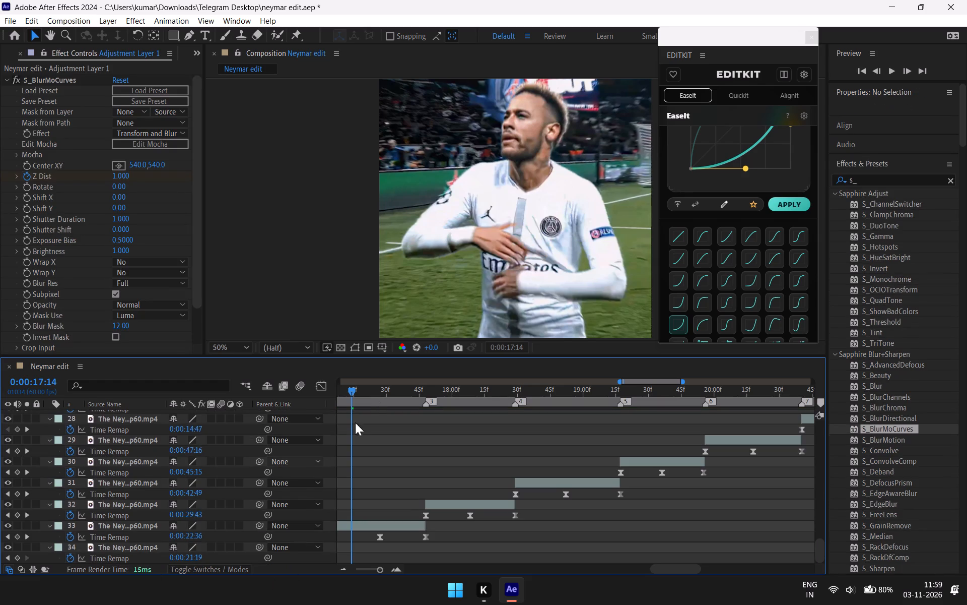
Move the current time back to 0:00:09:54 and play the composition without its song layers.
drag(349, 391, 268, 441)
click(268, 441)
key(space)
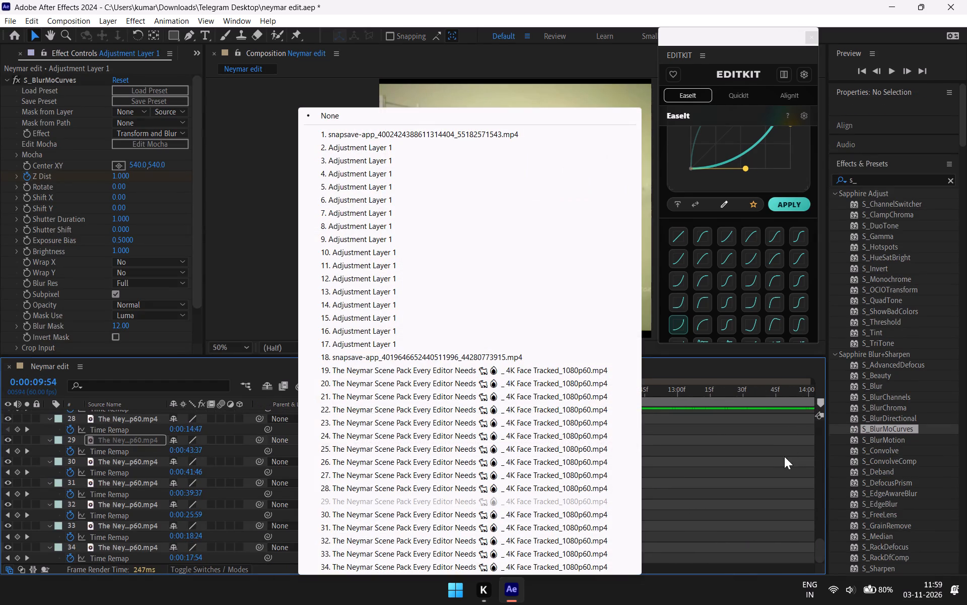
click(773, 461)
key(space)
key(space)
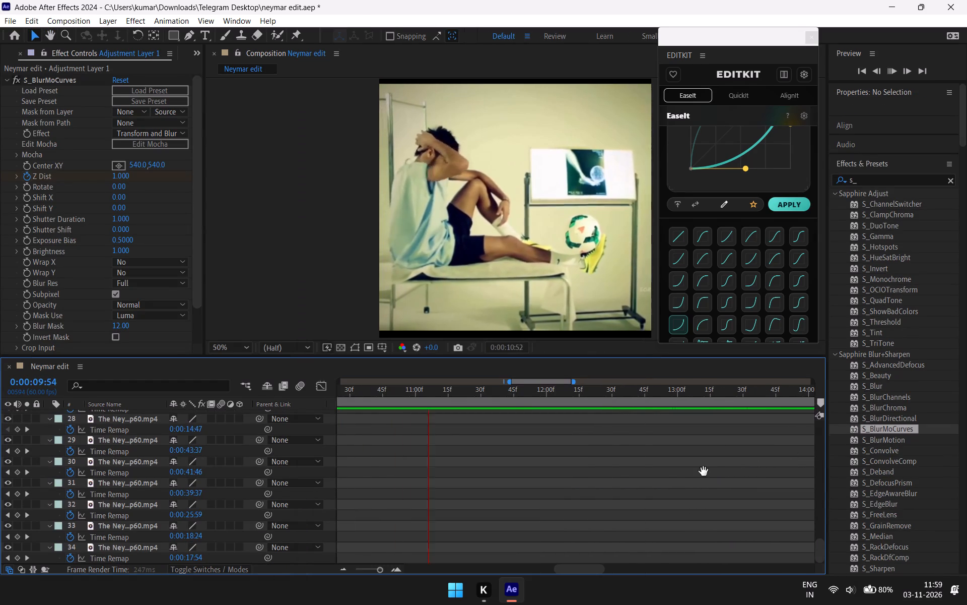
scroll(554, 471, down, 8)
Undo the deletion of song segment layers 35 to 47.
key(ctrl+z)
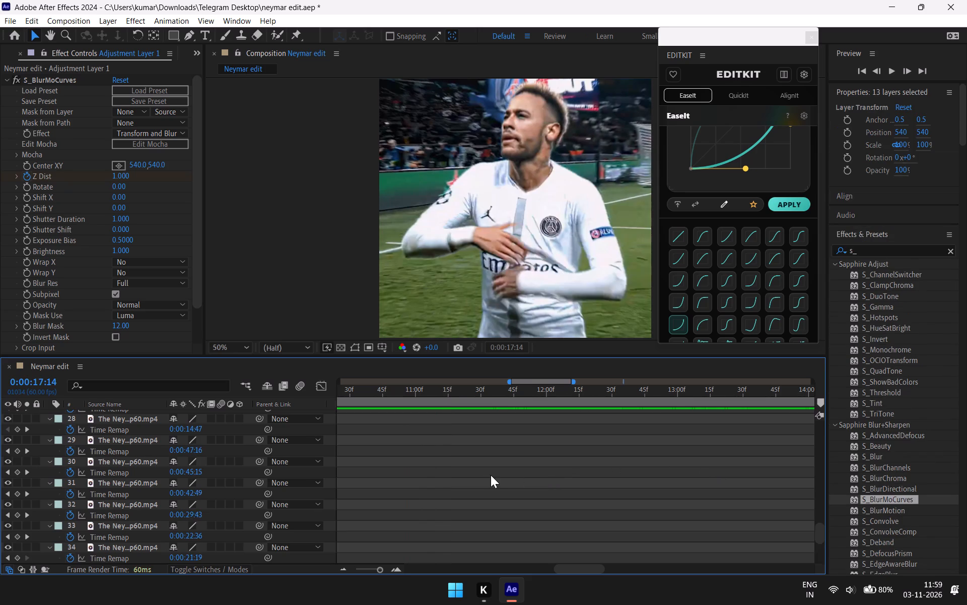
Reselect the song segments from layer 47 up to layer 35 and delete them all.
scroll(479, 473, down, 12)
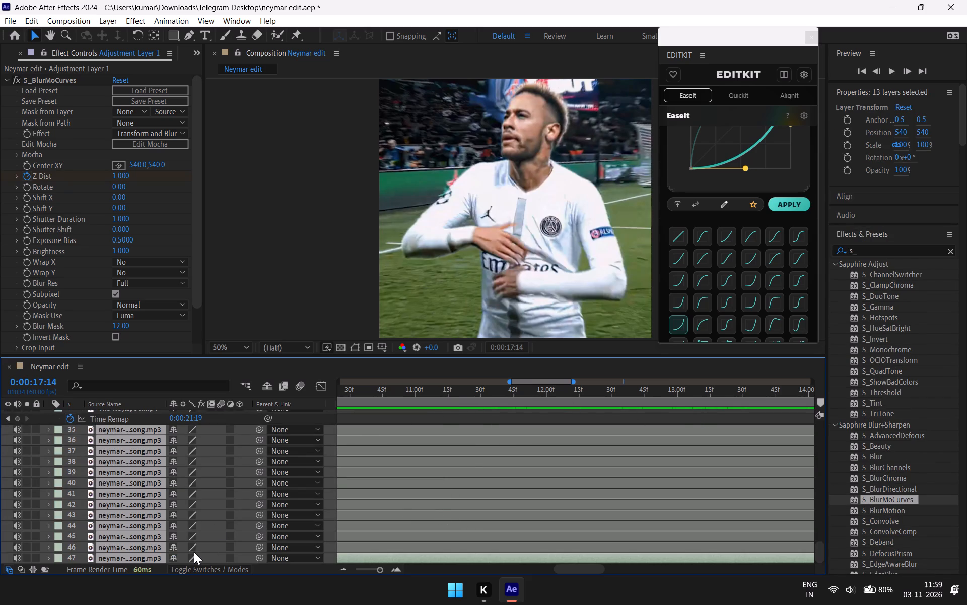
shift+click(151, 555)
shift+click(149, 560)
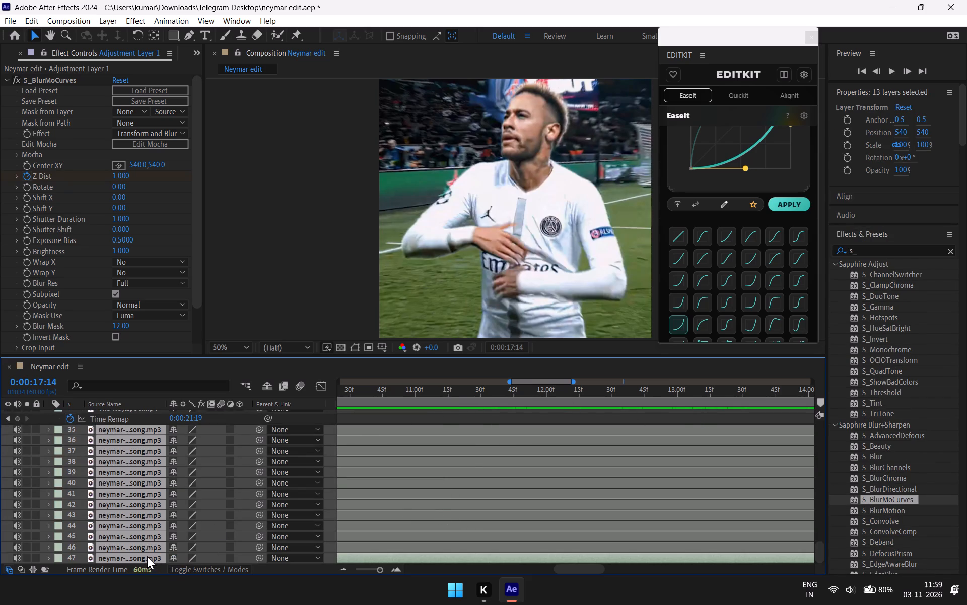
click(147, 556)
click(145, 558)
click(286, 419)
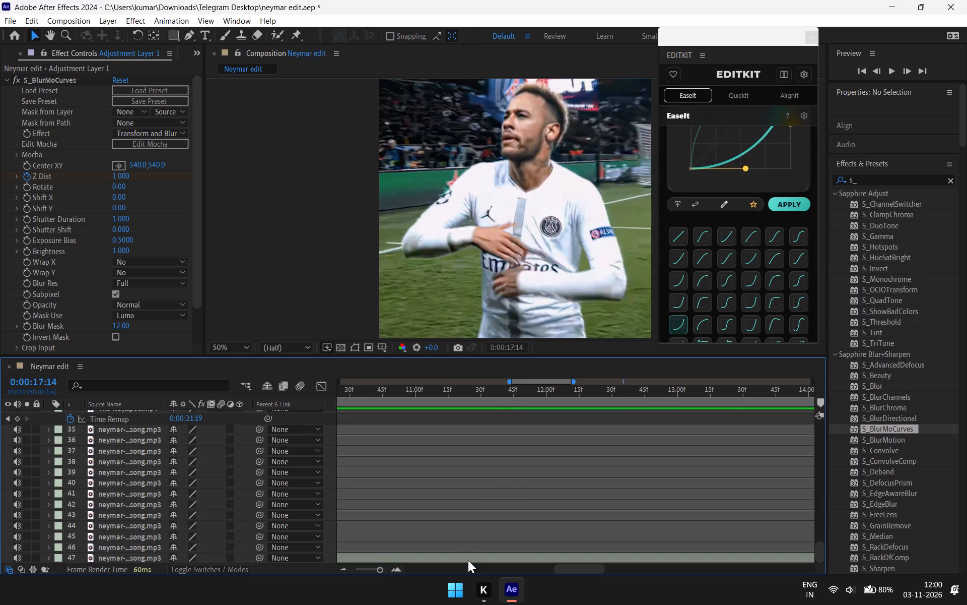
click(472, 557)
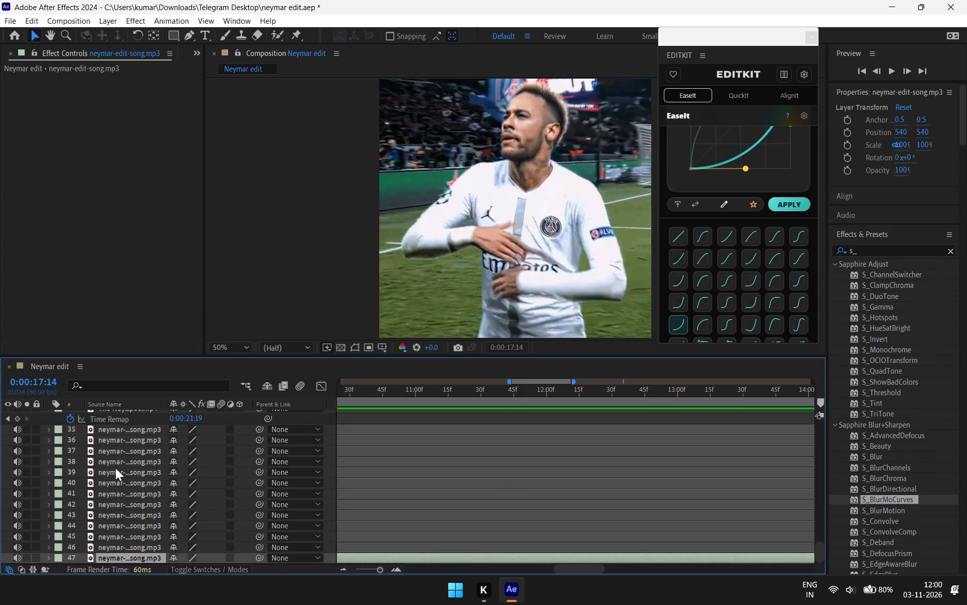
shift+click(120, 548)
shift+scroll(124, 531, up, 1)
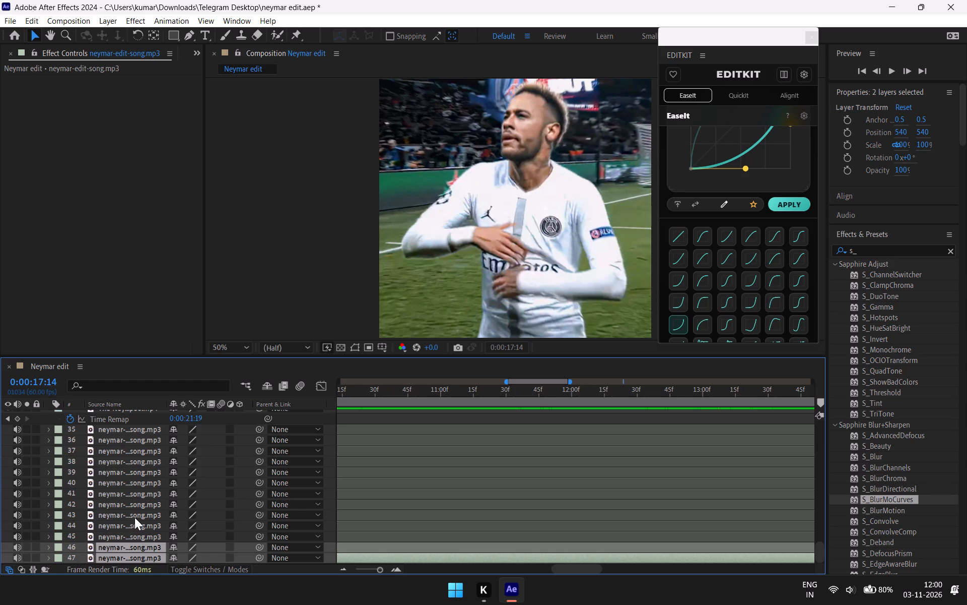
scroll(134, 517, up, 1)
shift+click(137, 503)
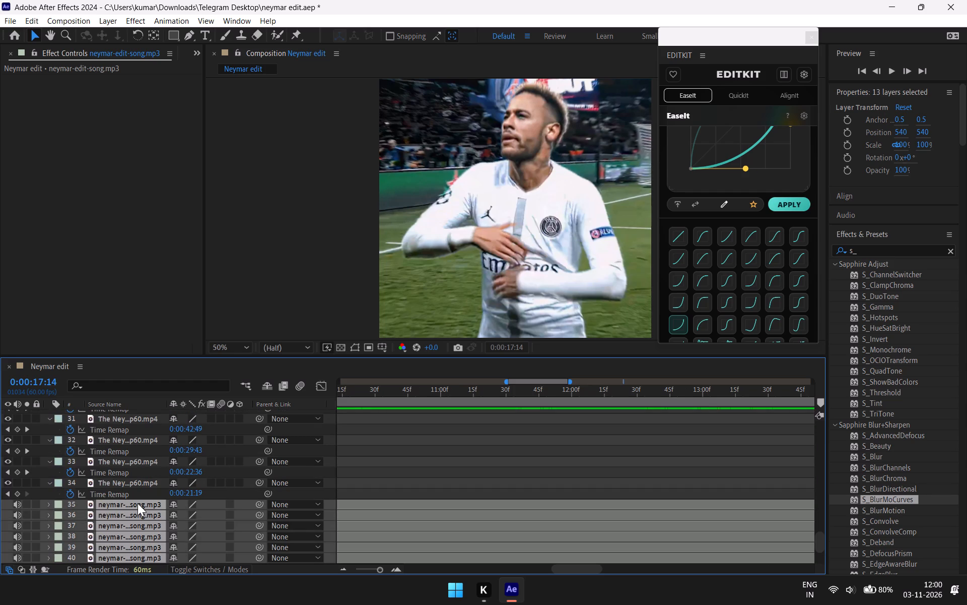
key(BackSpace)
Play the clips from 0:00:17:14 without the song segments, then scrub back to 0:00:09:58.
key(space)
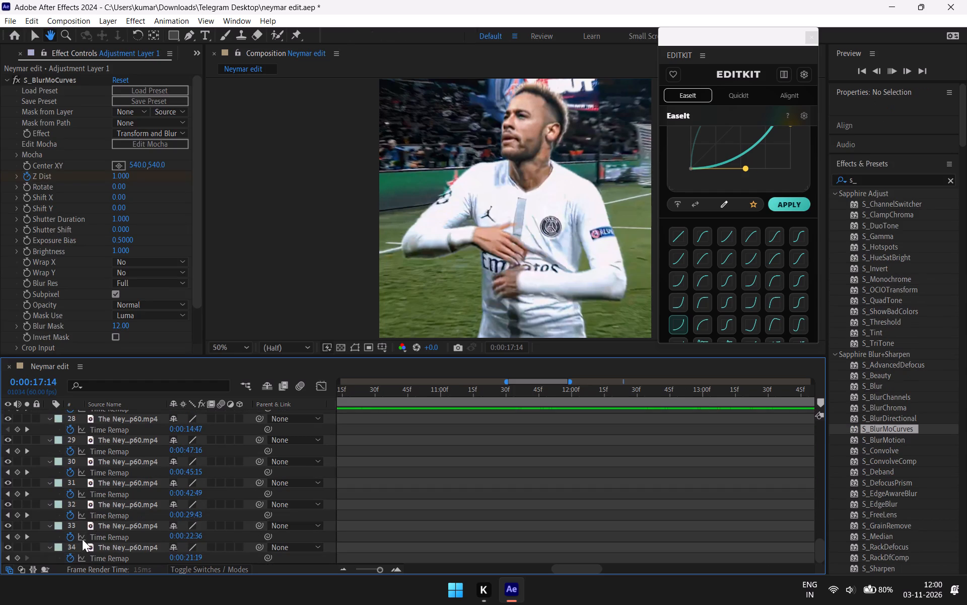
key(space)
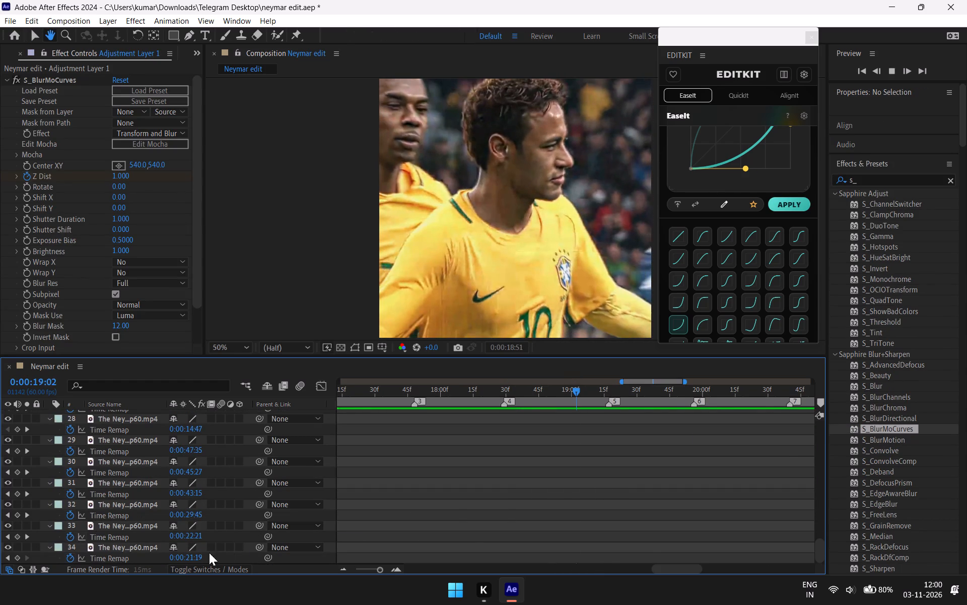
key(space)
scroll(469, 529, down, 2)
key(space)
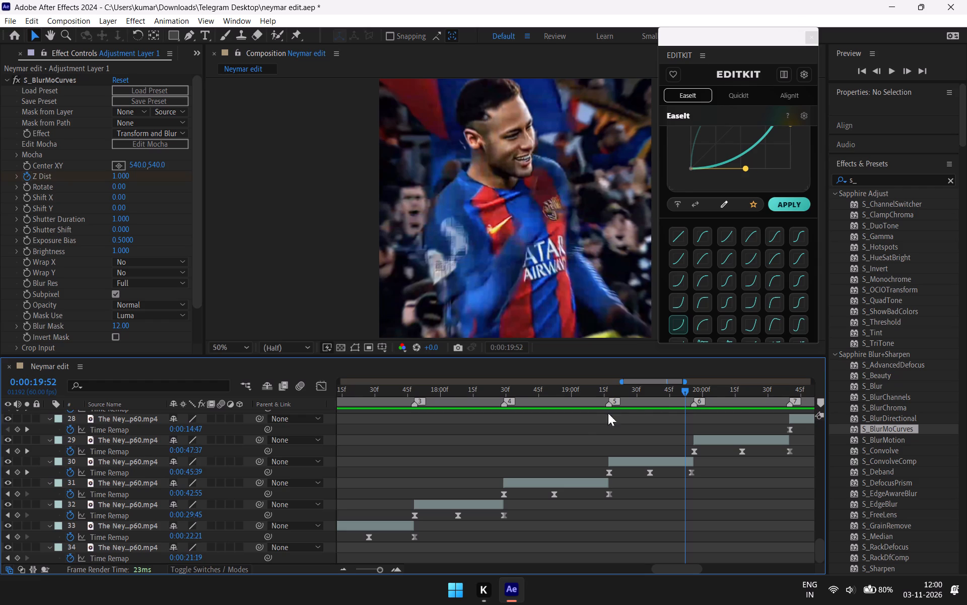
drag(676, 395, 153, 502)
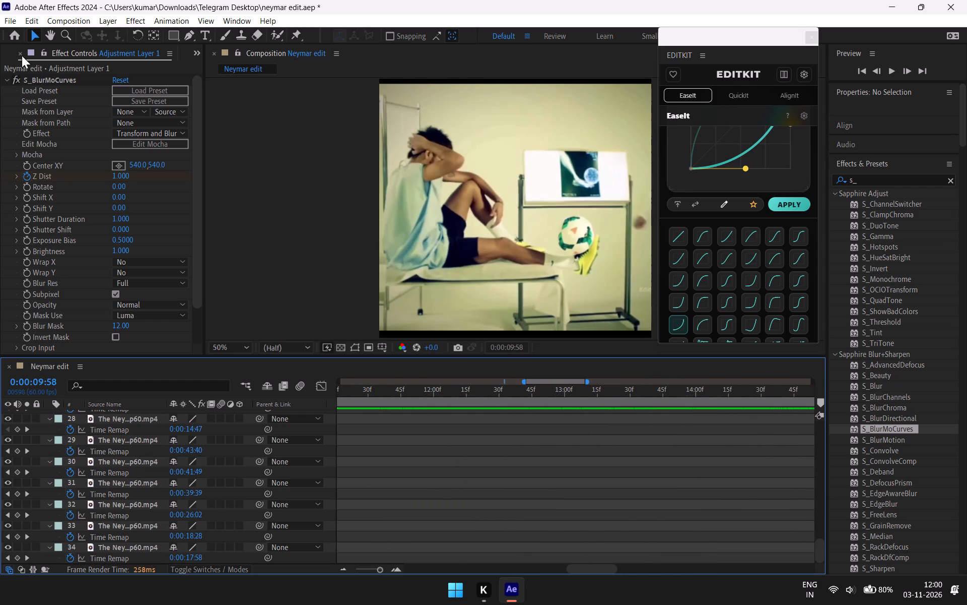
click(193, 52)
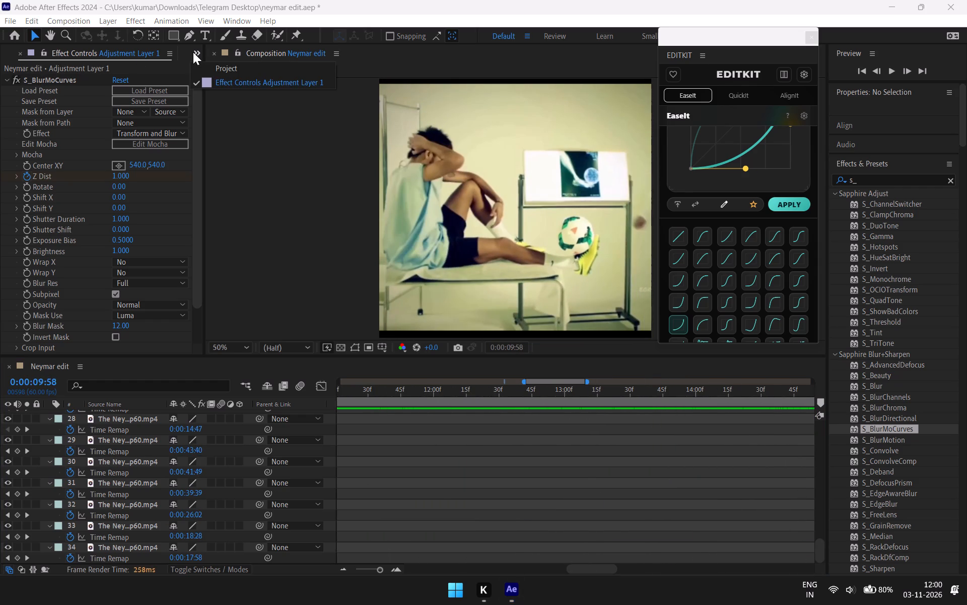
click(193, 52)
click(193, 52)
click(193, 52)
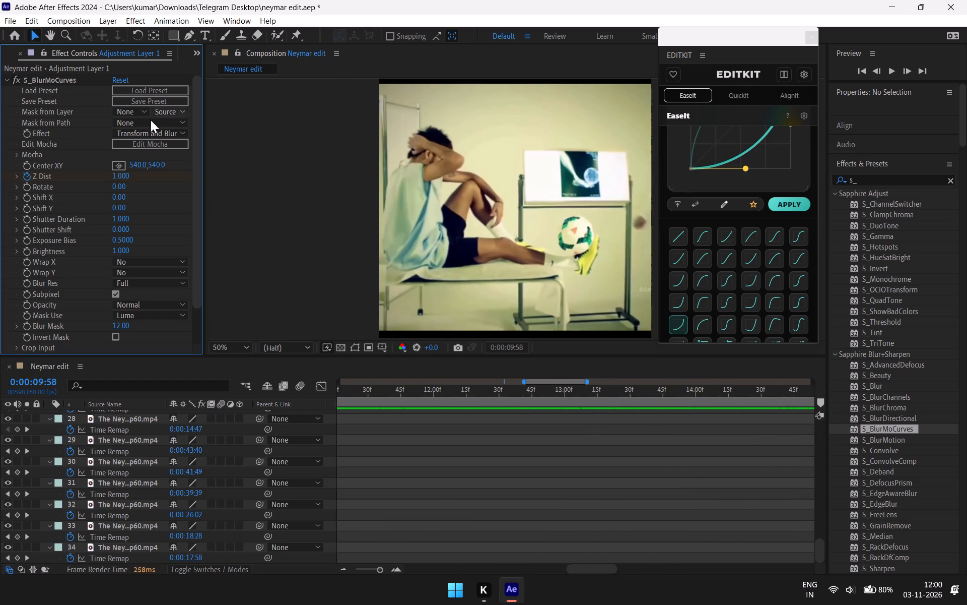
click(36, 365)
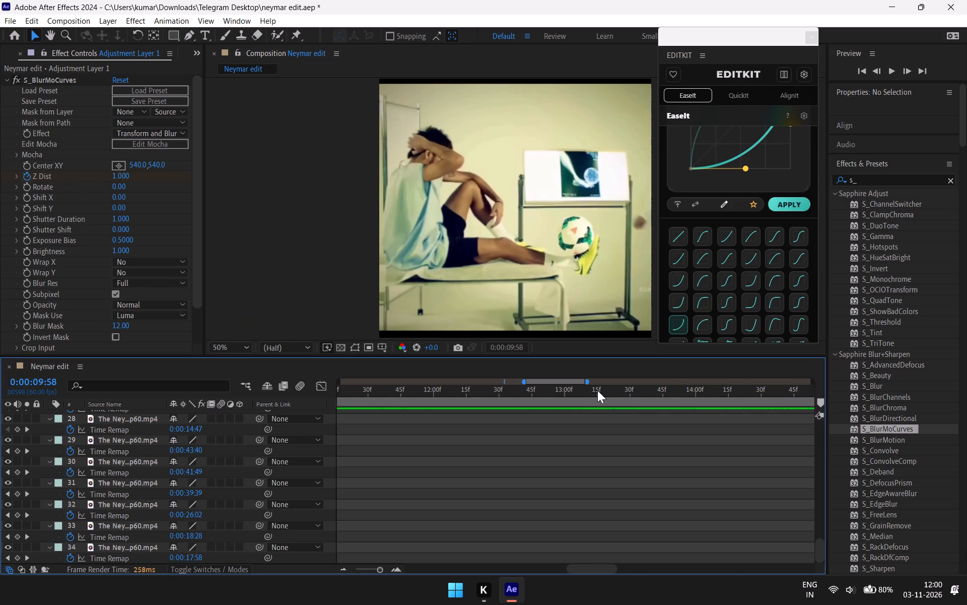
Return the current time to 0:00:00:00 and check the start of the first snapsave clip, layer 1.
text(---)
key(minus)
scroll(579, 460, down, 2)
scroll(579, 460, up, 3)
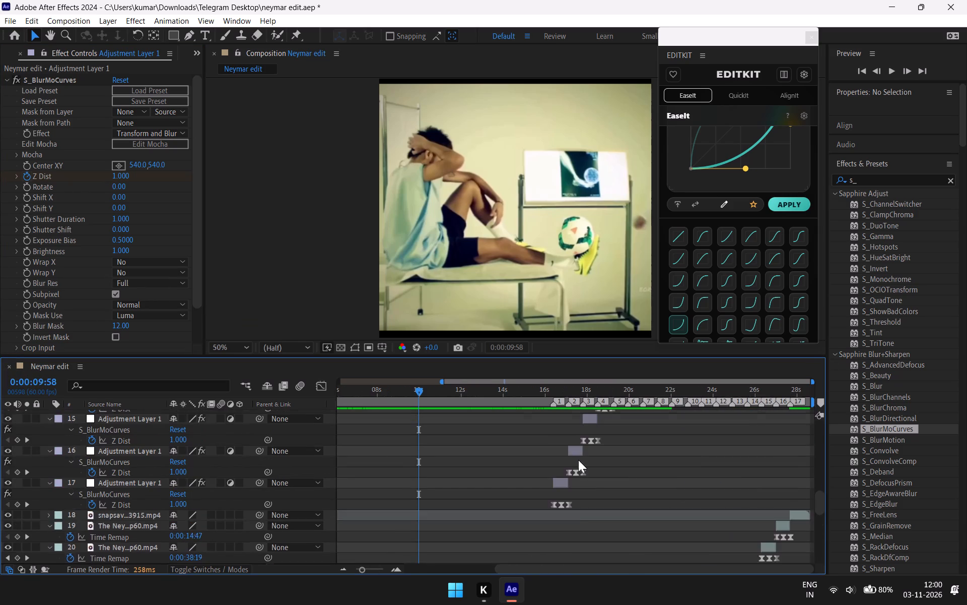
scroll(578, 460, up, 3)
scroll(578, 460, down, 7)
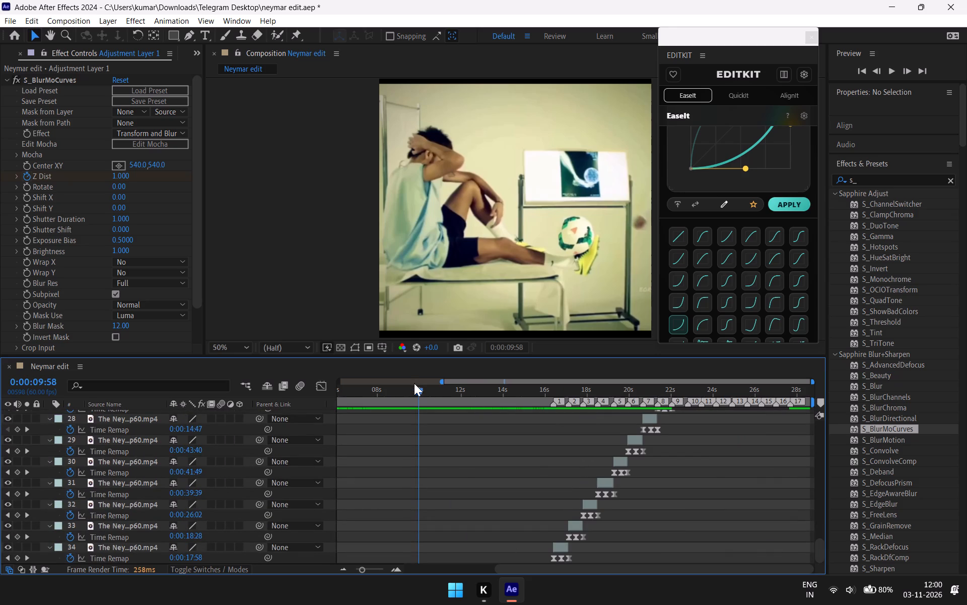
drag(415, 387, 246, 449)
scroll(102, 483, up, 2)
scroll(102, 483, down, 5)
scroll(102, 483, up, 14)
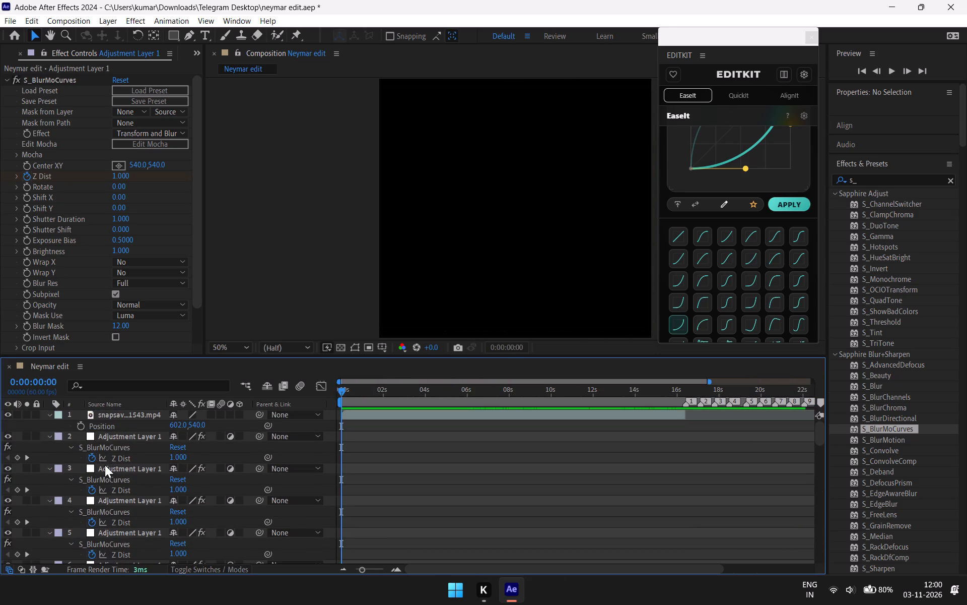
scroll(67, 127, up, 4)
click(378, 418)
click(378, 418)
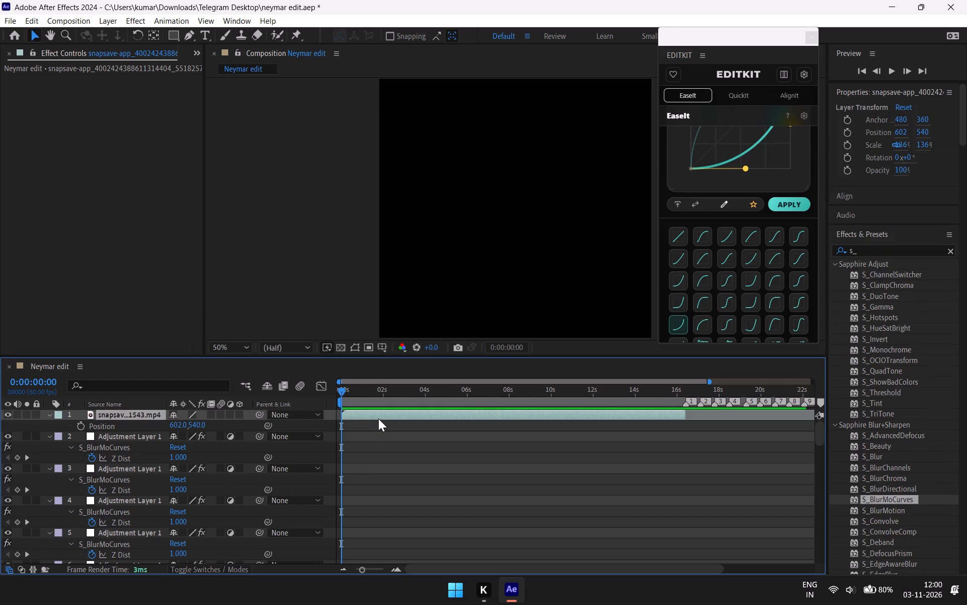
click(371, 440)
Add neymar-edit-song.mp3 from the project to the Neymar edit composition as the bottom layer, below clip layer 34.
click(6, 53)
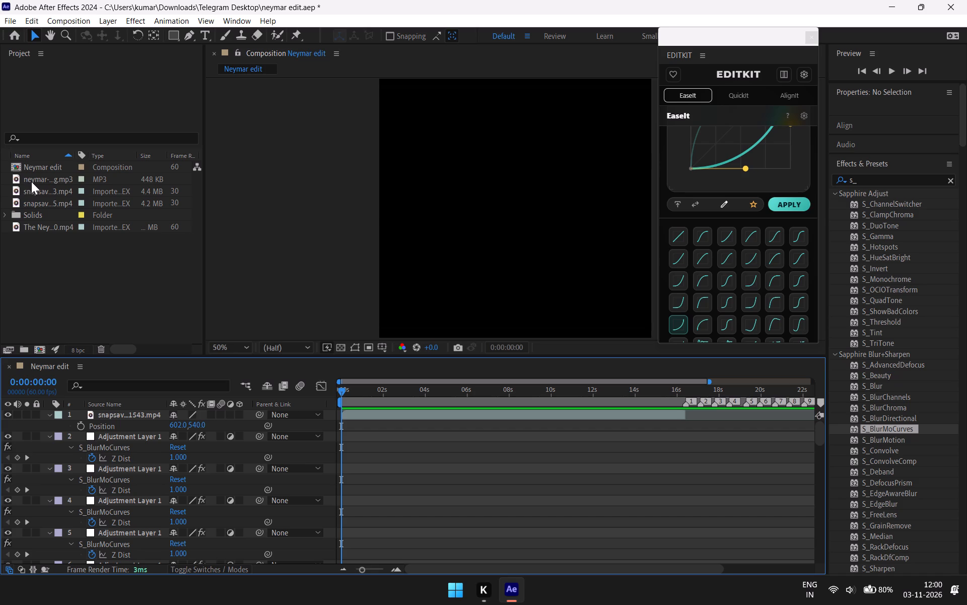
drag(32, 181, 59, 459)
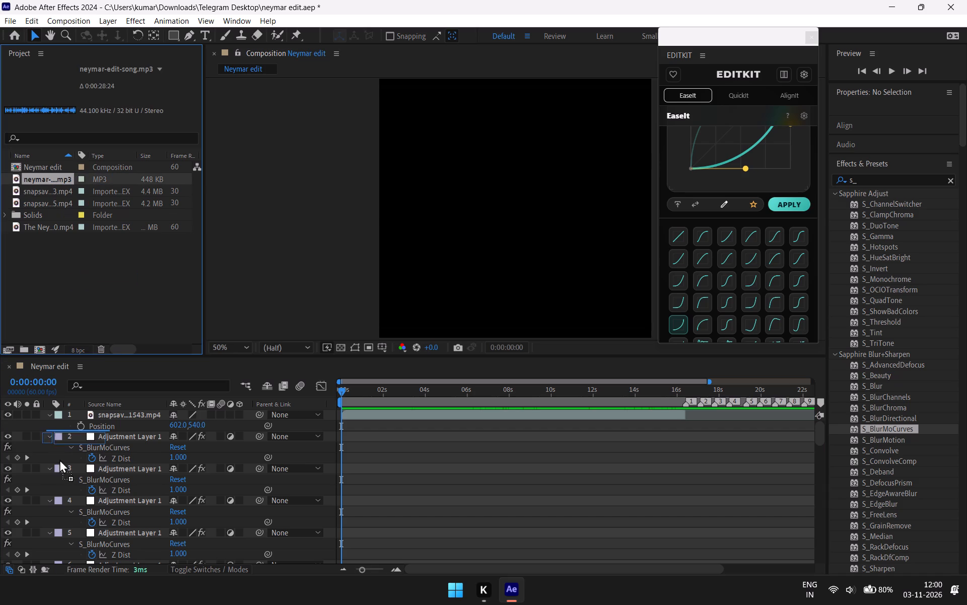
drag(59, 459, 64, 565)
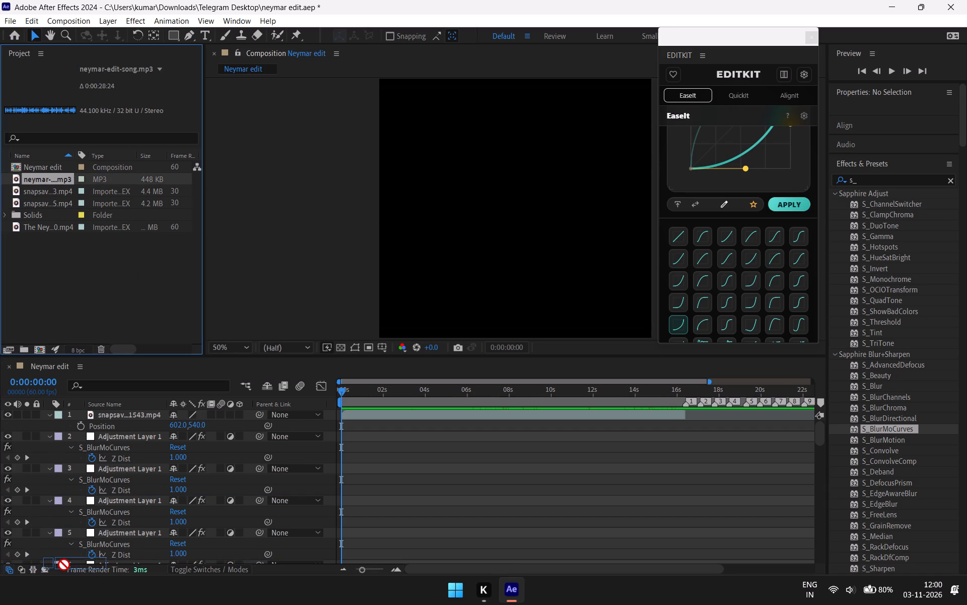
drag(64, 565, 67, 559)
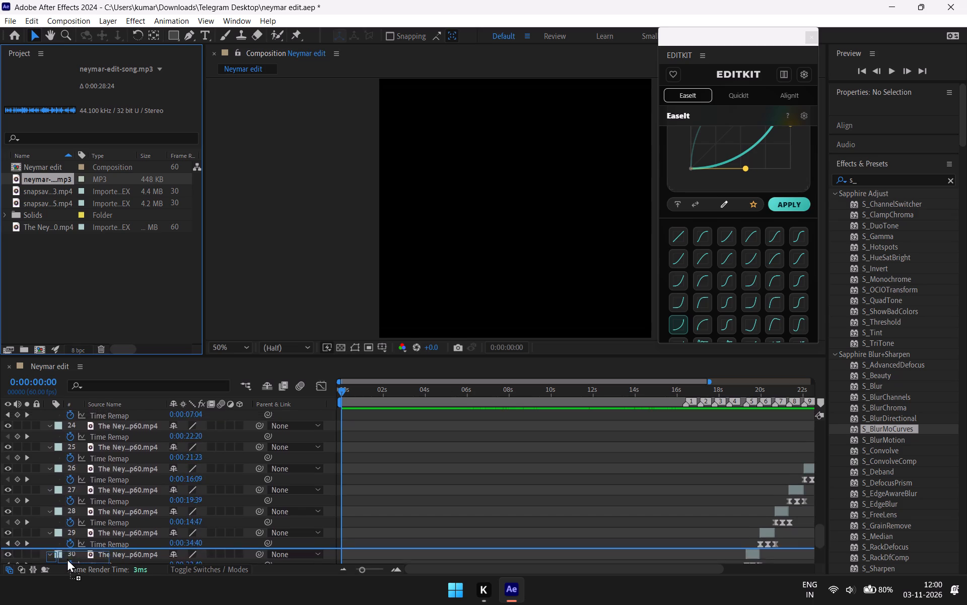
drag(67, 559, 68, 561)
Preview the opening from 0:00:00:00 with the new song, then scrub through the first snapsave clip to 0:00:17:08.
key(space)
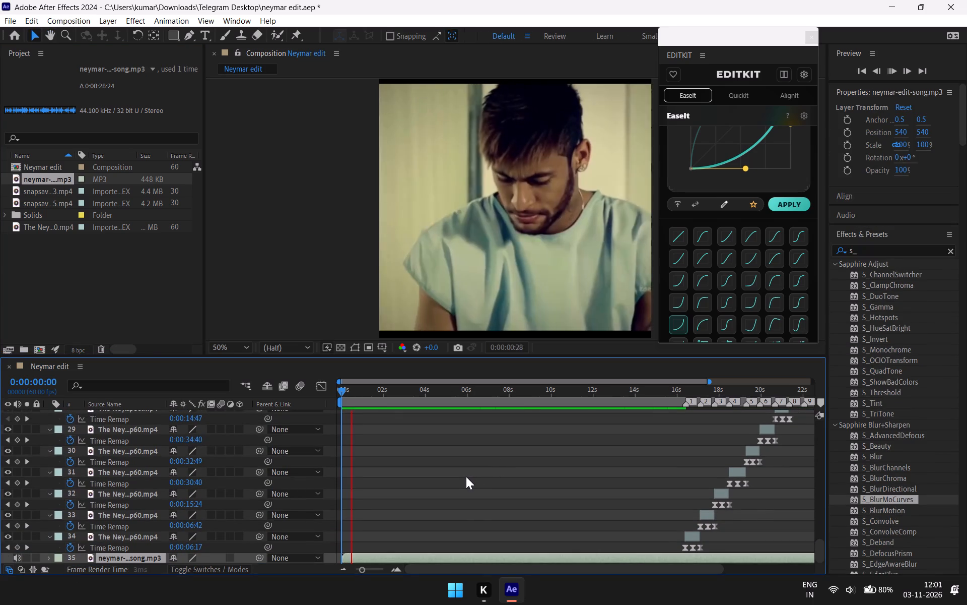
scroll(466, 476, up, 14)
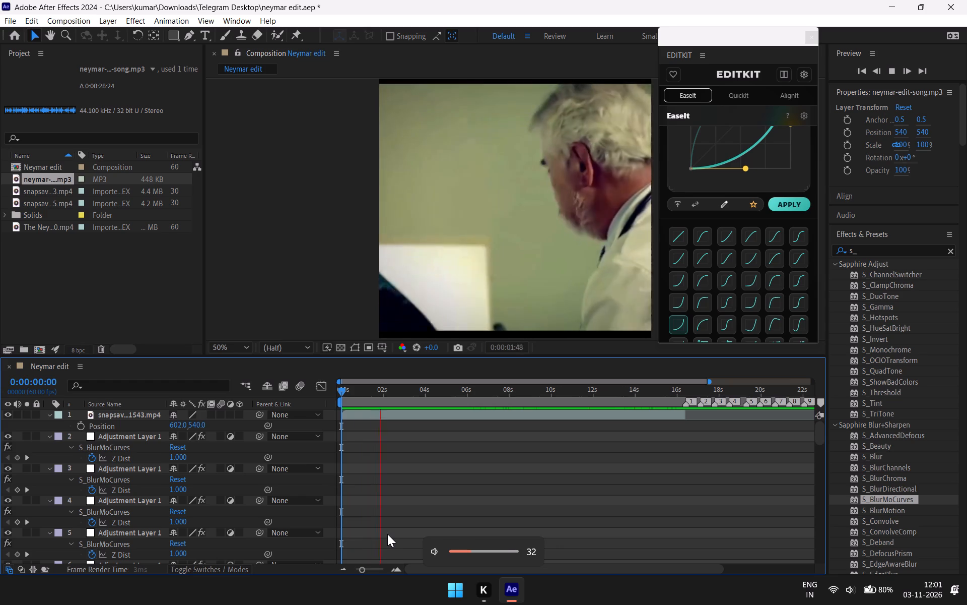
key(space)
scroll(589, 466, down, 3)
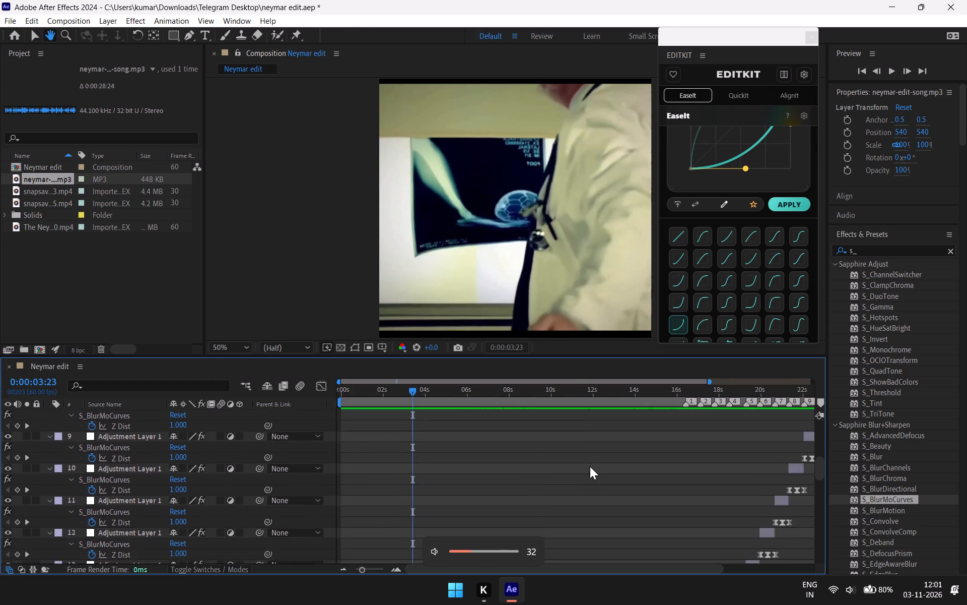
scroll(590, 466, down, 3)
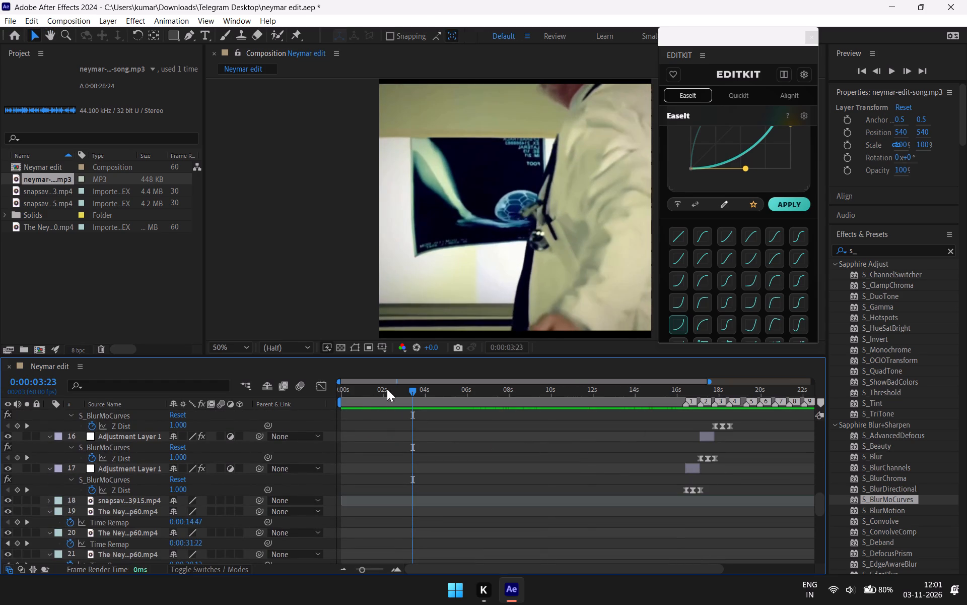
drag(412, 390, 604, 563)
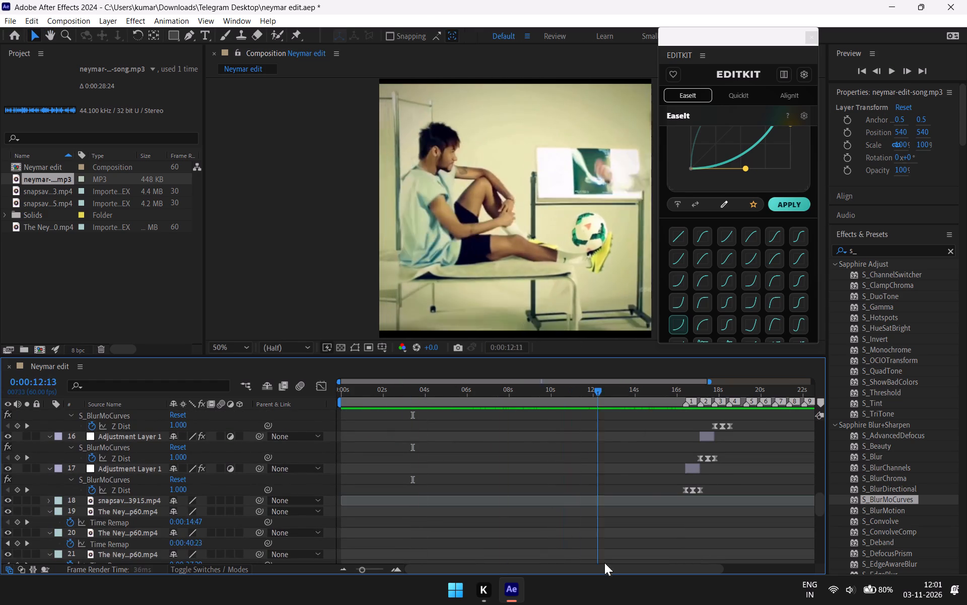
drag(604, 563, 690, 604)
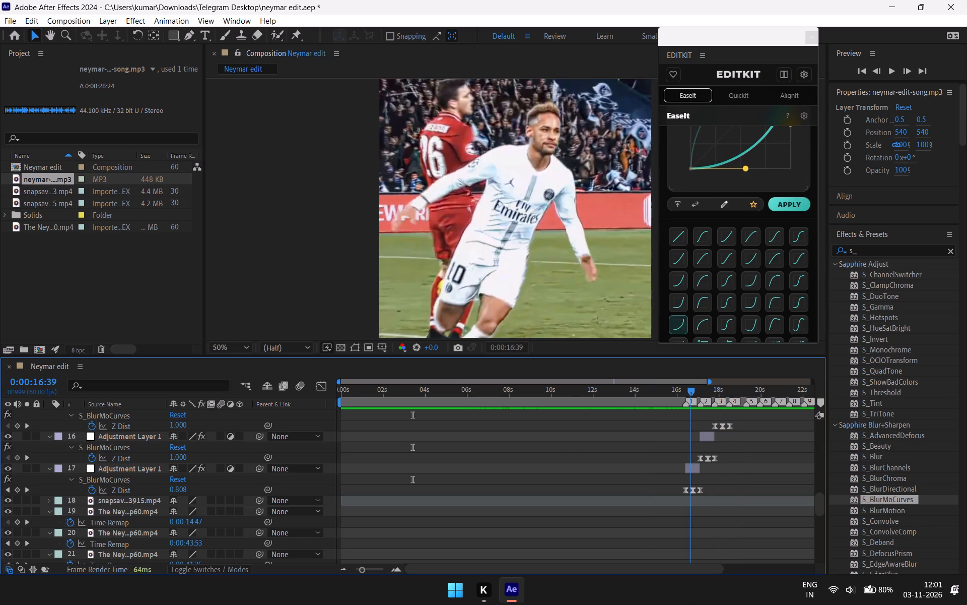
drag(690, 604, 684, 604)
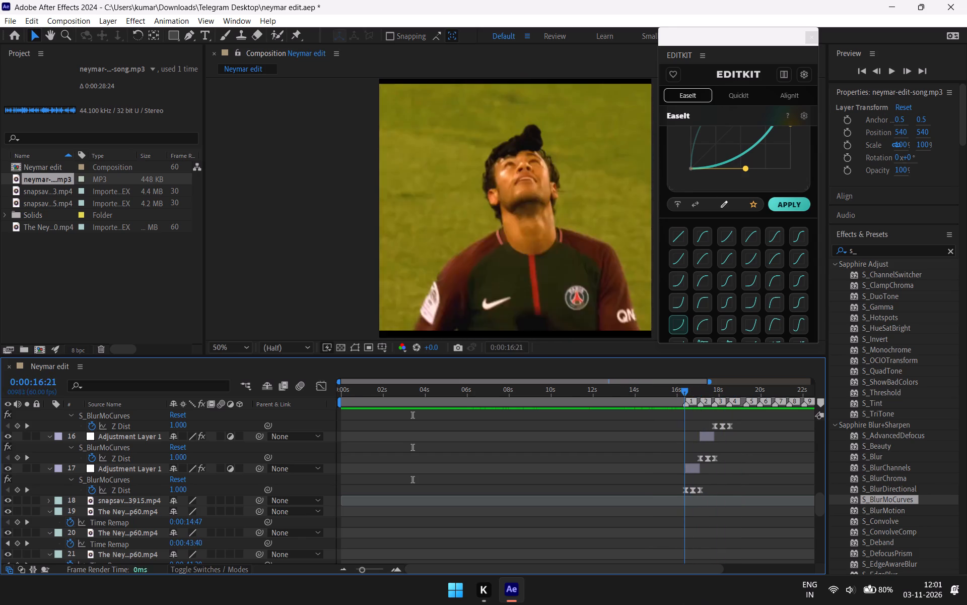
drag(684, 604, 701, 597)
Replay the first blurred clip transitions against the song, starting from 0:00:16:17, 0:00:15:18 and 0:00:14:47.
scroll(701, 596, up, 2)
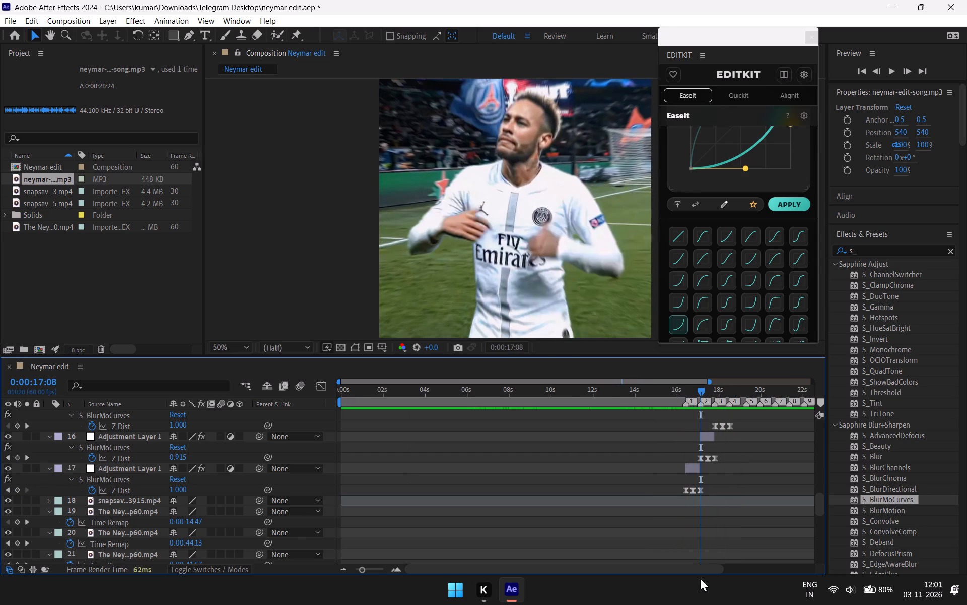
scroll(712, 493, up, 1)
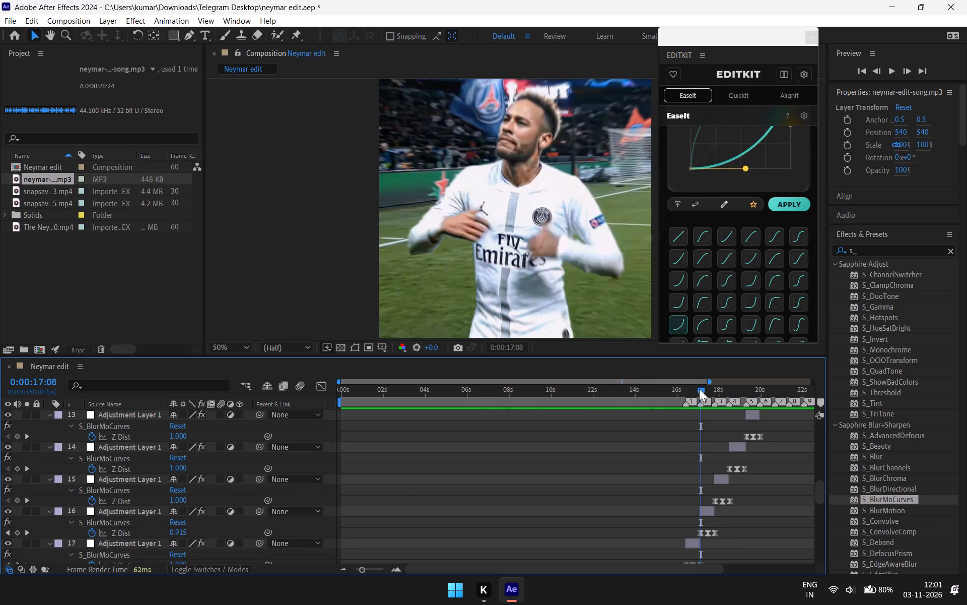
drag(699, 389, 681, 406)
key(space)
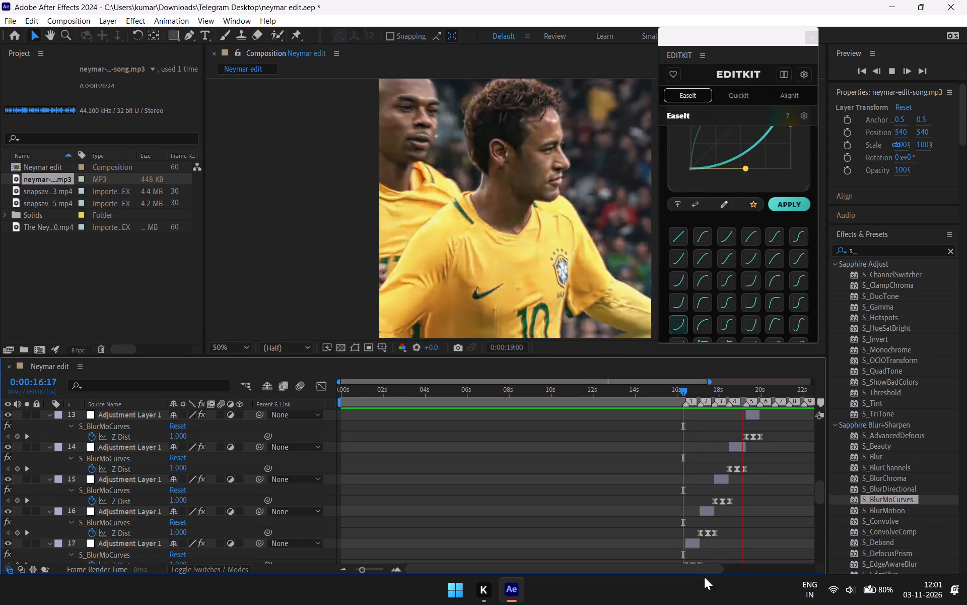
key(space)
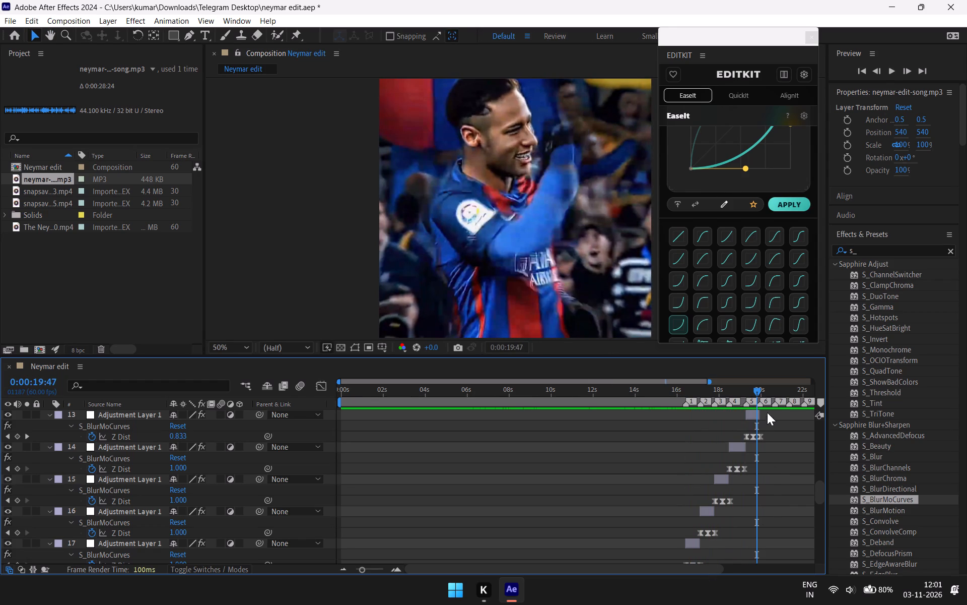
scroll(763, 510, down, 2)
scroll(737, 505, up, 1)
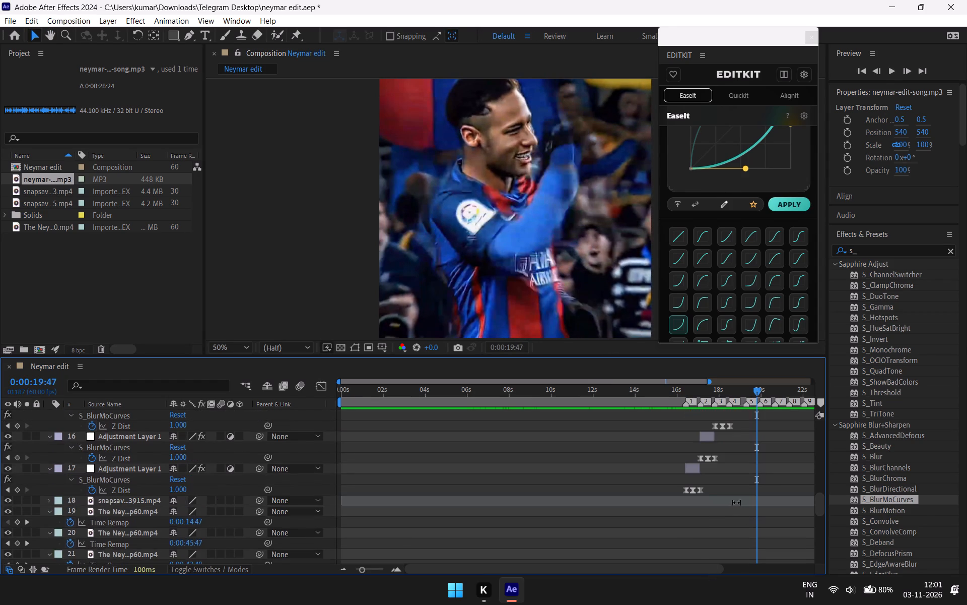
scroll(736, 502, up, 1)
drag(755, 388, 660, 475)
key(space)
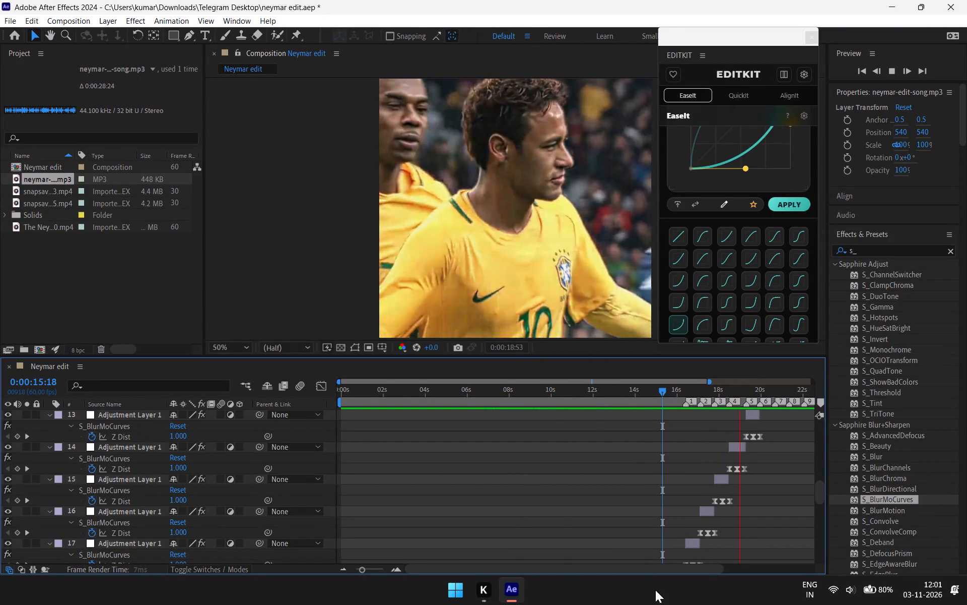
key(space)
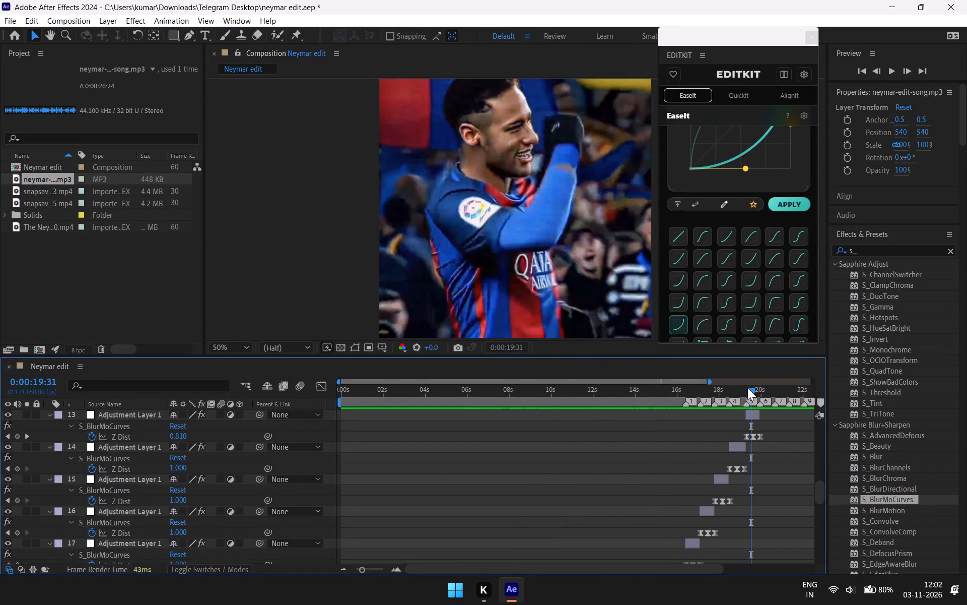
drag(747, 389, 652, 493)
key(space)
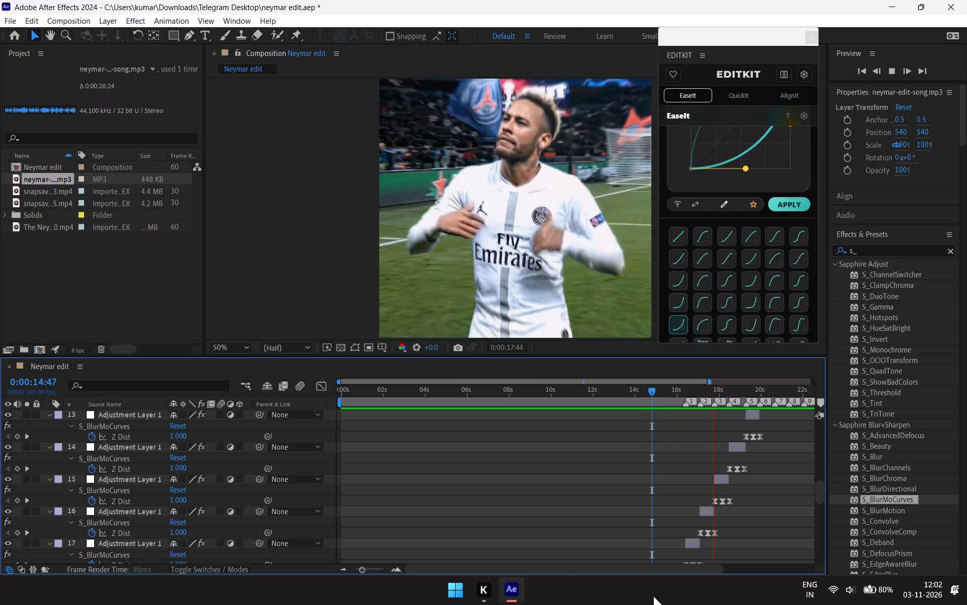
key(space)
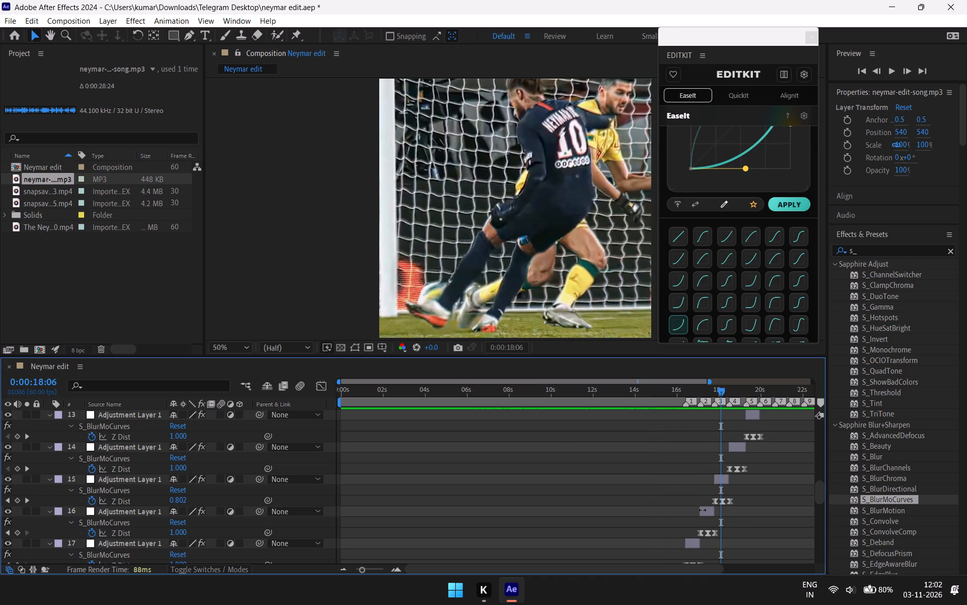
Apply the current EaseIt slow-start curve to the middle and last Z Dist keyframes of adjustment layer 16.
text(===)
scroll(692, 541, down, 1)
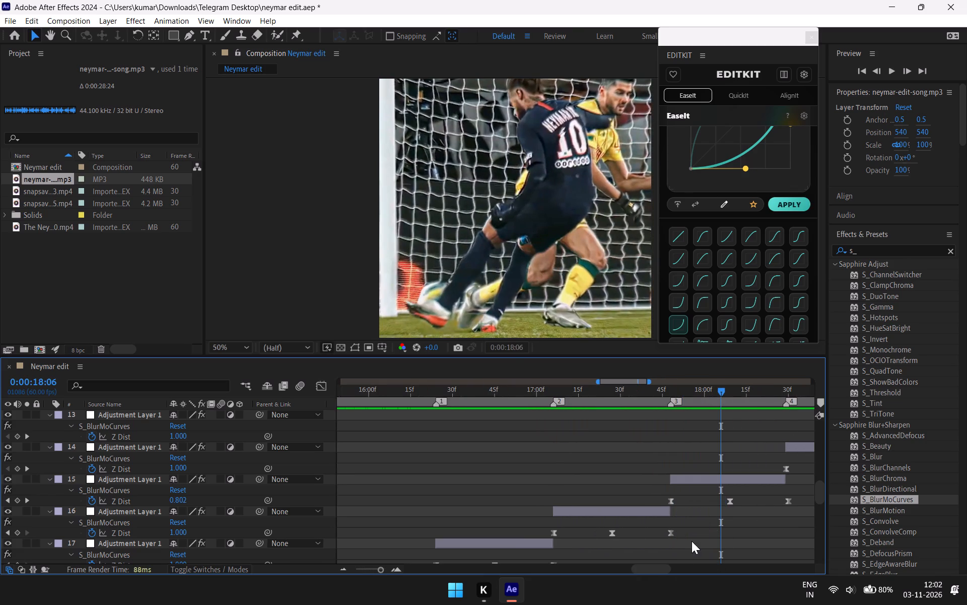
drag(701, 457, 571, 473)
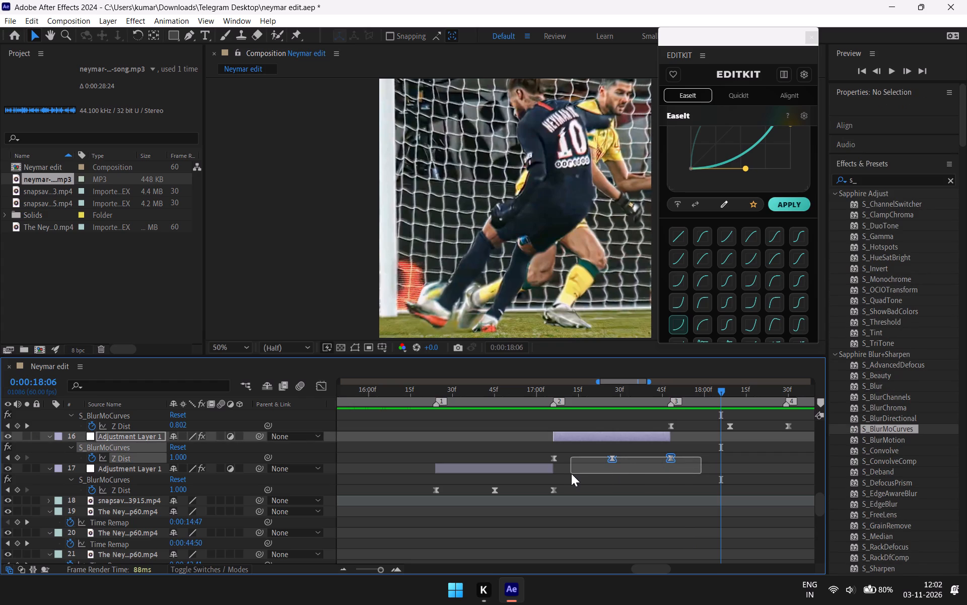
drag(571, 473, 593, 459)
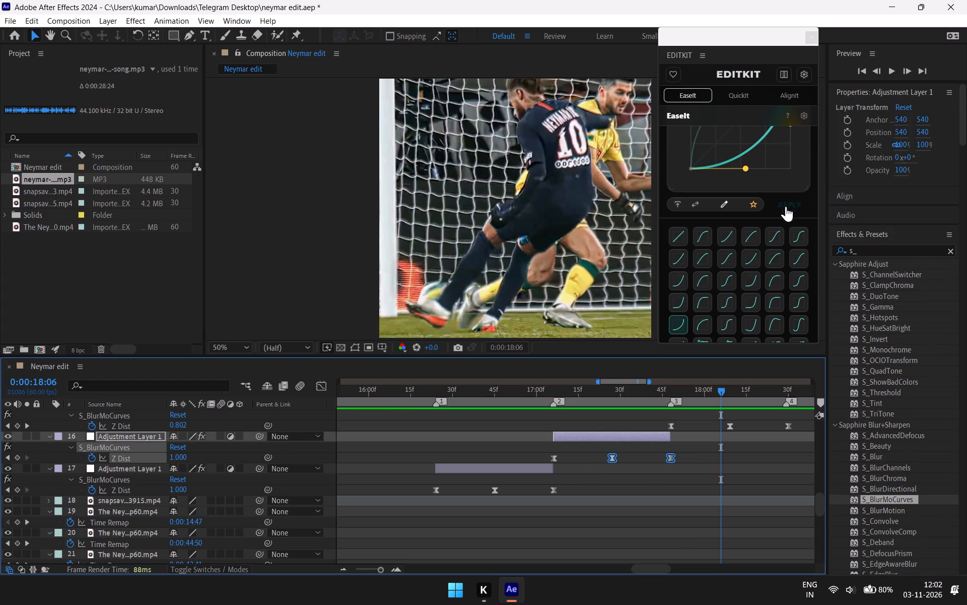
click(786, 204)
click(595, 472)
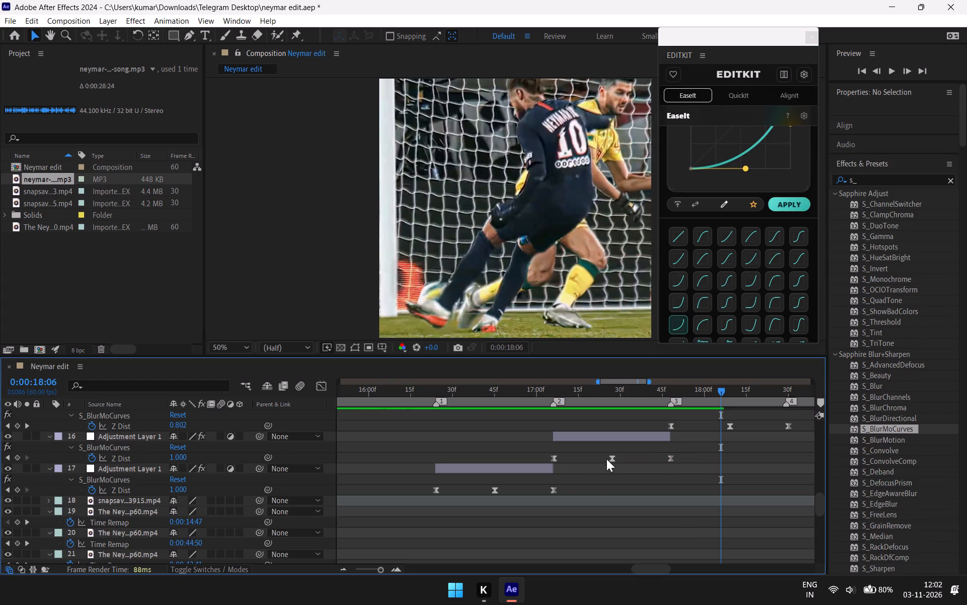
Apply an EaseIt fast-start, slow-end preset curve to the first and middle Z Dist keyframes of adjustment layer 16.
drag(632, 454, 542, 459)
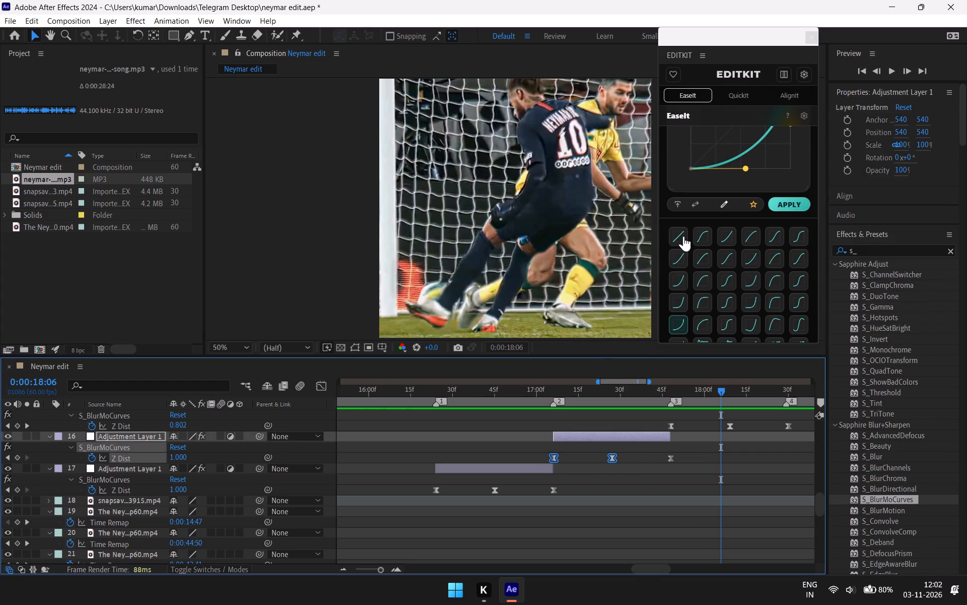
click(701, 318)
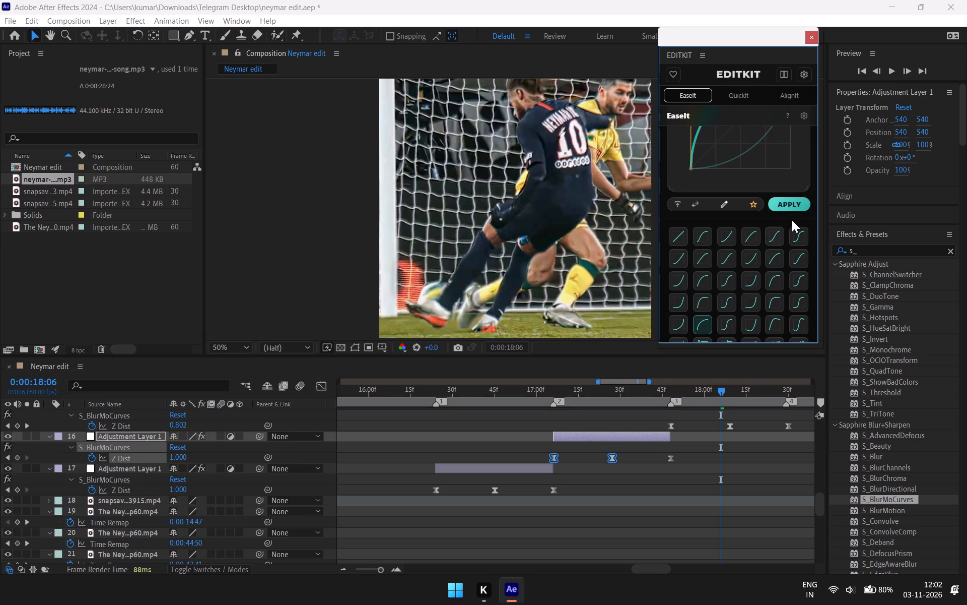
click(798, 200)
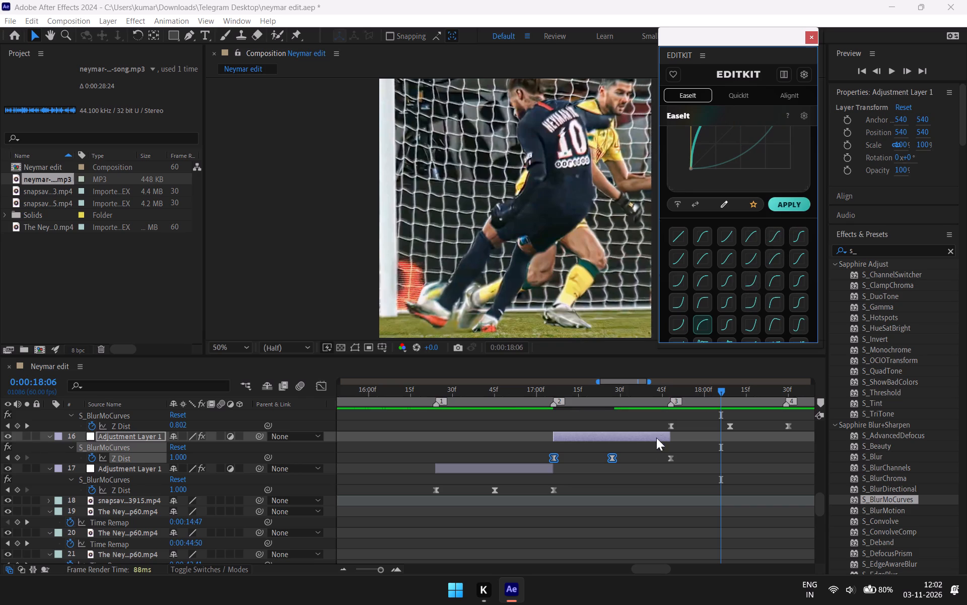
Select all three Z Dist keyframes of adjustment layer 16, inspect their value graph, and return to the layer bar view.
drag(690, 460, 565, 472)
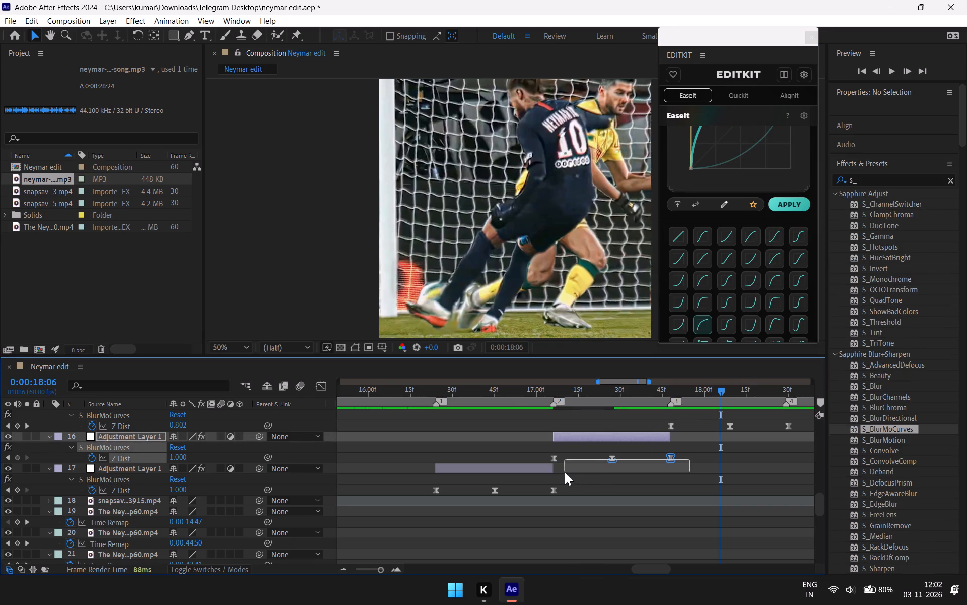
drag(565, 472, 533, 465)
click(328, 383)
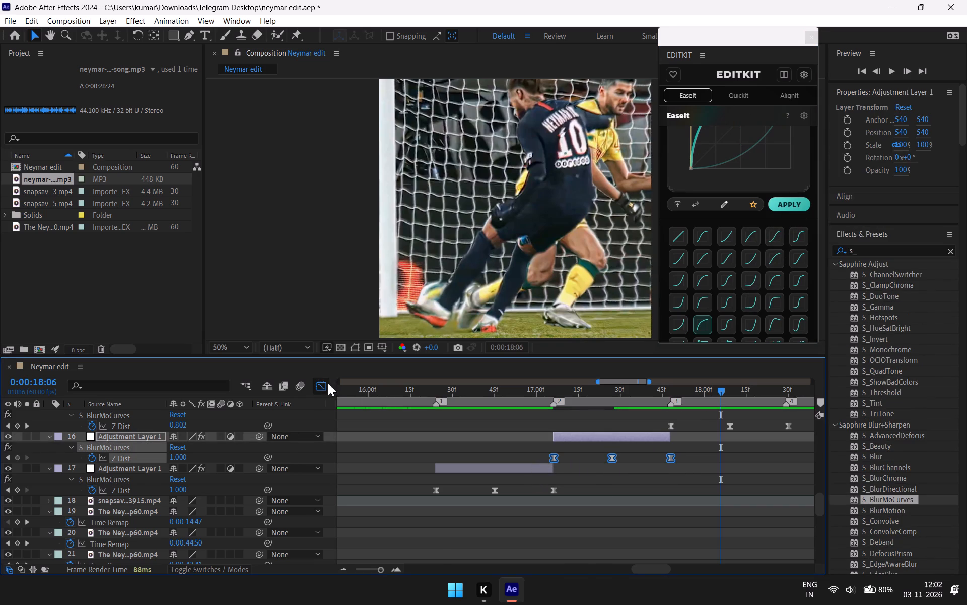
scroll(664, 488, up, 1)
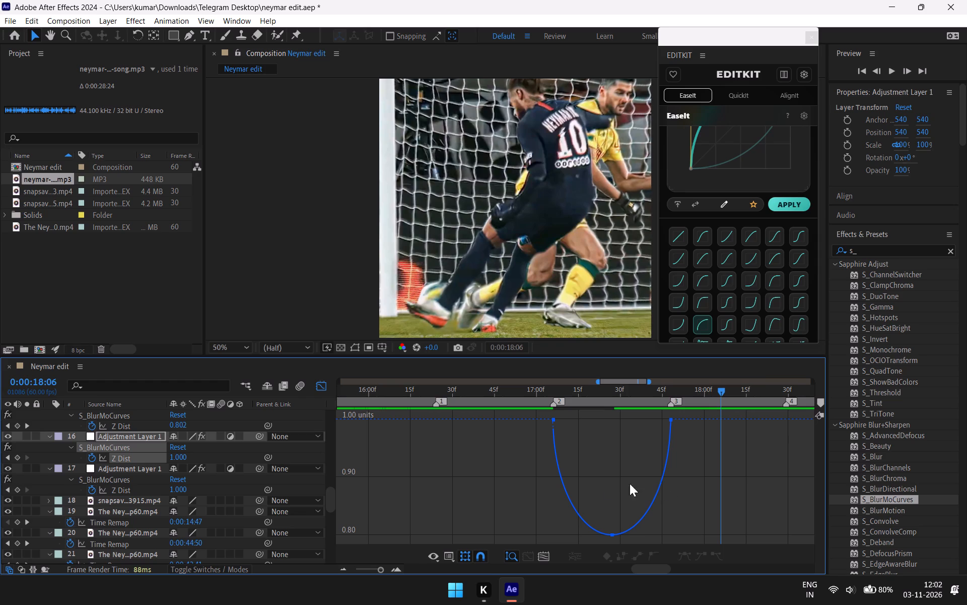
right_click(604, 478)
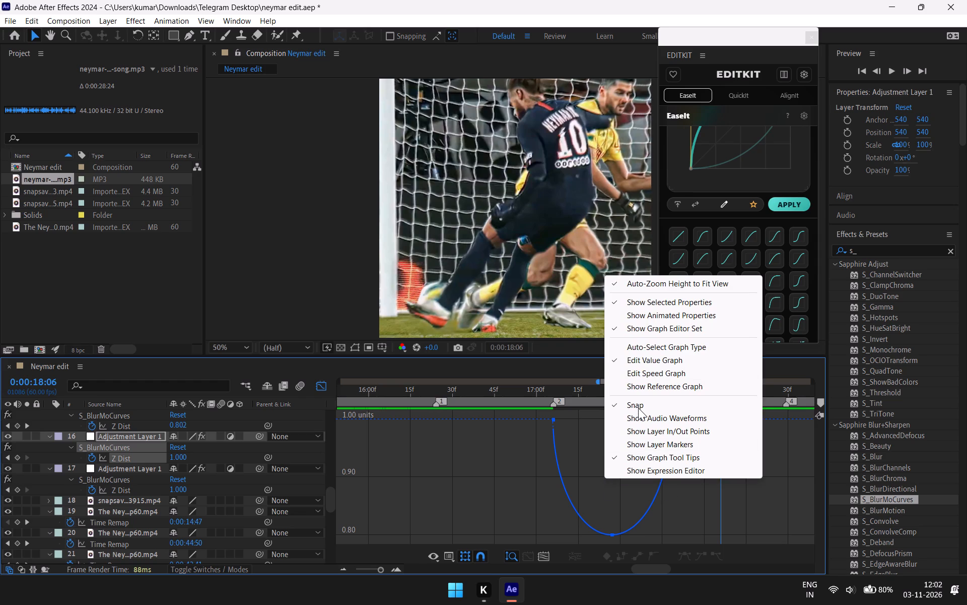
click(643, 362)
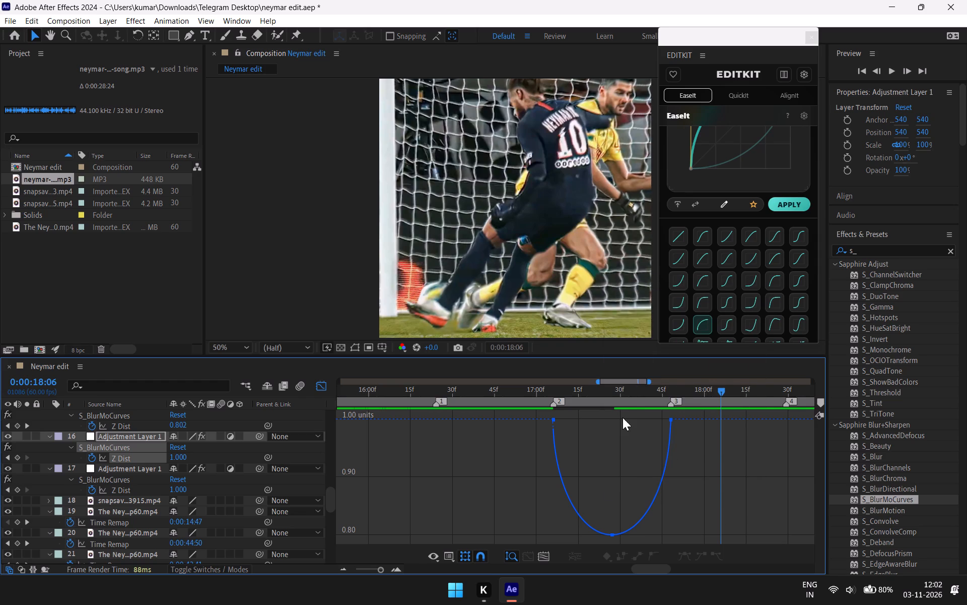
click(320, 385)
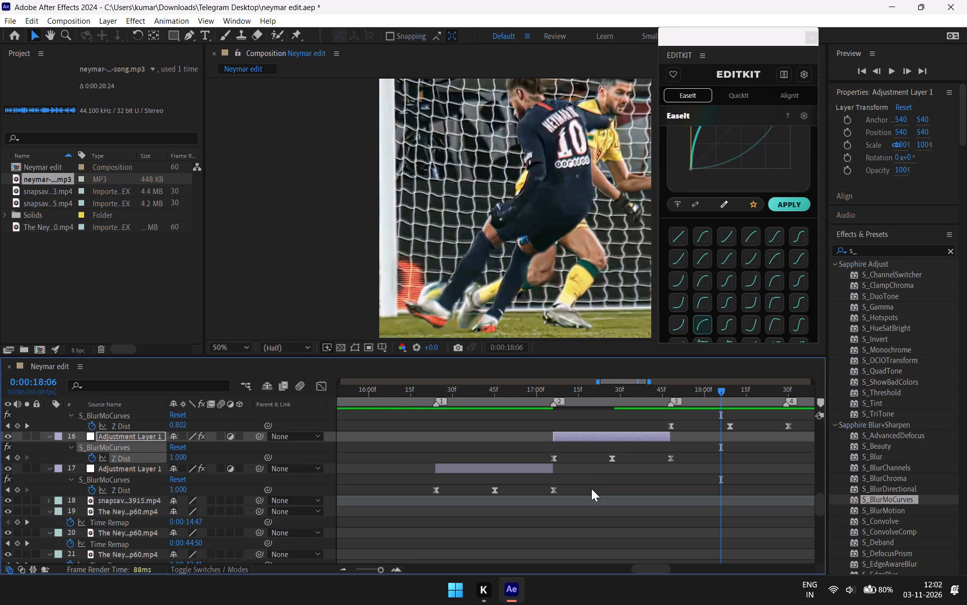
Apply the current EaseIt fast-start, slow-end curve to the first and middle Time Remap keyframes of layer 33.
scroll(591, 489, down, 3)
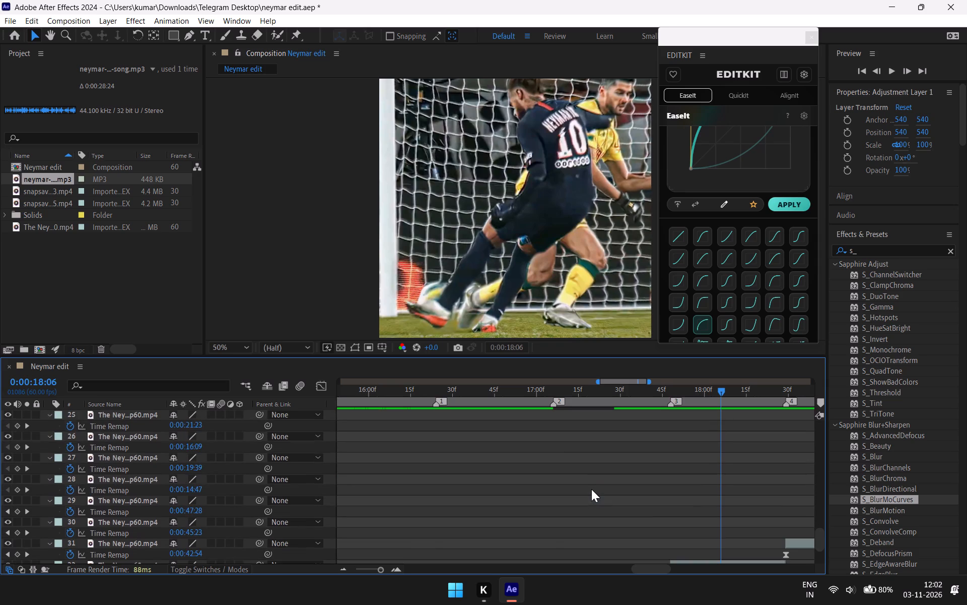
scroll(591, 489, down, 5)
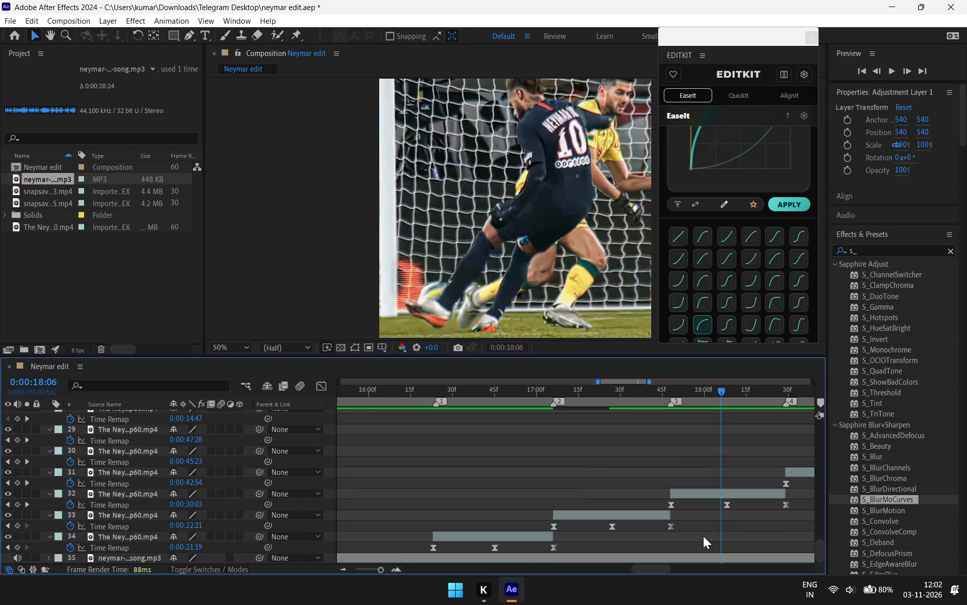
drag(635, 525, 537, 534)
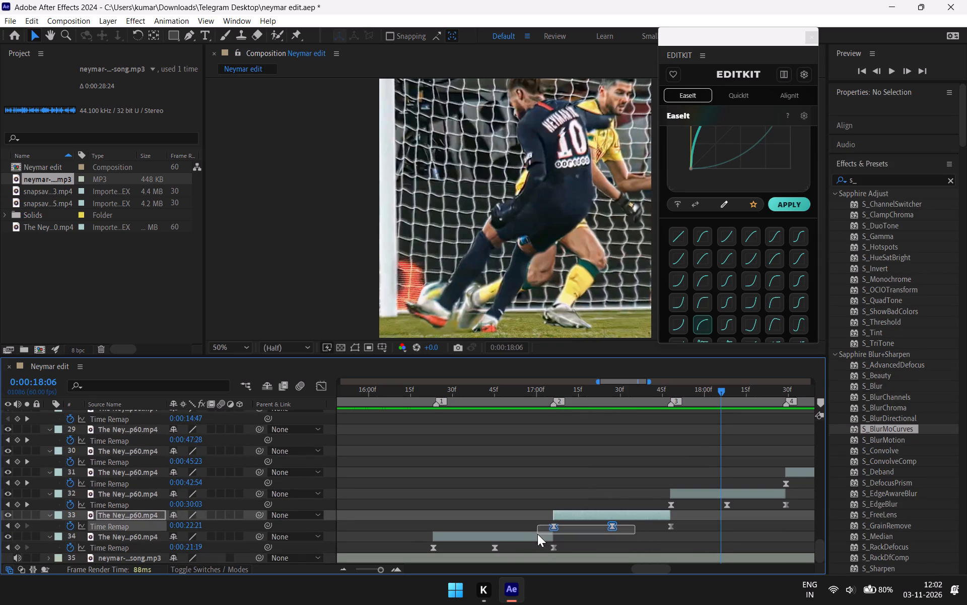
drag(537, 534, 538, 530)
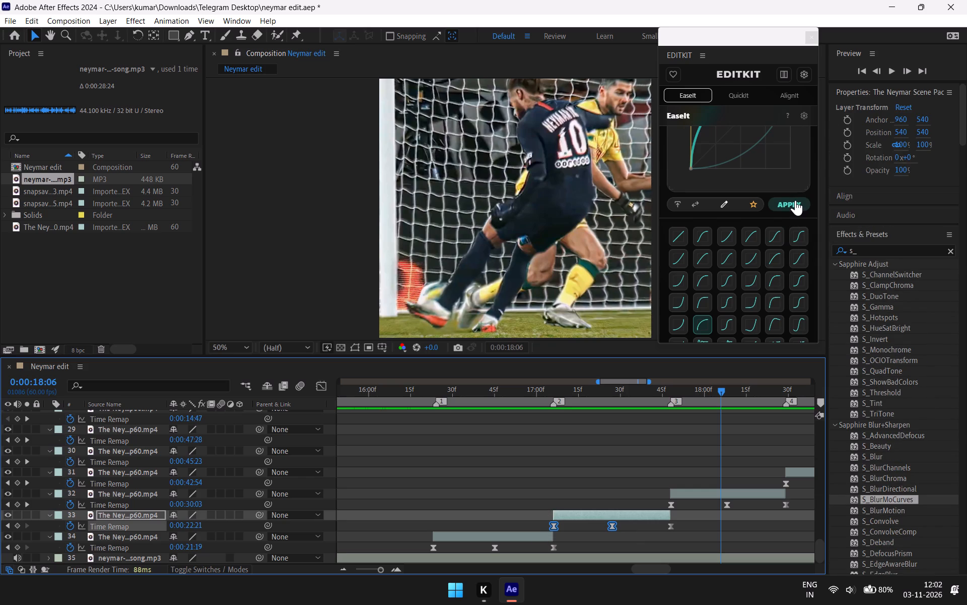
click(795, 200)
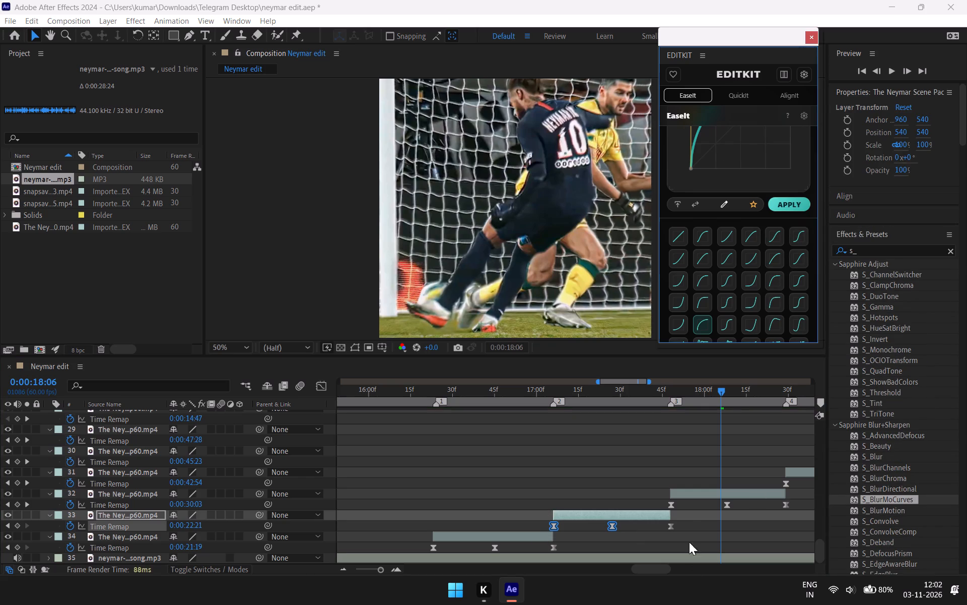
Apply the EaseIt slow-start preset curve to the middle and last Time Remap keyframes of layer 33.
drag(691, 522, 600, 538)
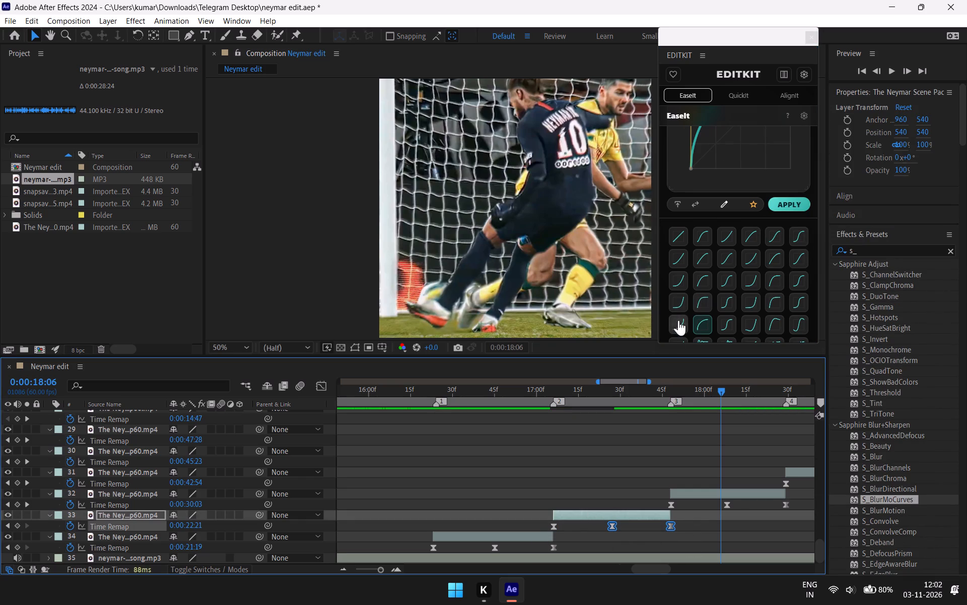
click(678, 320)
click(785, 204)
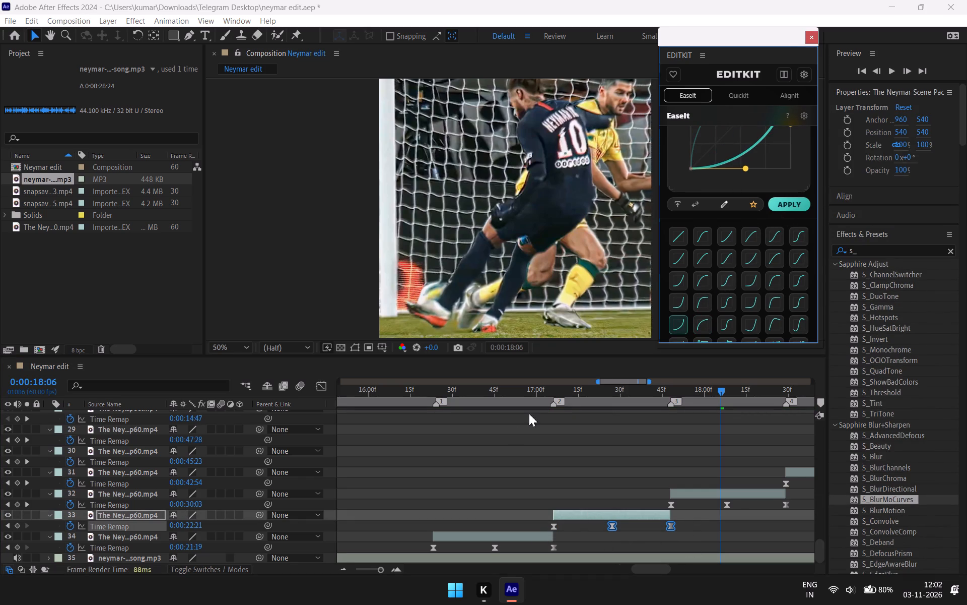
Select all three Time Remap keyframes of layer 33, inspect their value graph, and return to the layer bar view.
drag(690, 527, 678, 529)
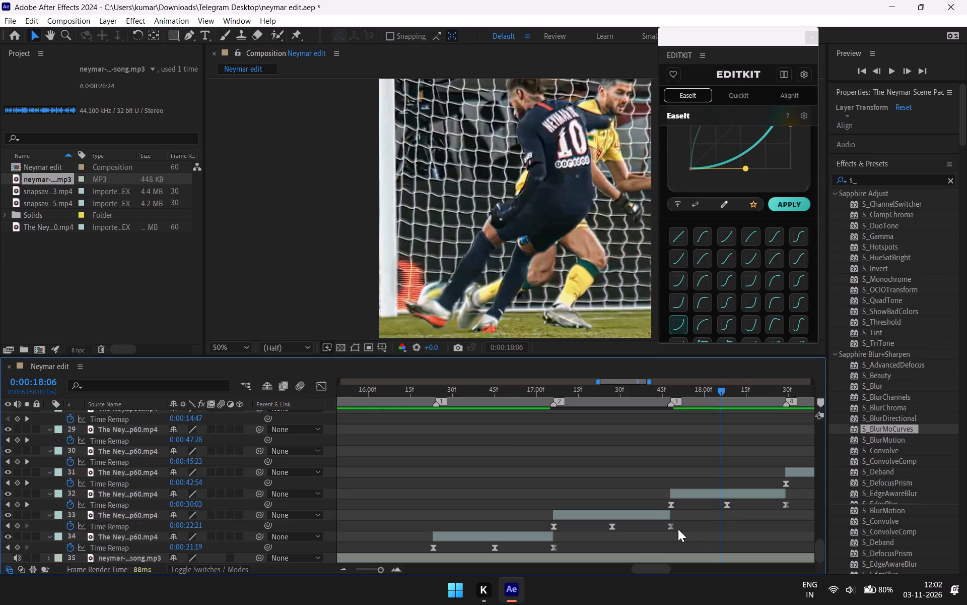
drag(678, 529, 542, 533)
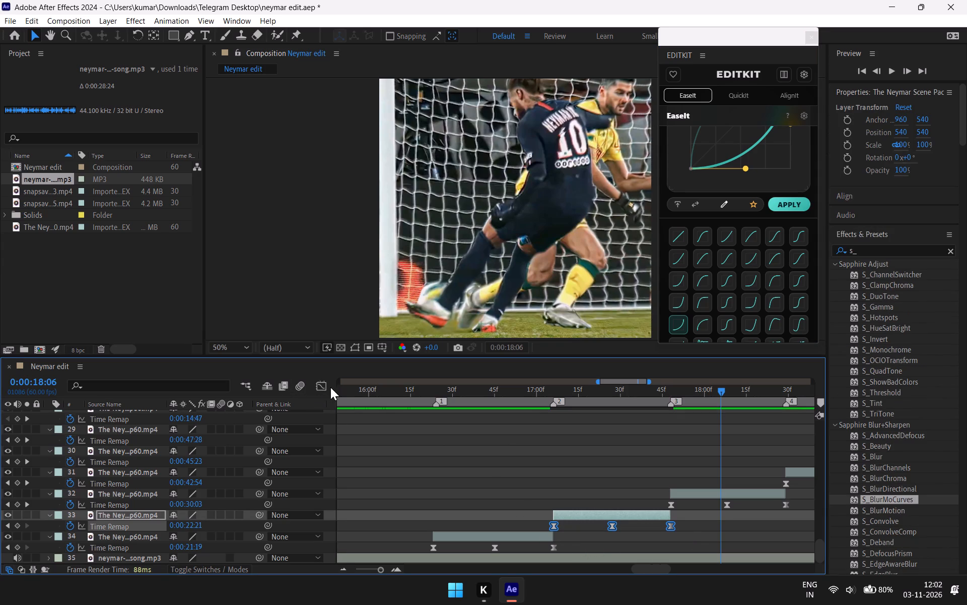
click(319, 381)
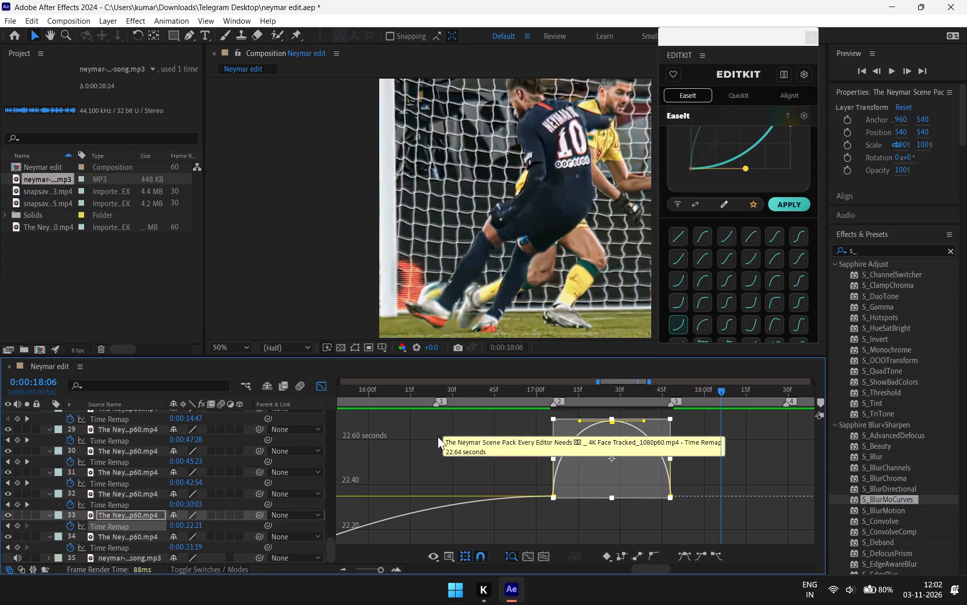
click(319, 383)
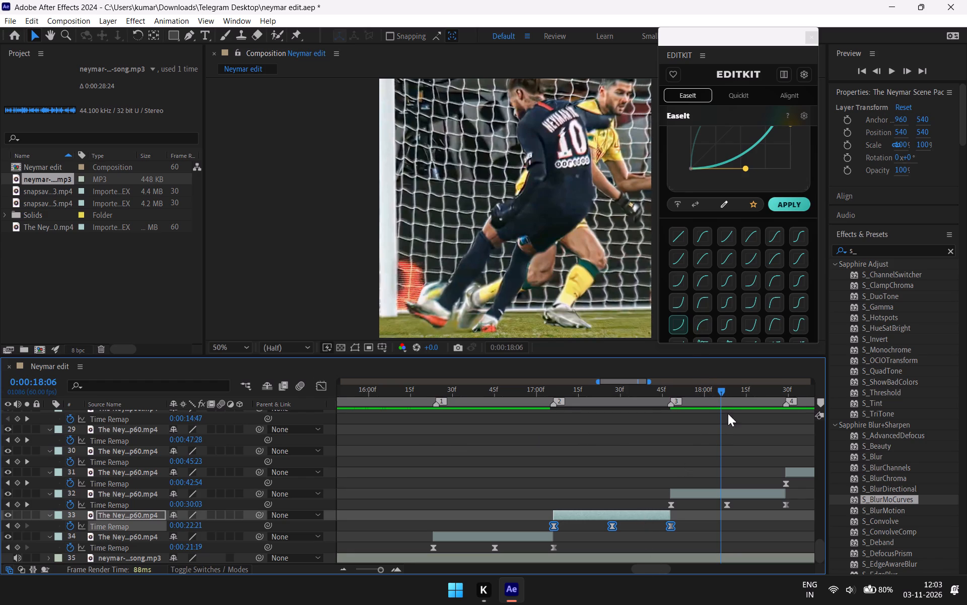
Replay the clips from 0:00:16:34 against the song and scrub back over layer 30's clip to 0:00:19:25.
drag(720, 387, 544, 504)
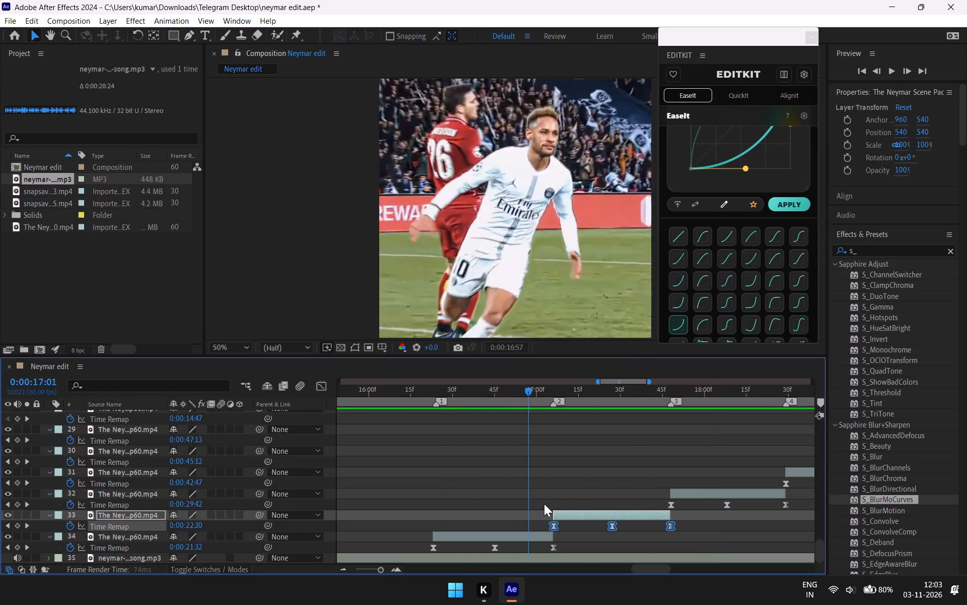
drag(544, 504, 463, 544)
key(space)
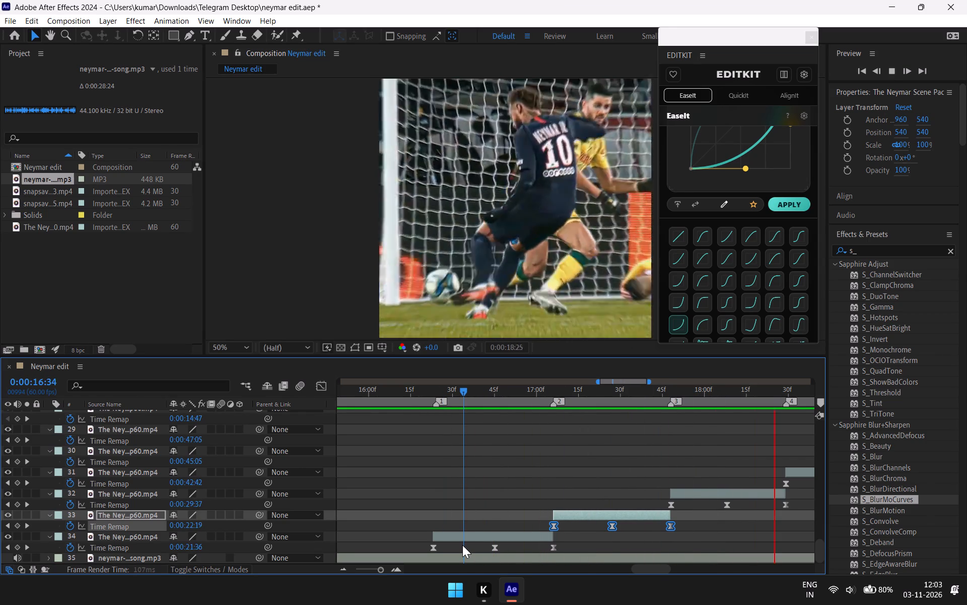
key(space)
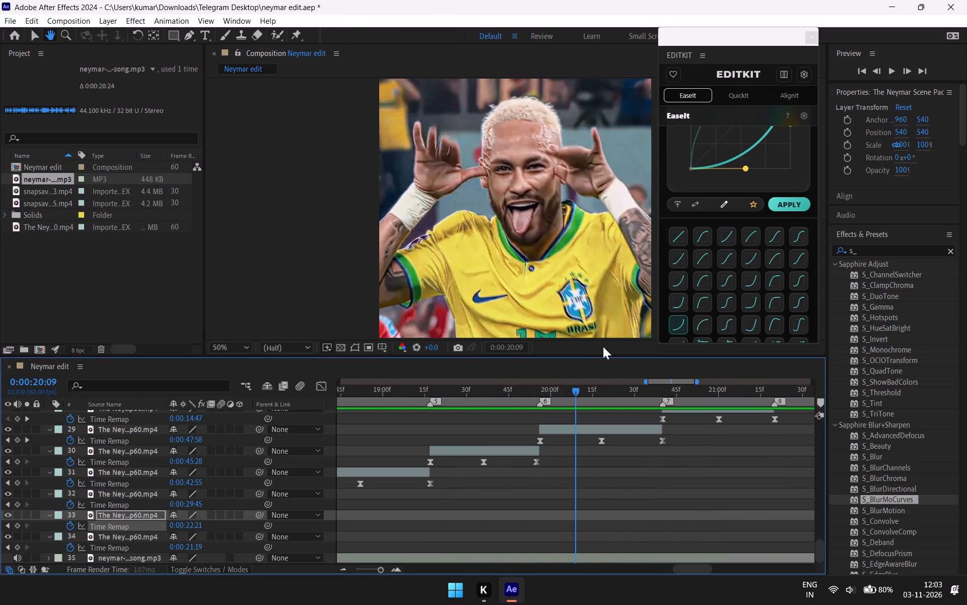
drag(574, 389, 467, 454)
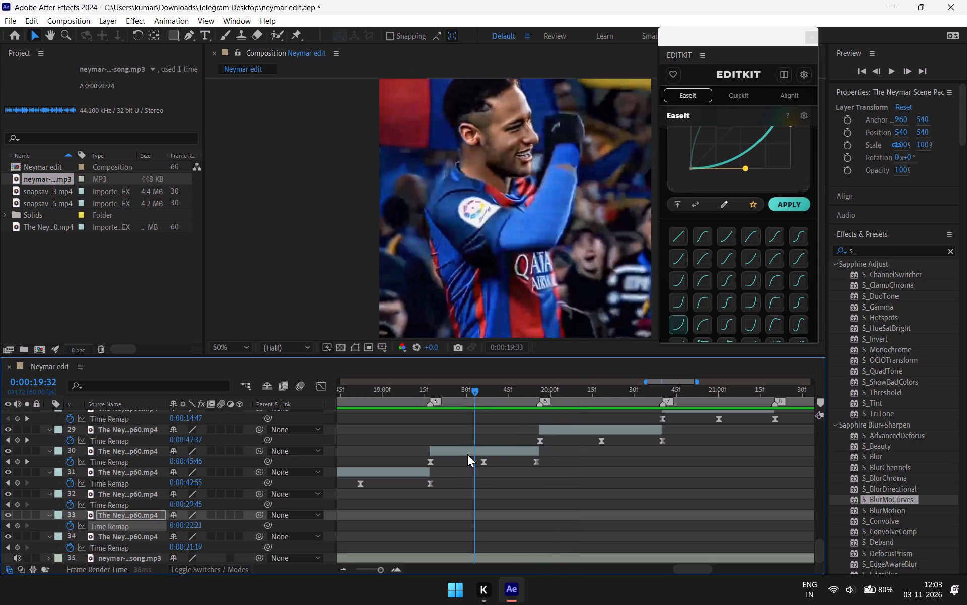
drag(467, 454, 465, 471)
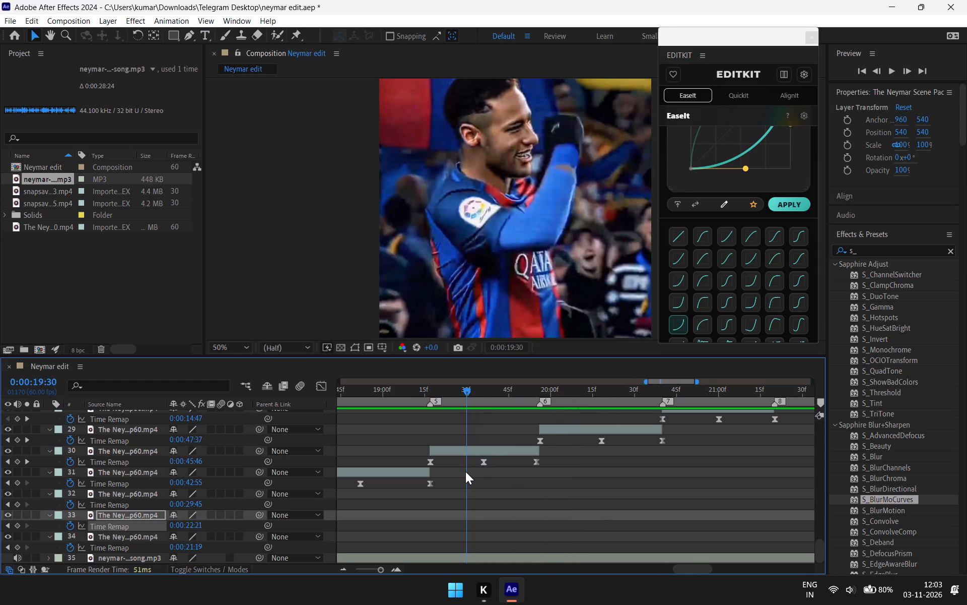
drag(465, 471, 451, 489)
Apply the current EaseIt slow-start curve to the middle and last Time Remap keyframes of layer 30.
drag(550, 461, 438, 470)
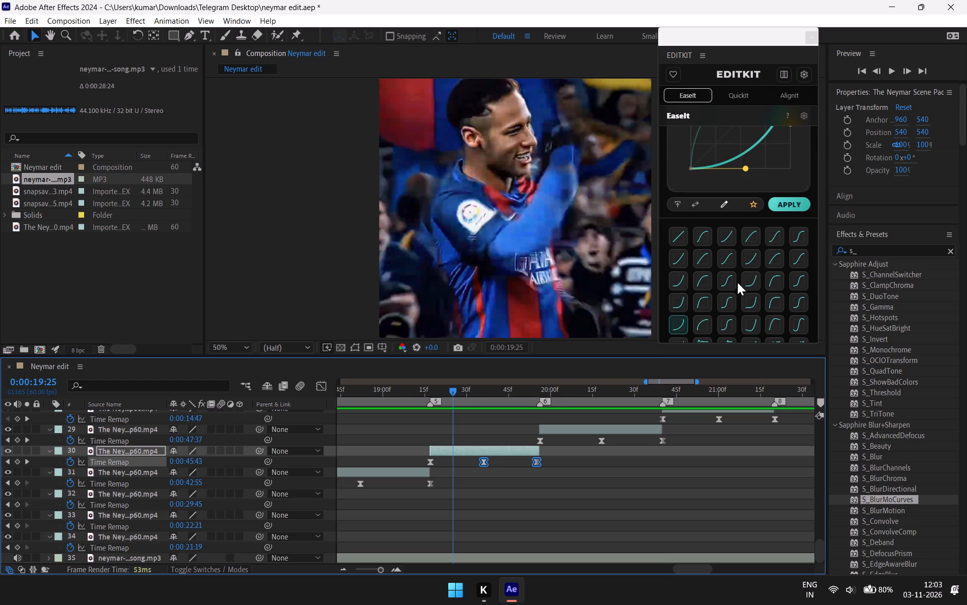
click(794, 206)
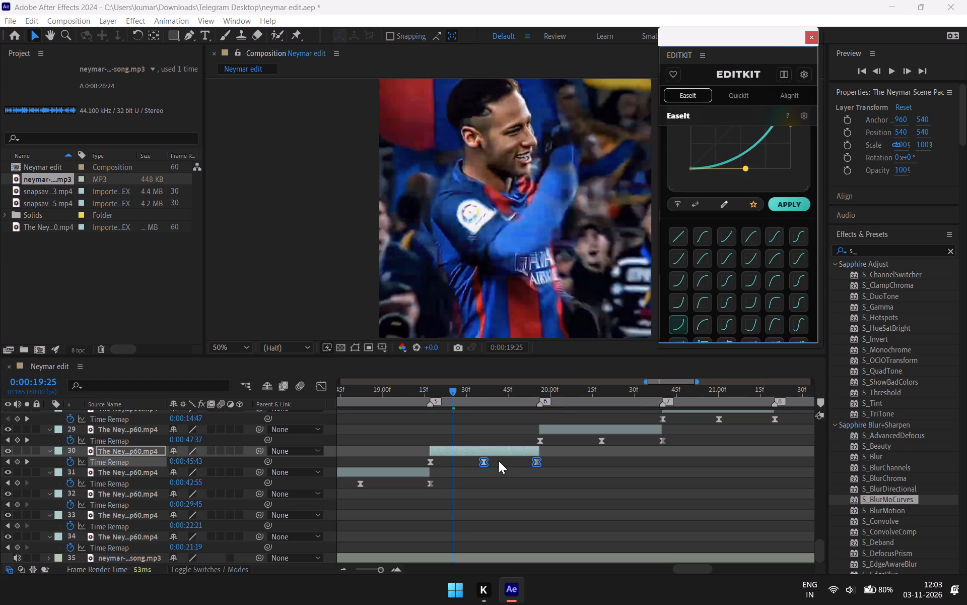
Apply the EaseIt fast-start, slow-end preset curve to the first and middle Time Remap keyframes of layer 30.
drag(499, 460, 423, 463)
click(705, 322)
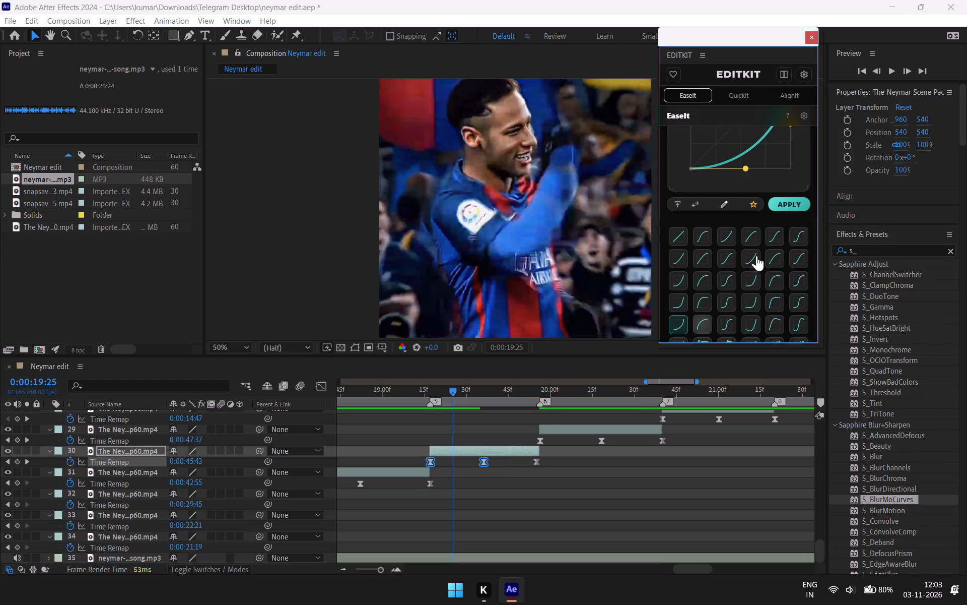
click(705, 323)
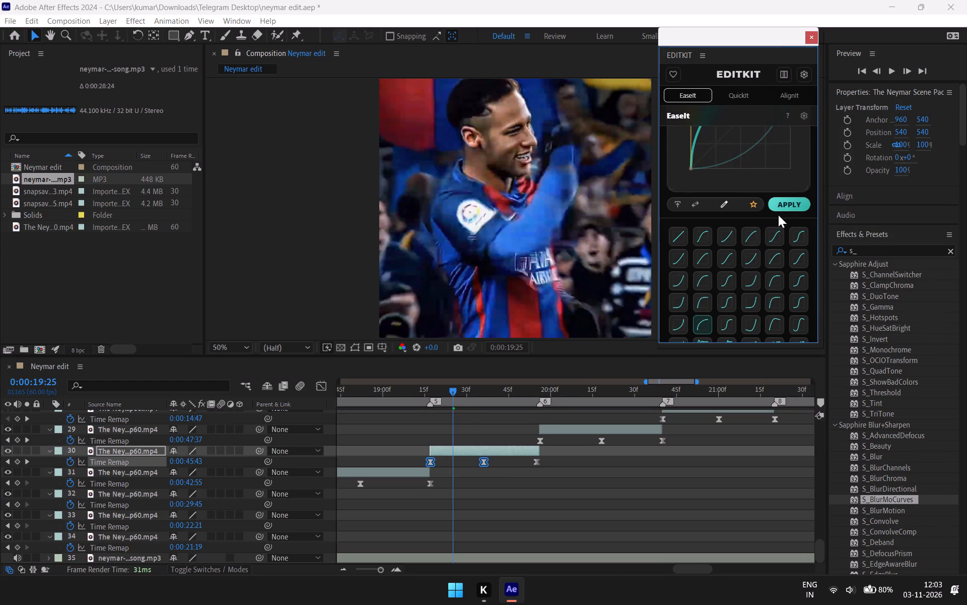
click(786, 205)
Select all three Time Remap keyframes of layer 30, inspect their value graph, and return to the layer bar view.
drag(584, 463, 448, 470)
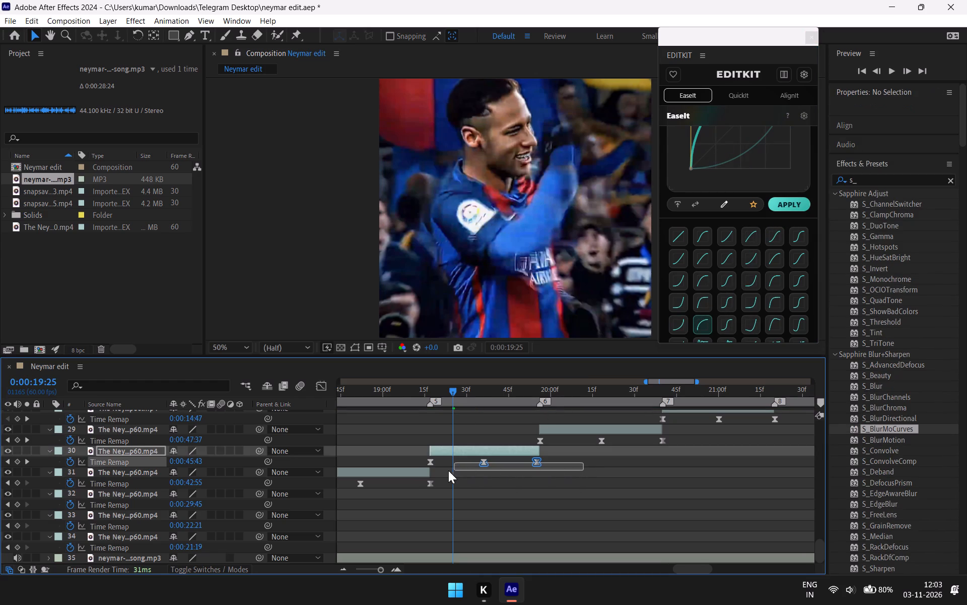
drag(448, 470, 393, 458)
click(318, 385)
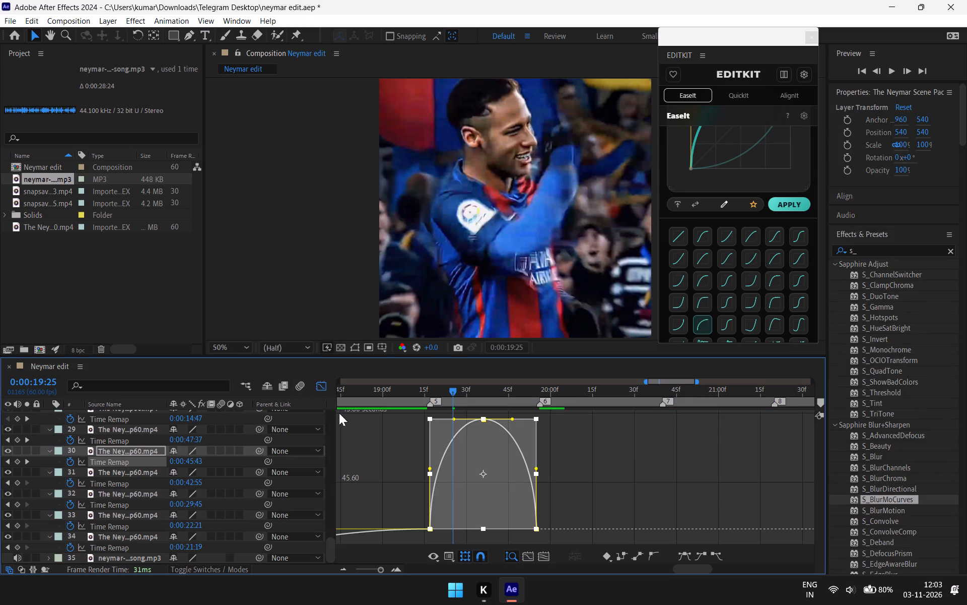
click(316, 385)
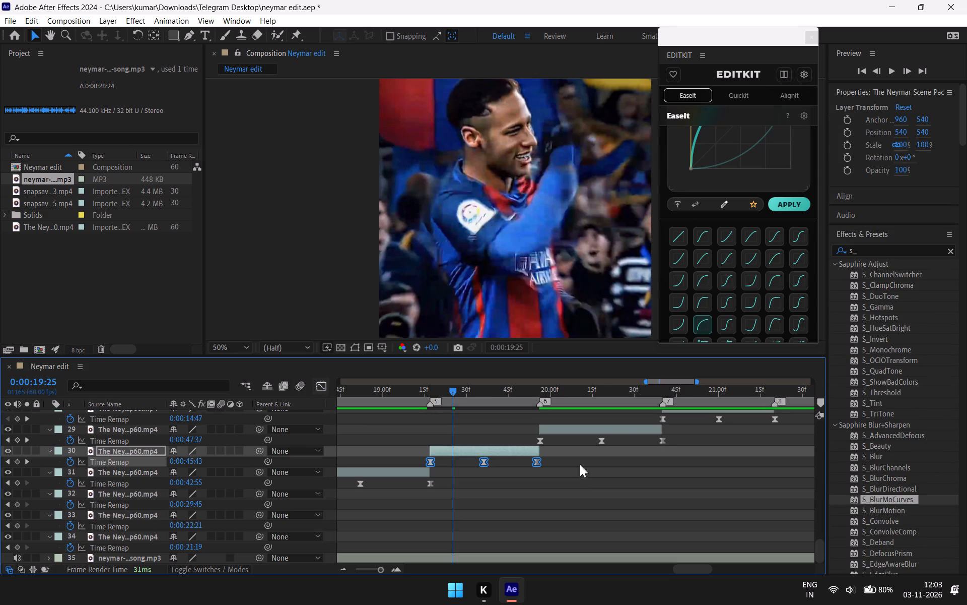
Replay the re-eased clips against the song, starting from 0:00:17:44 and again from 0:00:19:03.
drag(449, 385, 313, 501)
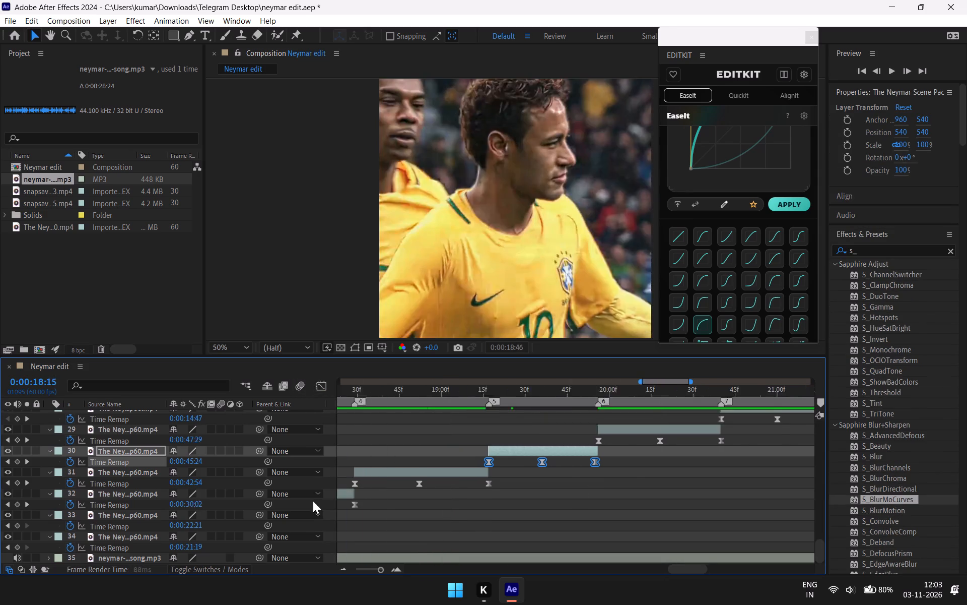
drag(313, 501, 446, 536)
key(space)
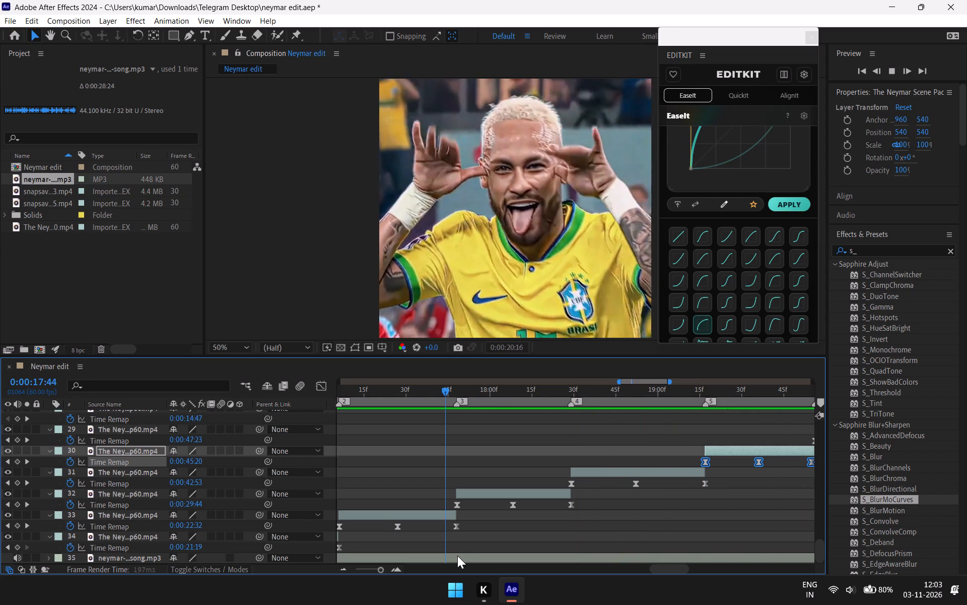
key(space)
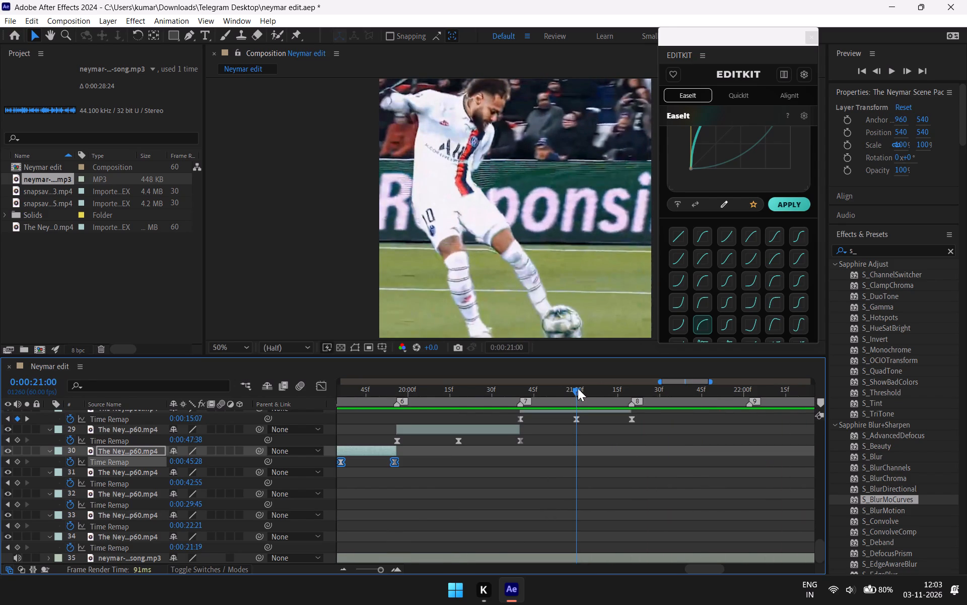
drag(578, 388, 399, 564)
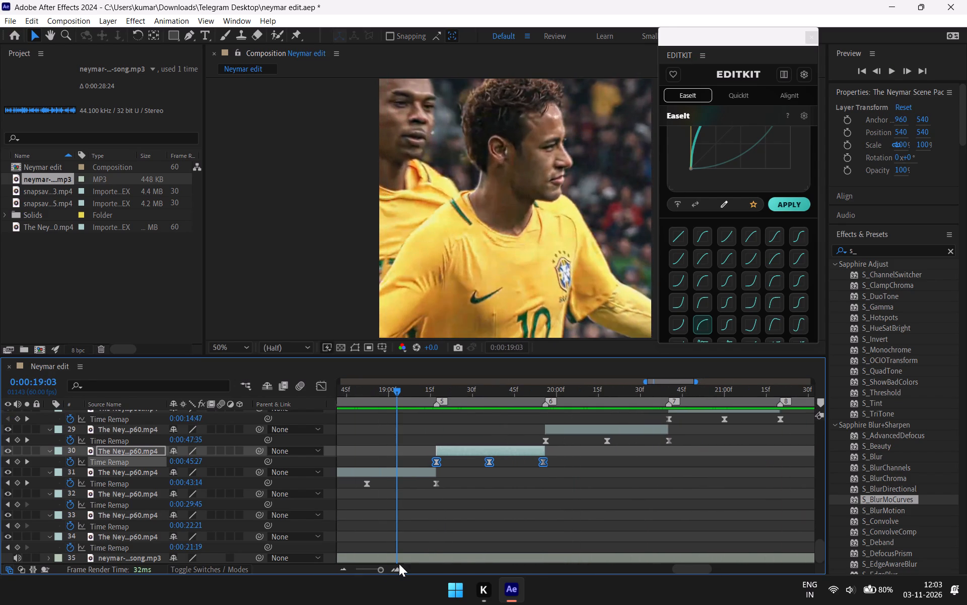
key(space)
key(space)
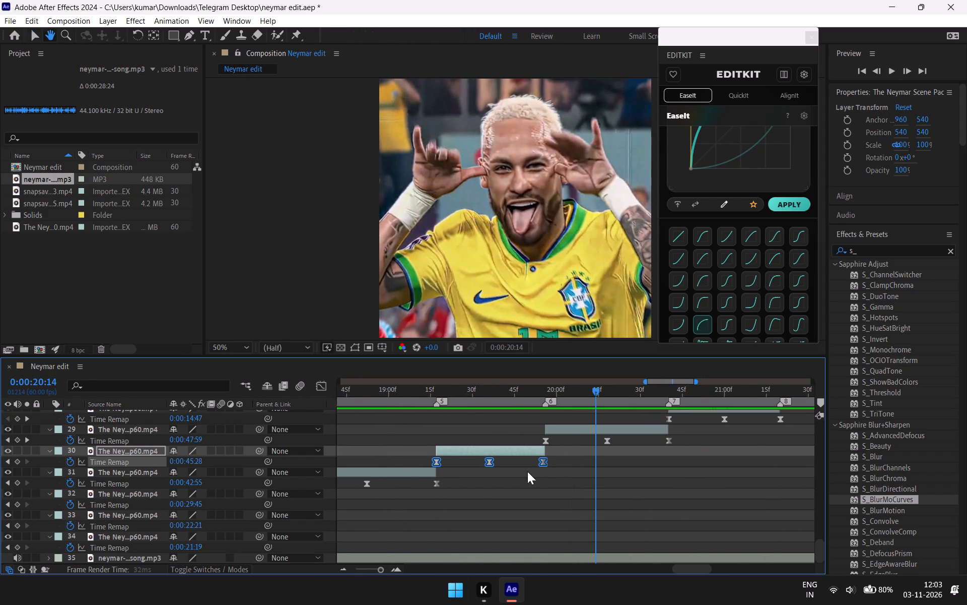
Scrub across the clips on layers 30 and 31, replay from 0:00:17:53, and examine layer 31's motion around 0:00:18:53.
drag(594, 385, 428, 529)
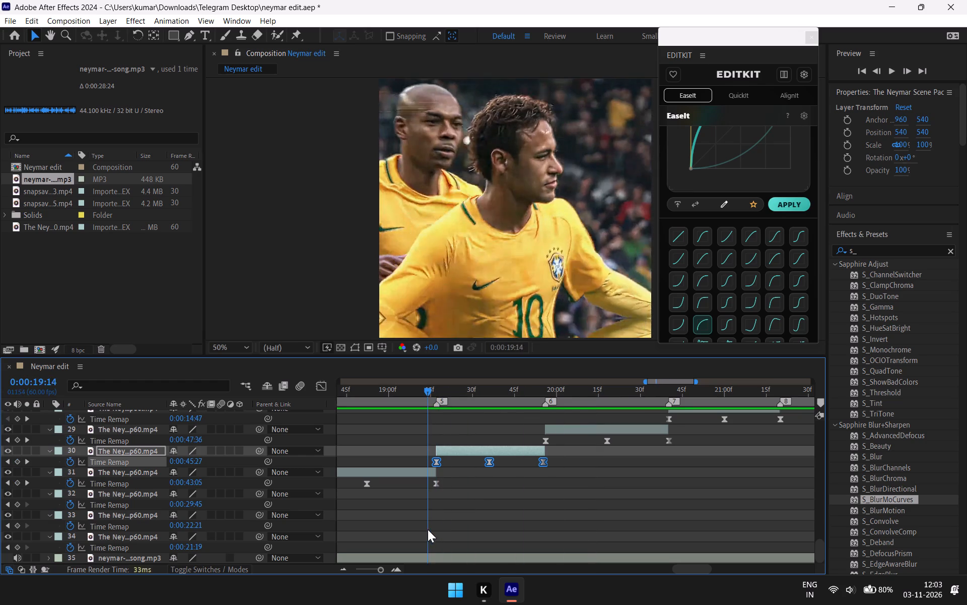
drag(428, 529, 542, 502)
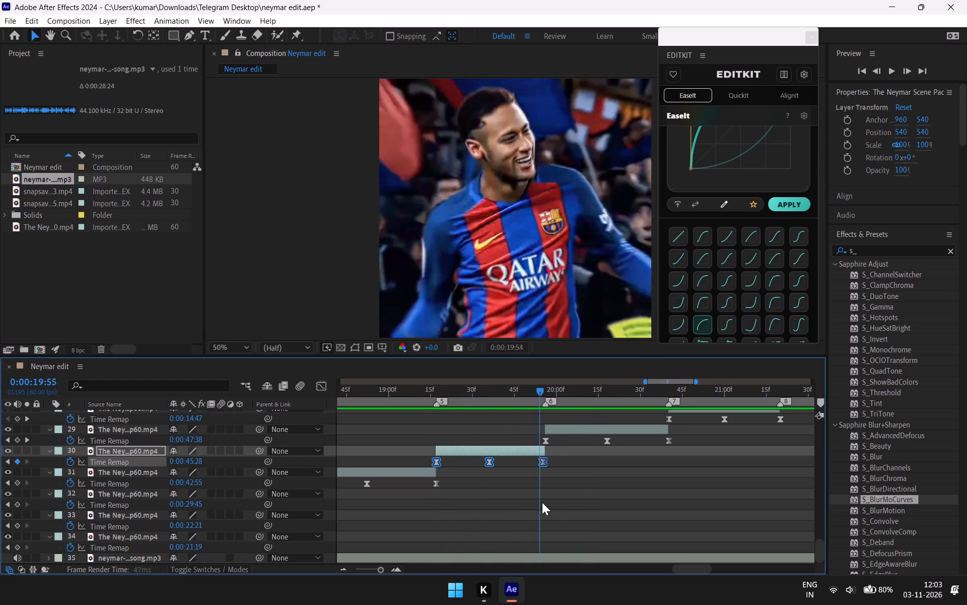
drag(542, 502, 504, 600)
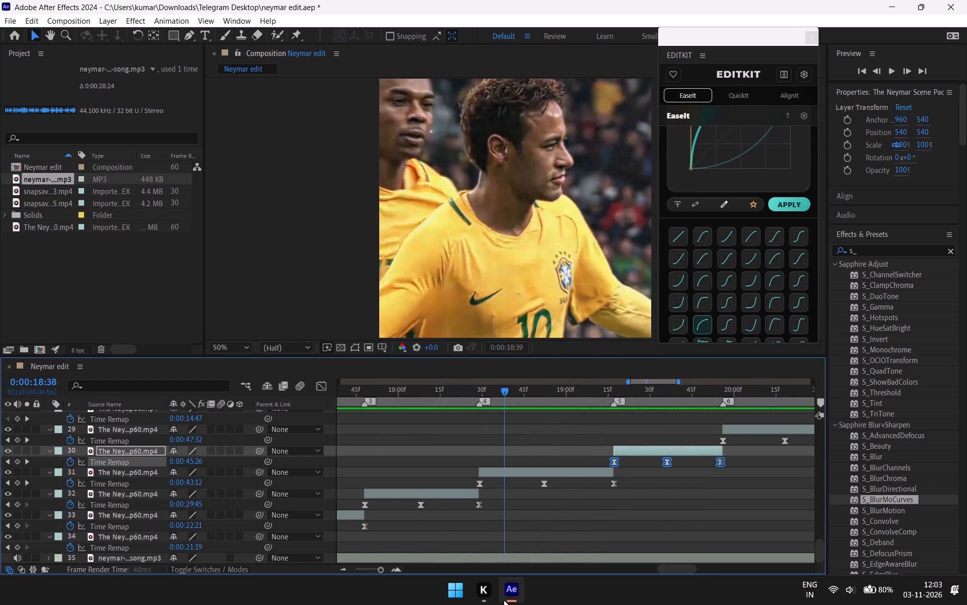
drag(504, 600, 380, 604)
key(space)
key(space)
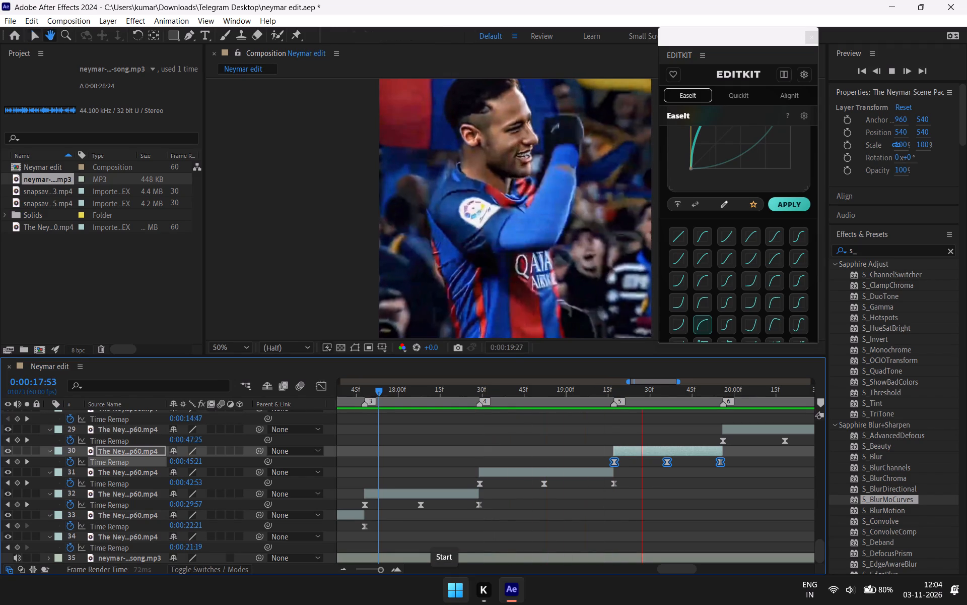
drag(647, 387, 485, 504)
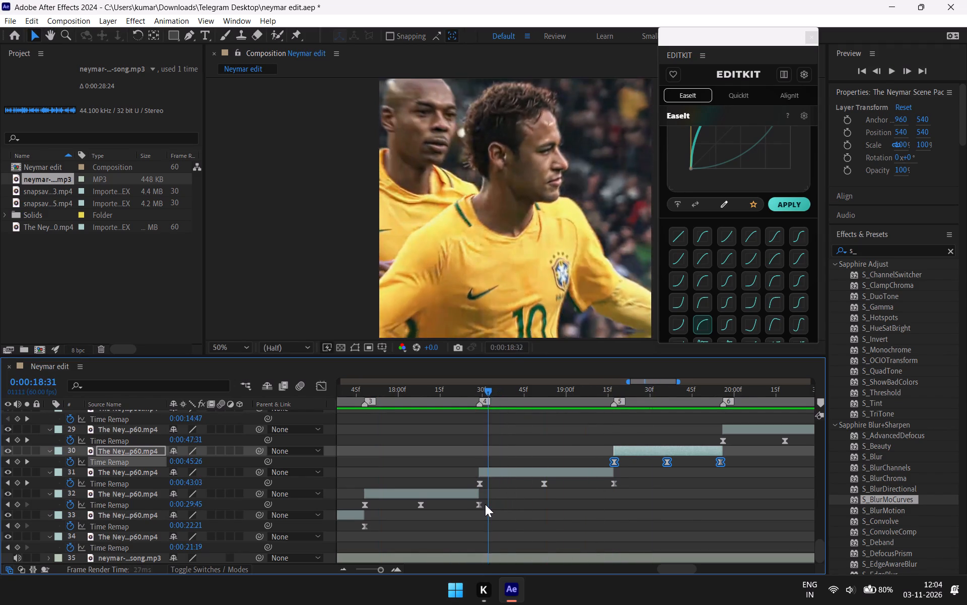
drag(485, 504, 585, 493)
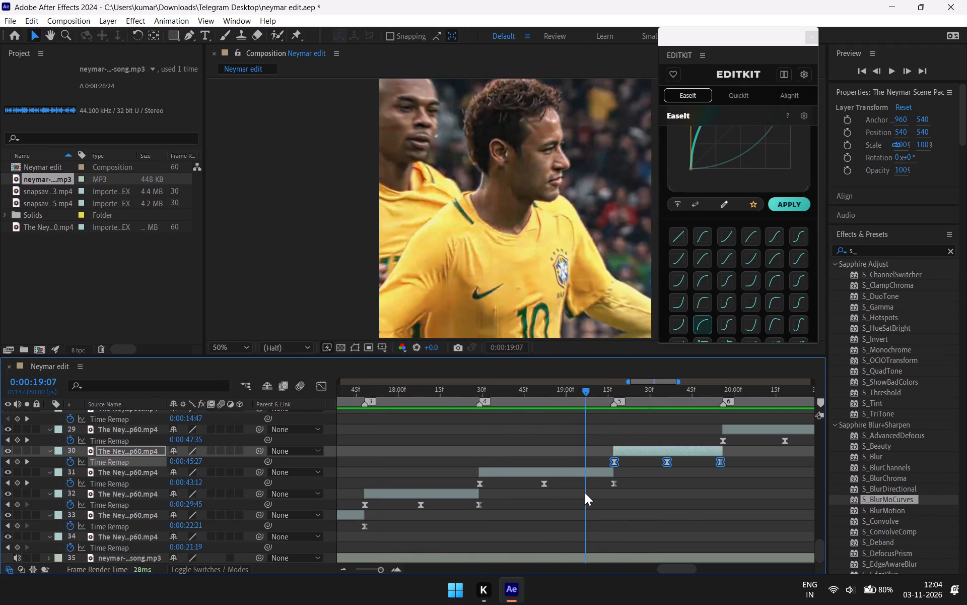
drag(585, 493, 547, 517)
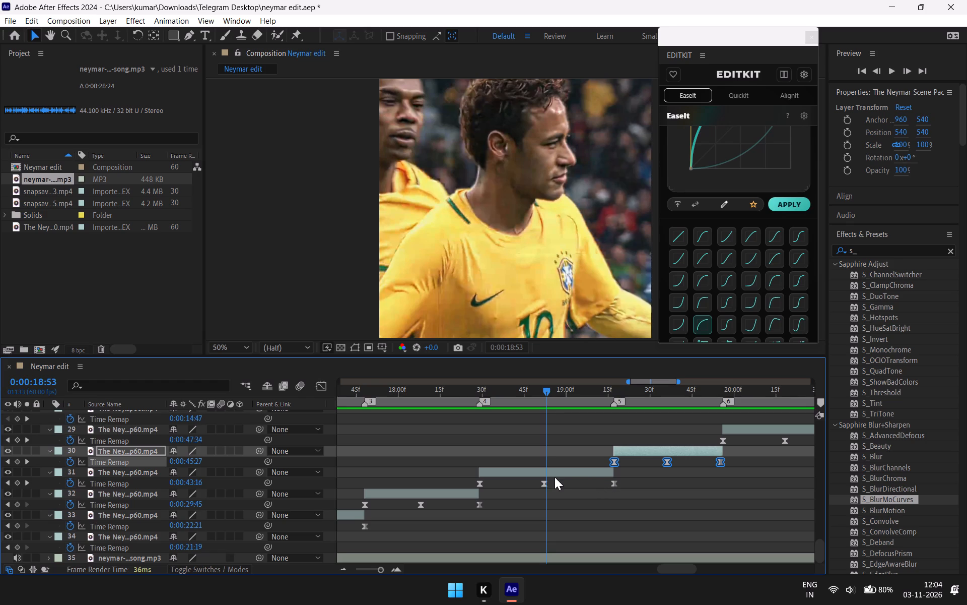
Ease layer 31's Time Remap with EaseIt: a fast-start, slow-end curve on the first and middle keyframes, a slow-start, fast-end preset on the middle and last.
drag(556, 481, 453, 487)
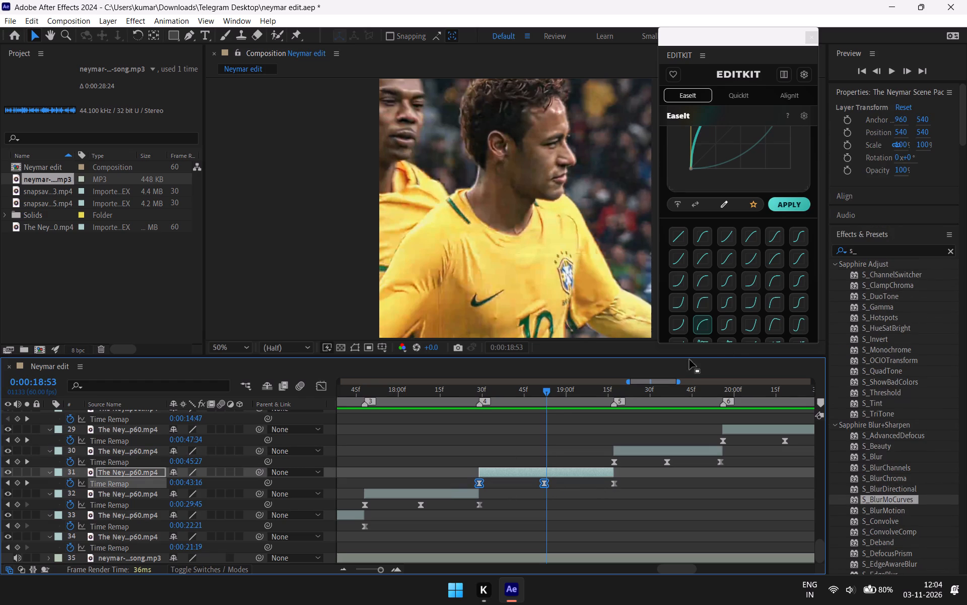
click(791, 209)
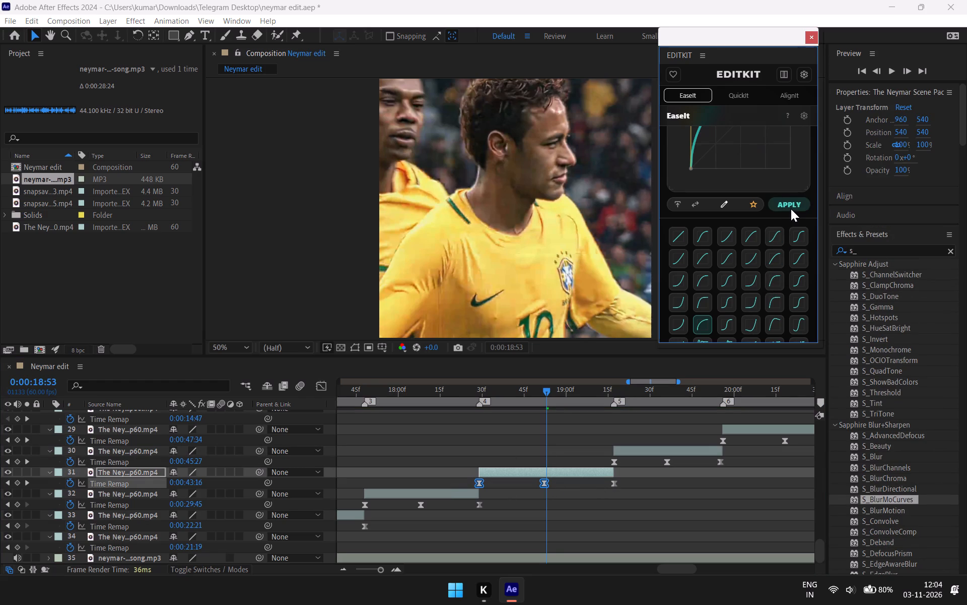
drag(636, 487, 512, 493)
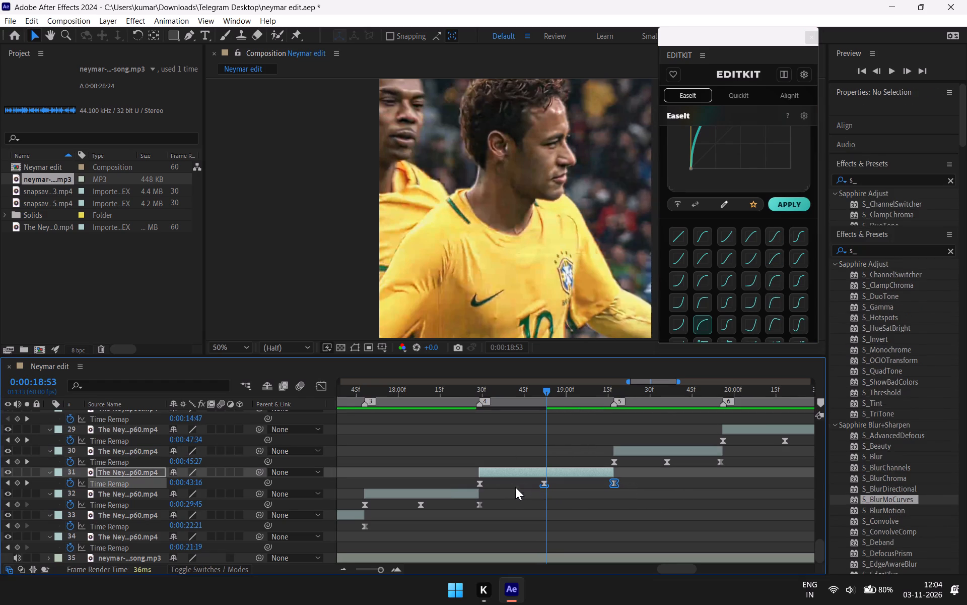
click(673, 325)
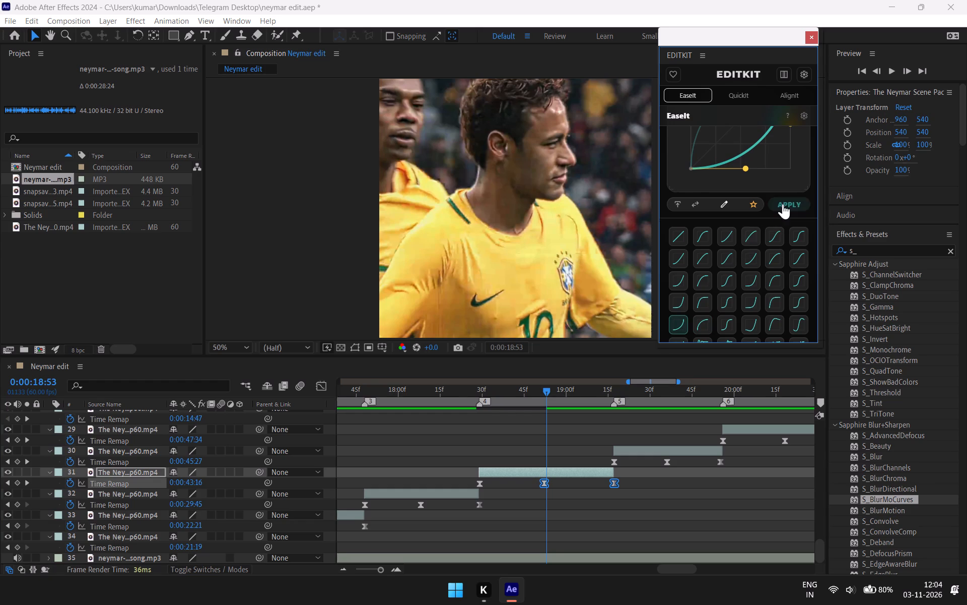
click(785, 201)
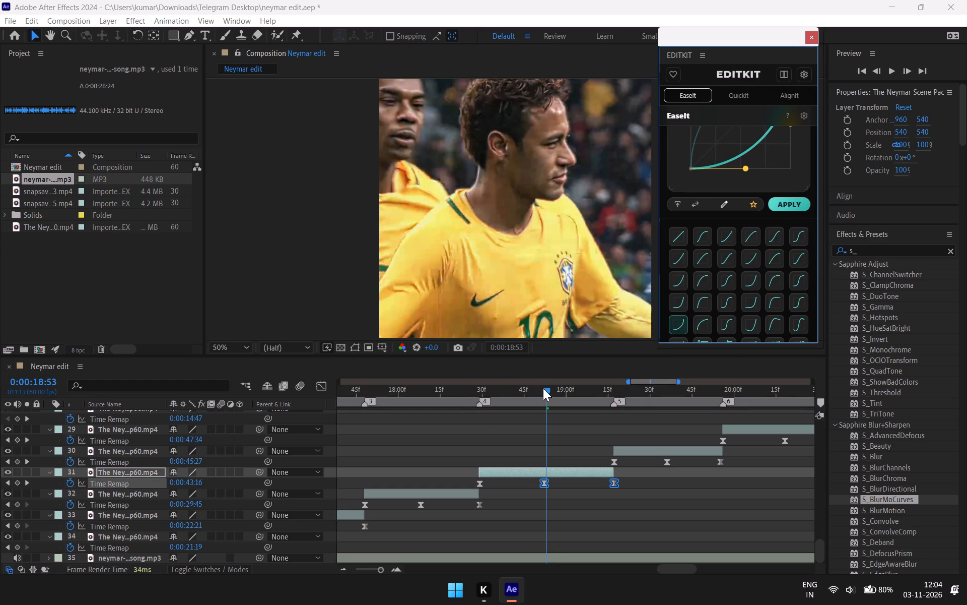
Replay the re-eased clips against the song from 0:00:17:44 and again with the lead-in from 0:00:14:04.
drag(543, 388, 350, 498)
key(space)
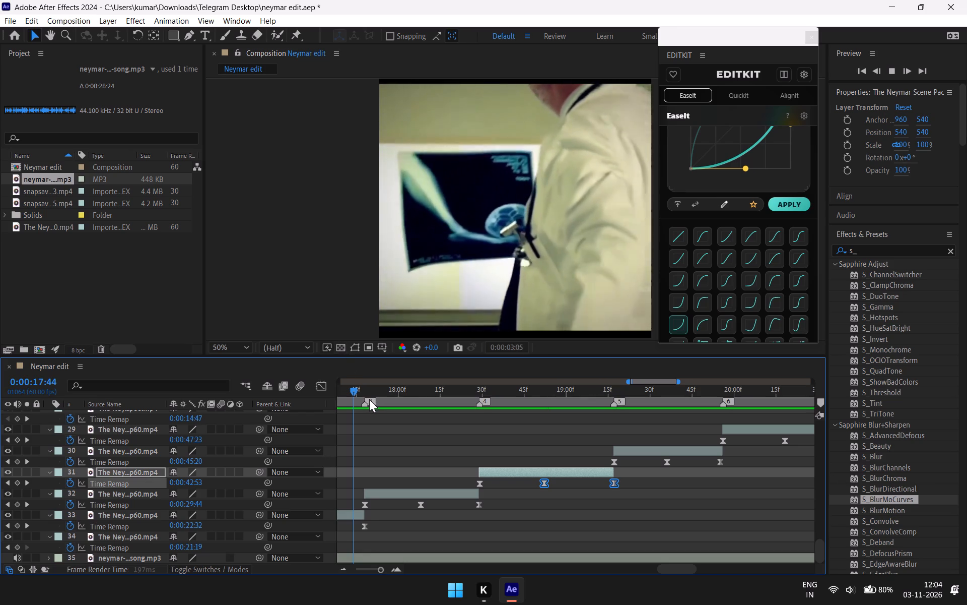
click(368, 399)
key(minus)
key(minus)
key(minus)
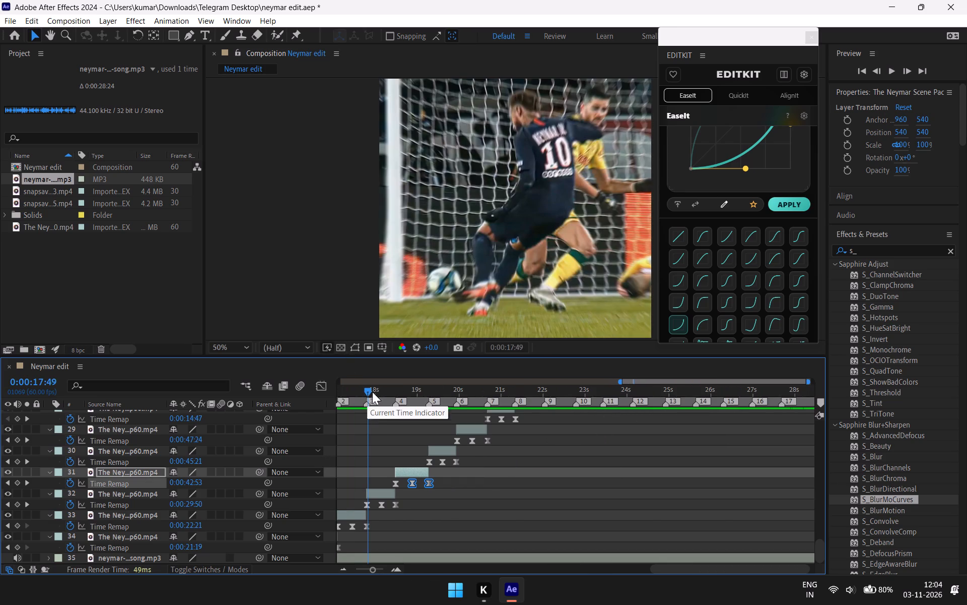
drag(360, 393, 456, 445)
key(space)
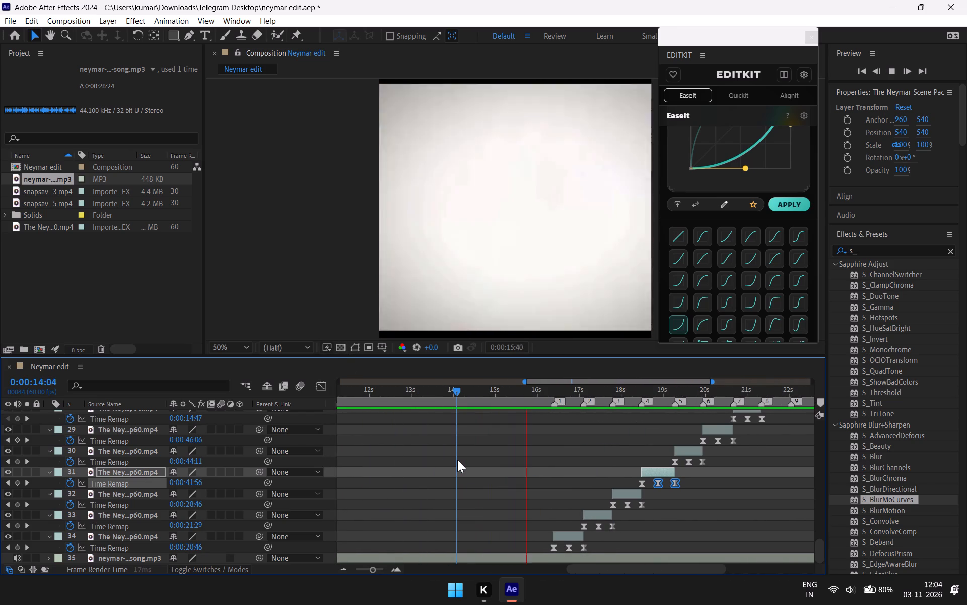
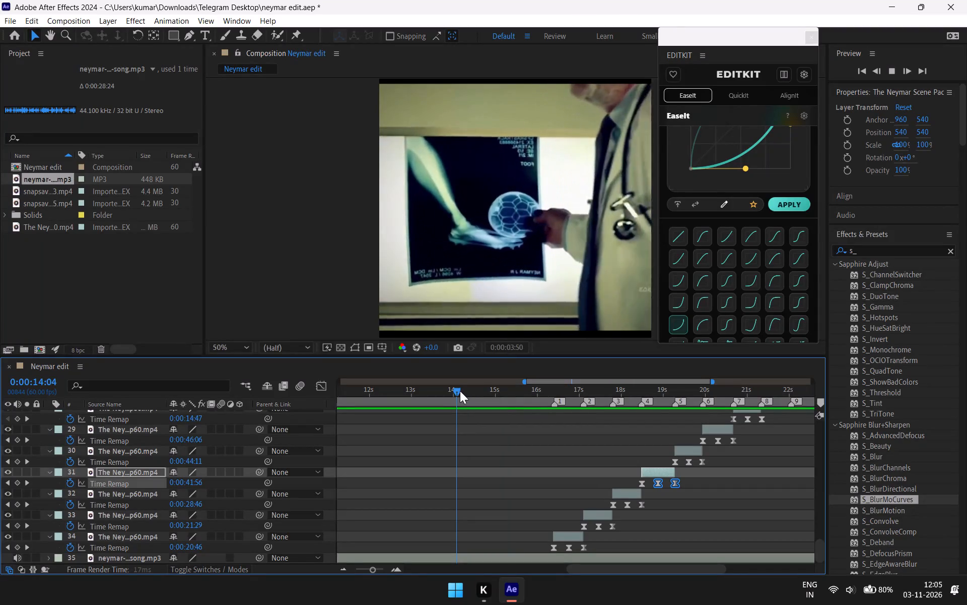
Replay the re-eased clips against the song from 0:00:16:05 and 0:00:20:55, and examine layer 27's motion around 0:00:21:28.
drag(455, 389, 501, 398)
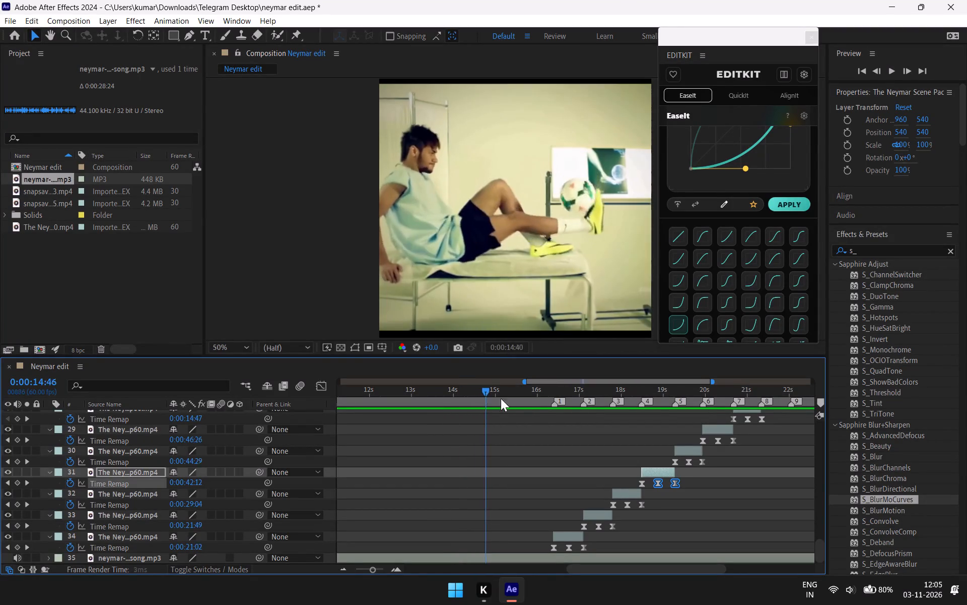
drag(501, 398, 539, 405)
key(space)
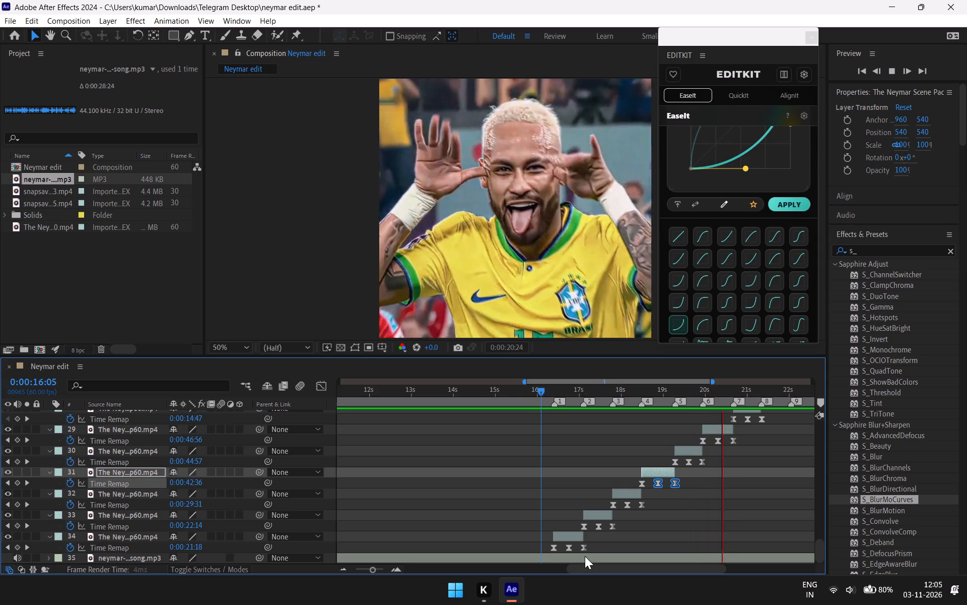
key(space)
key(space)
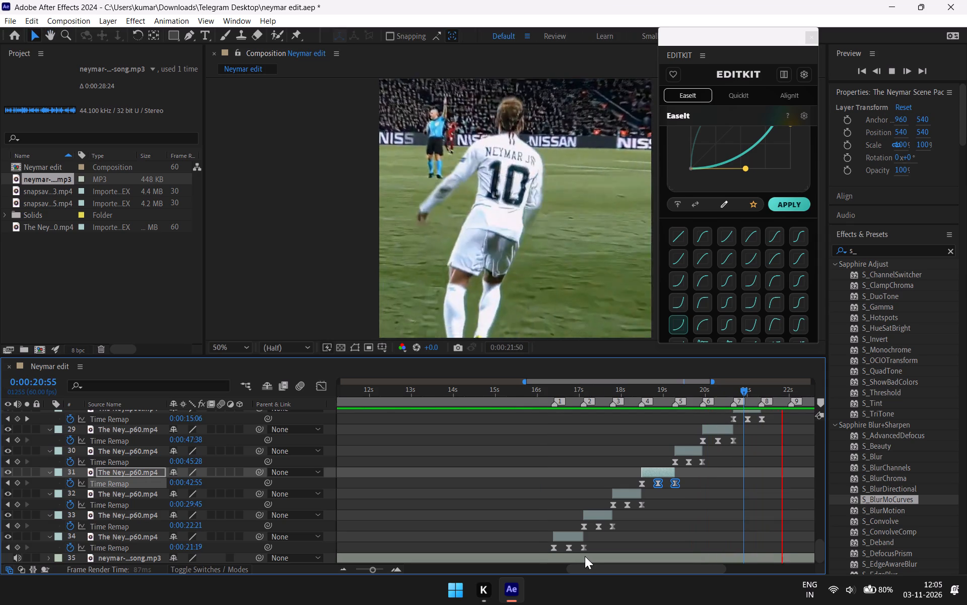
key(space)
scroll(739, 529, up, 2)
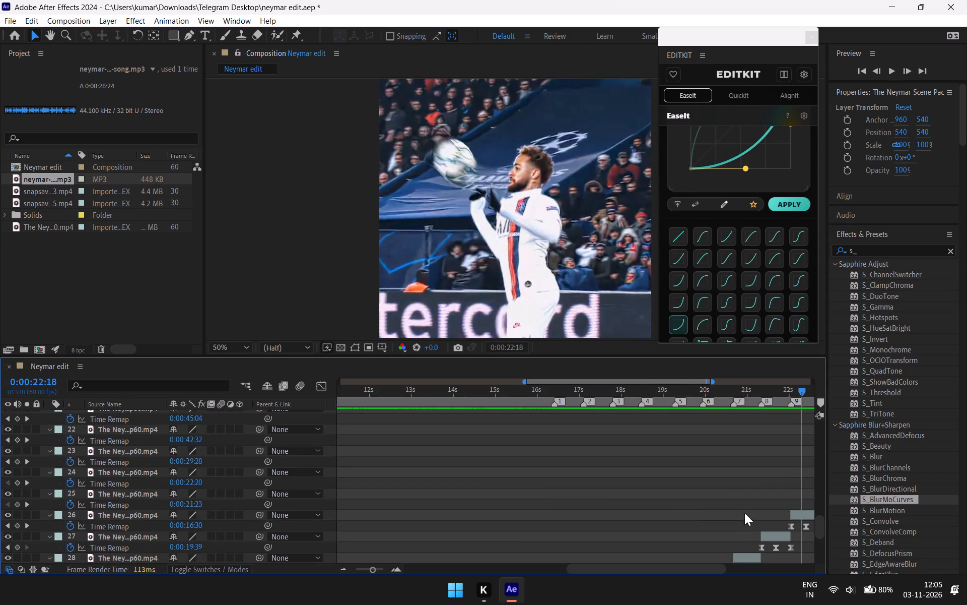
drag(801, 388, 767, 442)
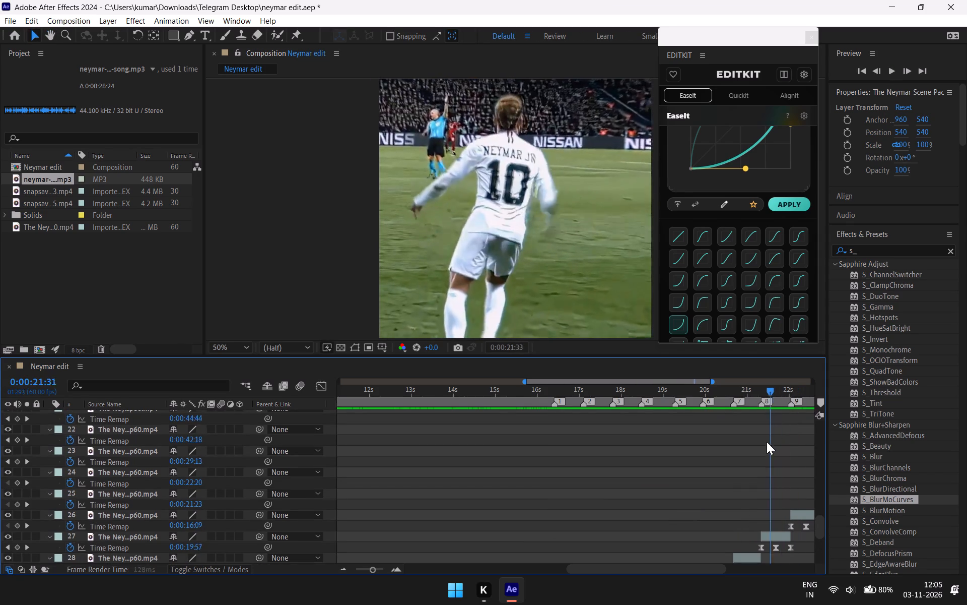
drag(767, 442, 766, 457)
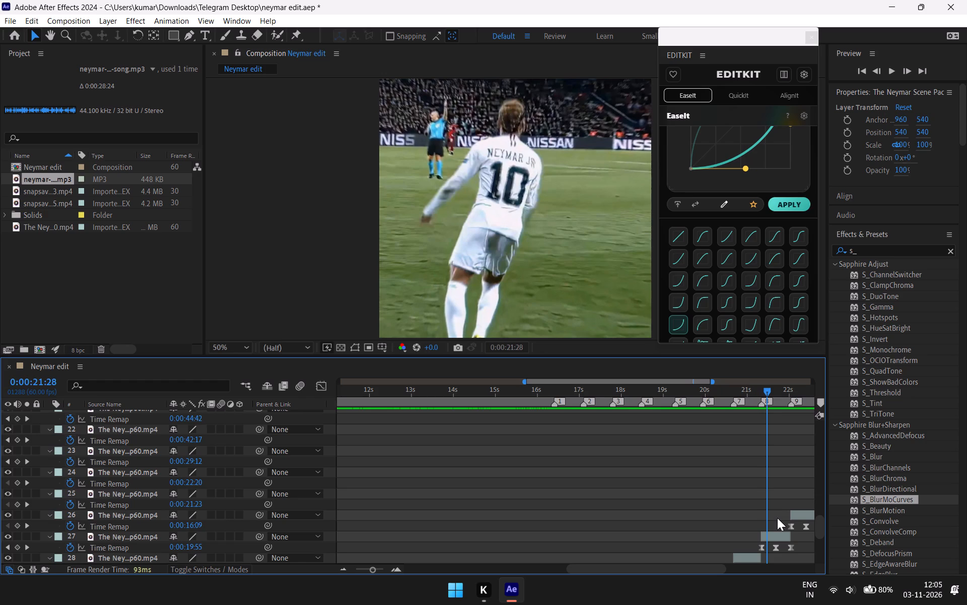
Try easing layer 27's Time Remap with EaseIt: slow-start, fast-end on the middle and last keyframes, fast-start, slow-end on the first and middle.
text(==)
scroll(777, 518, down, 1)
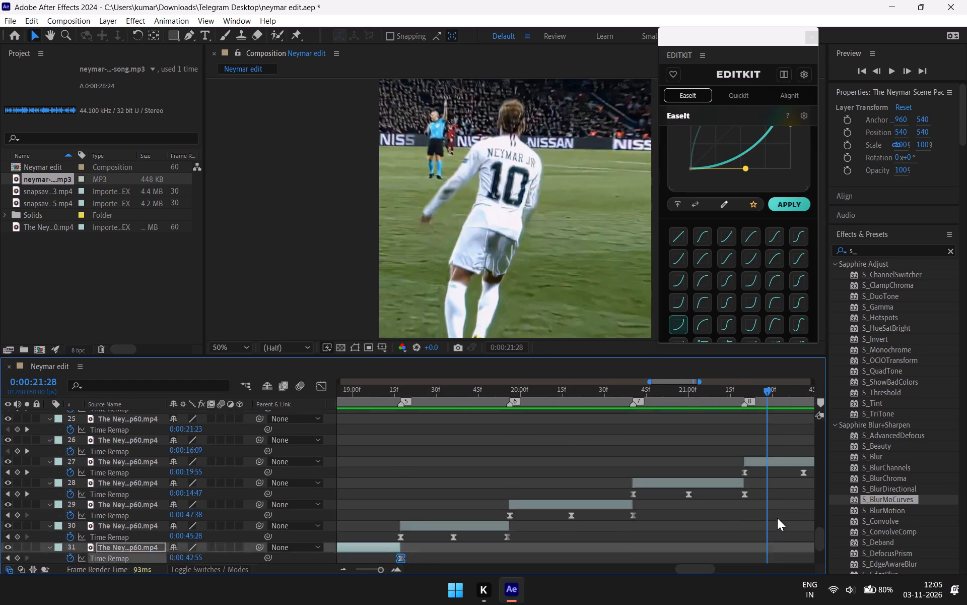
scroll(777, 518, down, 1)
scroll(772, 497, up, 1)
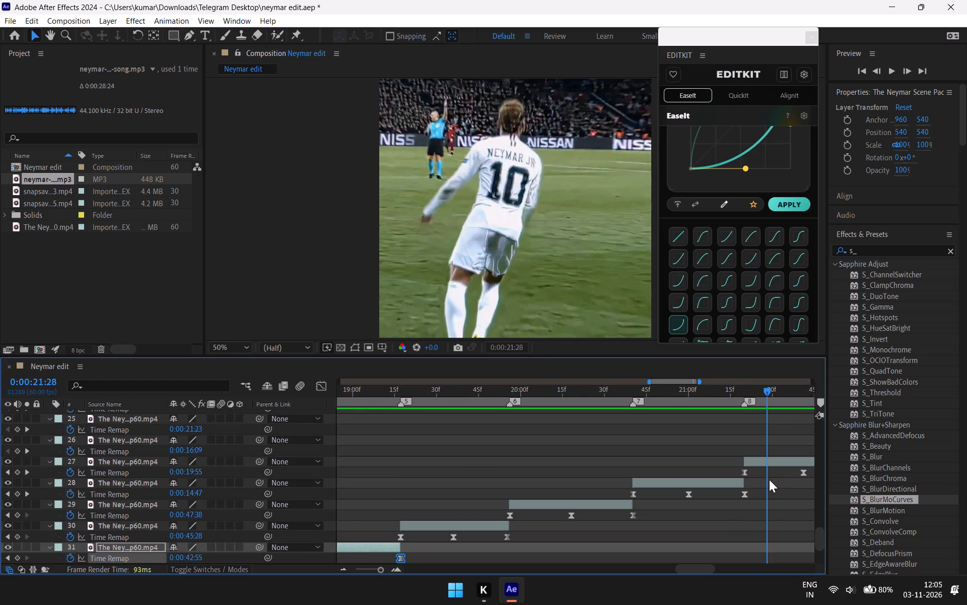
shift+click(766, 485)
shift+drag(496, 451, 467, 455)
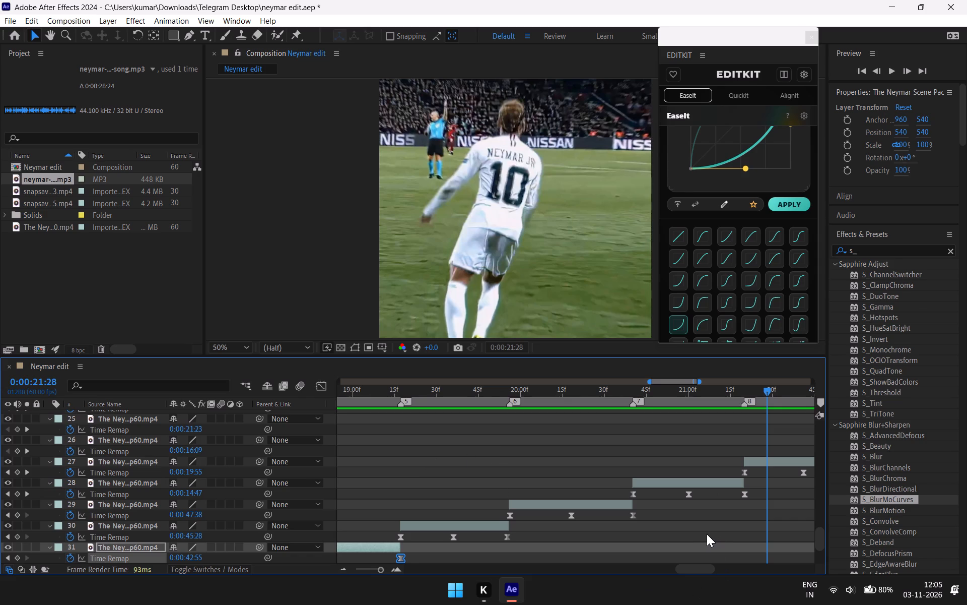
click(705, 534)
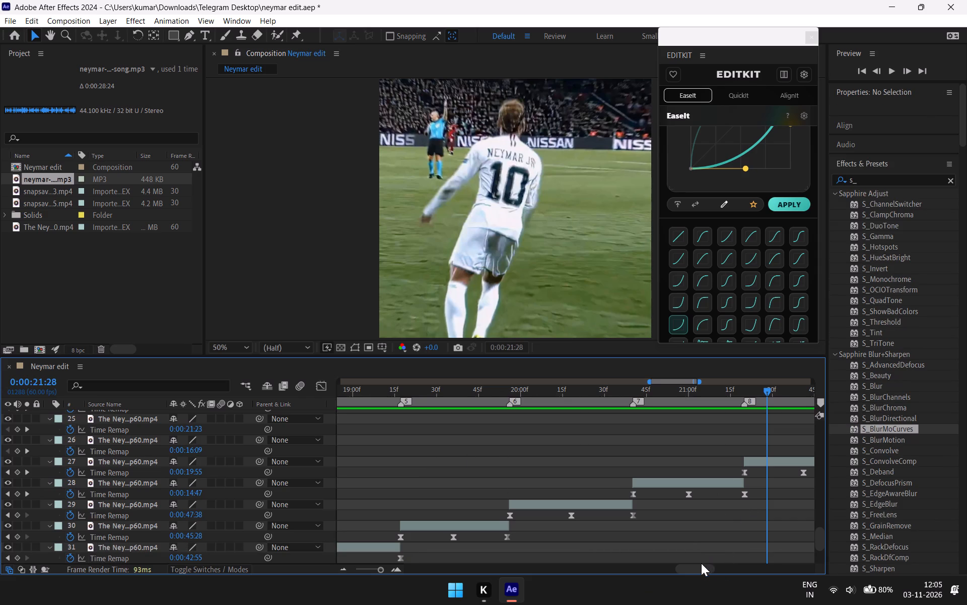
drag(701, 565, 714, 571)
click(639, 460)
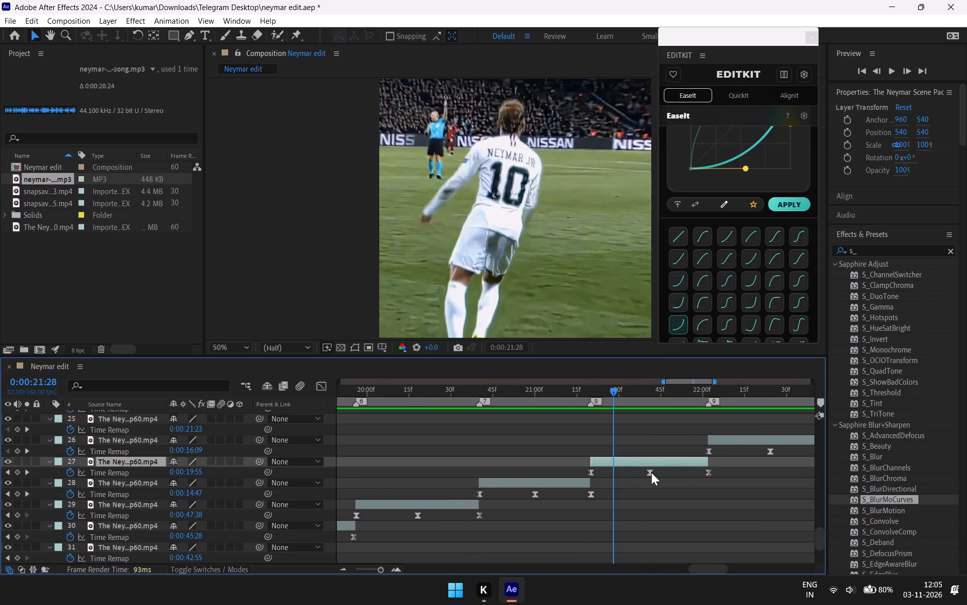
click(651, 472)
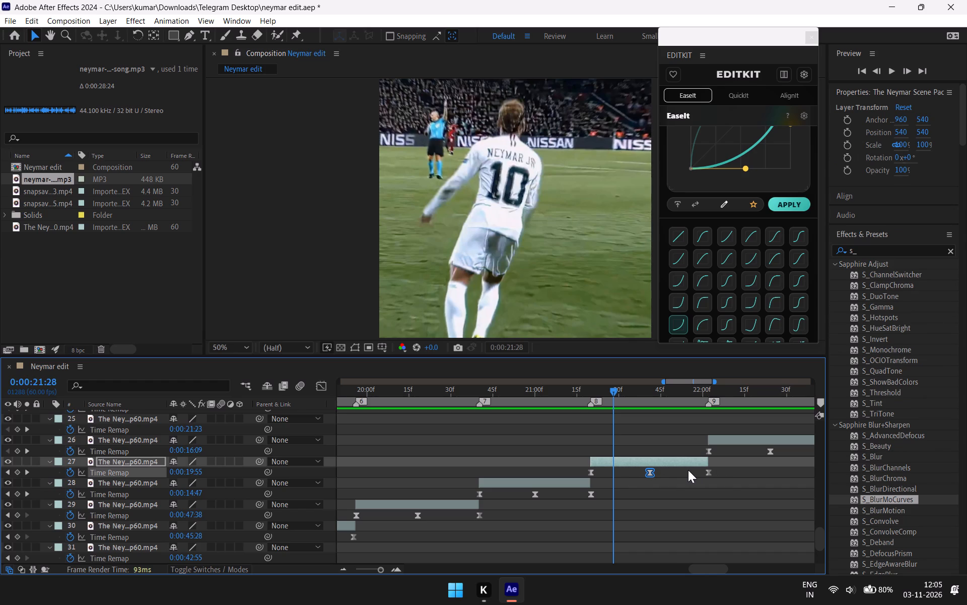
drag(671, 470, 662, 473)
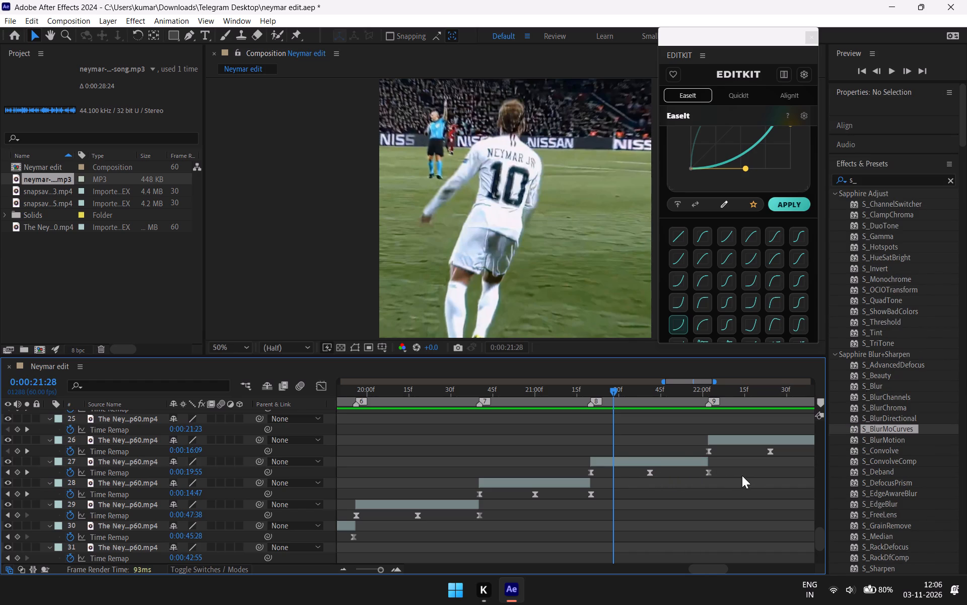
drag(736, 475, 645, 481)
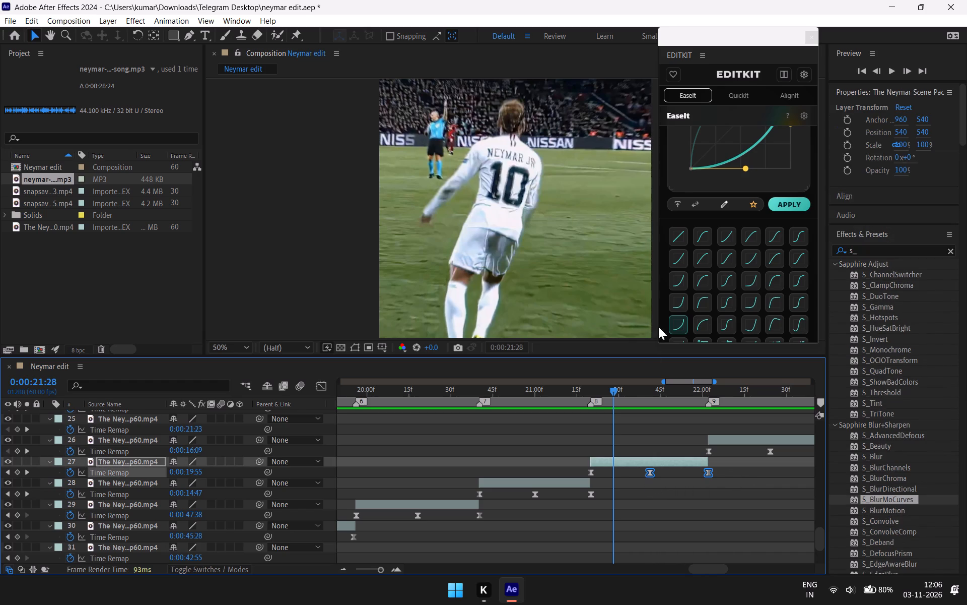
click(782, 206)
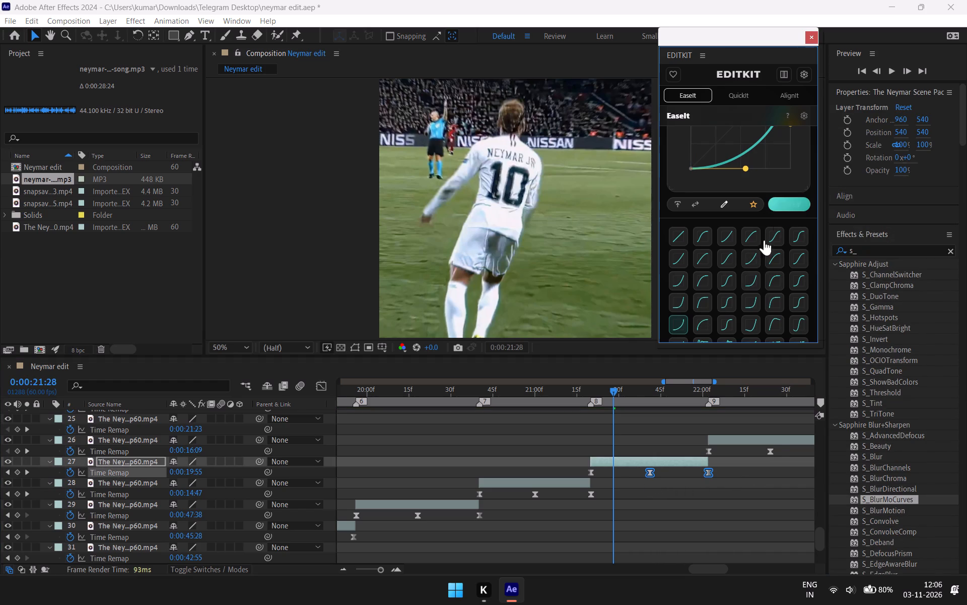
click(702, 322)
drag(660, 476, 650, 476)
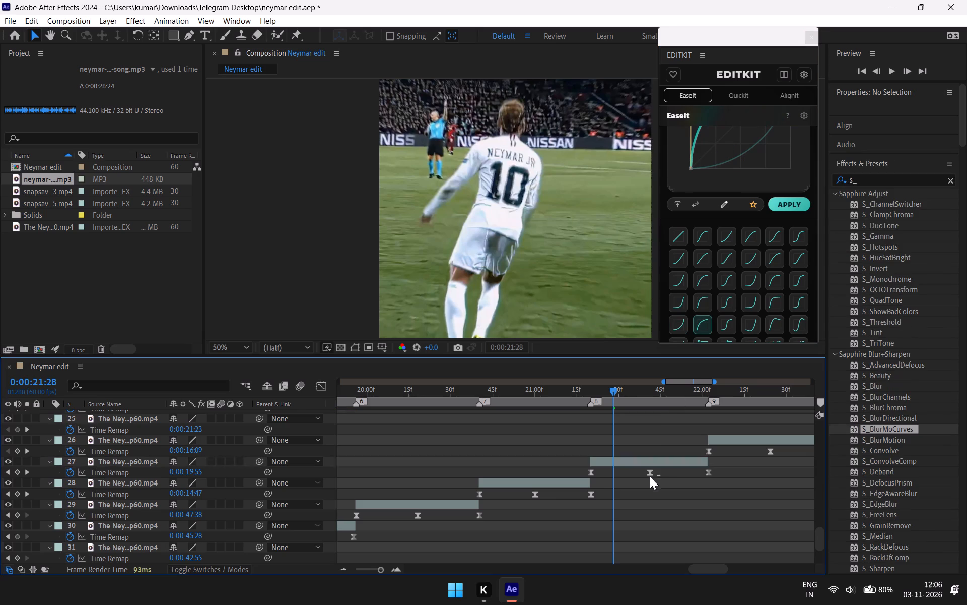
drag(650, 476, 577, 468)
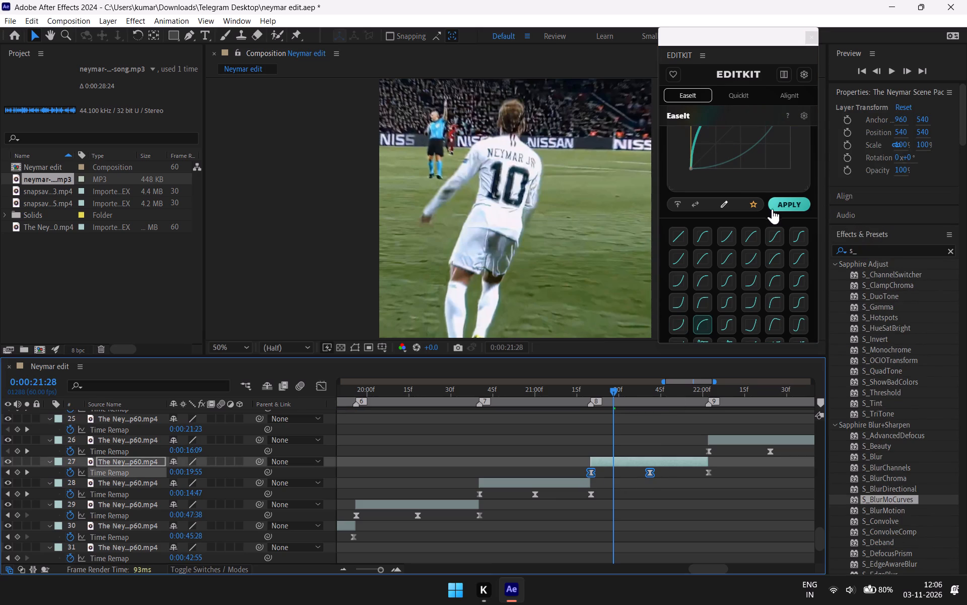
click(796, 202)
Scrub across layer 27 and replay it against the song from 0:00:21:02, 0:00:20:59 and 0:00:20:43.
drag(609, 387, 559, 431)
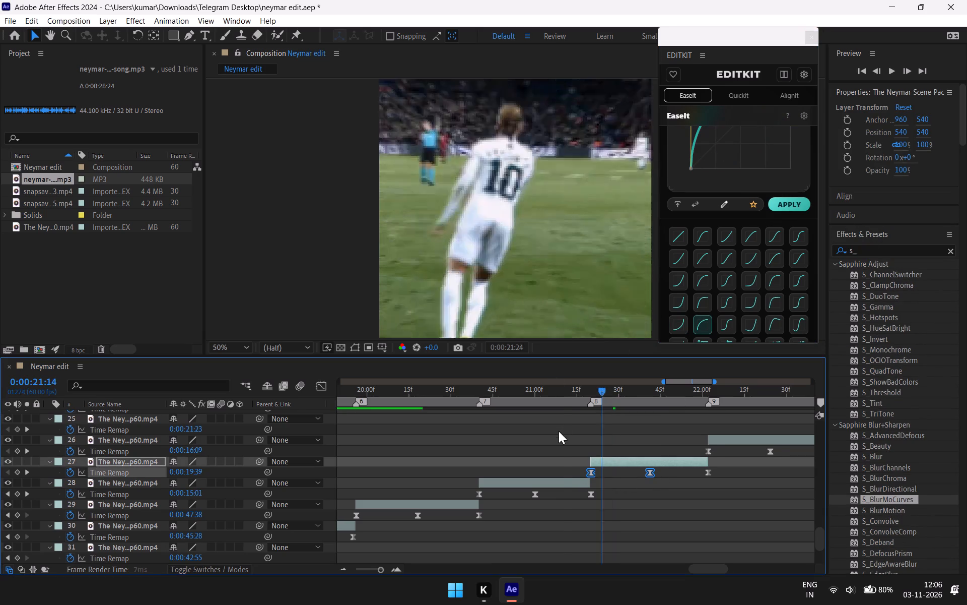
drag(559, 431, 705, 449)
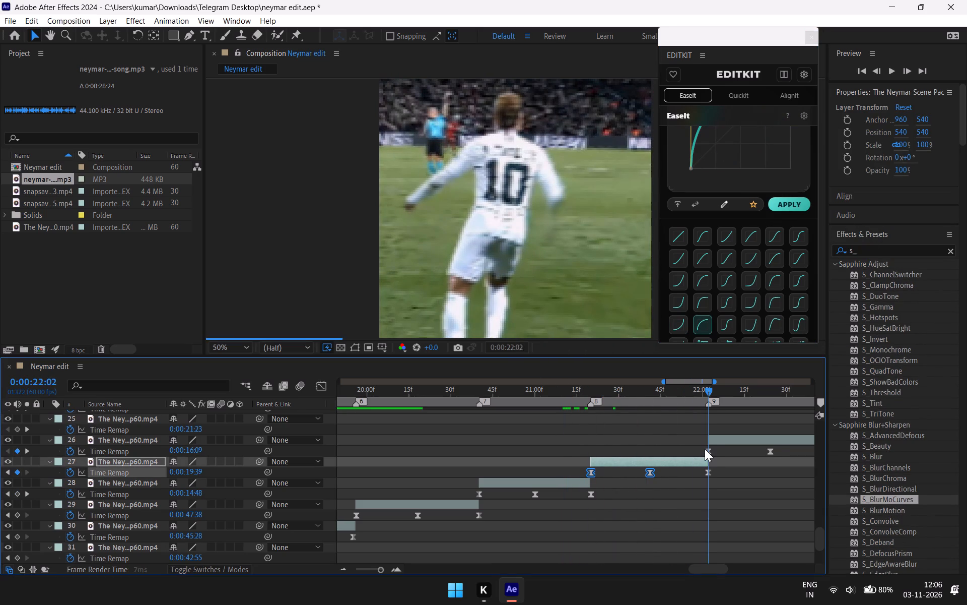
drag(705, 449, 537, 487)
key(space)
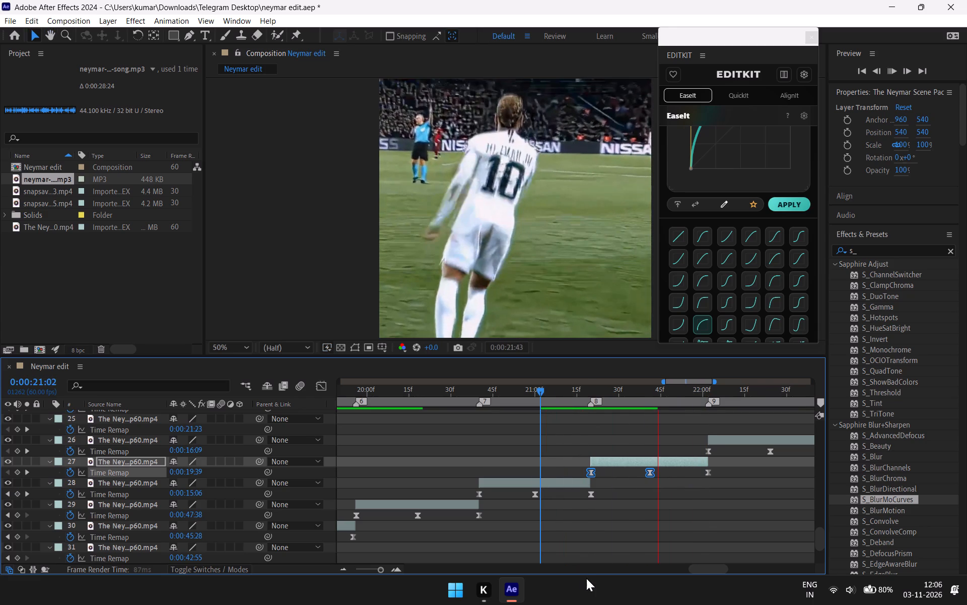
key(space)
drag(655, 392, 616, 418)
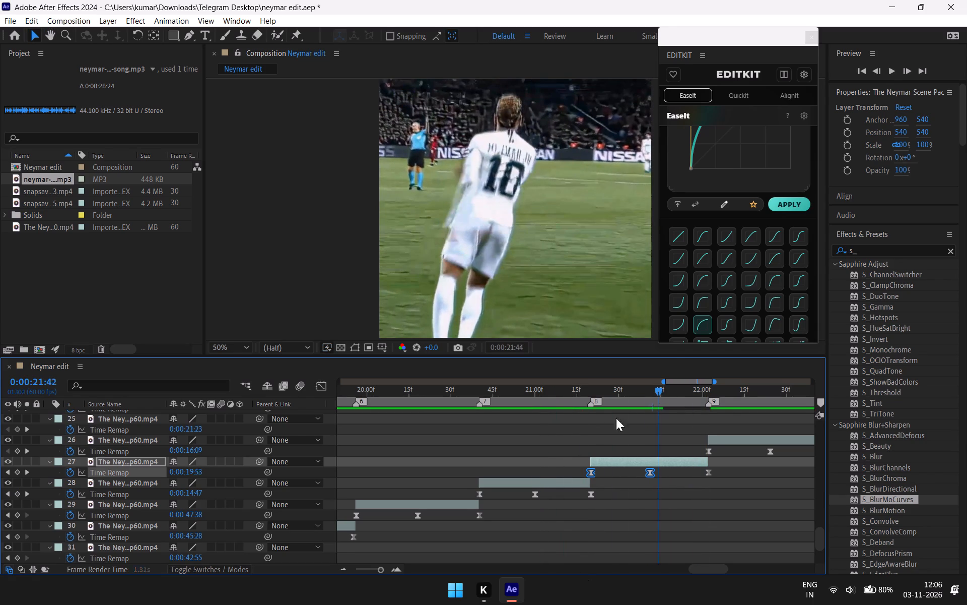
drag(616, 418, 530, 466)
key(space)
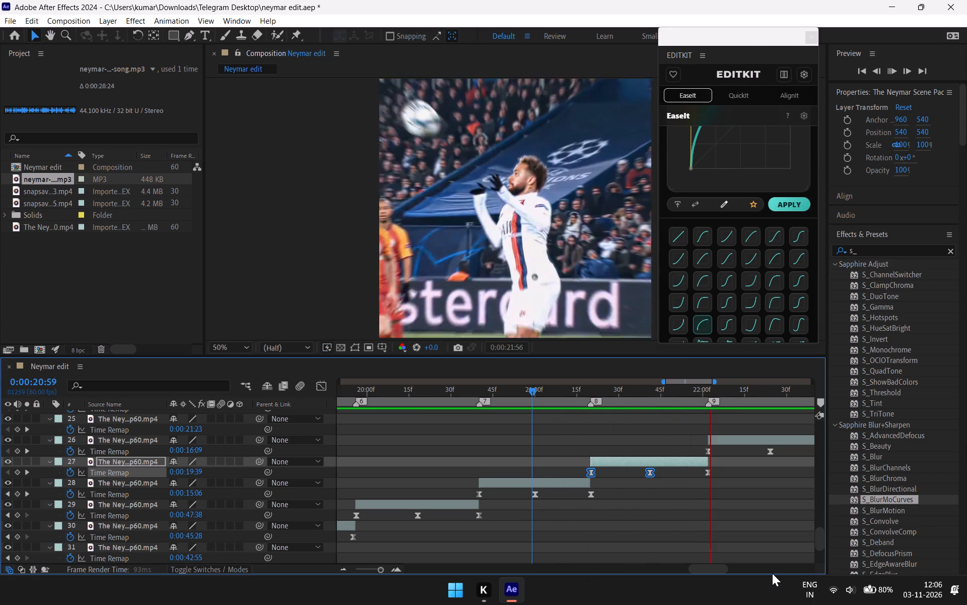
key(space)
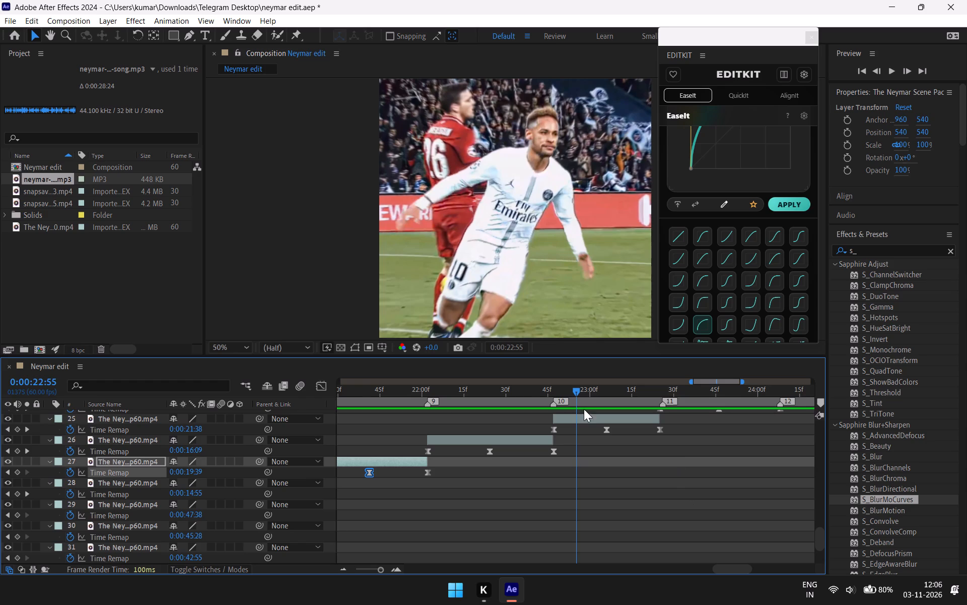
drag(575, 391, 406, 546)
click(494, 522)
key(space)
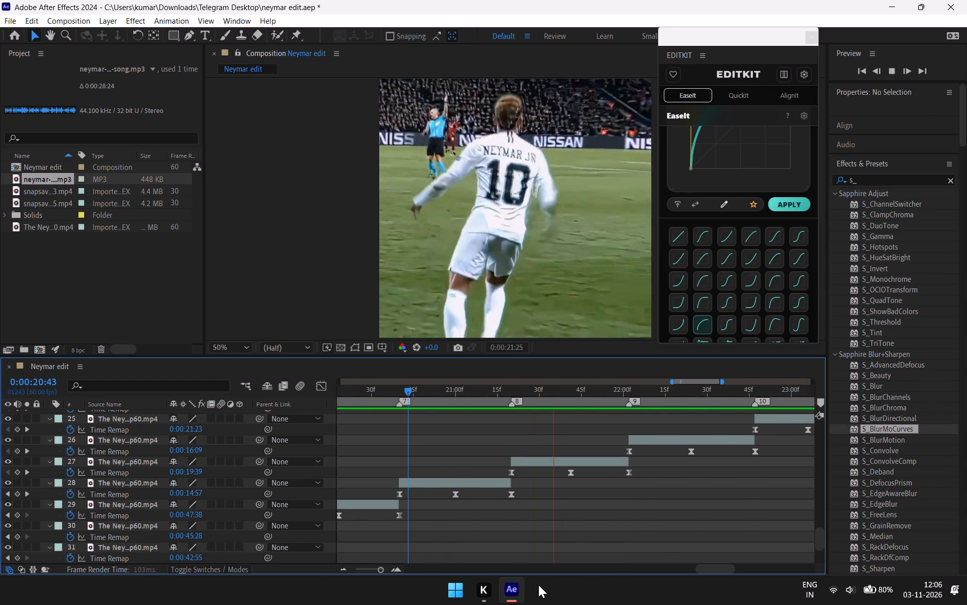
key(space)
Examine layer 27's Time Remap curve in the Graph Editor and its motion around 0:00:21:51.
drag(652, 462, 474, 469)
click(320, 385)
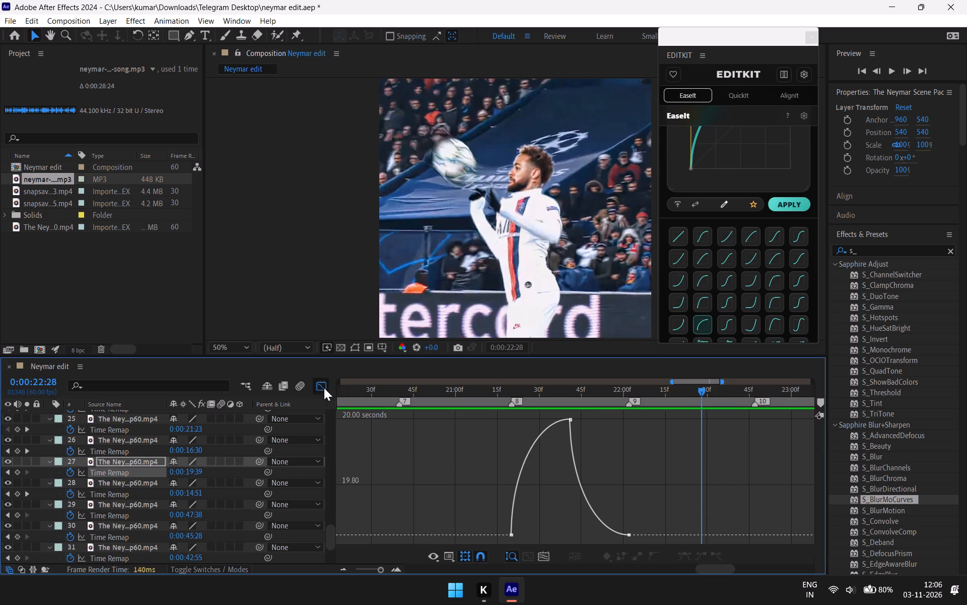
click(322, 386)
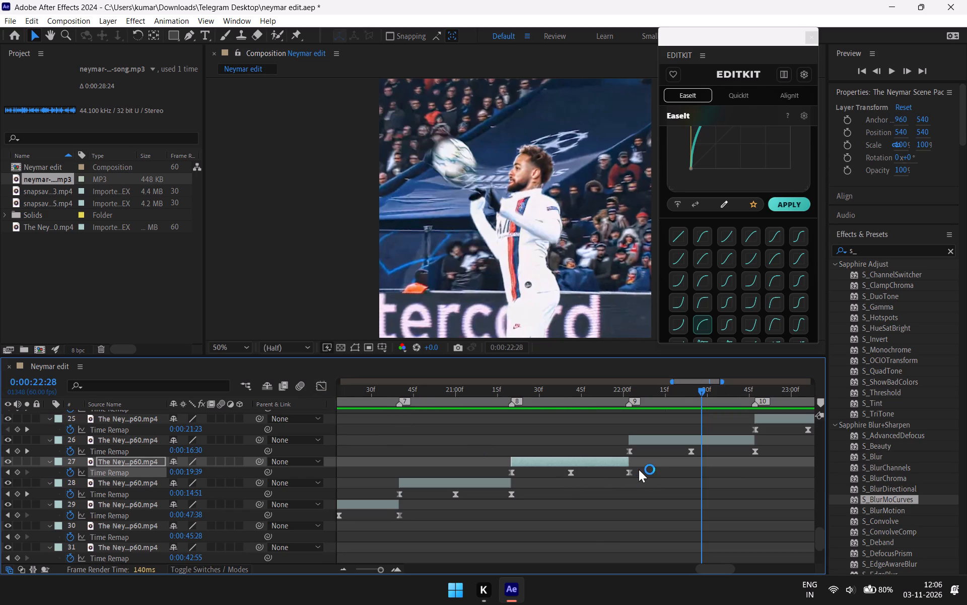
drag(697, 390, 603, 472)
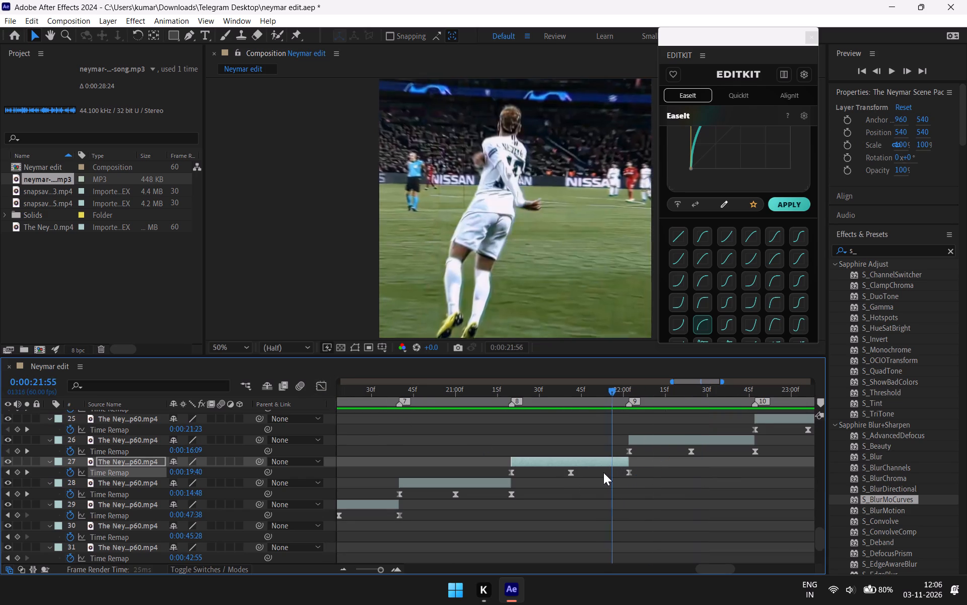
drag(603, 472, 599, 479)
Re-ease layer 27's Time Remap with EaseIt: slow-start, fast-end on the middle and last keyframes, fast-start, slow-end on the first and middle.
drag(655, 470, 567, 481)
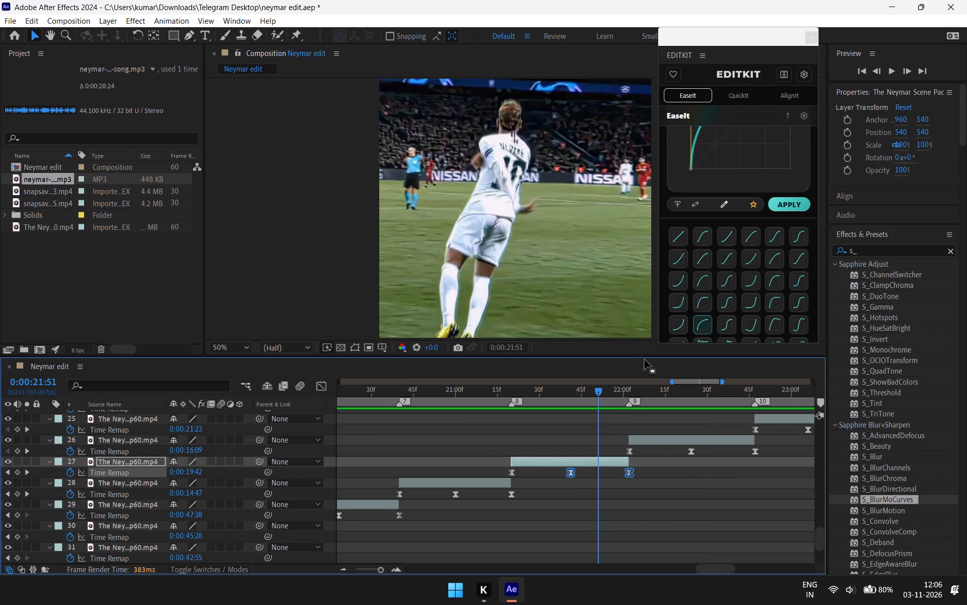
click(682, 324)
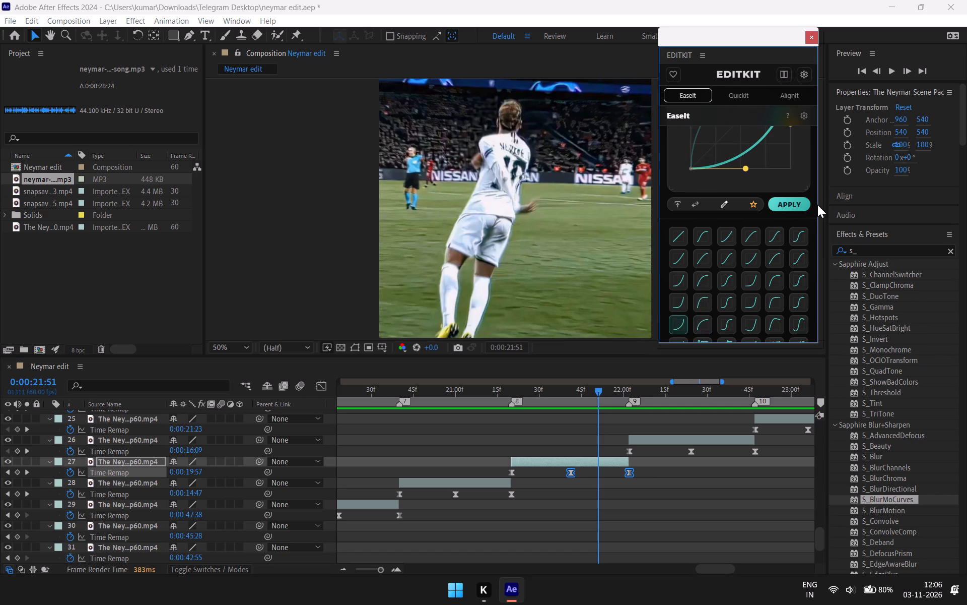
click(788, 203)
drag(596, 473, 575, 470)
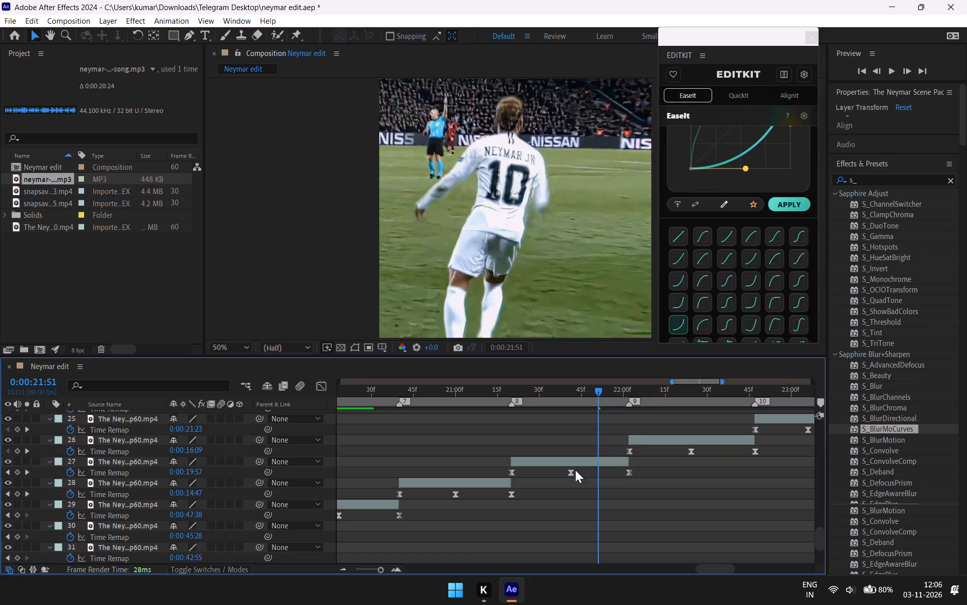
drag(575, 470, 494, 474)
click(704, 330)
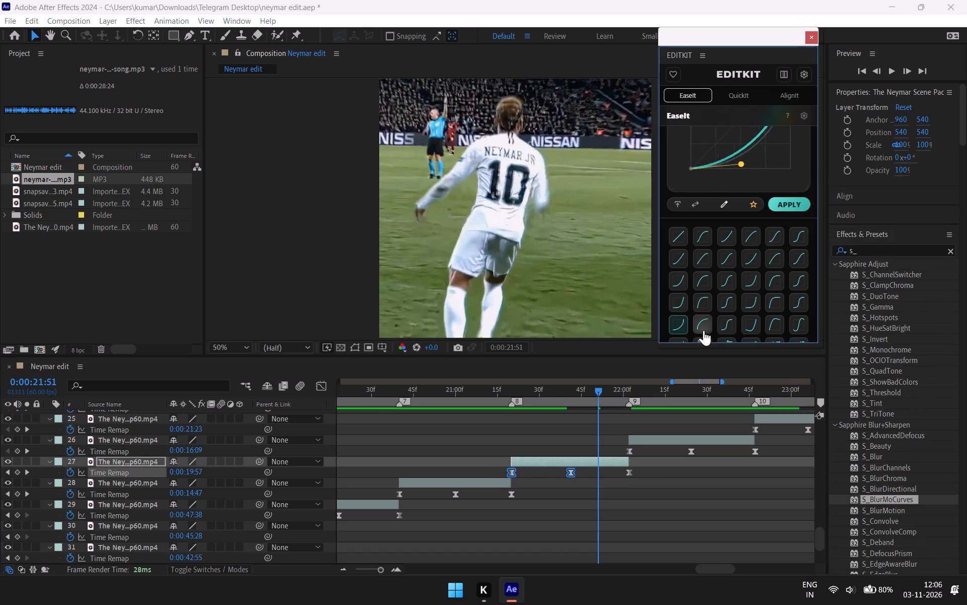
click(784, 201)
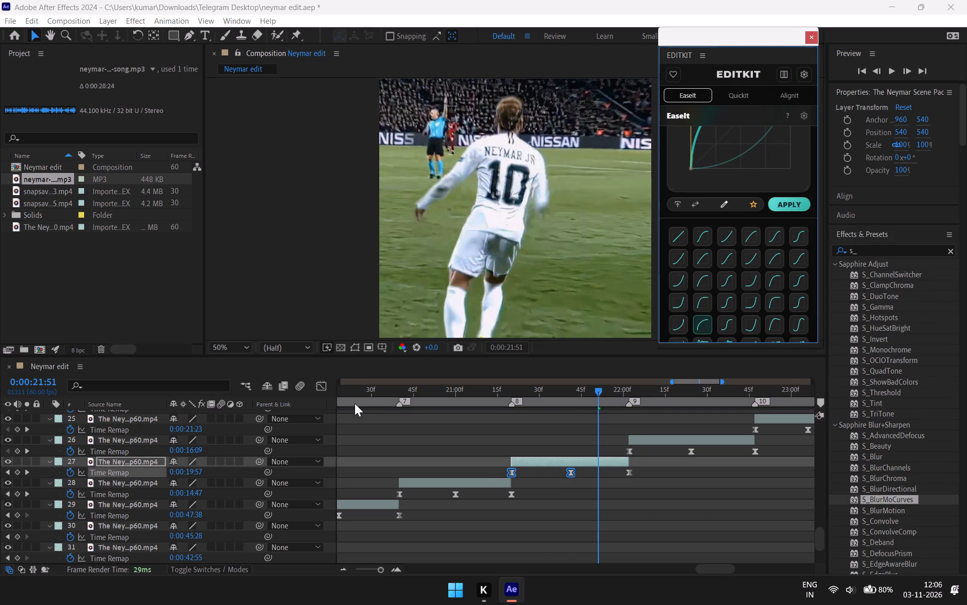
click(314, 384)
click(314, 384)
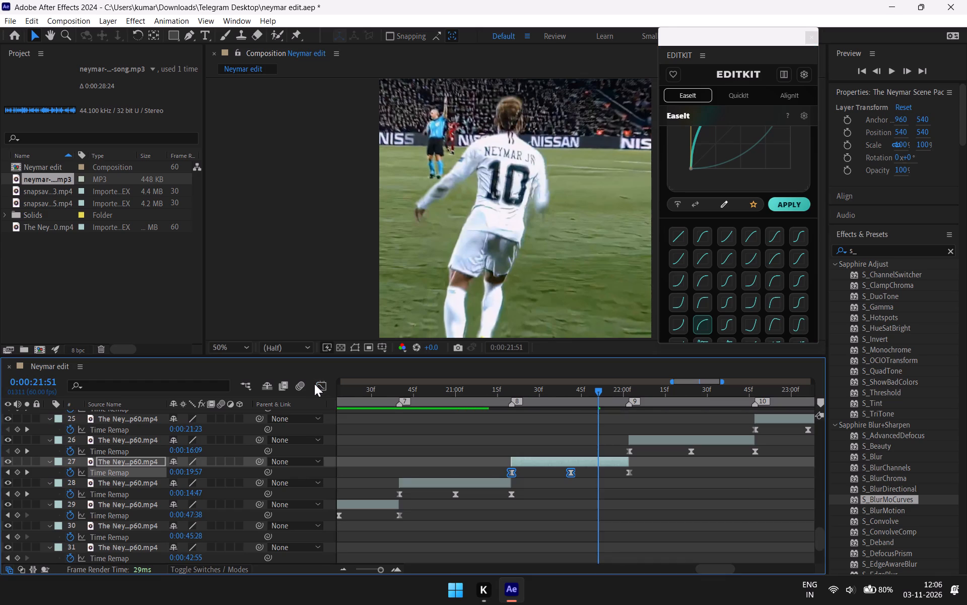
click(314, 384)
click(314, 384)
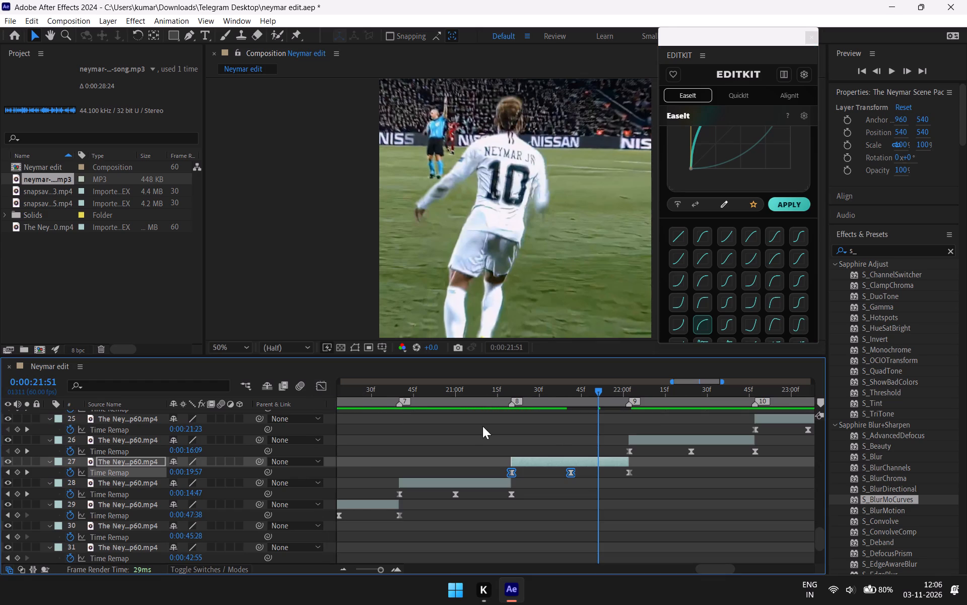
Replay layer 27 against the song from 0:00:20:57, 0:00:21:10, 0:00:20:55 and 0:00:21:04.
drag(598, 390, 545, 449)
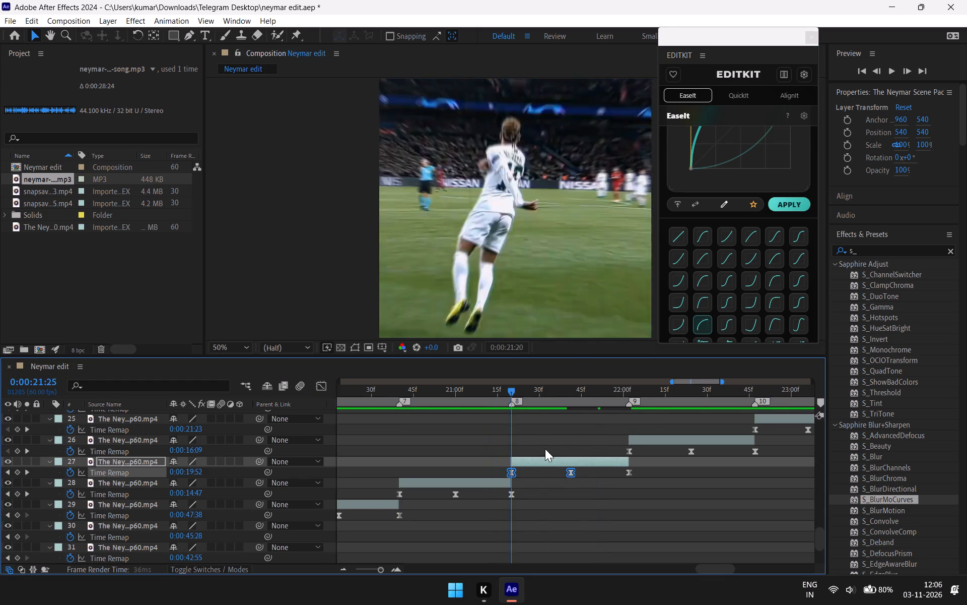
drag(545, 449, 447, 513)
key(space)
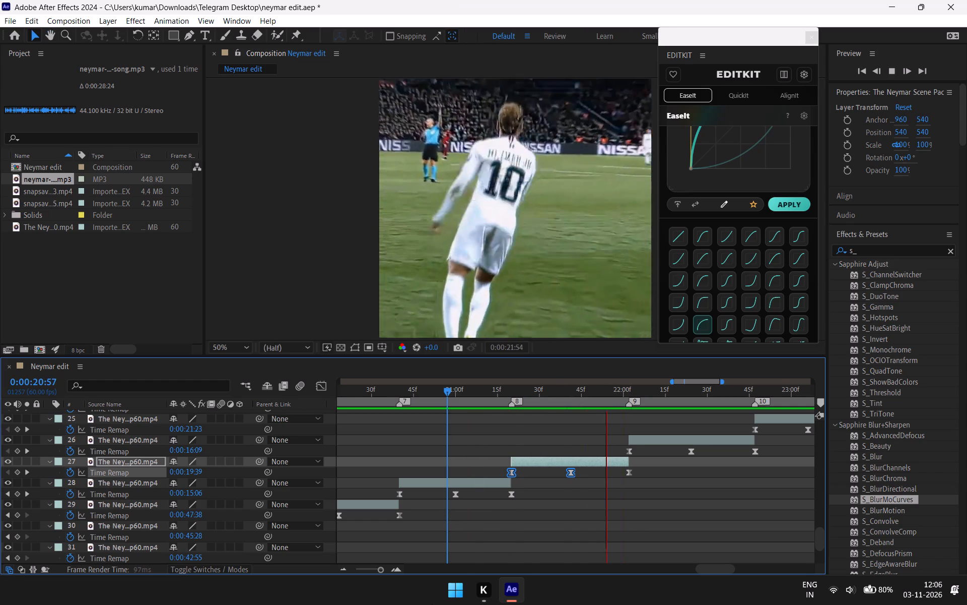
key(space)
drag(693, 387, 483, 509)
click(544, 495)
key(space)
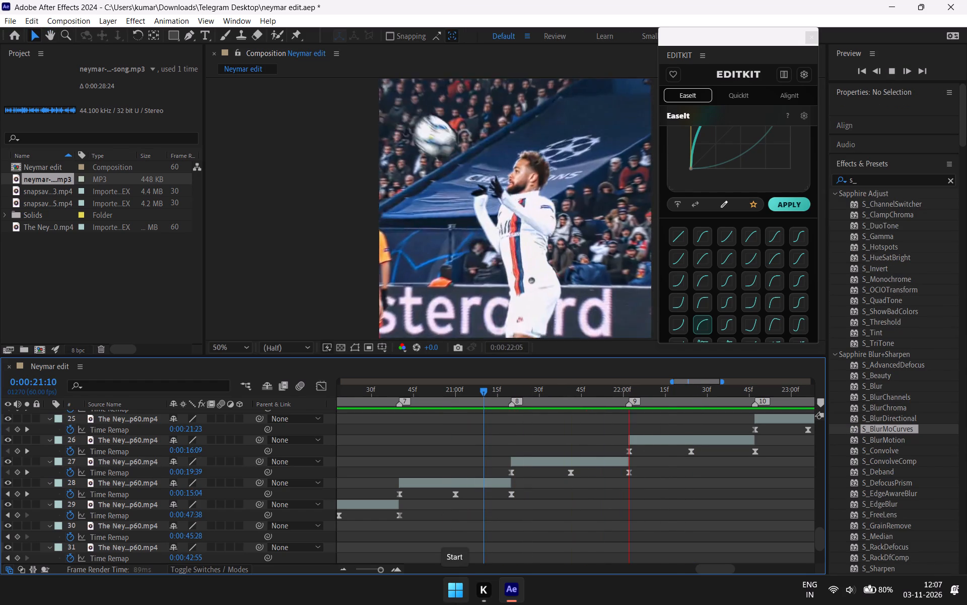
key(space)
drag(672, 400, 441, 470)
key(space)
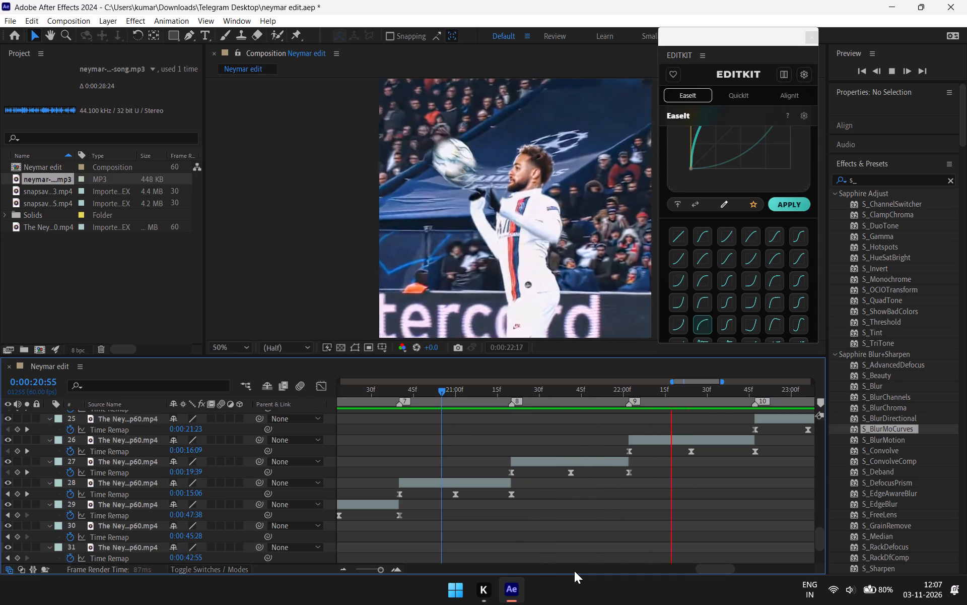
key(space)
drag(748, 391, 702, 418)
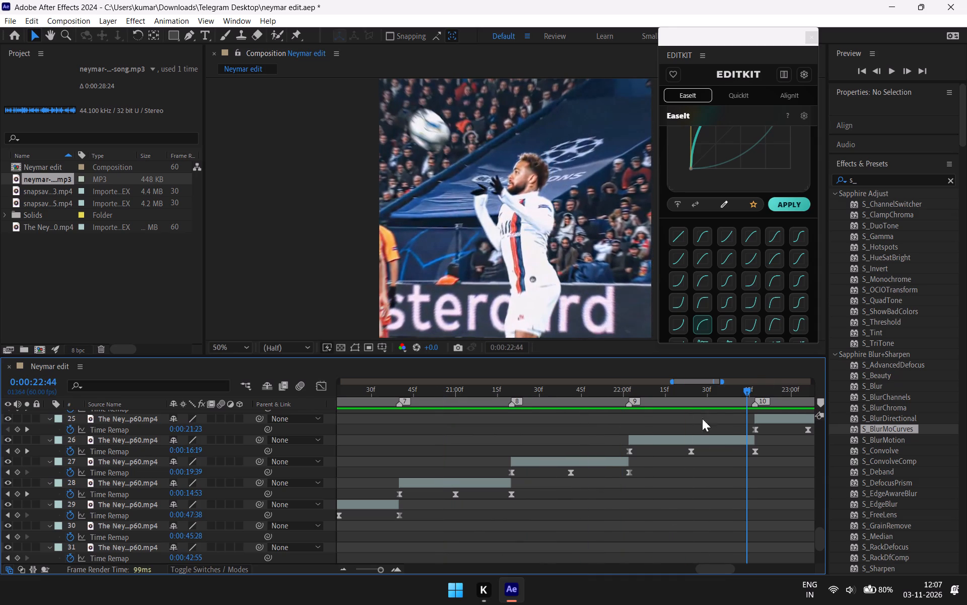
drag(702, 418, 466, 528)
key(space)
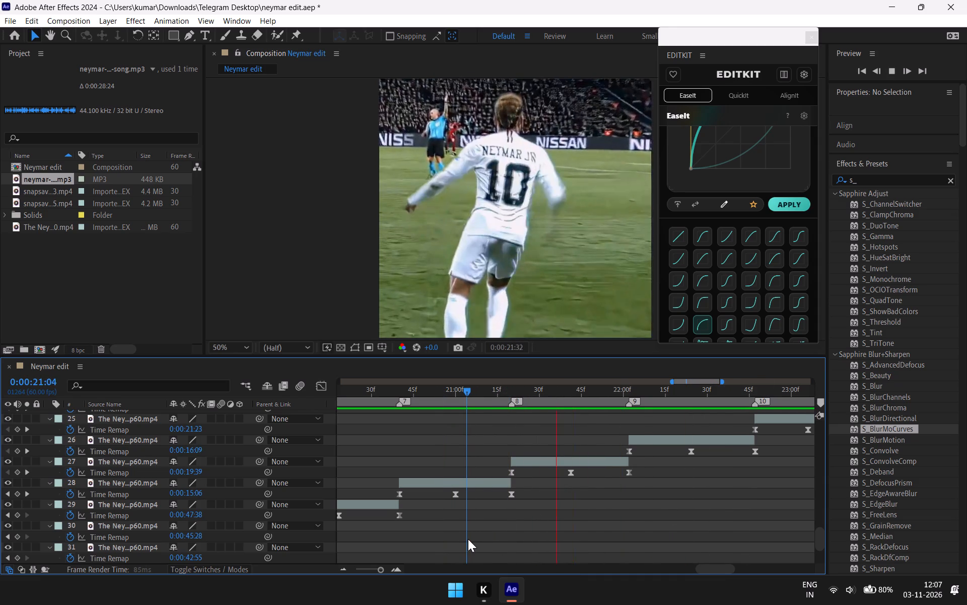
key(space)
Lengthen both handles of layer 27's middle Time Remap keyframe in the Graph Editor, broadening the curve's peak while keeping the handles nearly level.
drag(631, 464, 612, 475)
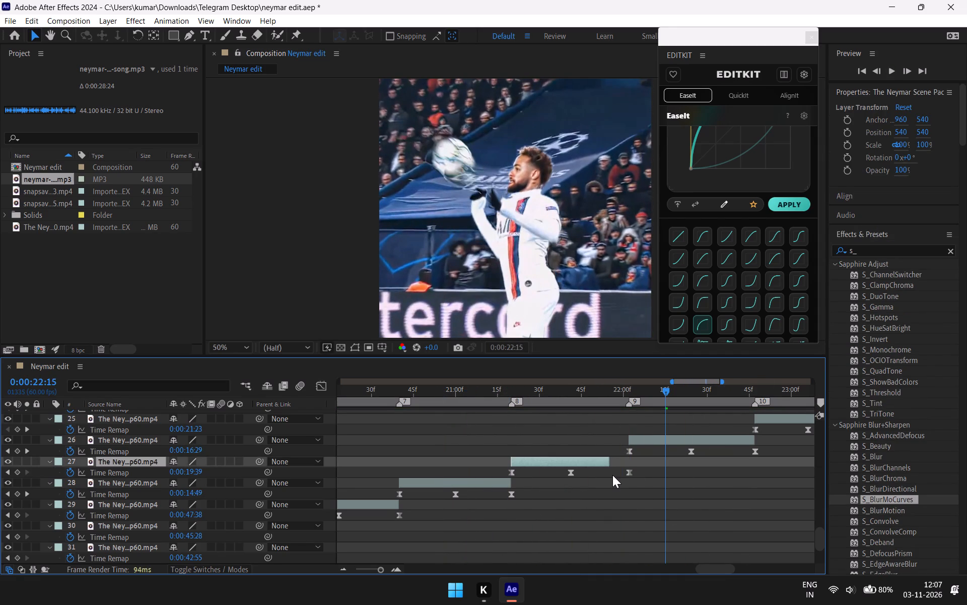
key(ctrl+z)
drag(649, 469, 505, 488)
click(323, 384)
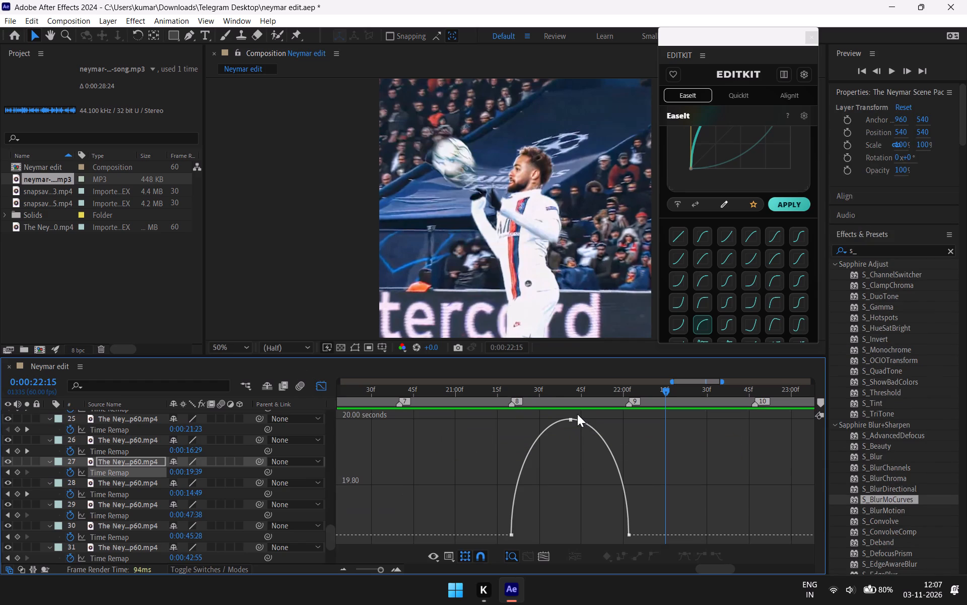
drag(591, 414, 539, 439)
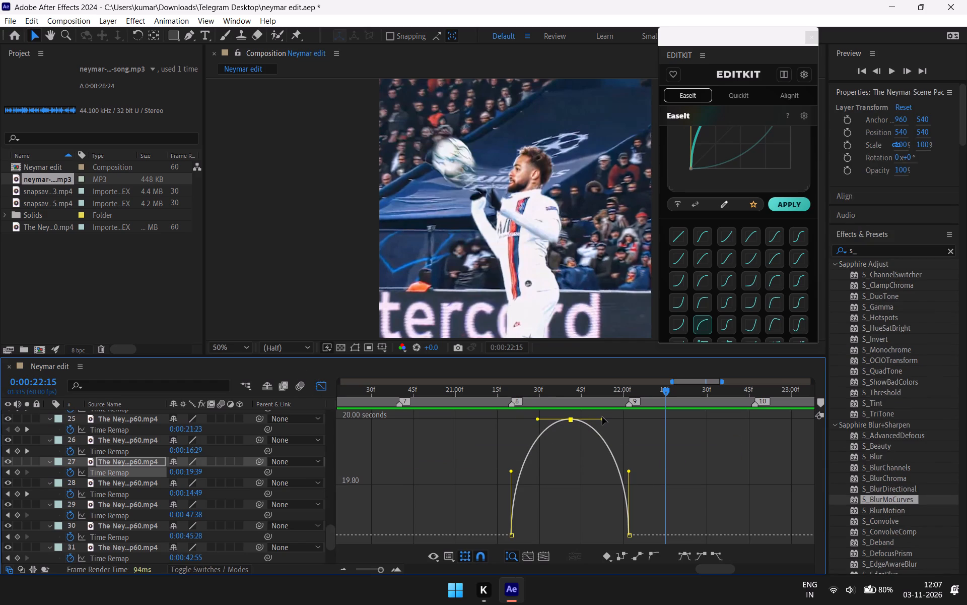
drag(603, 418, 613, 418)
drag(537, 420, 525, 421)
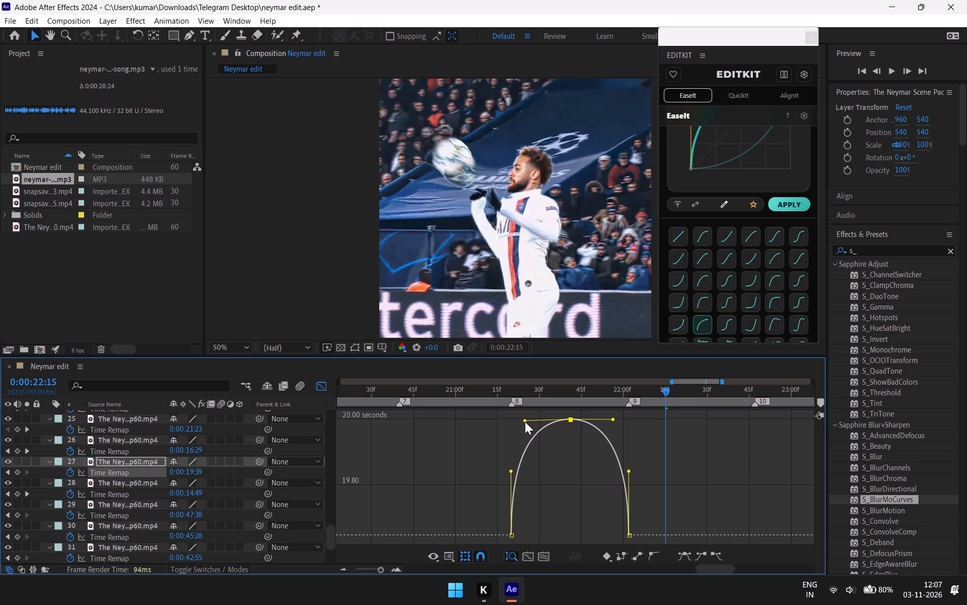
drag(525, 421, 525, 421)
Enable motion blur for the composition and return from the Graph Editor to the layer bars.
click(306, 380)
key(equal)
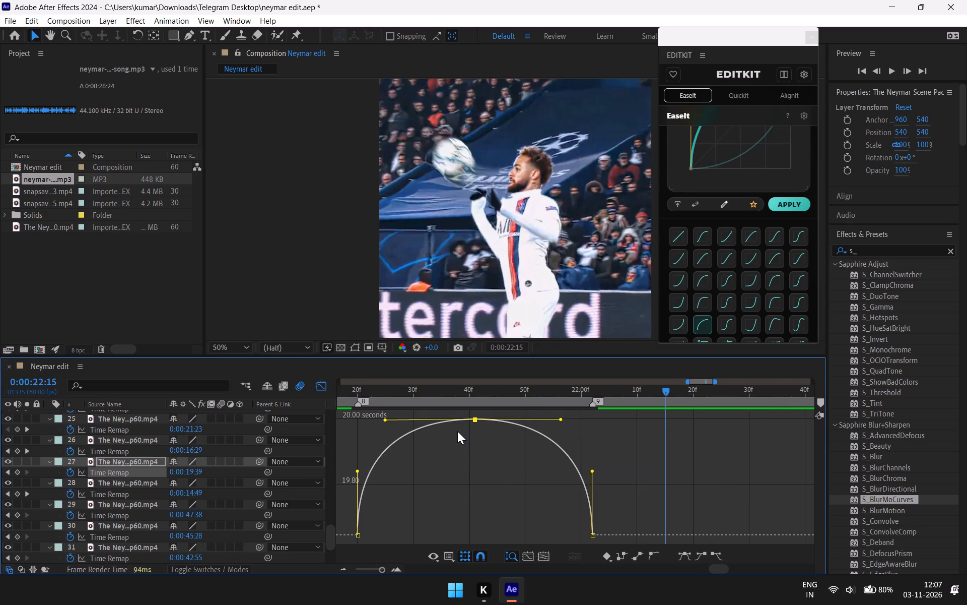
click(320, 386)
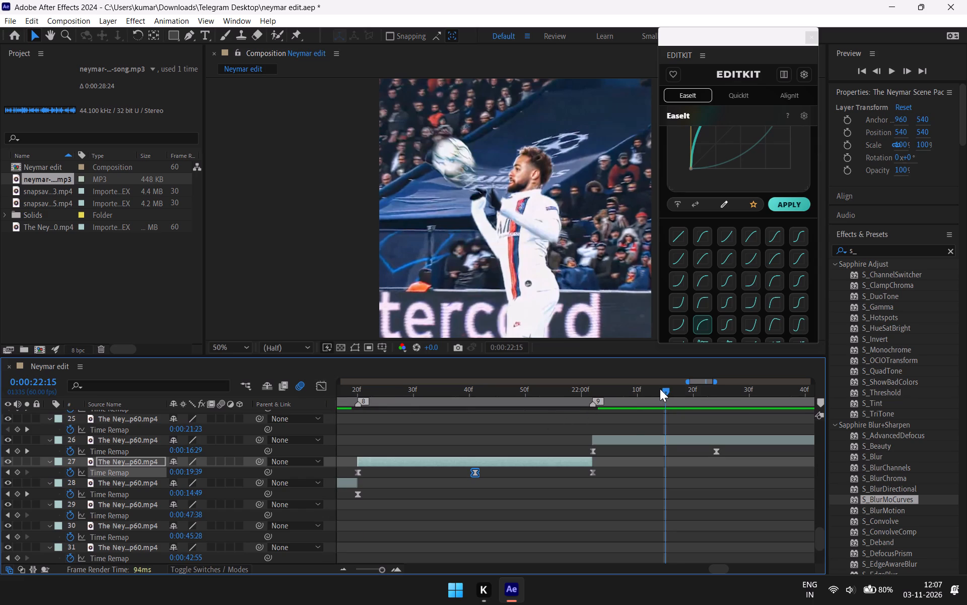
Scrub through the earlier clips and examine layer 29's Time Remap curve and its middle keyframe handles in the Graph Editor.
drag(660, 389, 317, 507)
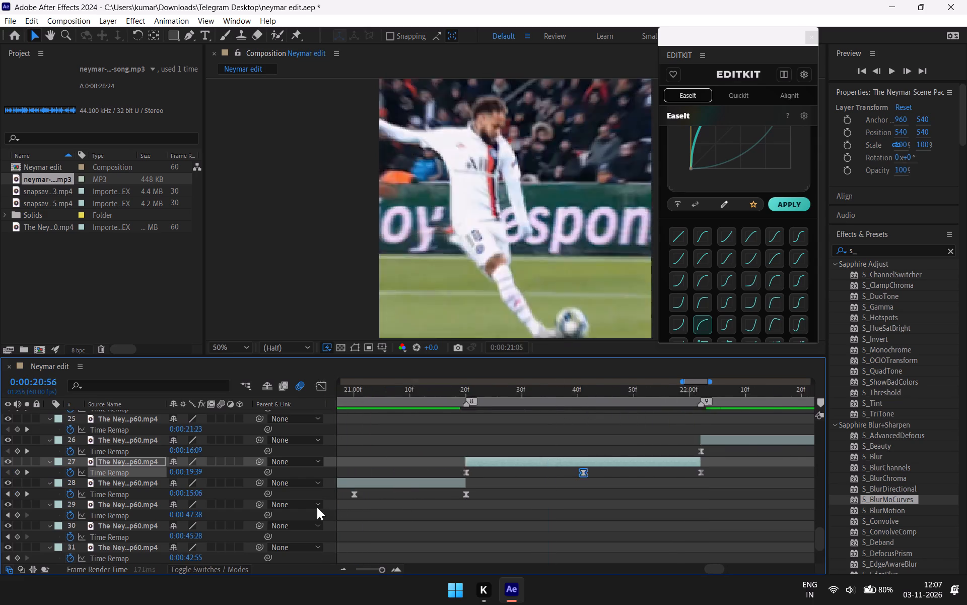
drag(317, 507, 588, 536)
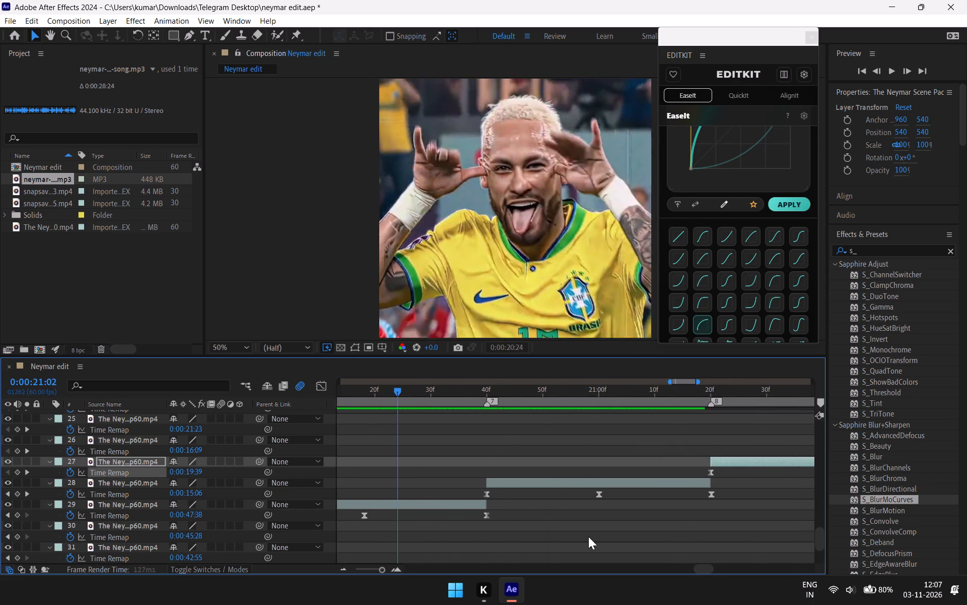
drag(588, 536, 378, 560)
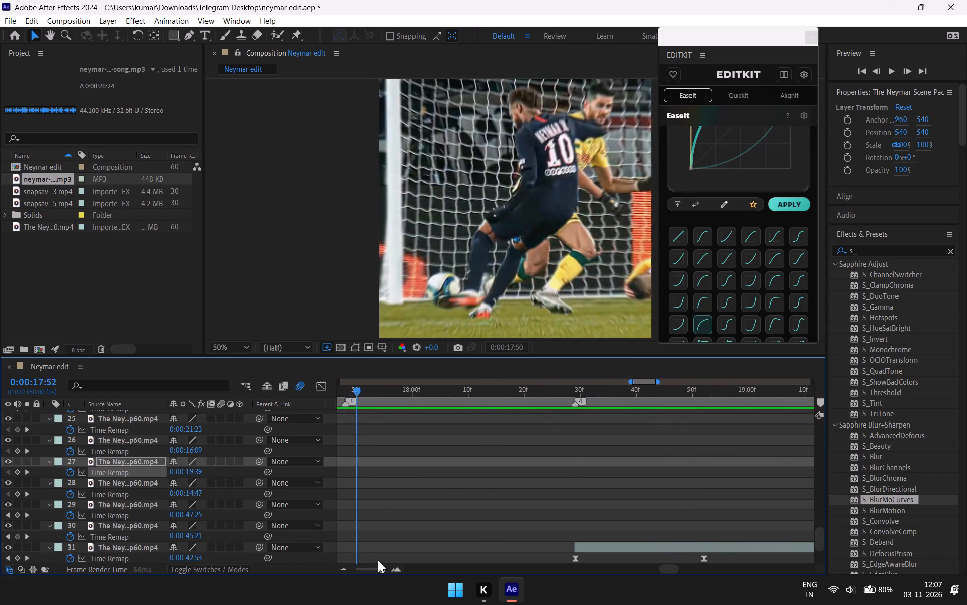
drag(378, 560, 480, 580)
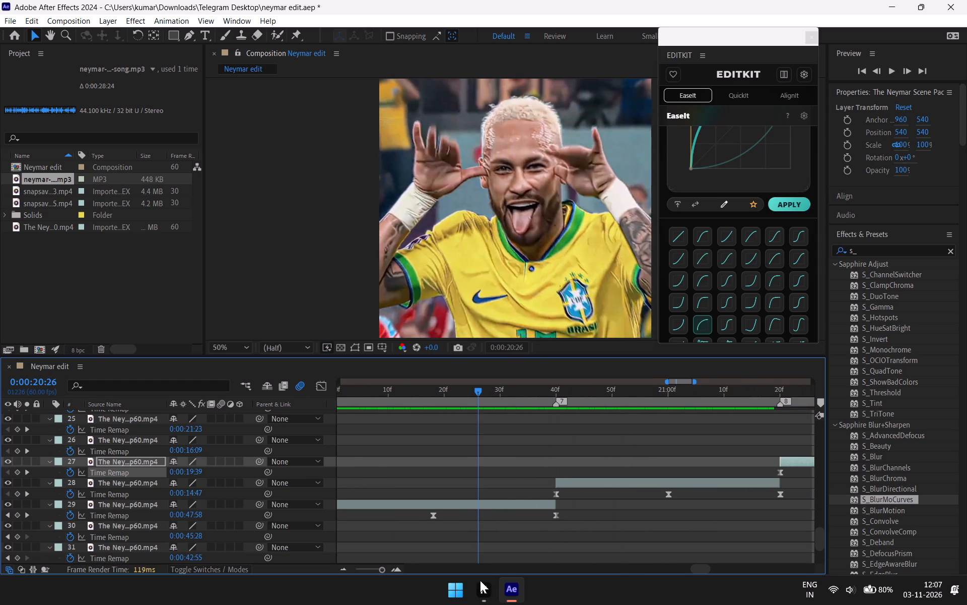
drag(480, 580, 481, 579)
scroll(532, 474, down, 2)
drag(573, 442, 378, 447)
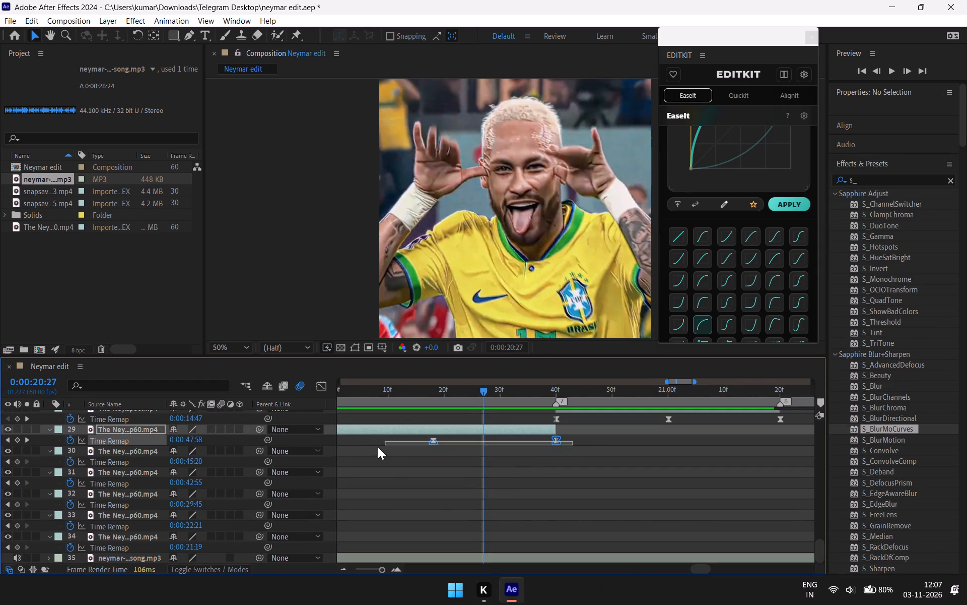
drag(378, 447, 323, 448)
drag(468, 390, 449, 411)
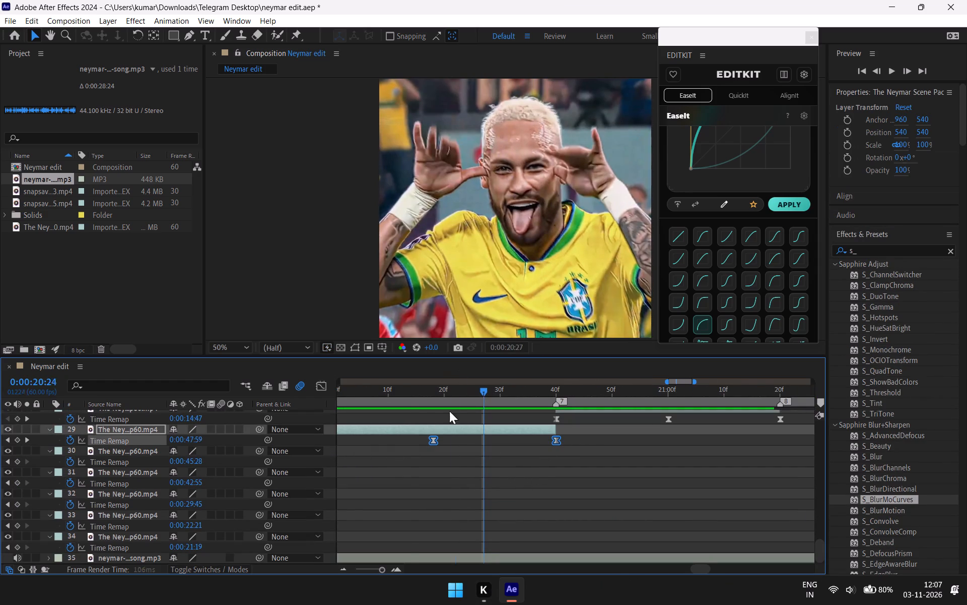
drag(449, 411, 365, 457)
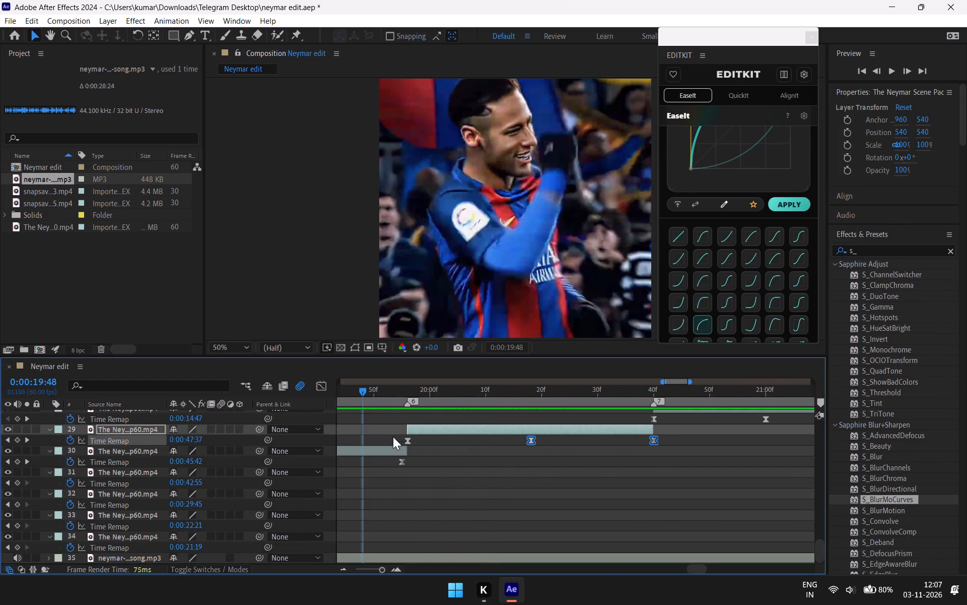
drag(393, 437, 675, 449)
click(319, 385)
click(688, 451)
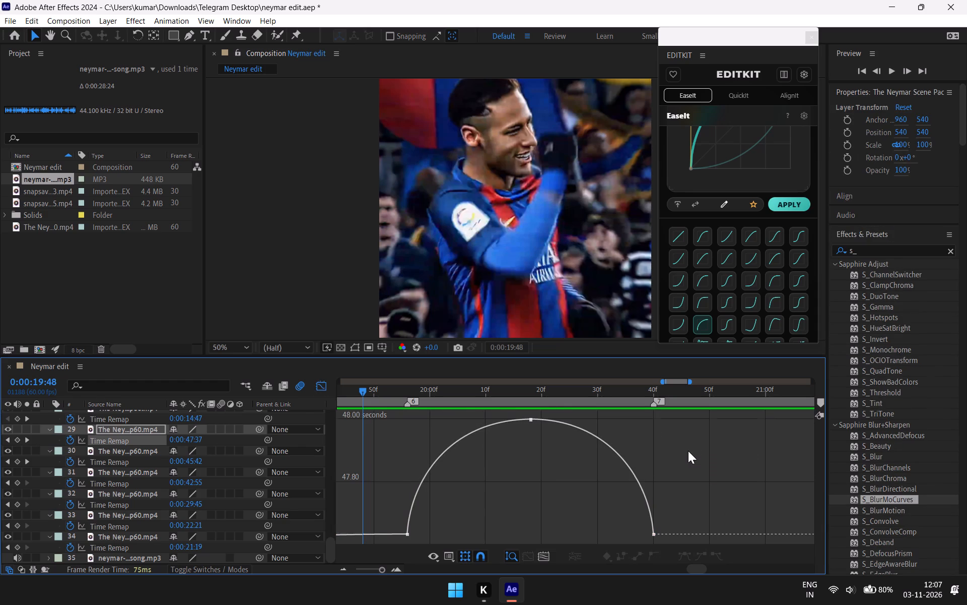
drag(578, 414, 455, 443)
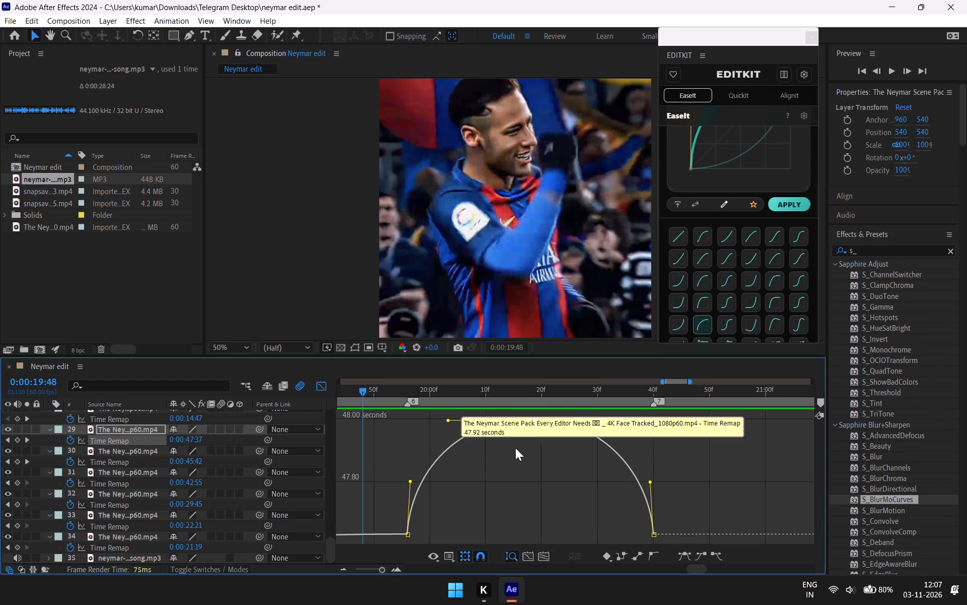
click(326, 381)
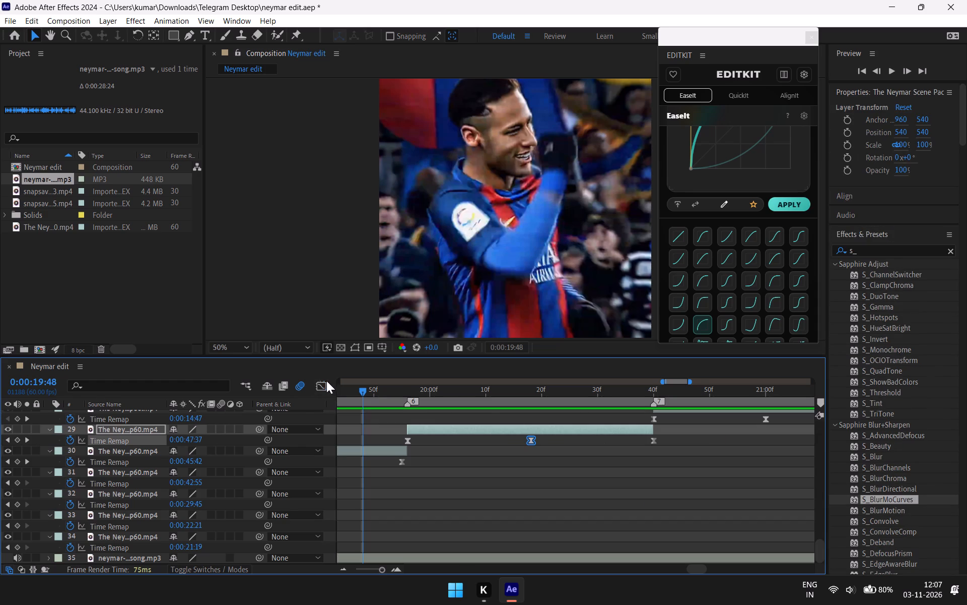
Scrub back through the clips between markers 7 and 1 and examine layer 34's Time Remap curve in the Graph Editor.
drag(363, 385, 655, 447)
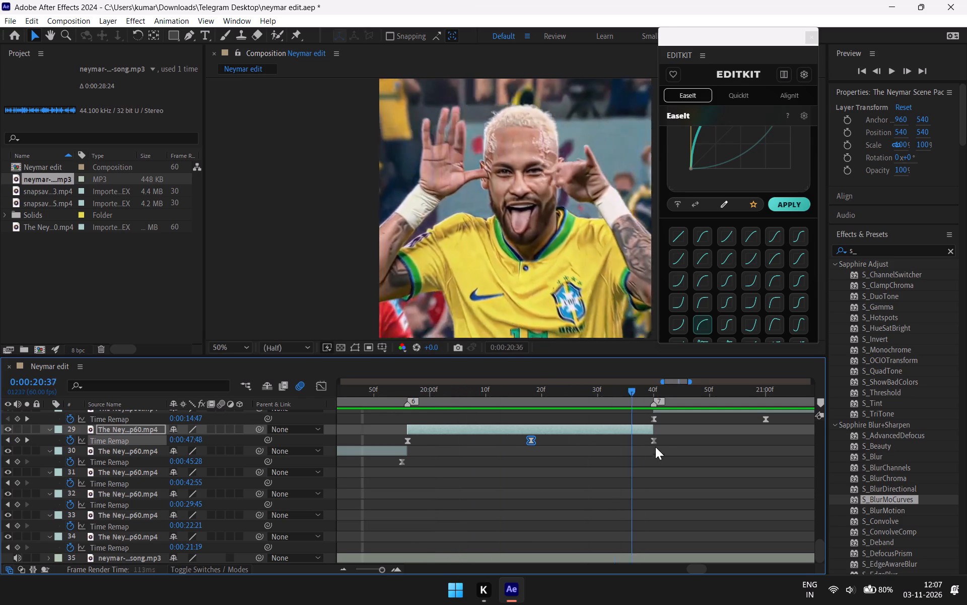
drag(655, 447, 380, 521)
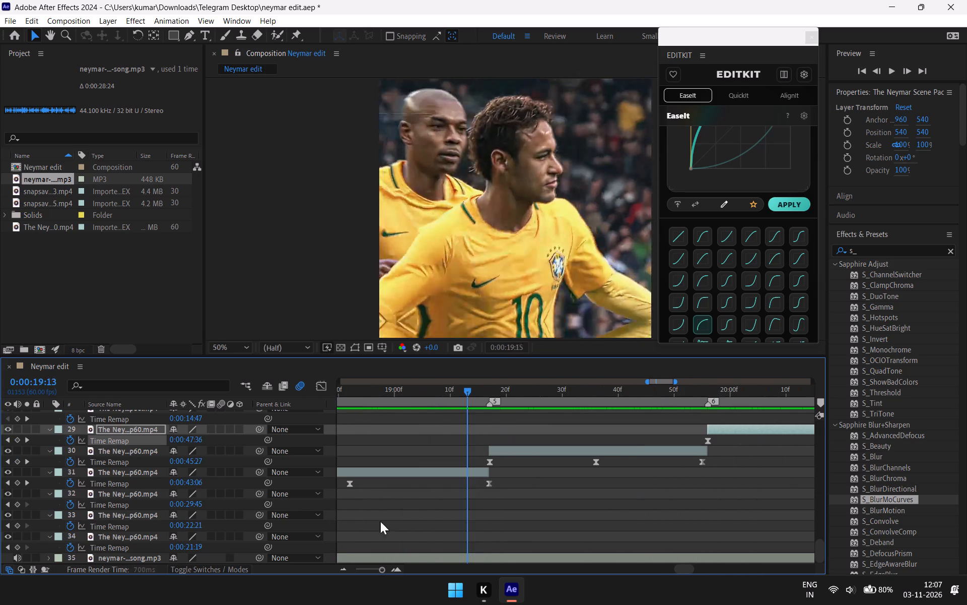
drag(380, 521, 346, 527)
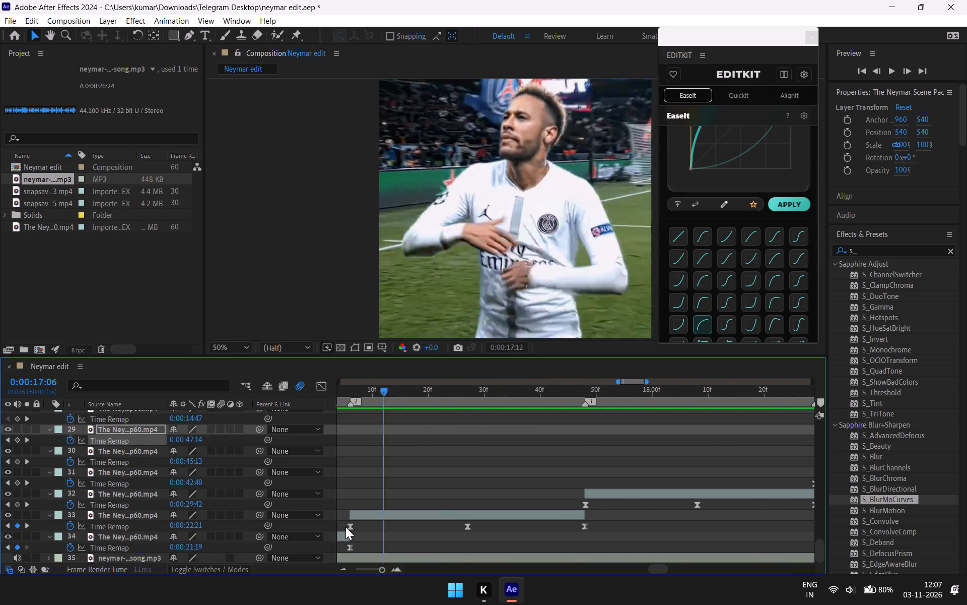
drag(346, 527, 765, 534)
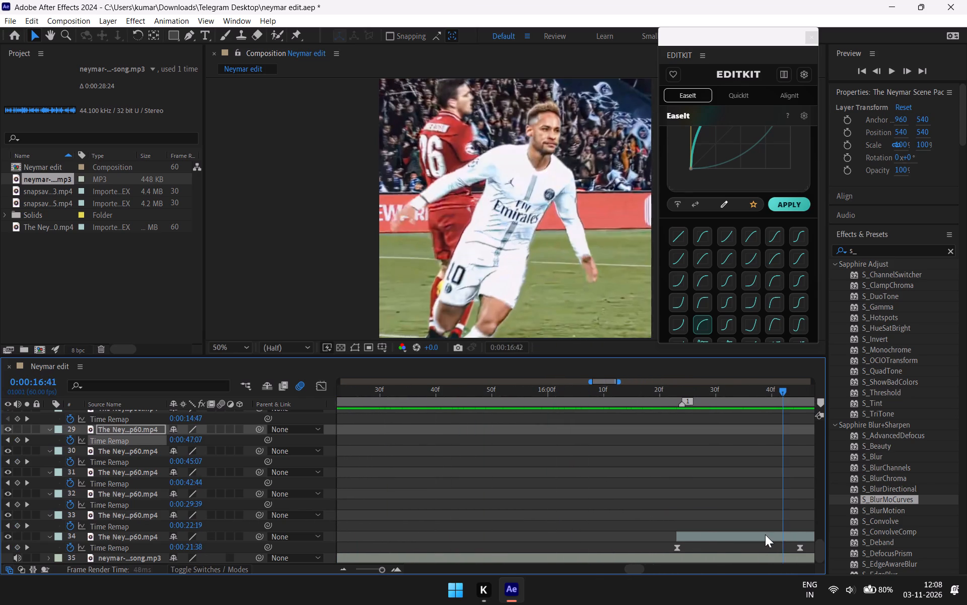
drag(765, 534, 836, 556)
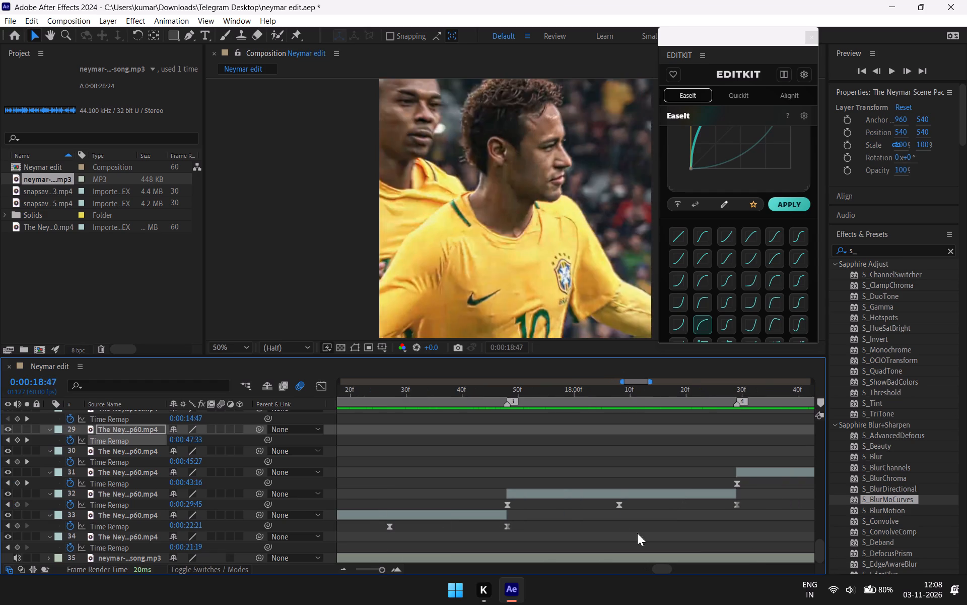
drag(661, 565, 651, 570)
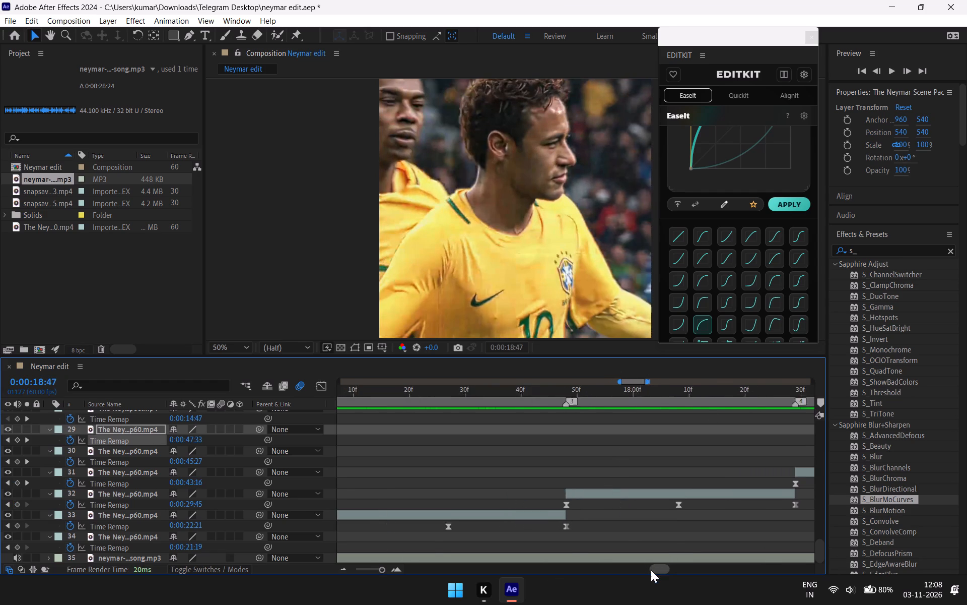
drag(651, 570, 645, 569)
drag(689, 543, 404, 550)
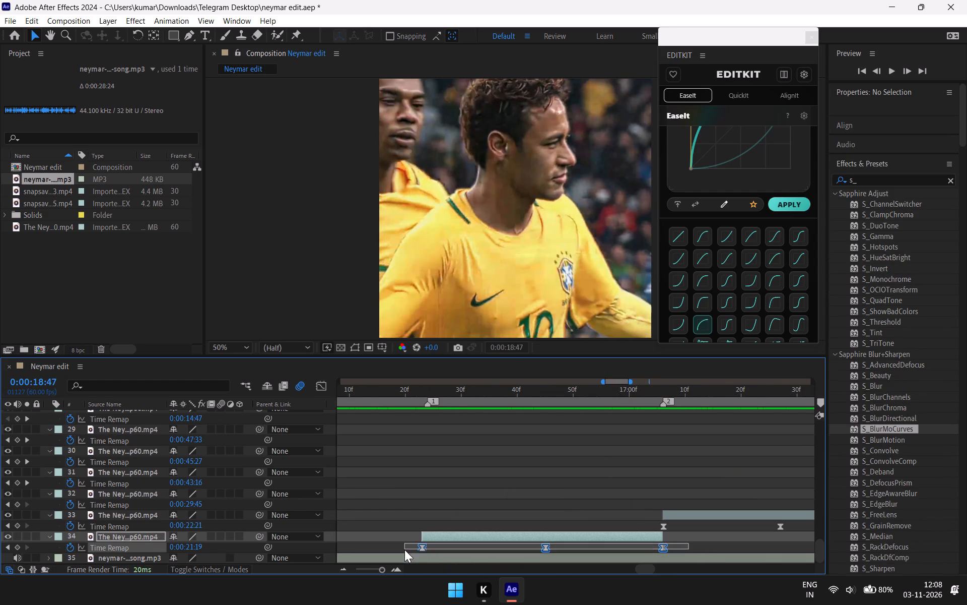
drag(404, 550, 404, 552)
click(325, 388)
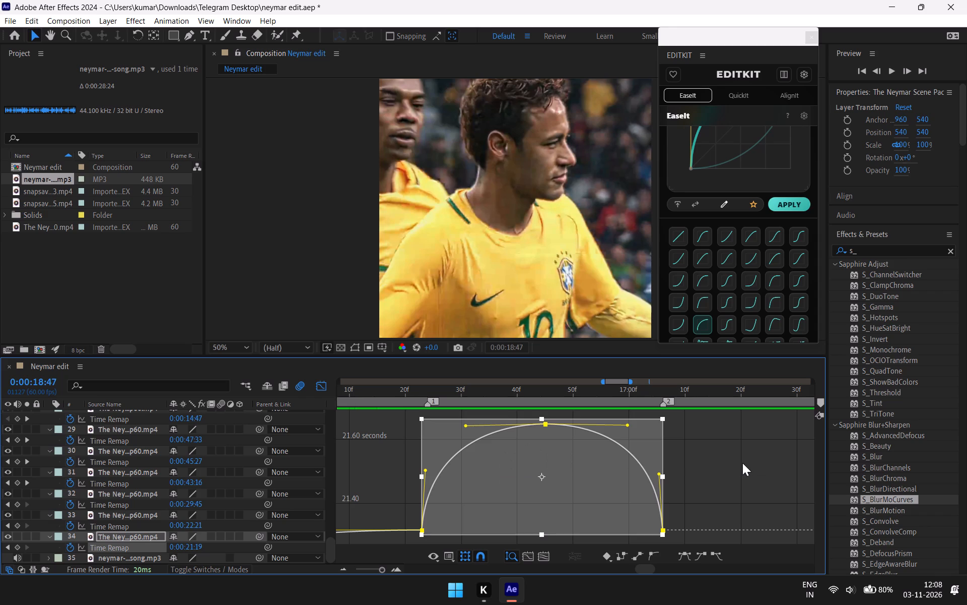
click(722, 466)
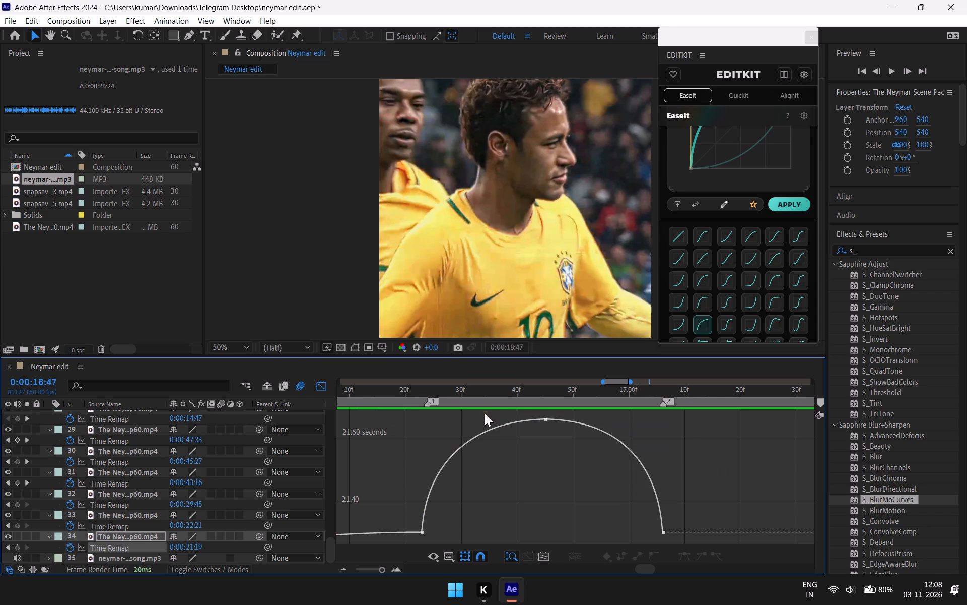
click(325, 381)
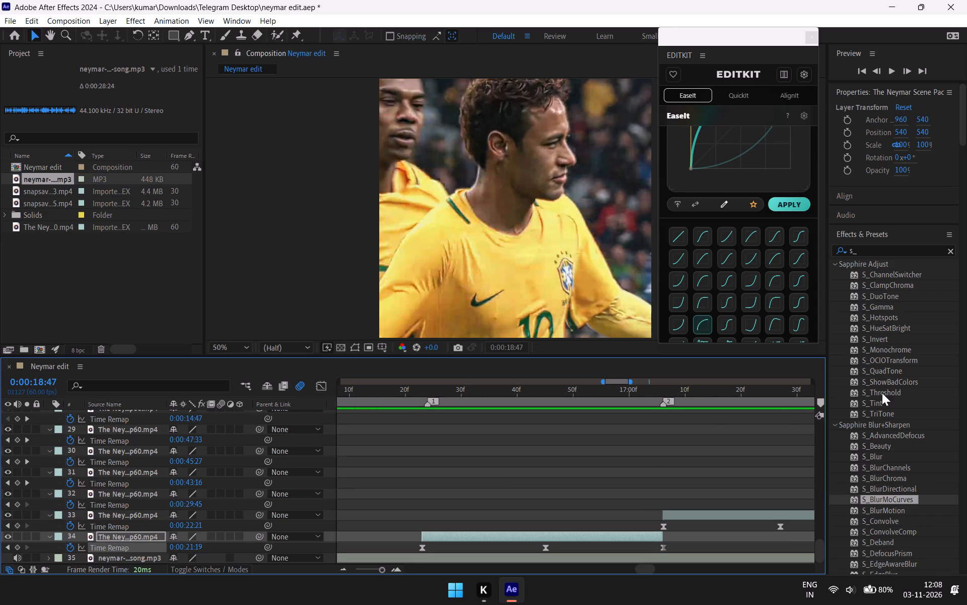
Scrub the clips between markers 1 and 6 and examine layer 32's Time Remap curve in the Graph Editor.
drag(623, 381, 673, 390)
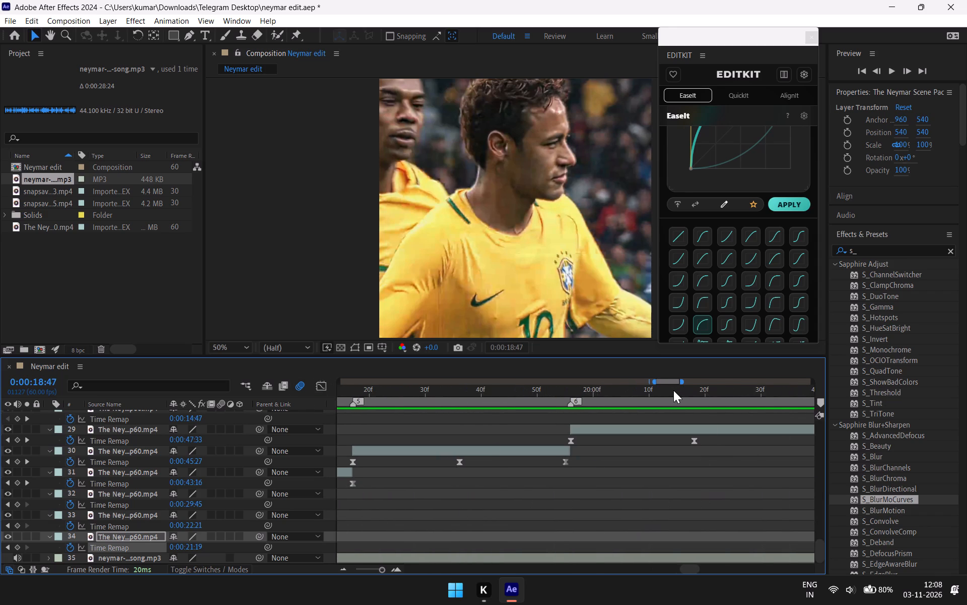
drag(673, 390, 643, 422)
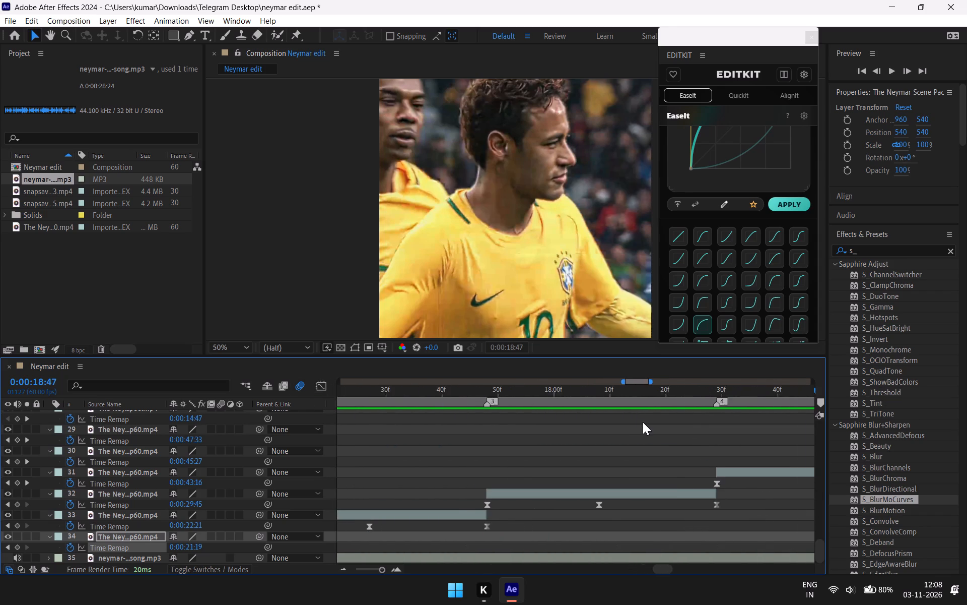
drag(643, 422, 645, 427)
drag(763, 387, 568, 508)
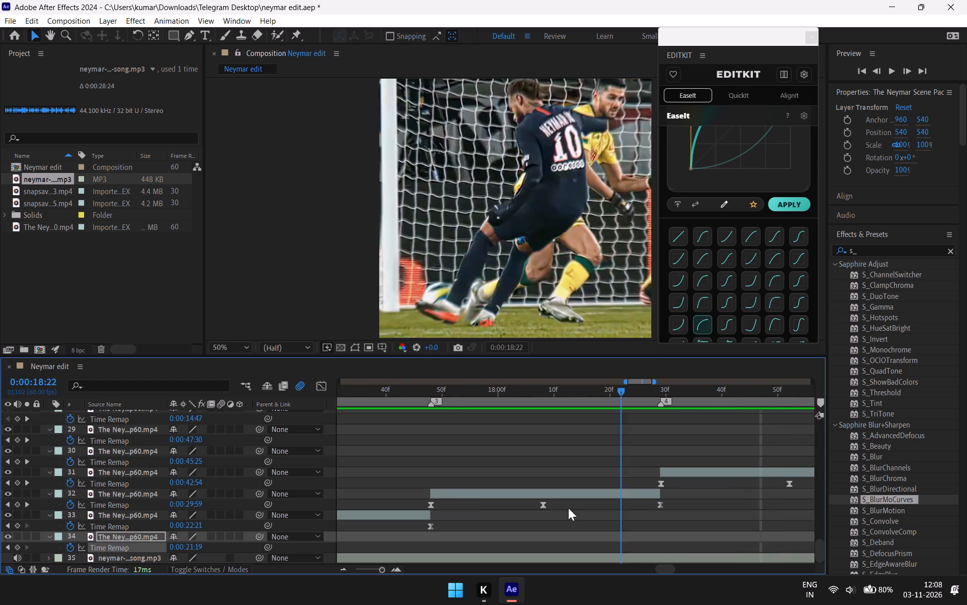
drag(568, 508, 611, 511)
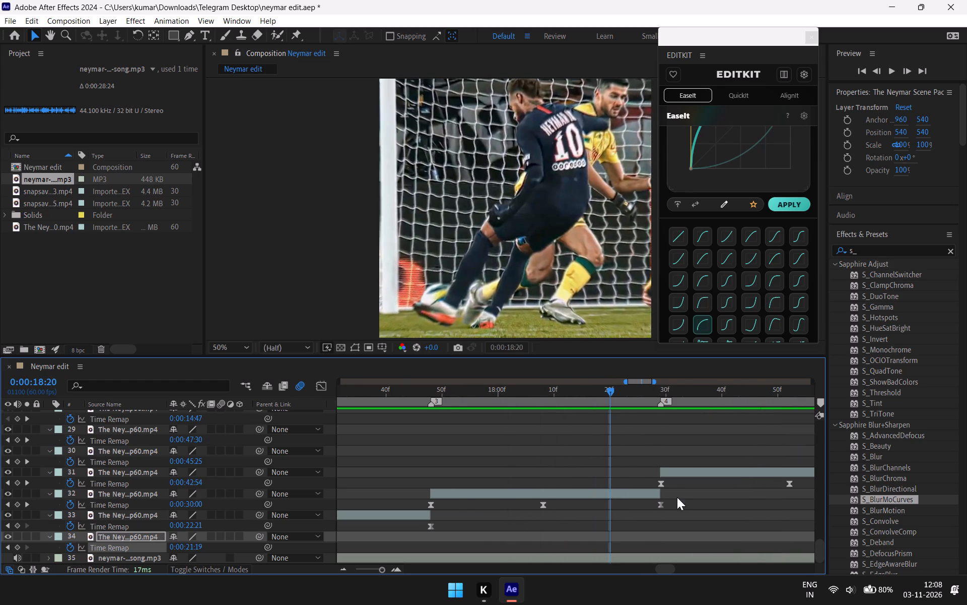
drag(674, 500, 417, 512)
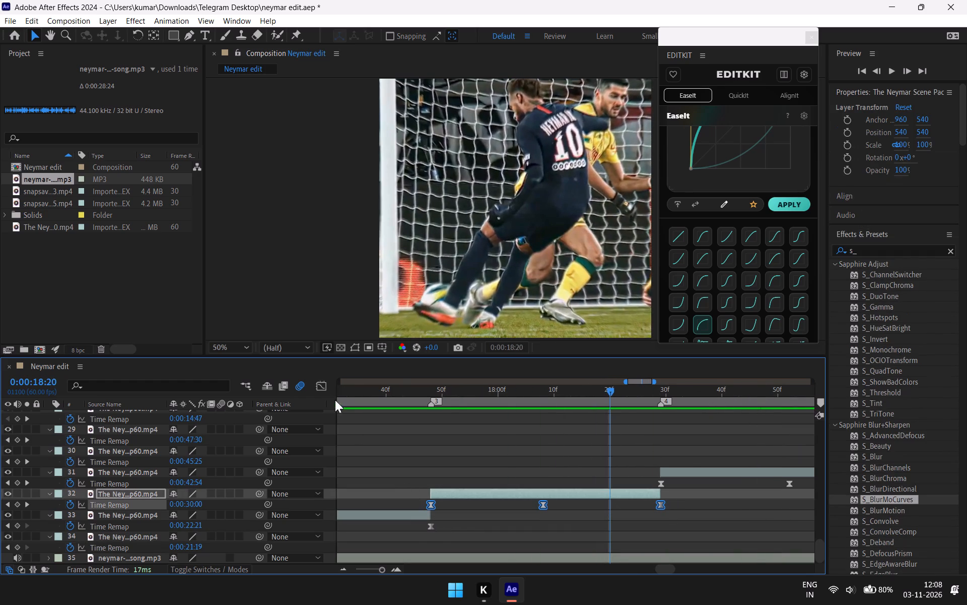
click(316, 388)
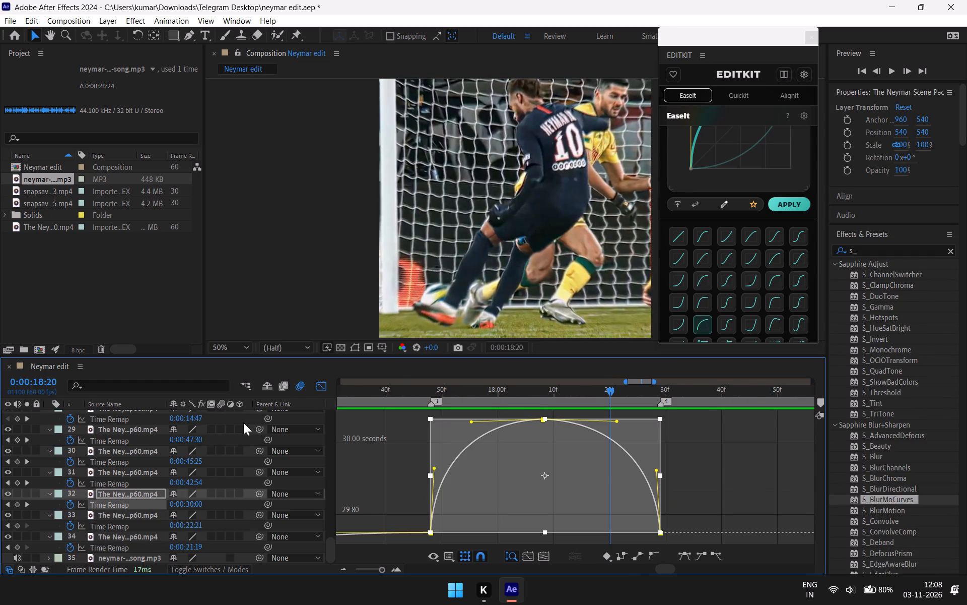
click(324, 327)
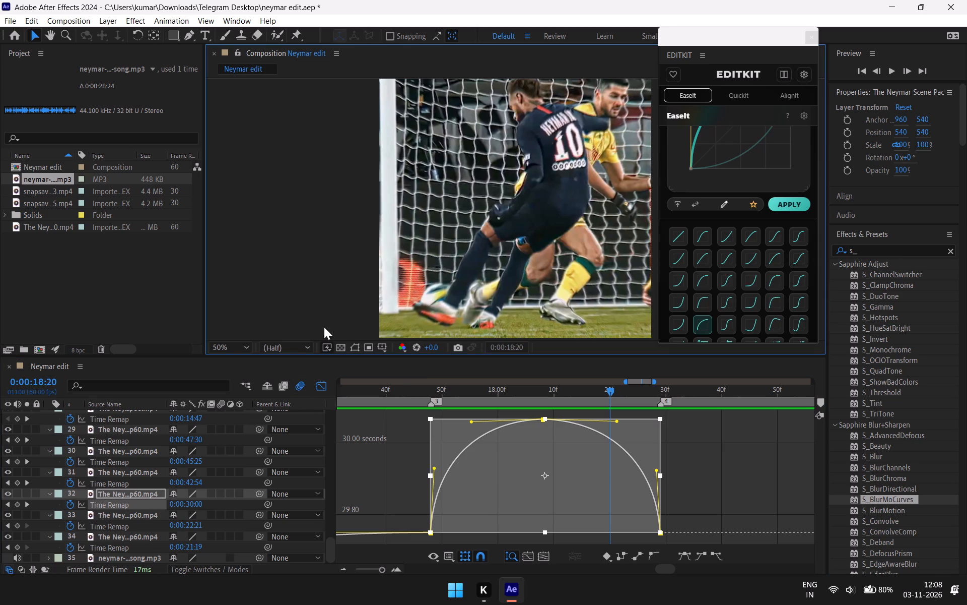
click(314, 385)
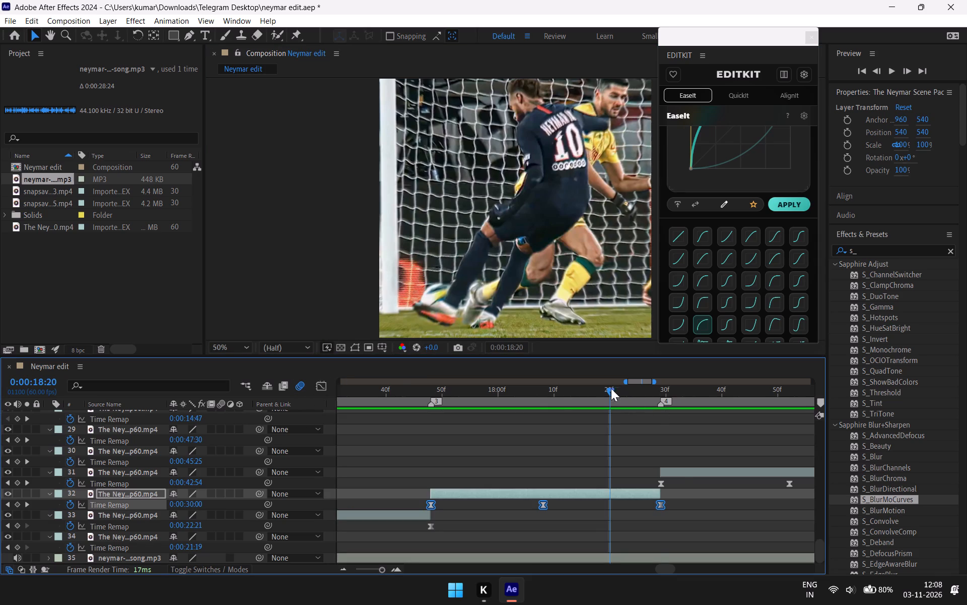
Zoom the timeline out to show all clips and preview playback from 0:00:10:04 and again from 0:00:15:02.
drag(609, 399, 0, 556)
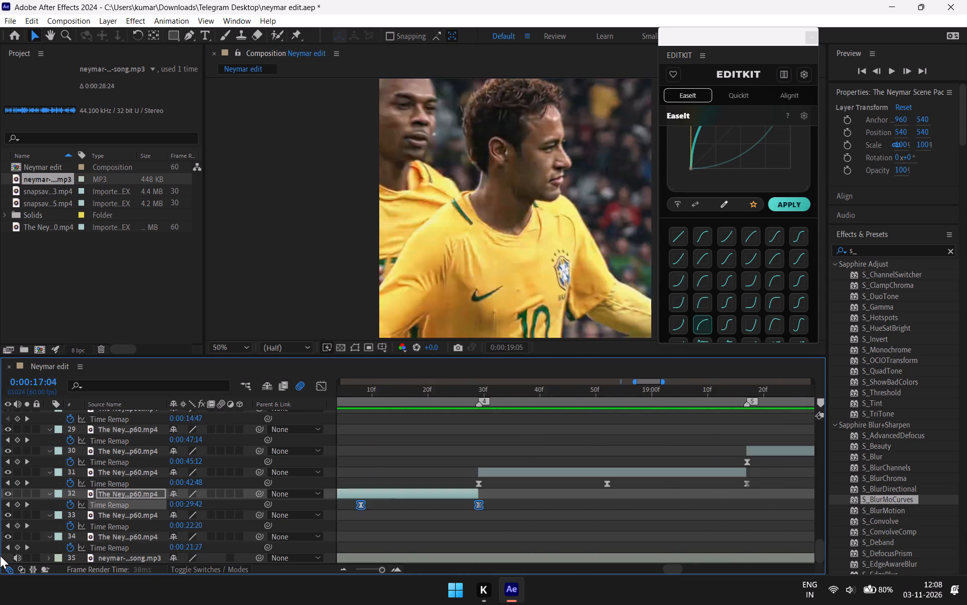
drag(0, 556, 376, 538)
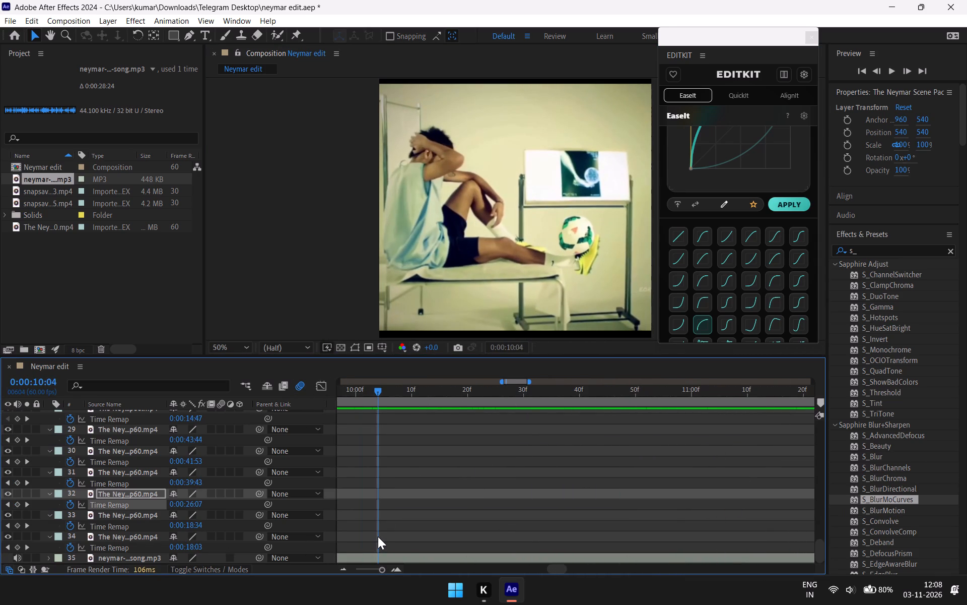
key(minus)
text(--)
key(minus)
key(minus)
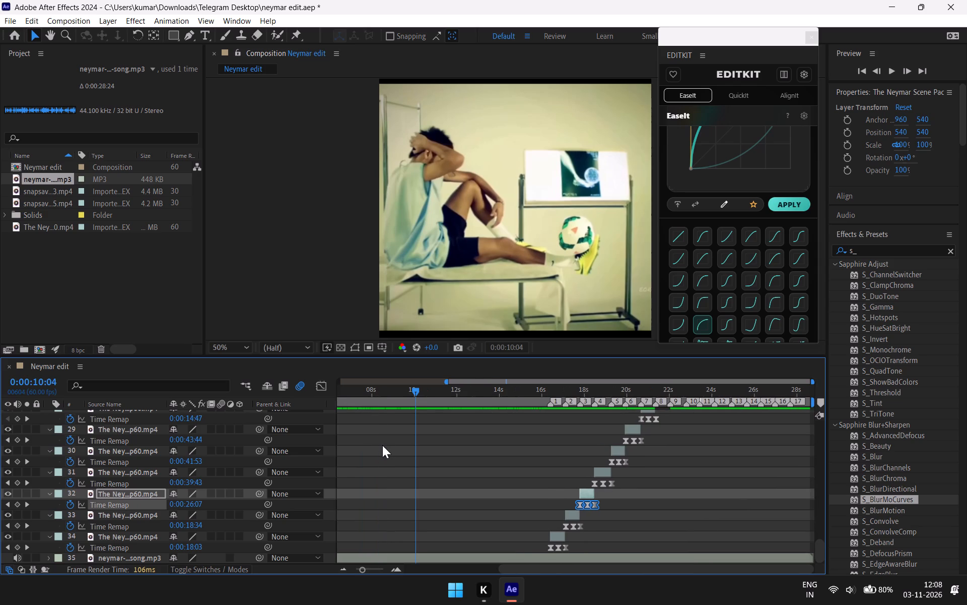
key(space)
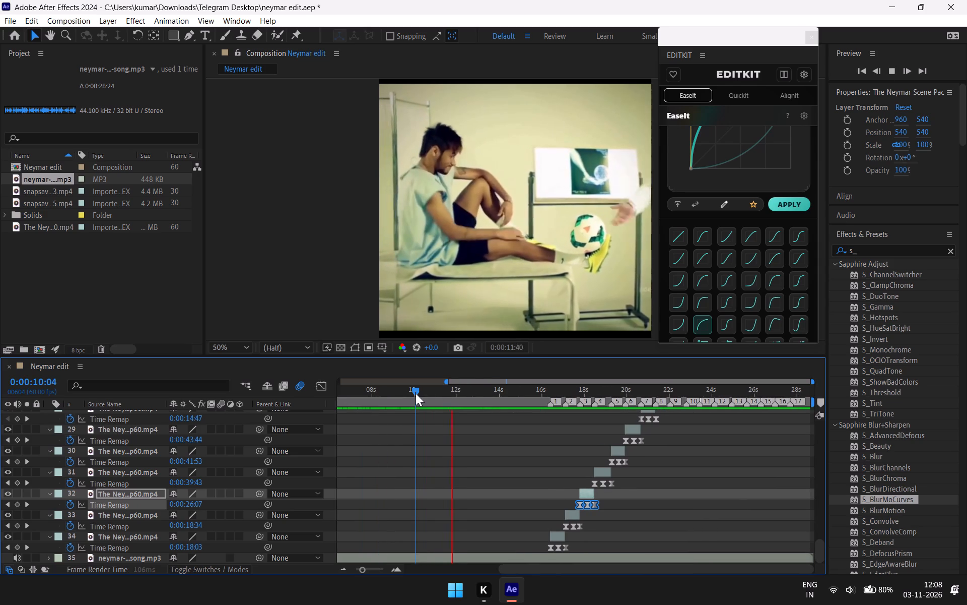
drag(413, 390, 519, 495)
key(space)
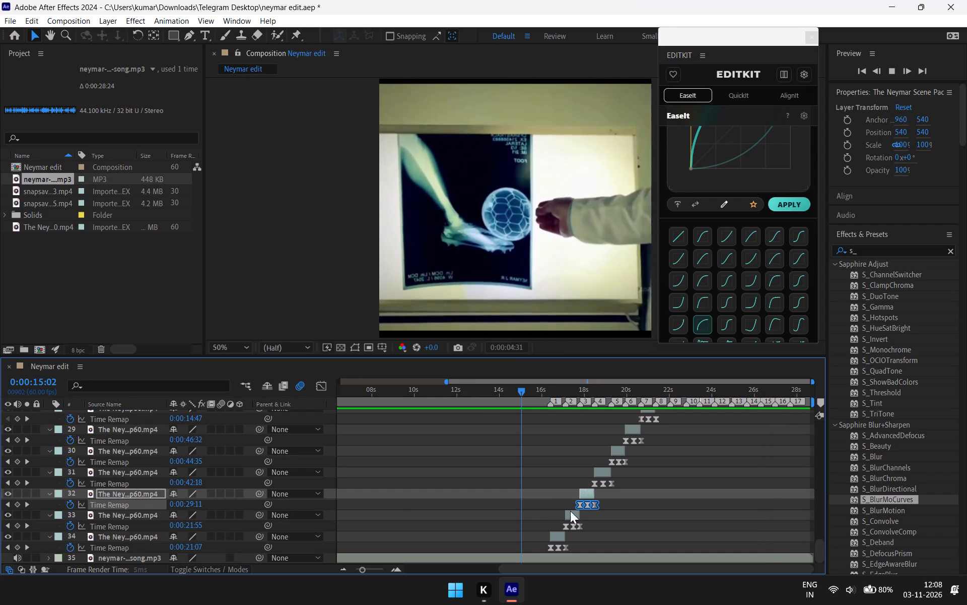
click(599, 473)
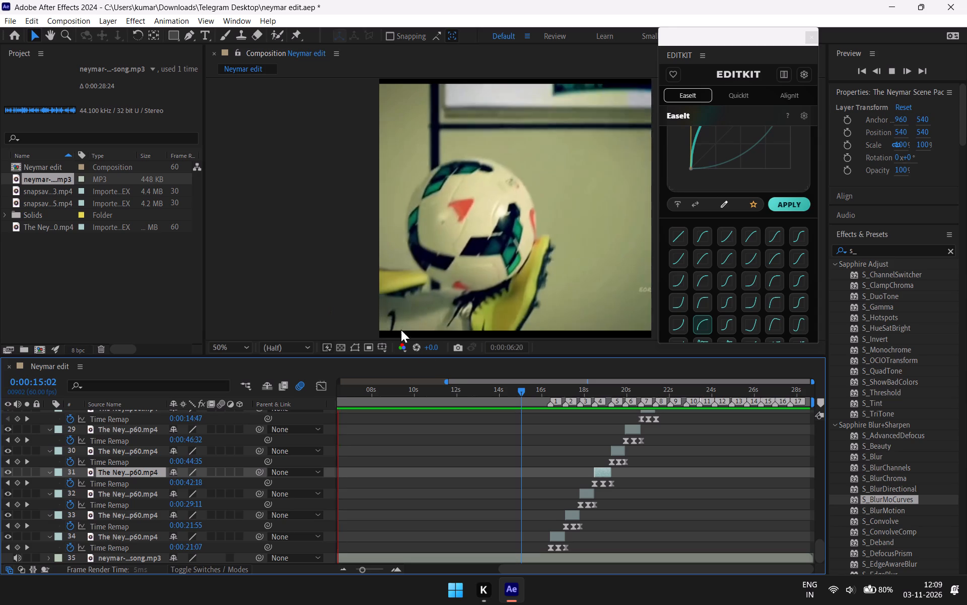
Scrub from 0:00:15:18 through the clips up to marker 5 and examine layer 31's motion around 0:00:18:59.
drag(522, 387, 532, 404)
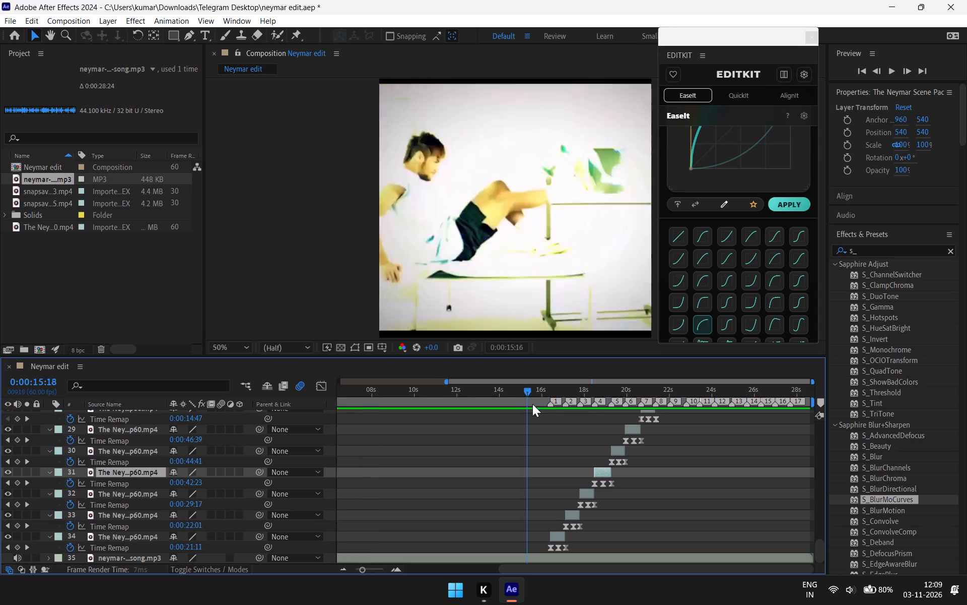
drag(532, 404, 610, 455)
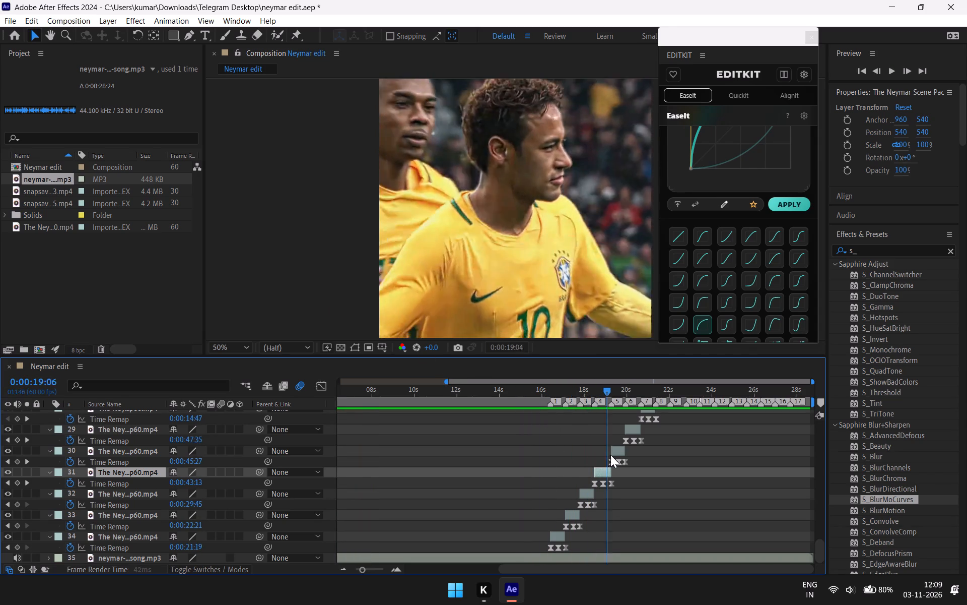
drag(610, 455, 613, 447)
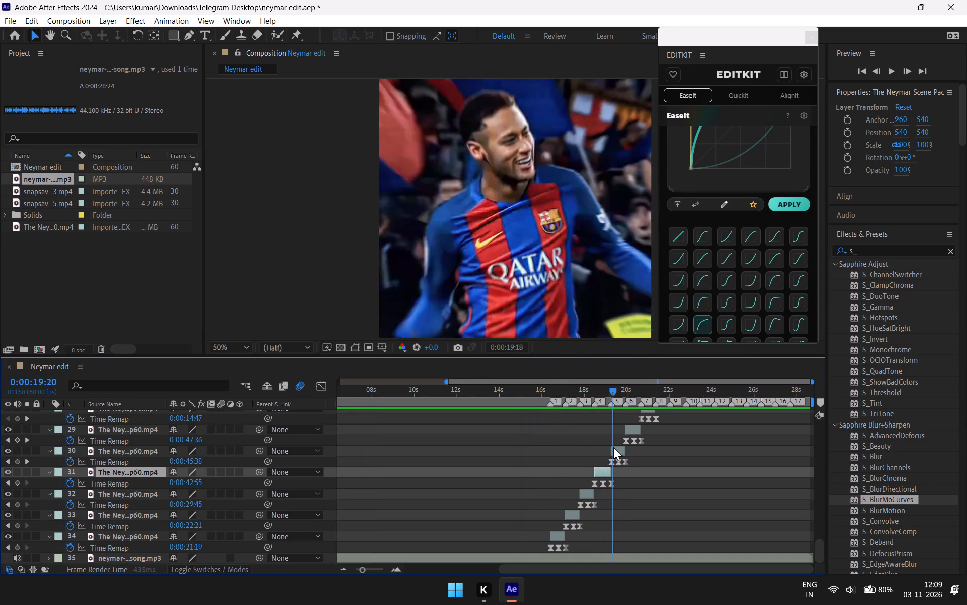
drag(613, 447, 598, 431)
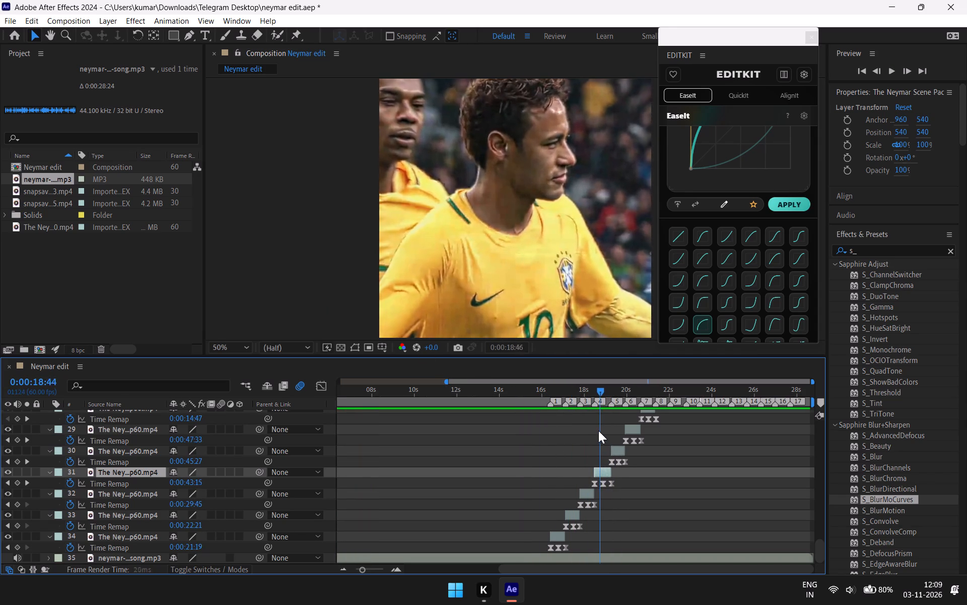
drag(598, 431, 605, 431)
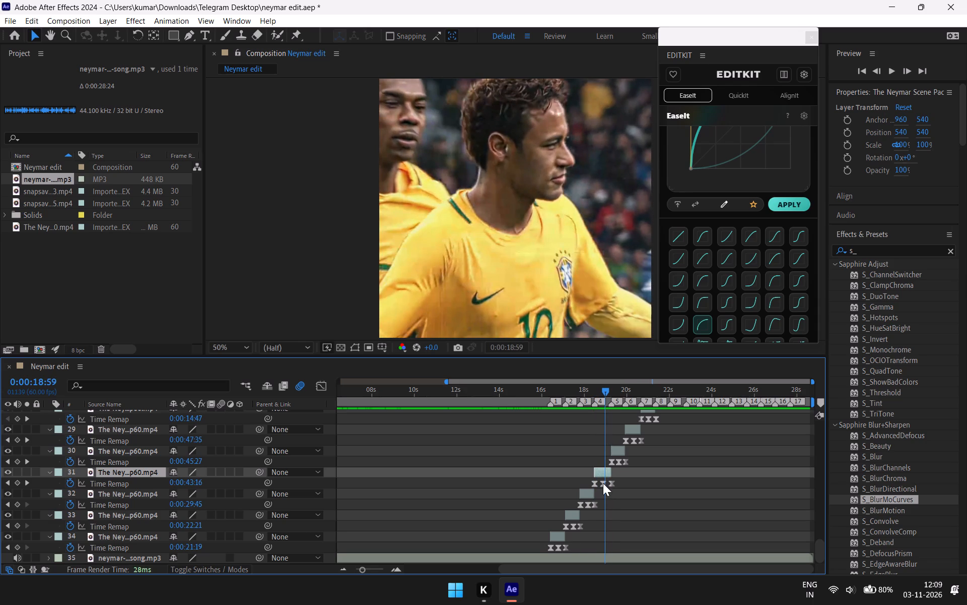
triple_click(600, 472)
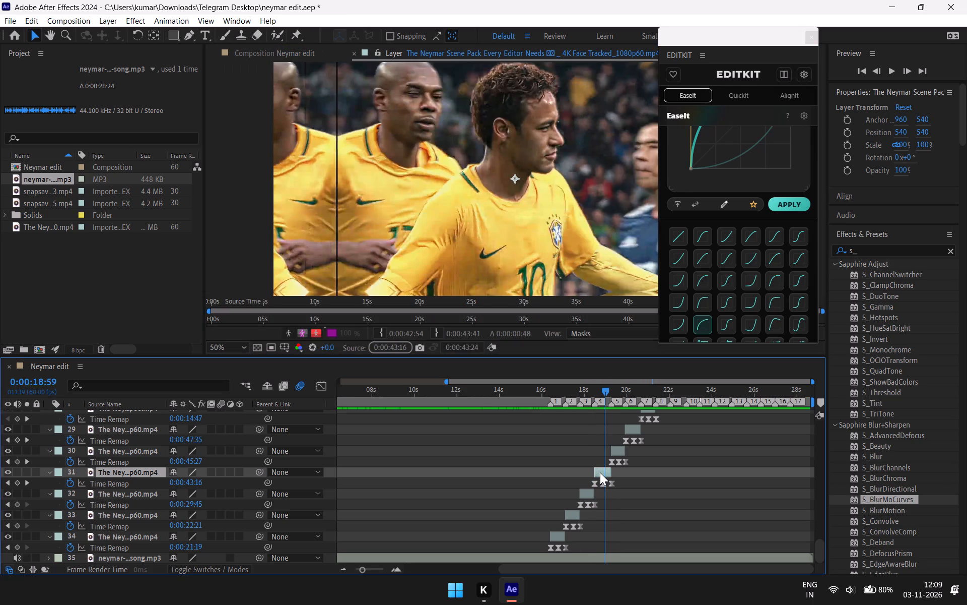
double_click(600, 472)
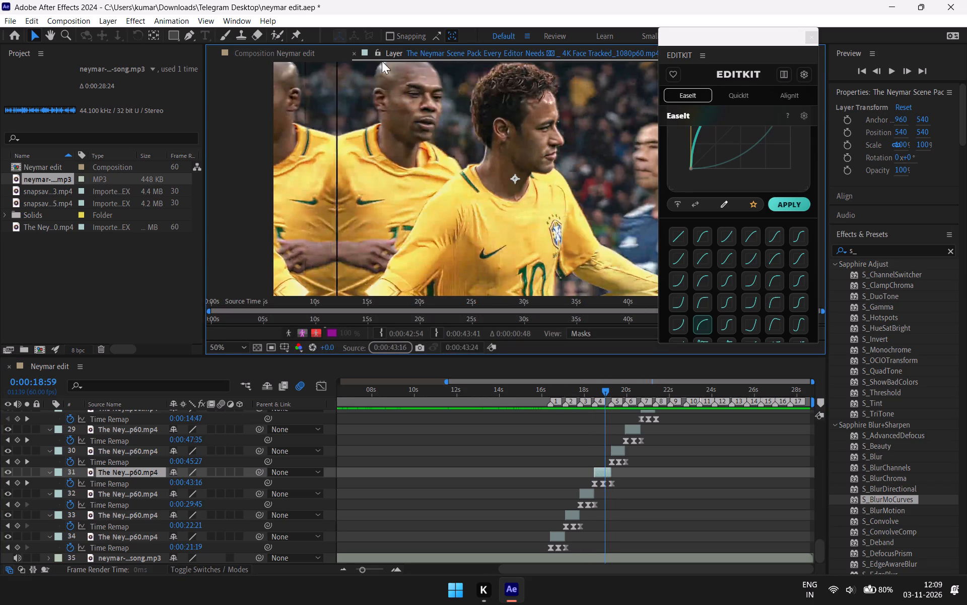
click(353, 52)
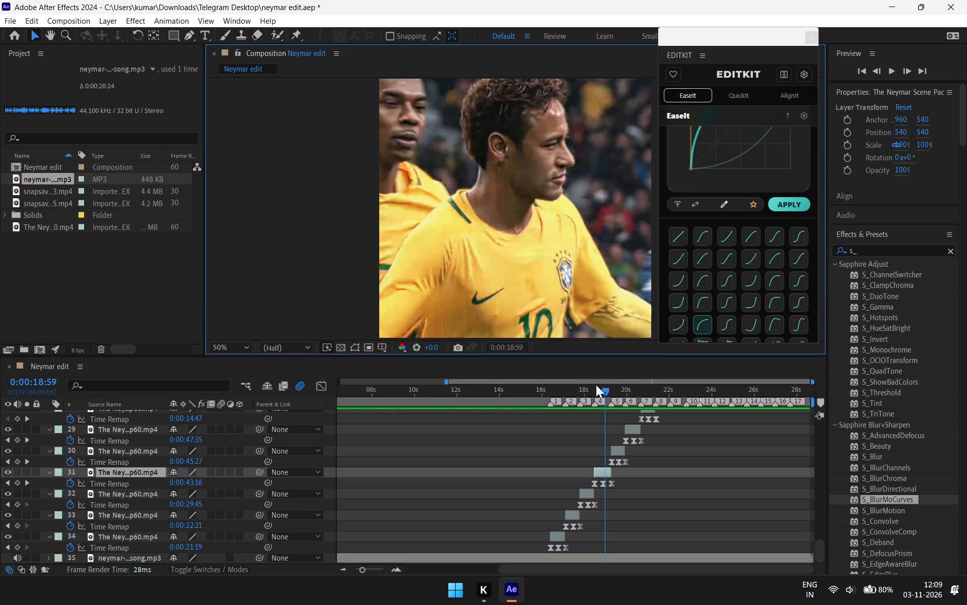
Select layer 34 and preview the edit from 0:00:13:19 through the marked clips, stopping at 0:00:26:38.
scroll(636, 458, down, 2)
click(552, 540)
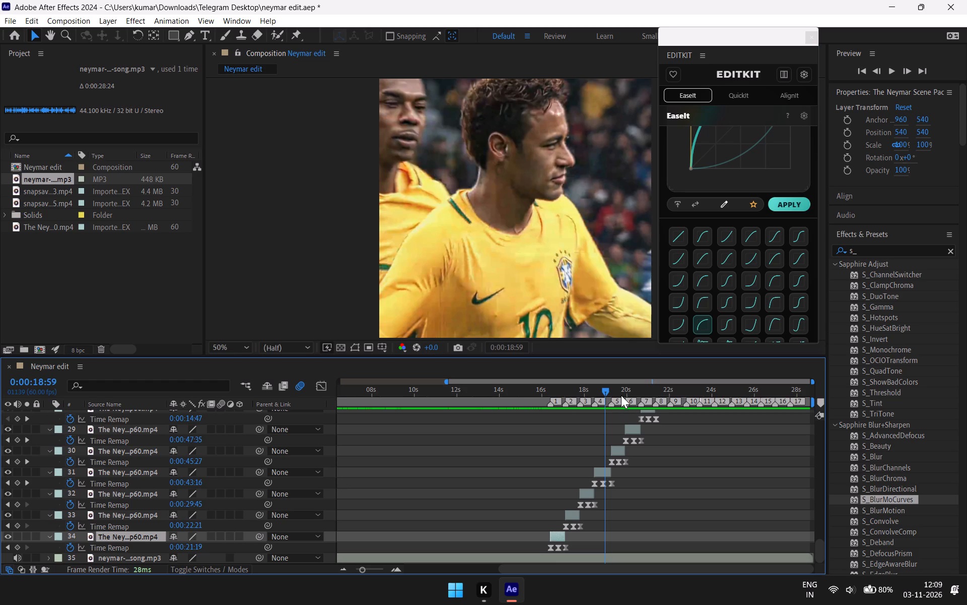
drag(605, 390, 548, 511)
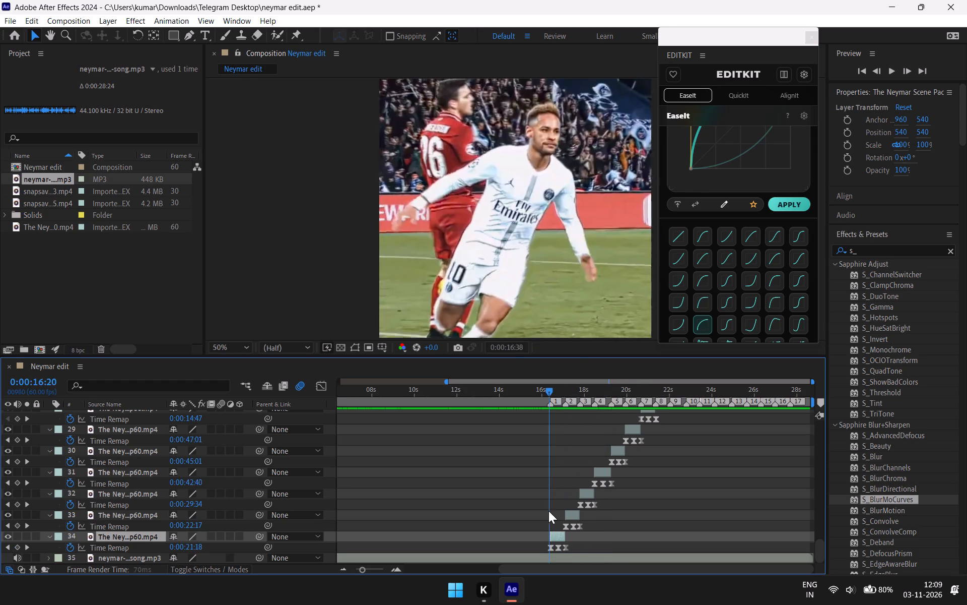
drag(548, 511, 482, 580)
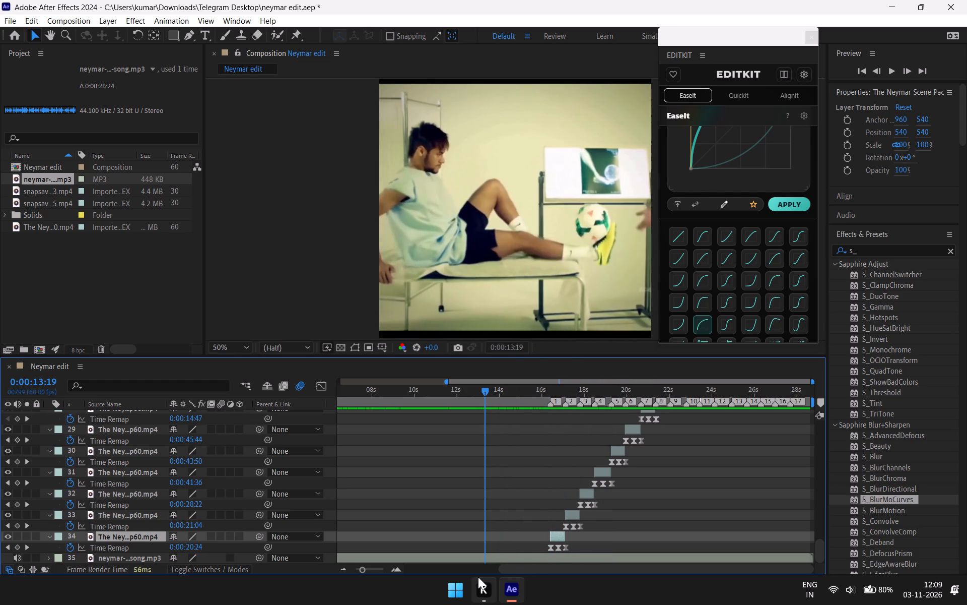
key(space)
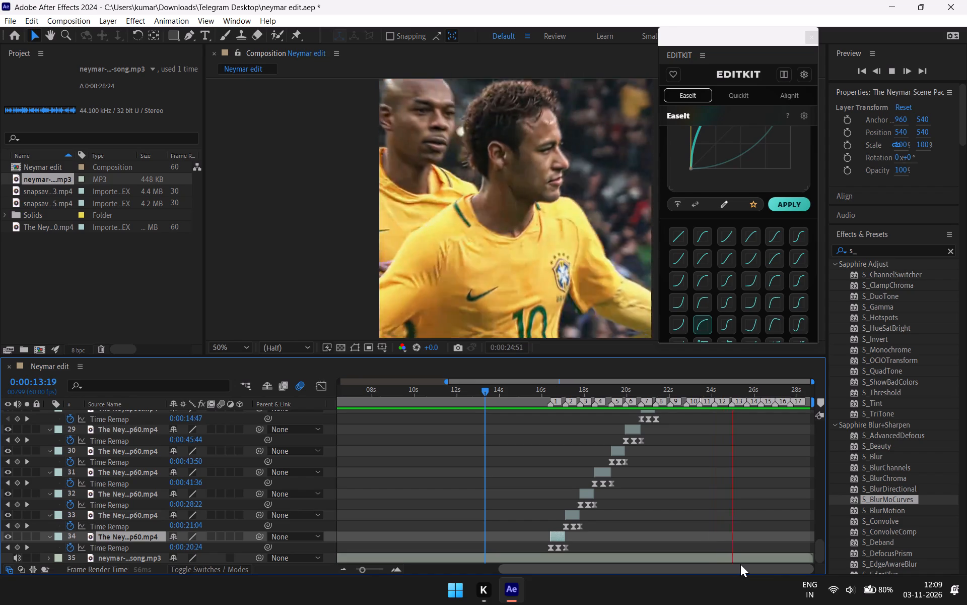
key(space)
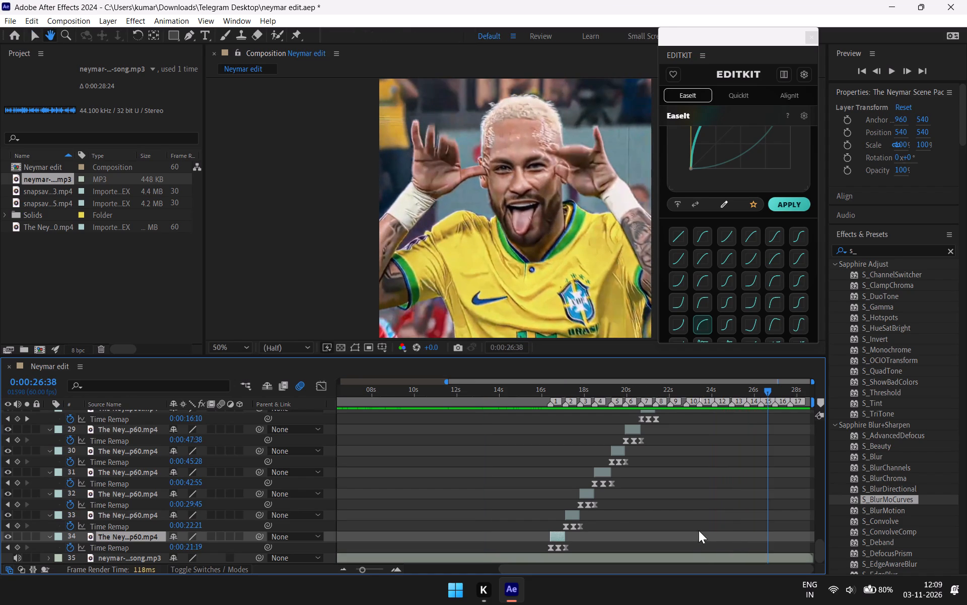
Pre-compose layer 34, the first clip at marker 1, keeping the suggested composition name.
scroll(617, 517, down, 1)
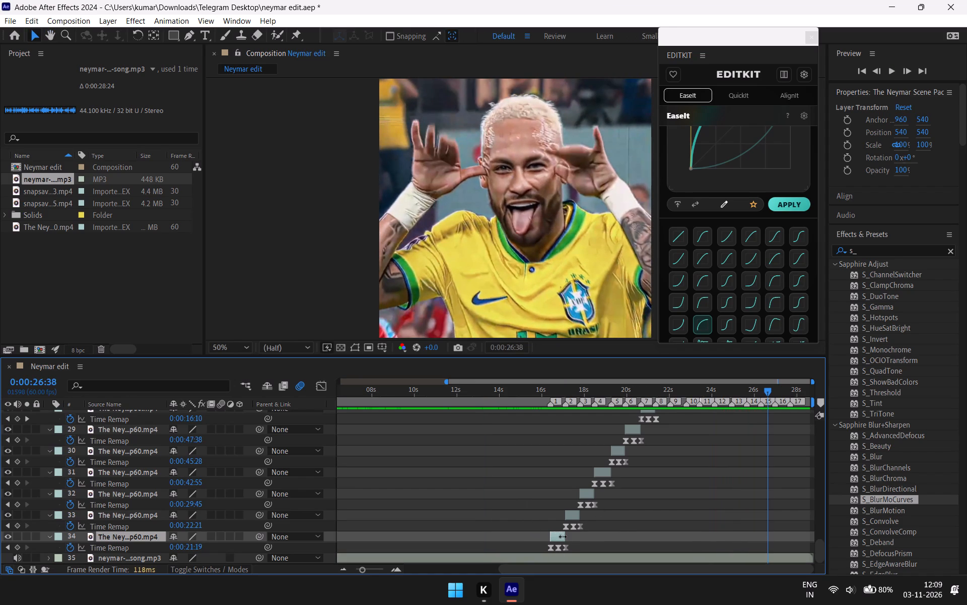
click(560, 538)
right_click(559, 539)
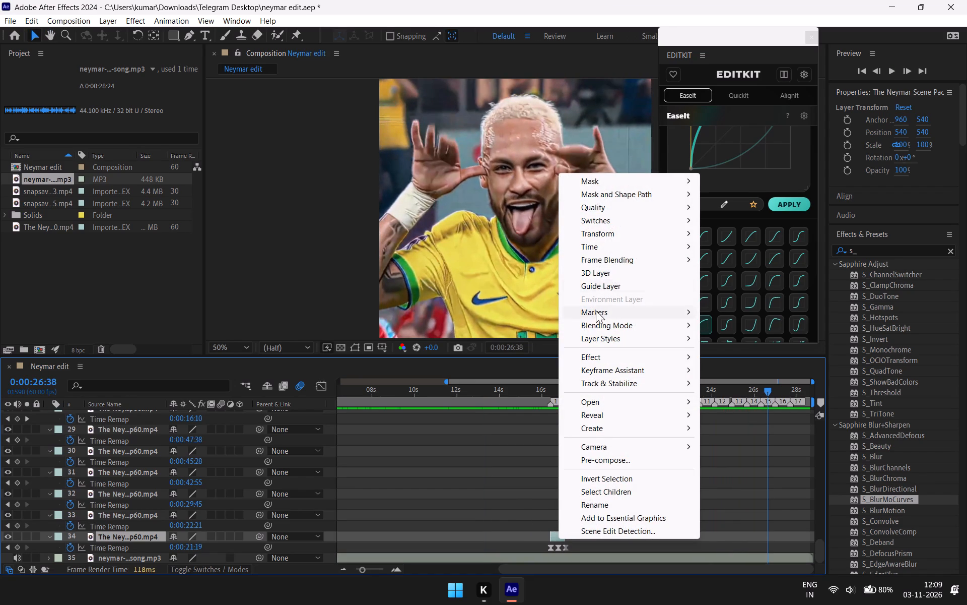
click(591, 460)
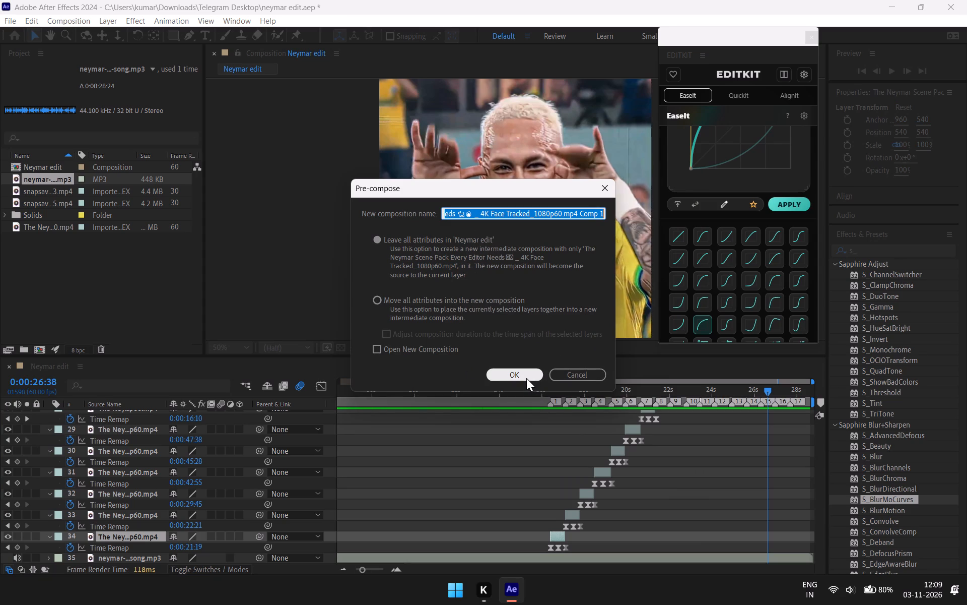
click(526, 378)
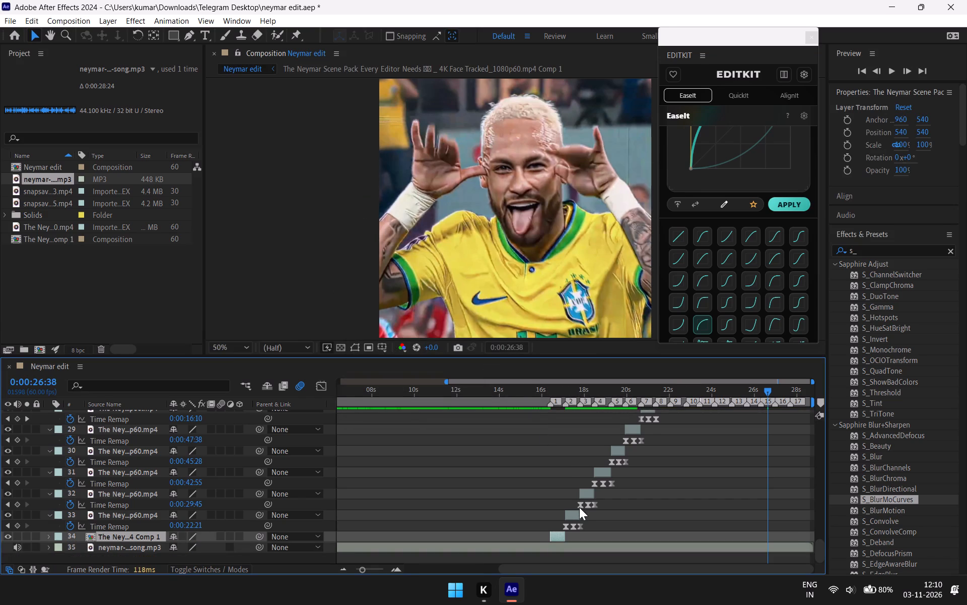
Check the new pre-composed layer 34 for keyframed properties in the timeline.
click(575, 510)
click(558, 540)
click(557, 544)
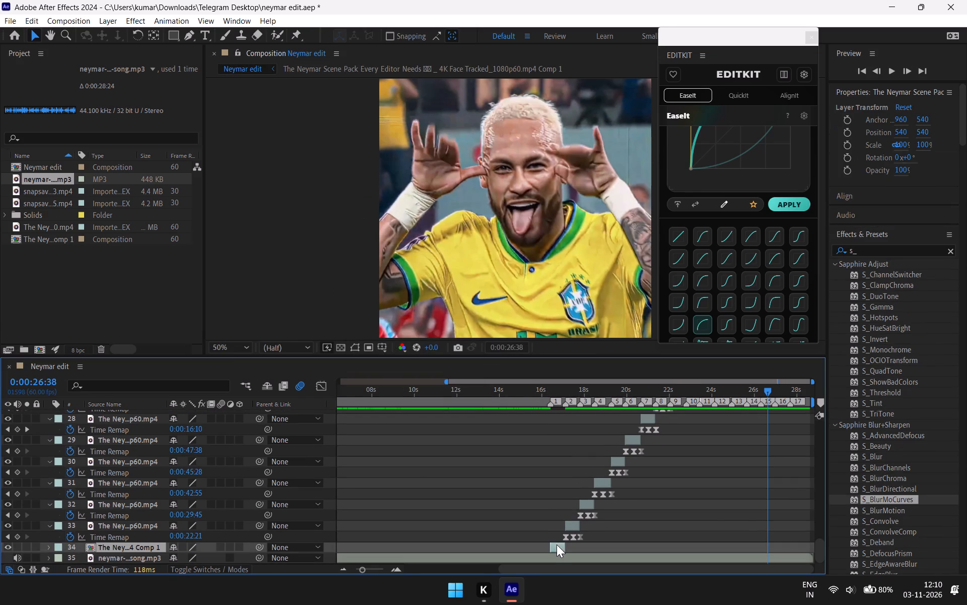
key(u)
key(u)
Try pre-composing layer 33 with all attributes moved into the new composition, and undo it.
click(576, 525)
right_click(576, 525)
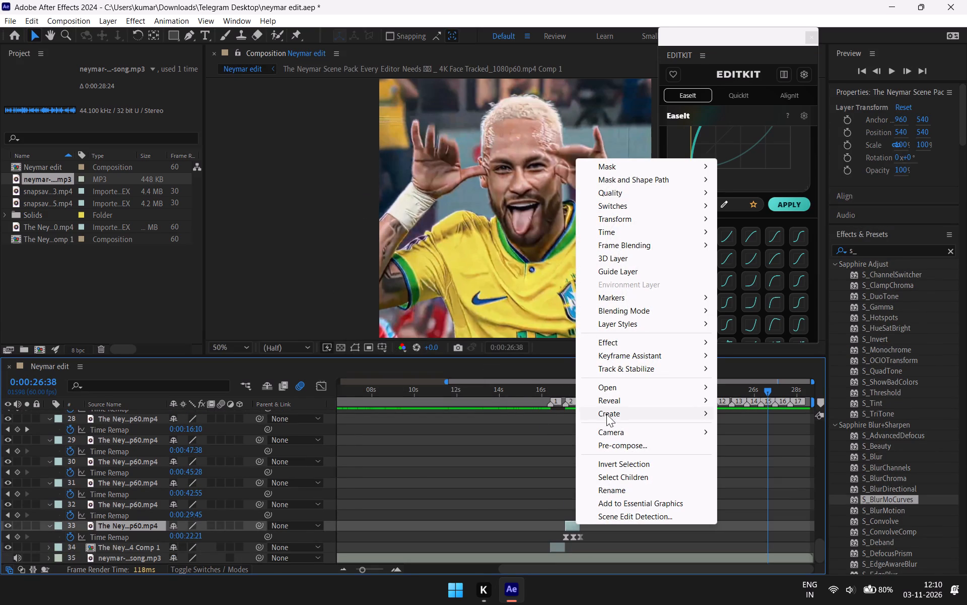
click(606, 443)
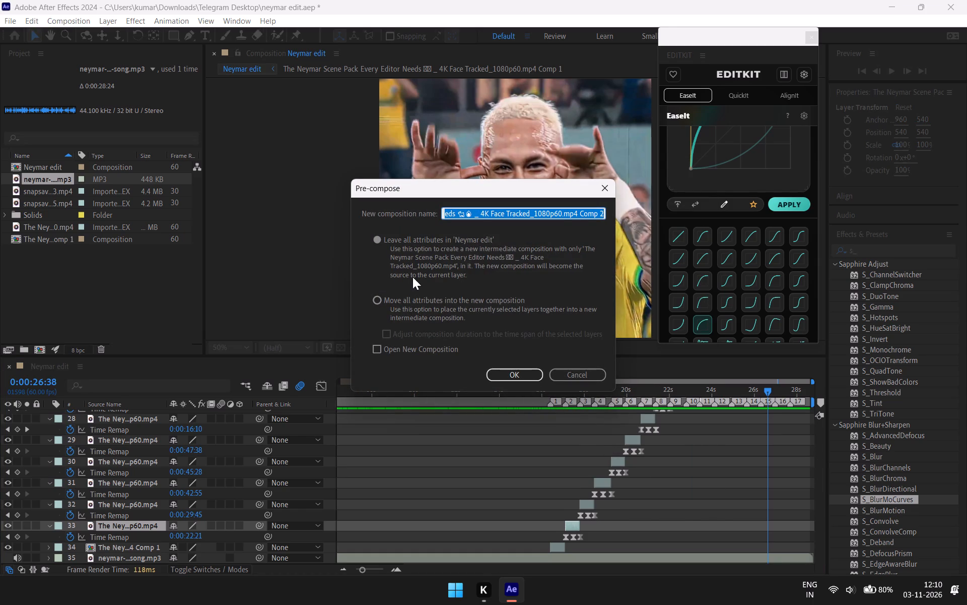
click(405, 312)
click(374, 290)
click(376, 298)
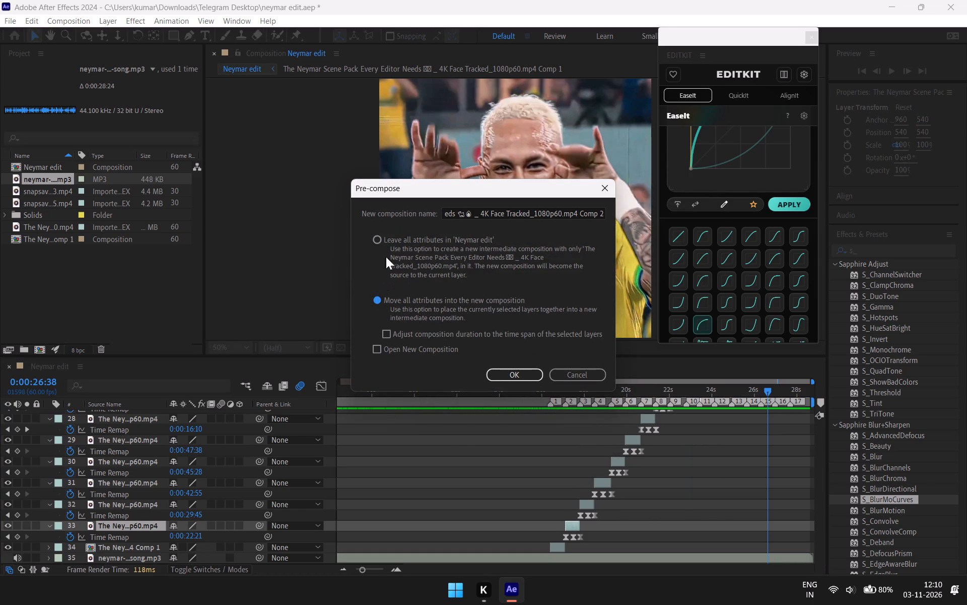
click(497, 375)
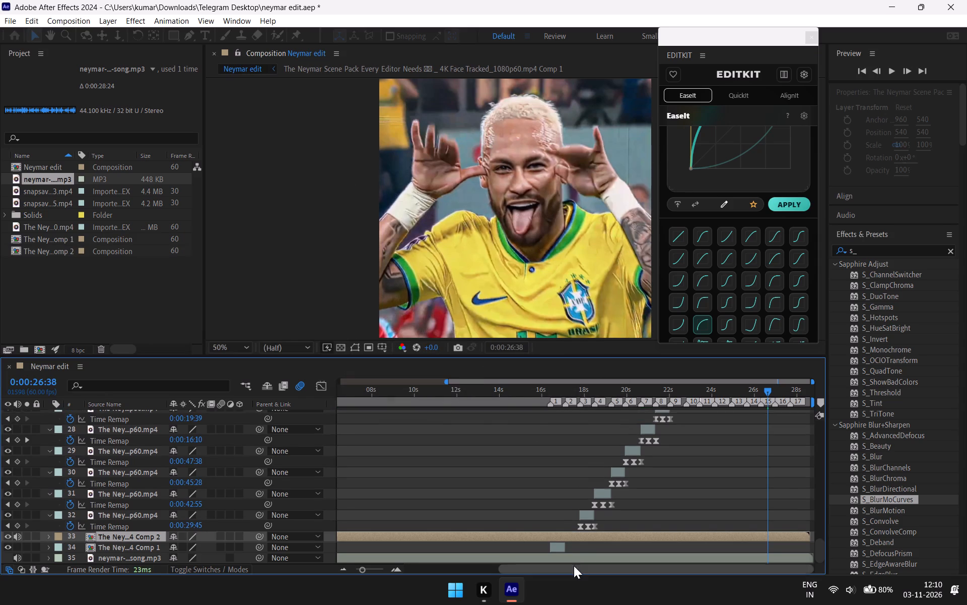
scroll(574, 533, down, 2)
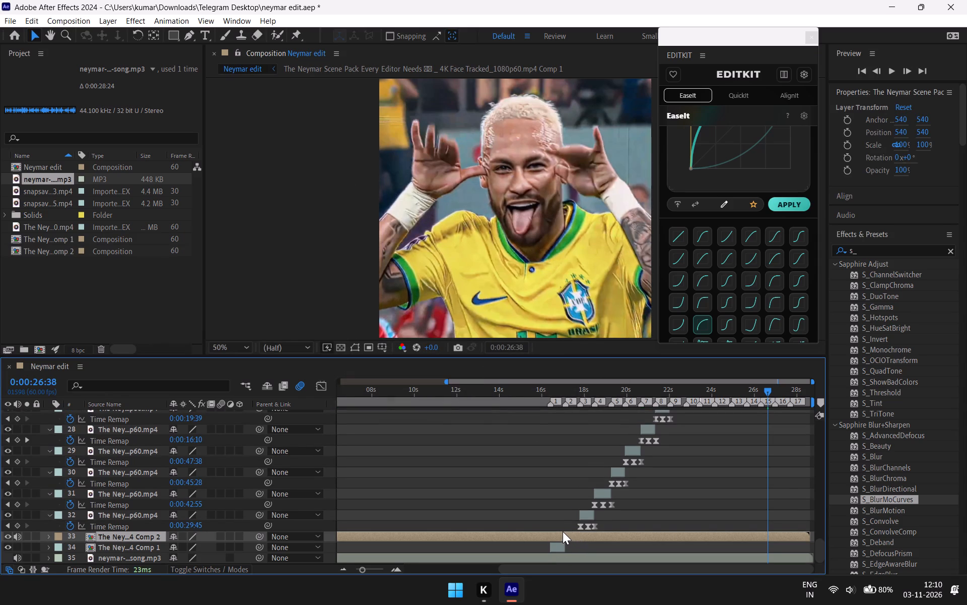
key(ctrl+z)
Pre-compose layer 33, the clip at marker 2, leaving all attributes in 'Neymar edit' and keeping the suggested name.
click(573, 532)
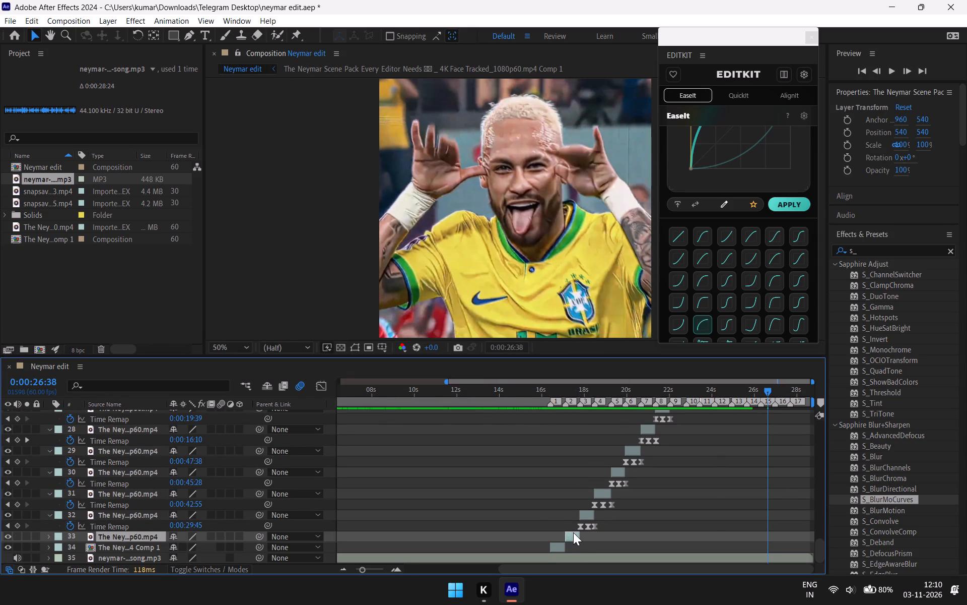
right_click(573, 532)
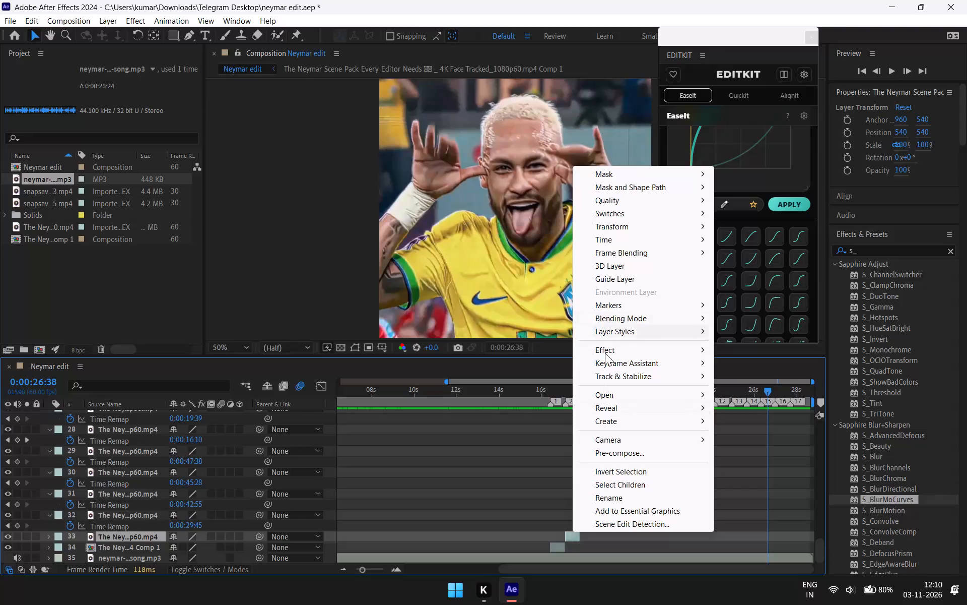
click(618, 452)
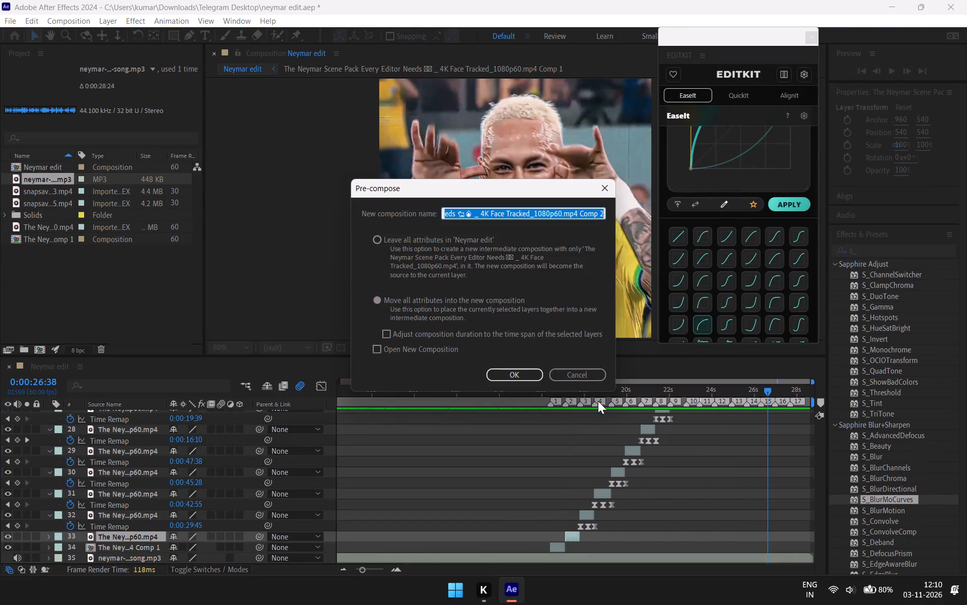
click(451, 244)
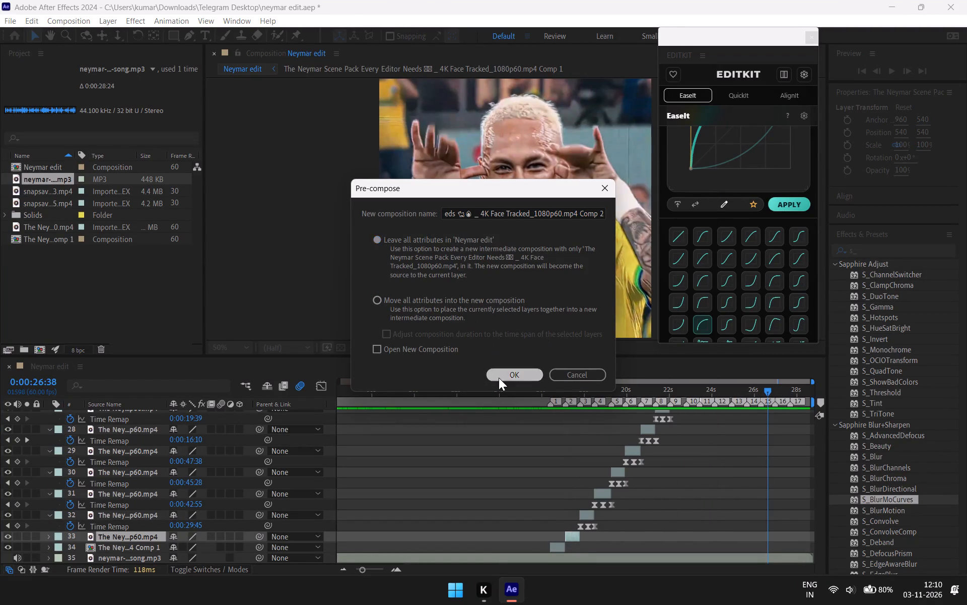
click(499, 378)
Pre-compose layers 32 and 31 separately, leaving all attributes in 'Neymar edit' and keeping the suggested names.
click(587, 513)
right_click(587, 513)
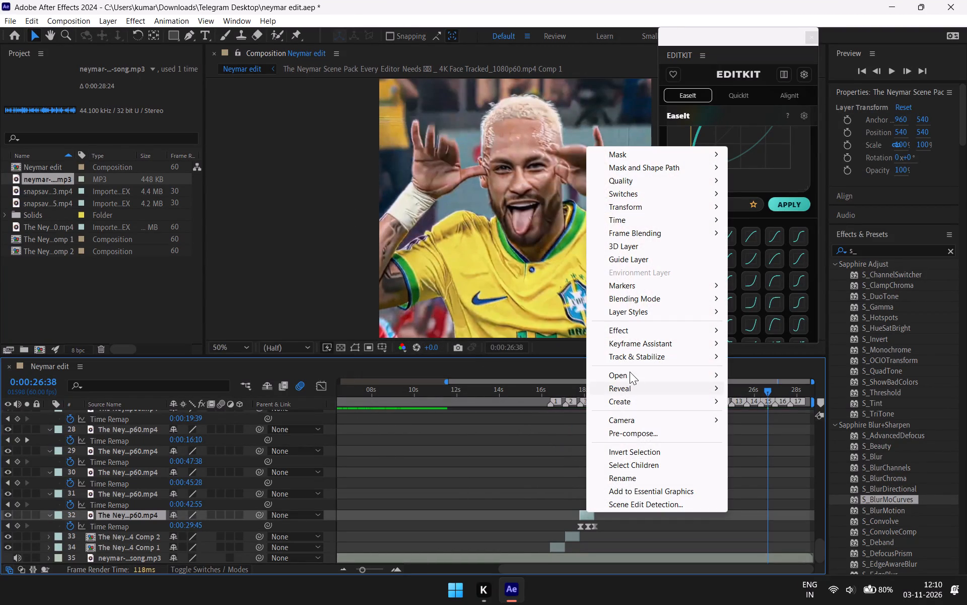
click(625, 436)
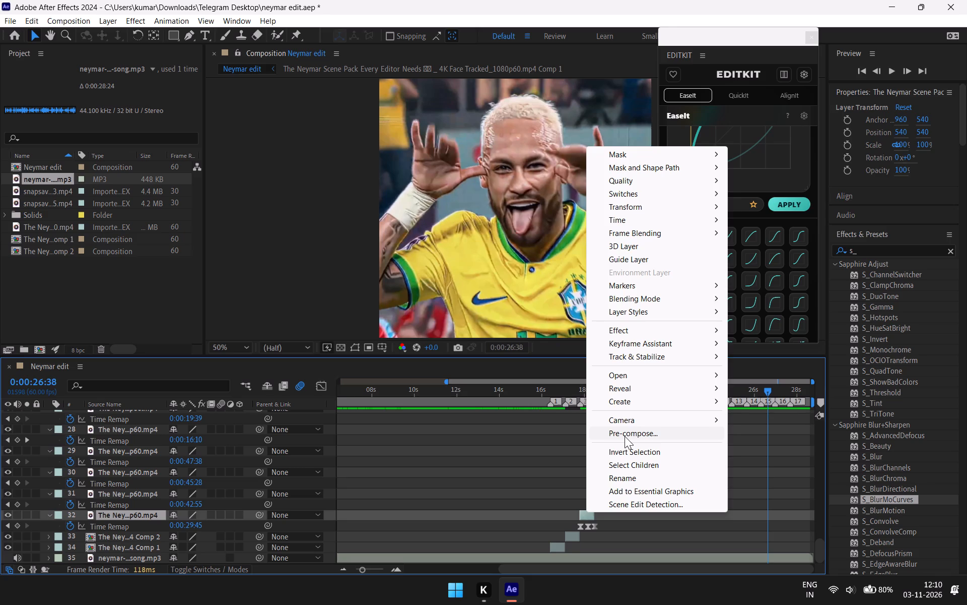
click(517, 376)
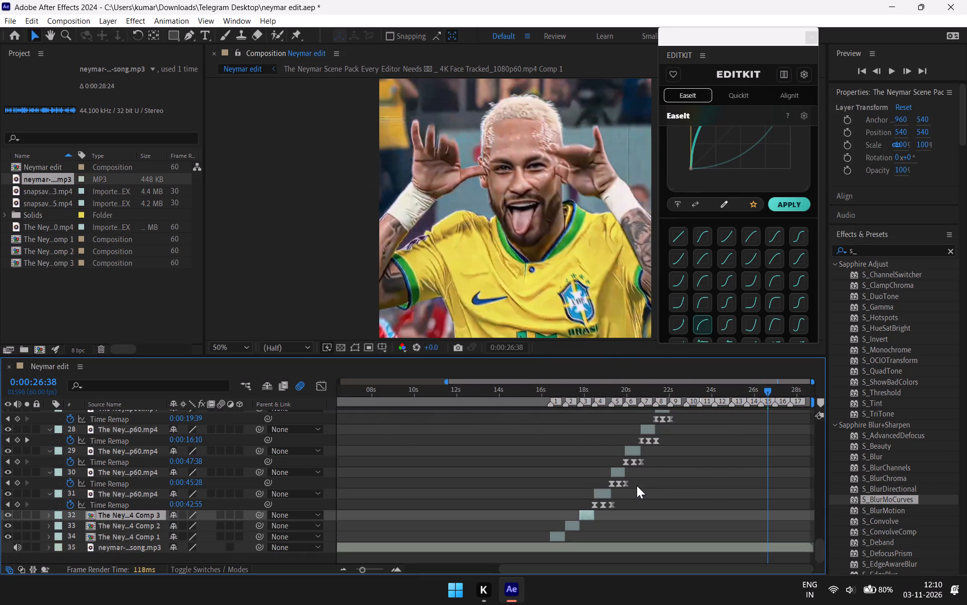
click(605, 492)
right_click(605, 492)
right_click(604, 502)
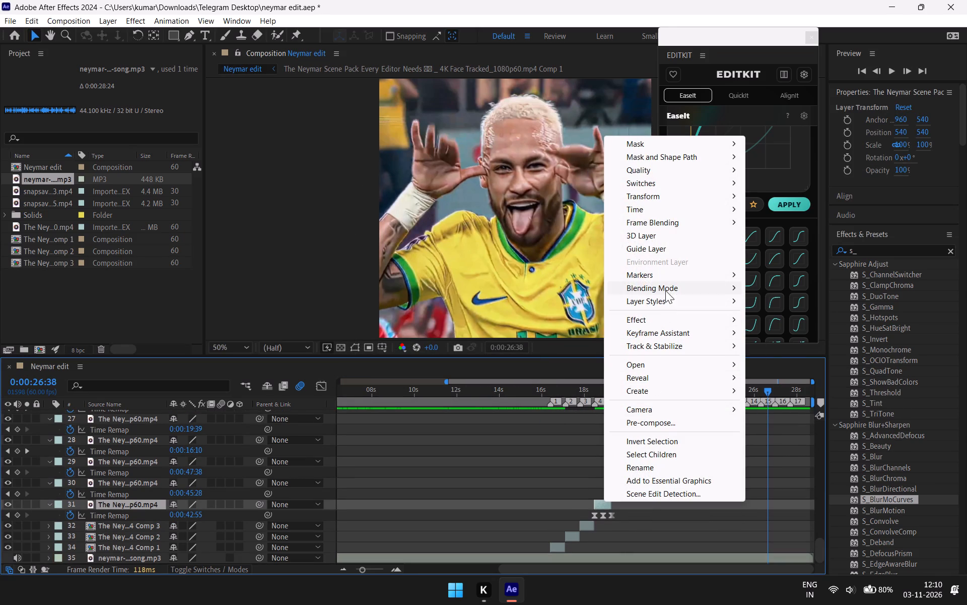
click(676, 419)
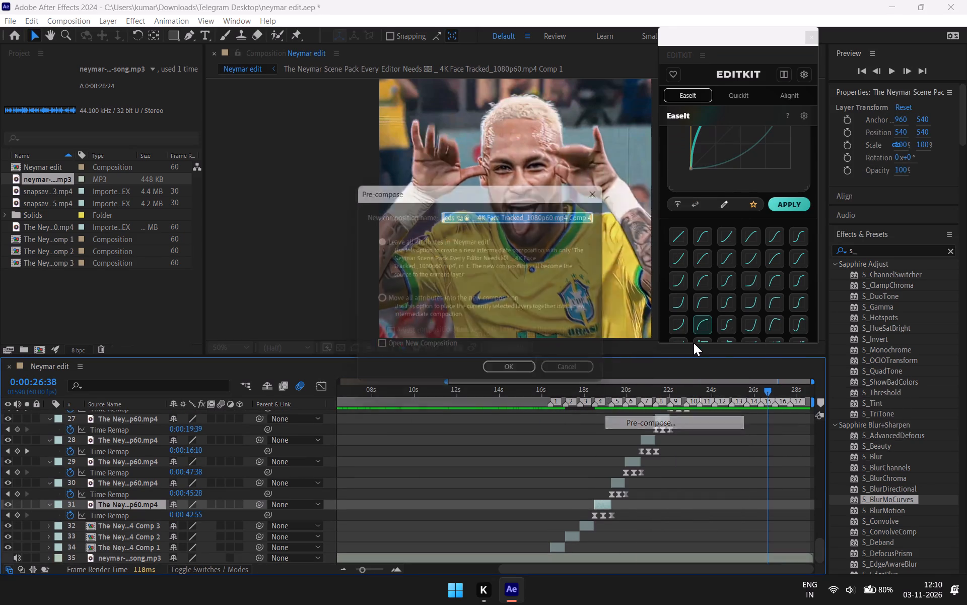
click(521, 375)
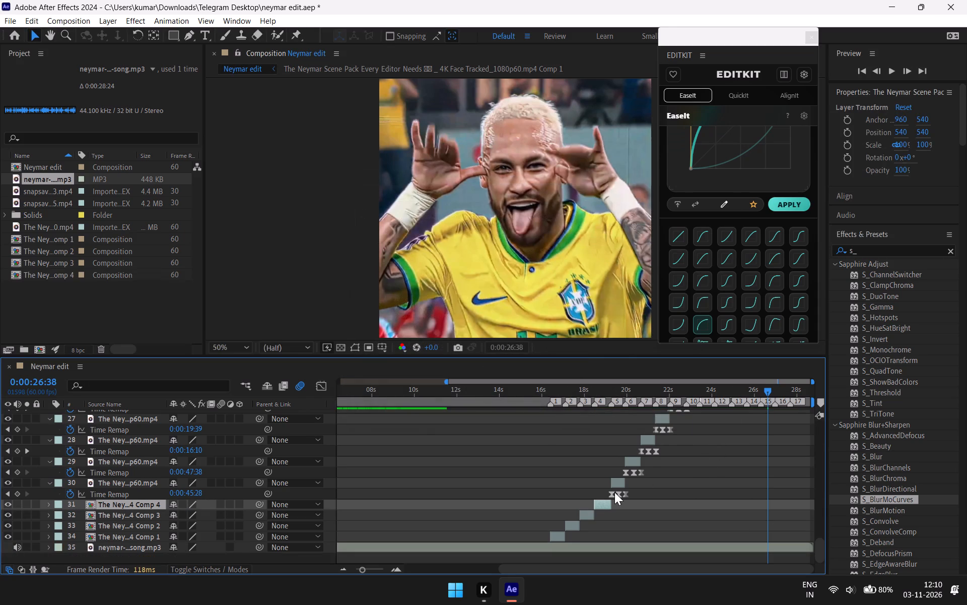
Pre-compose the clips on layers 30 and 29 individually, with attributes left in 'Neymar edit' and the suggested names kept.
click(616, 480)
right_click(616, 490)
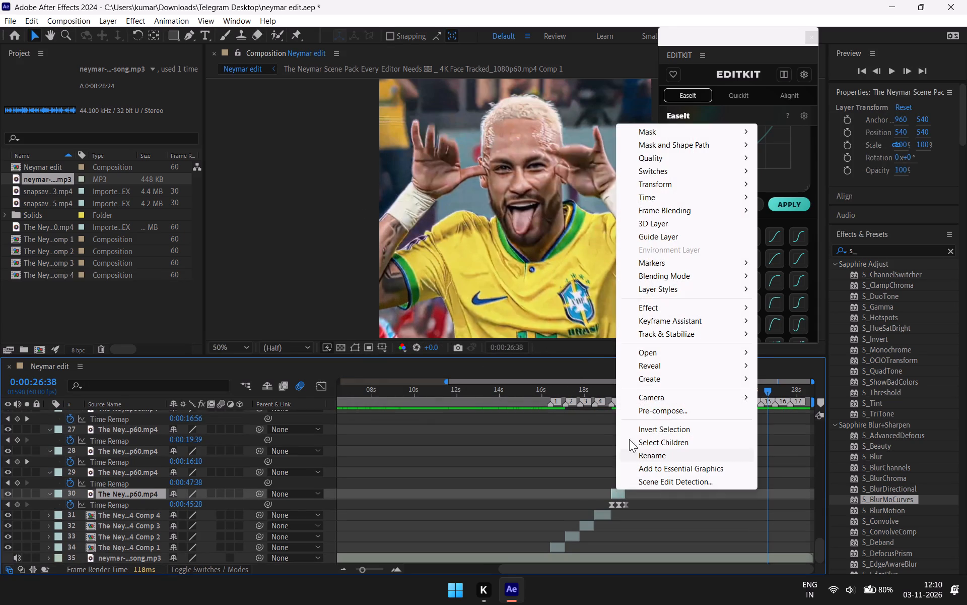
click(657, 408)
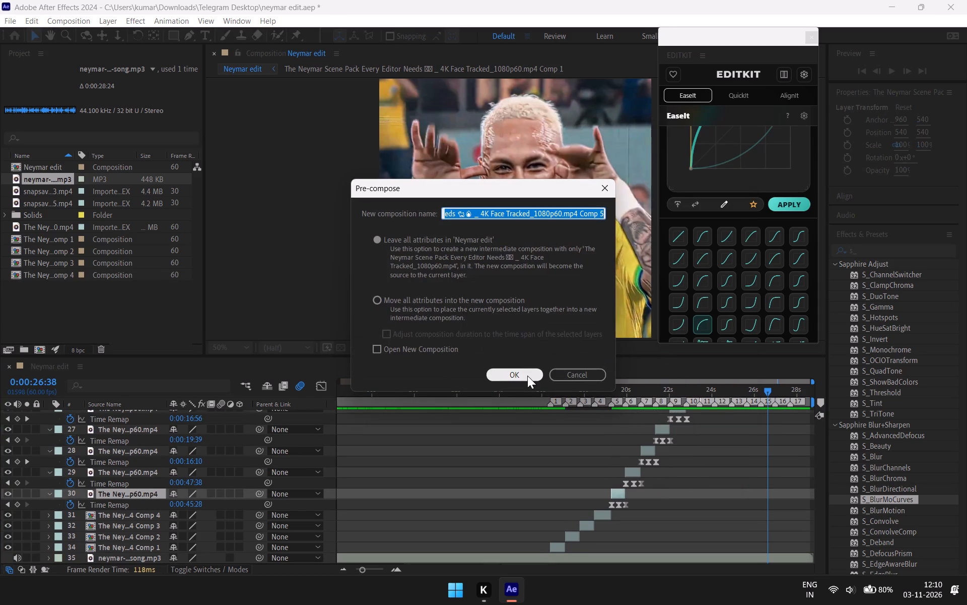
click(527, 376)
click(632, 471)
right_click(632, 471)
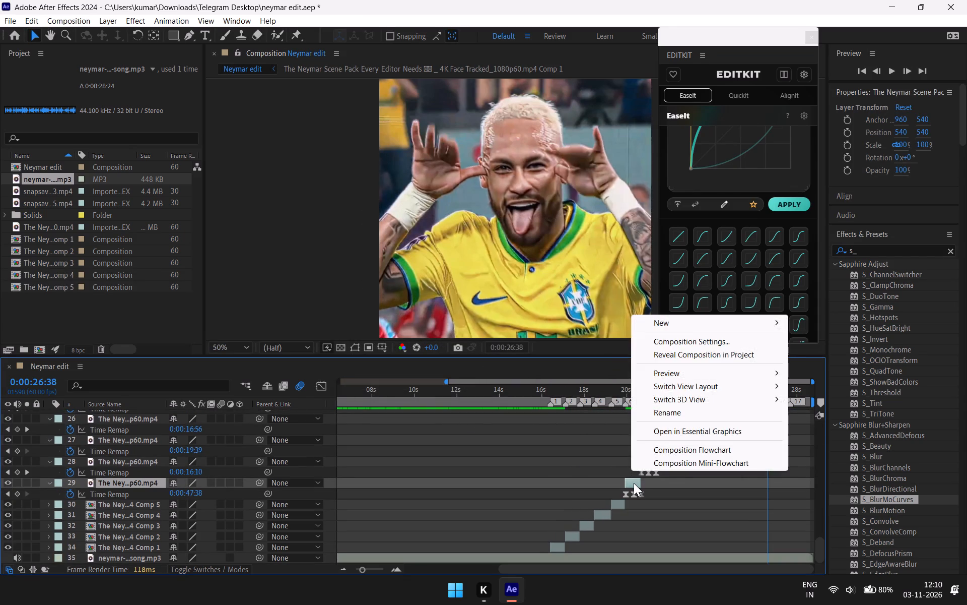
right_click(634, 483)
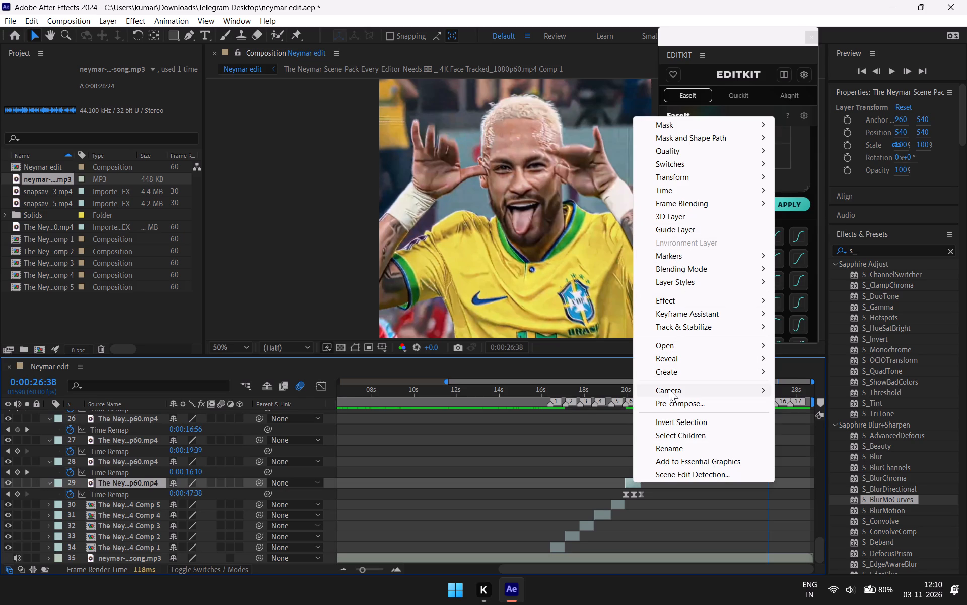
click(669, 401)
click(518, 379)
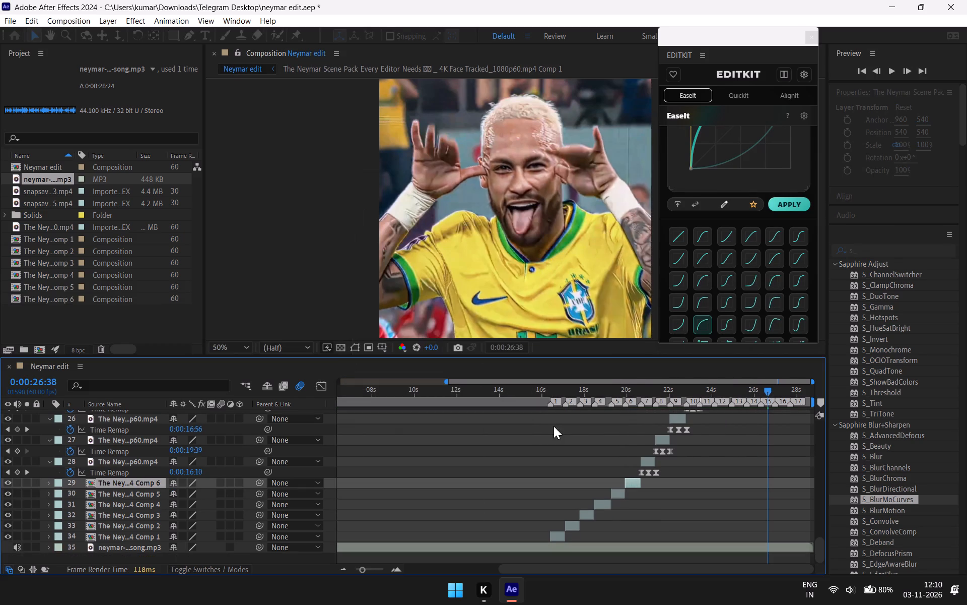
Pre-compose layers 28 and 27, the clips at markers 7 and 8, each into its own composition with attributes left in 'Neymar edit'.
right_click(649, 460)
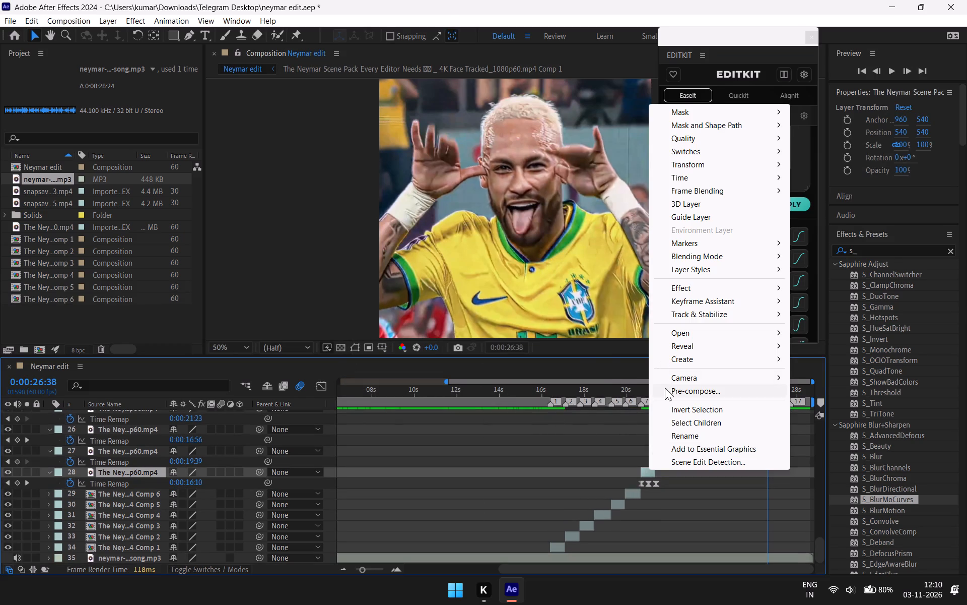
click(665, 388)
click(540, 376)
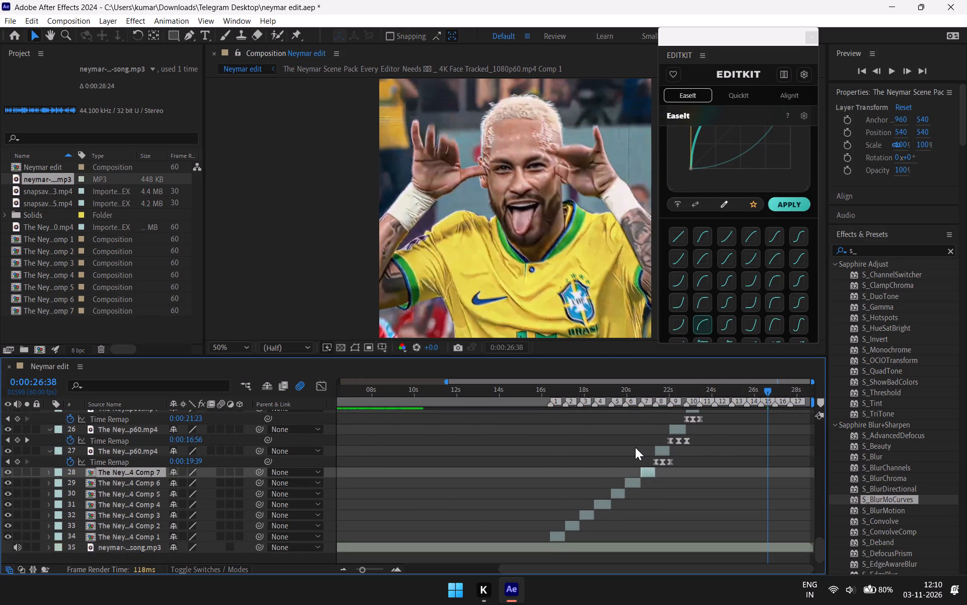
right_click(661, 452)
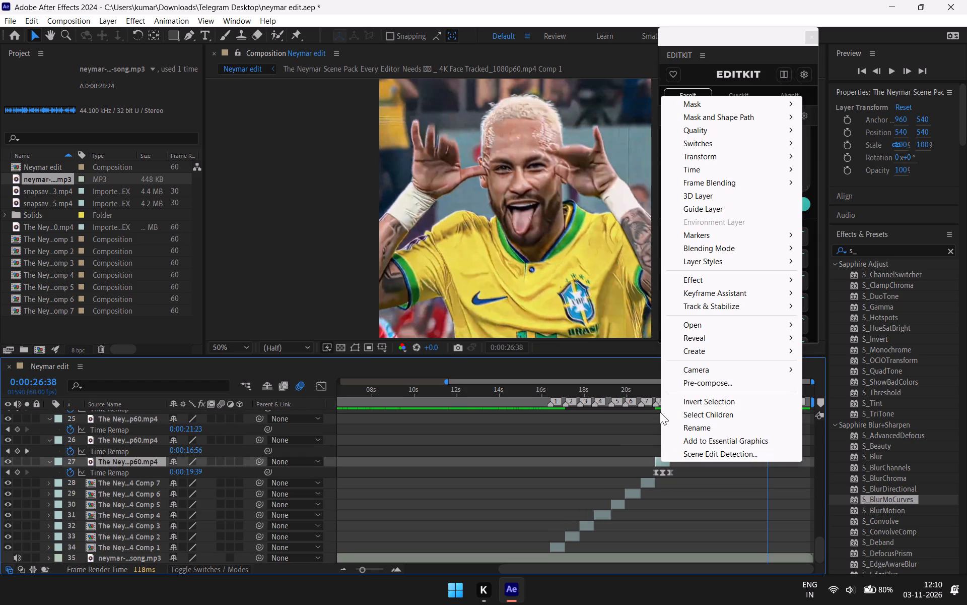
click(685, 386)
click(525, 372)
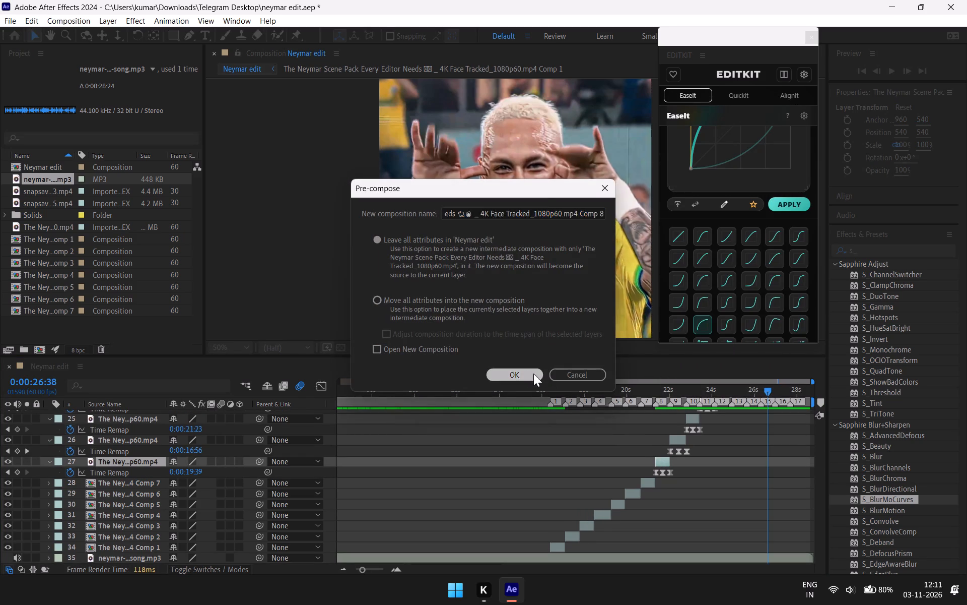
Pre-compose layers 26 and 25, the clips at markers 9 and 10, separately with attributes left in 'Neymar edit'.
right_click(683, 440)
click(709, 372)
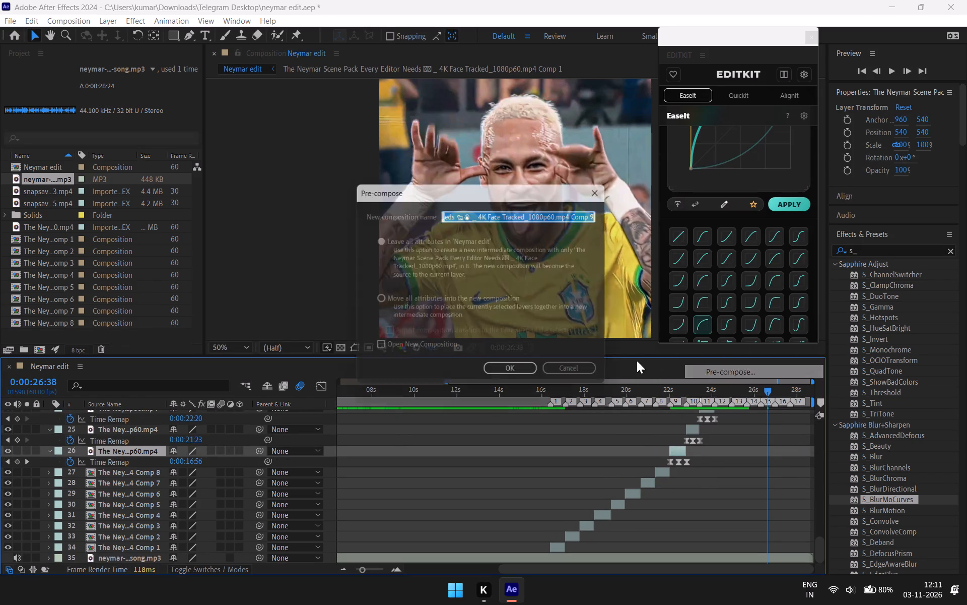
click(512, 377)
right_click(689, 431)
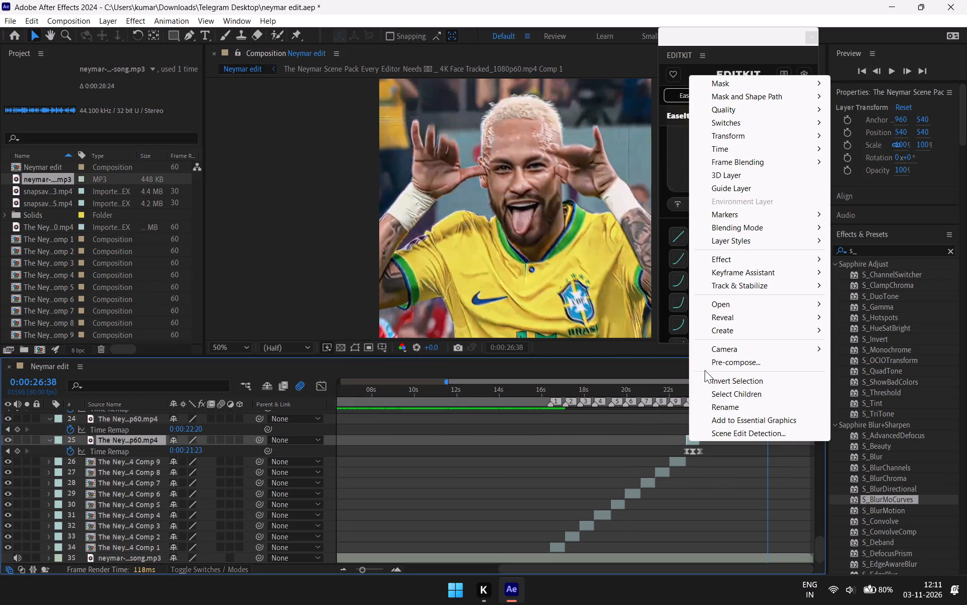
click(705, 370)
click(697, 364)
click(526, 375)
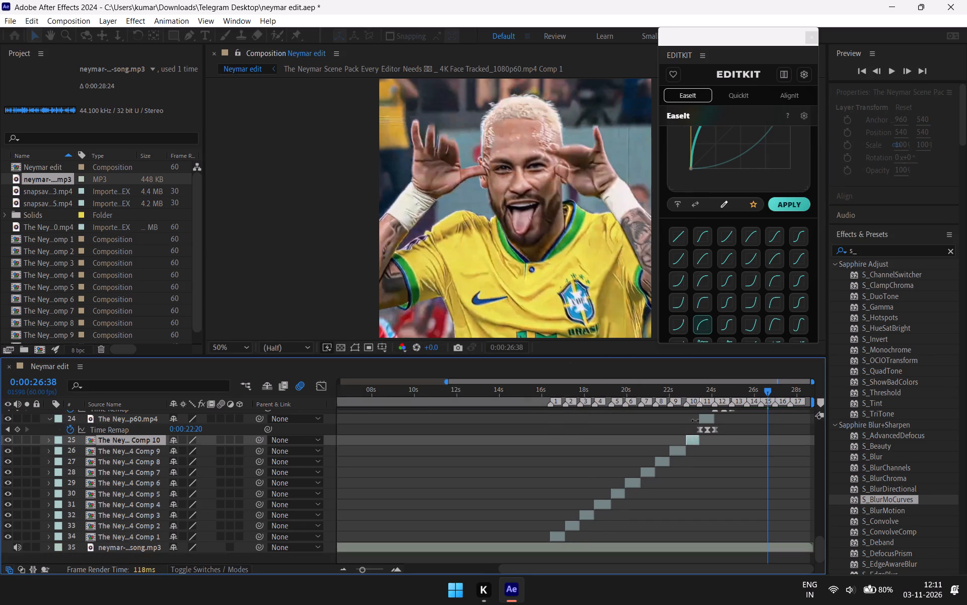
Pre-compose layers 24 and 23, the clips at markers 11 and 12, separately under their suggested composition names.
right_click(701, 422)
drag(759, 356, 745, 359)
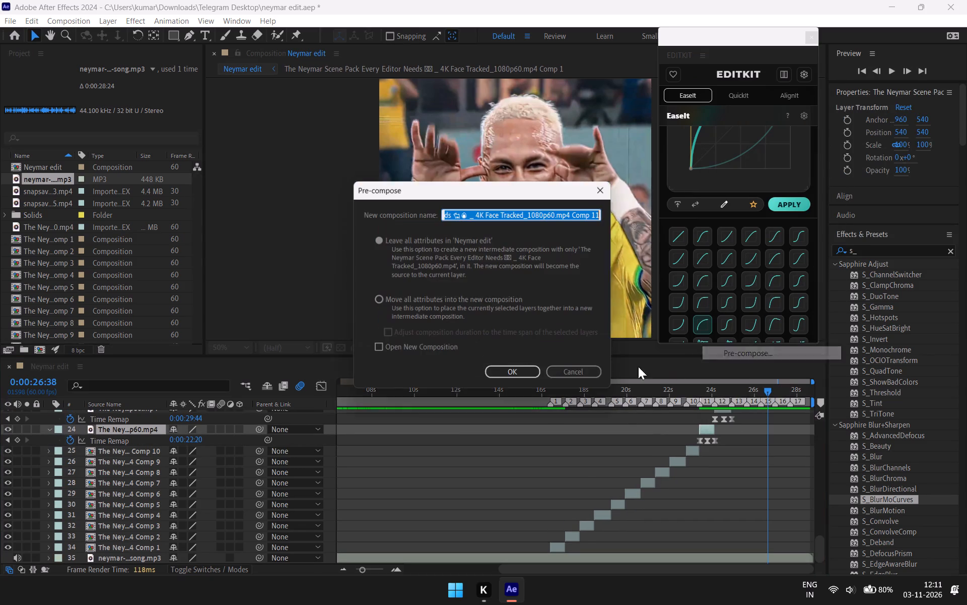
click(522, 374)
scroll(677, 446, up, 1)
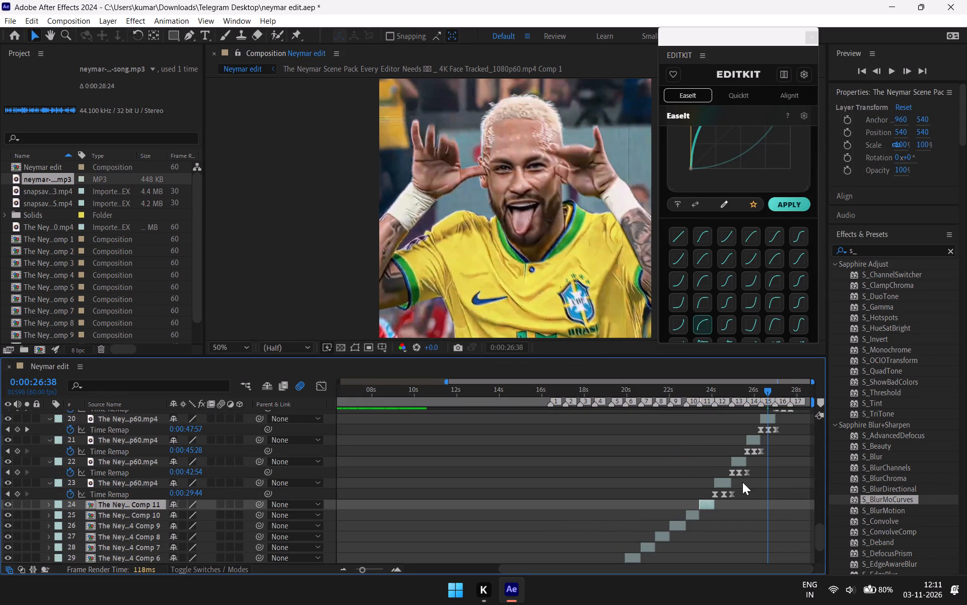
right_click(729, 485)
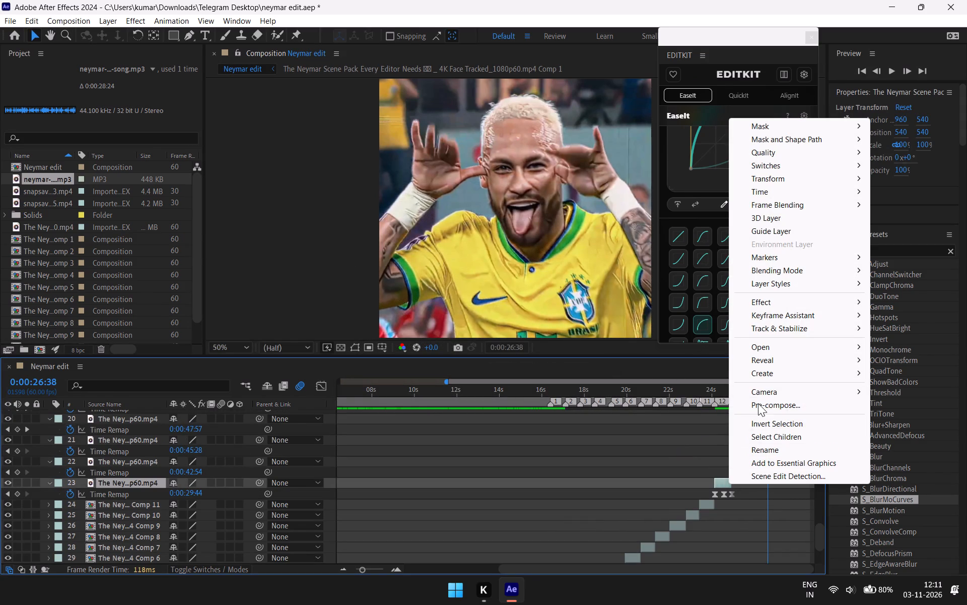
click(758, 401)
click(488, 372)
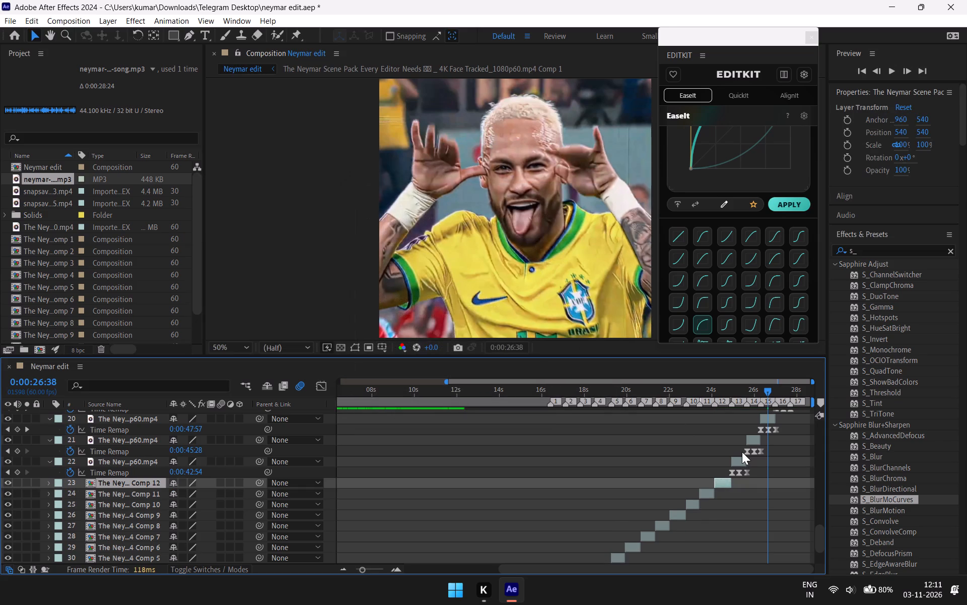
Pre-compose layers 22 and 21, the clips at markers 13 and 14, each into its own composition with the suggested name.
click(742, 459)
right_click(742, 459)
click(782, 375)
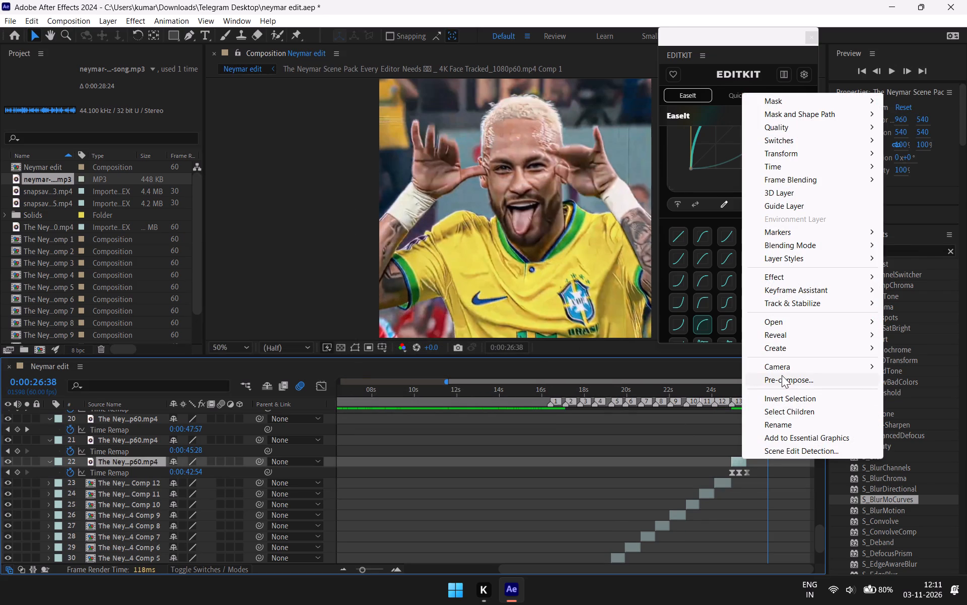
click(499, 378)
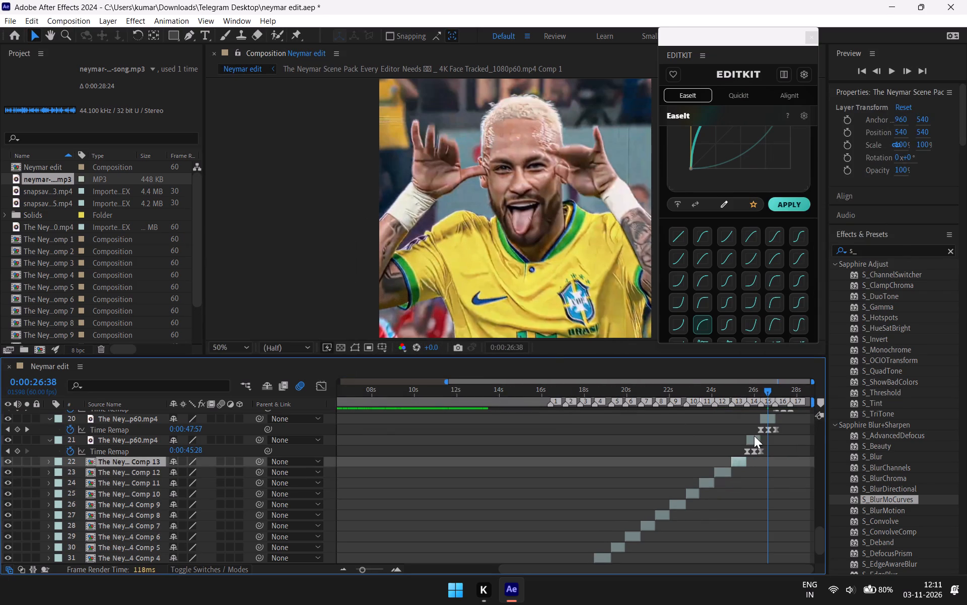
right_click(754, 436)
click(775, 366)
double_click(776, 363)
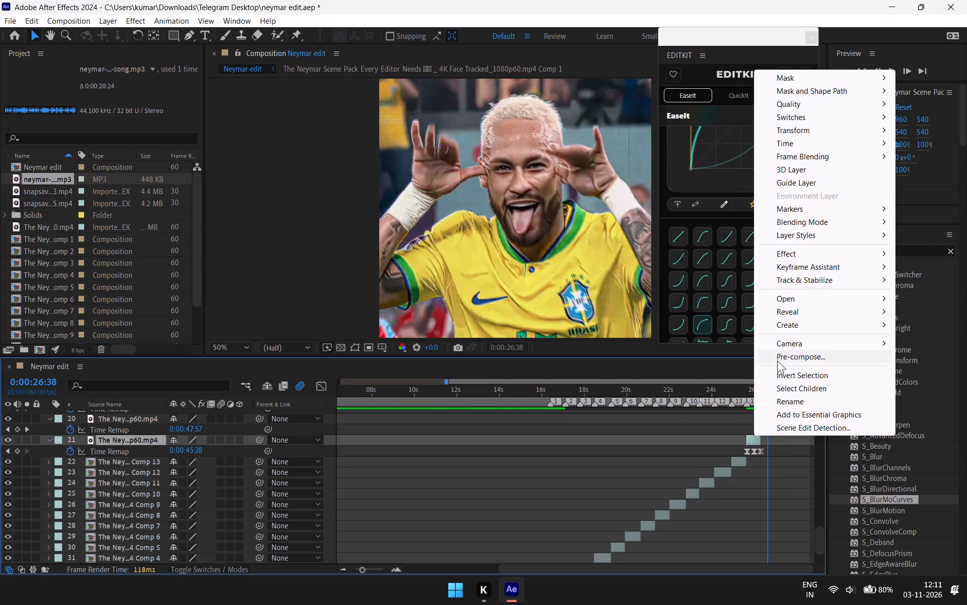
click(489, 376)
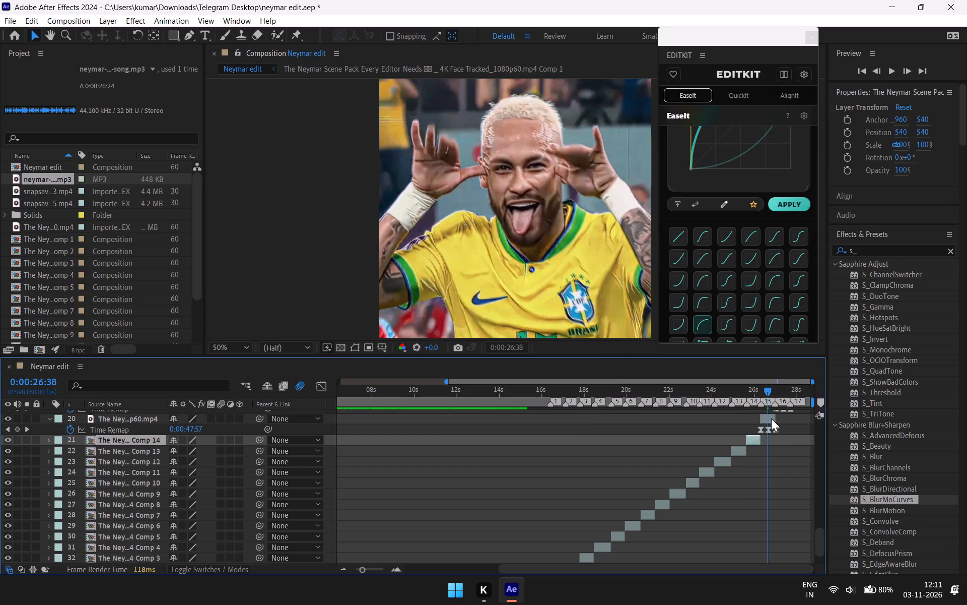
Pre-compose layers 20 and 19, the clips at markers 15 and 16, separately under their suggested names with attributes left in 'Neymar edit'.
right_click(771, 418)
click(793, 342)
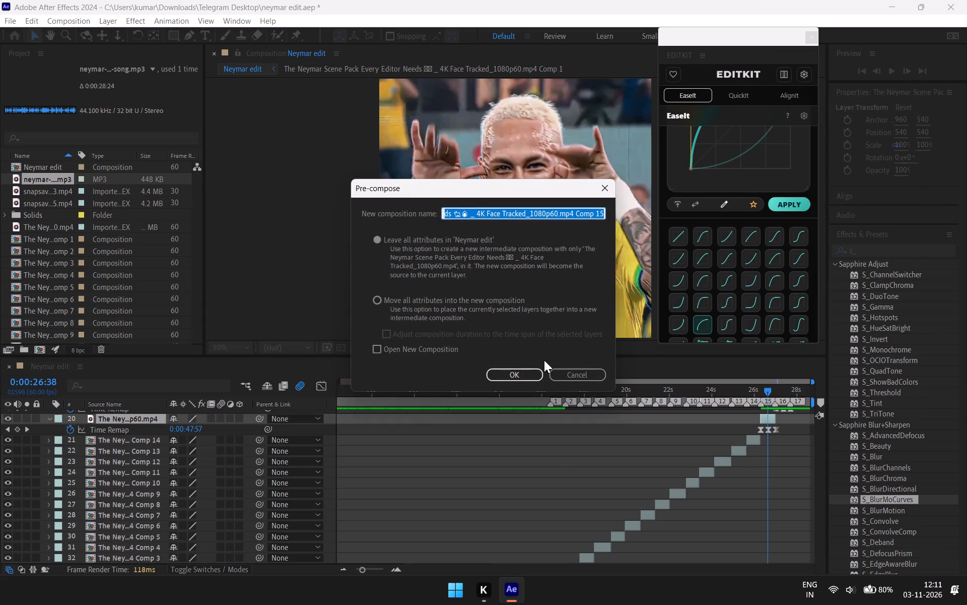
click(532, 372)
scroll(767, 474, up, 1)
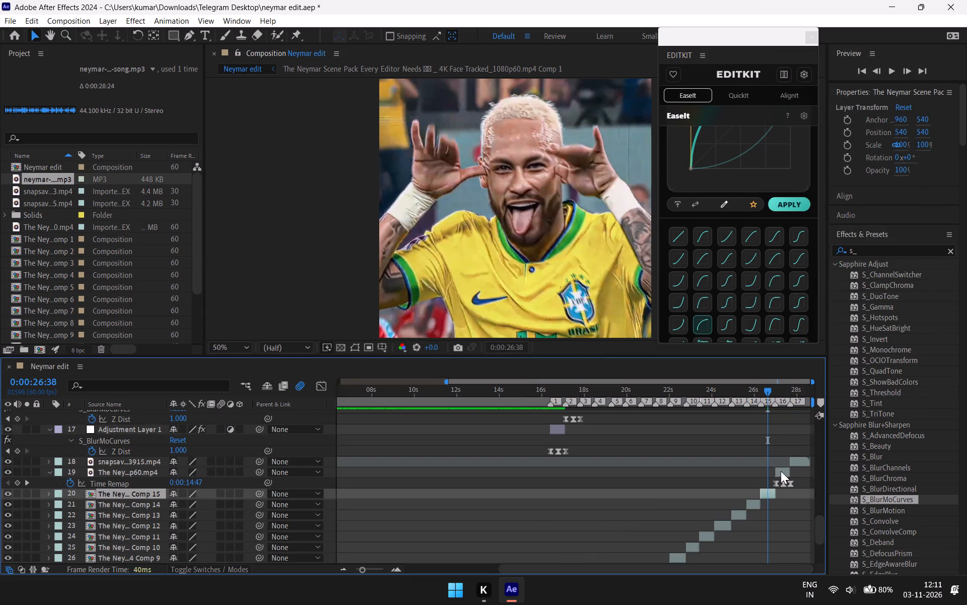
right_click(781, 471)
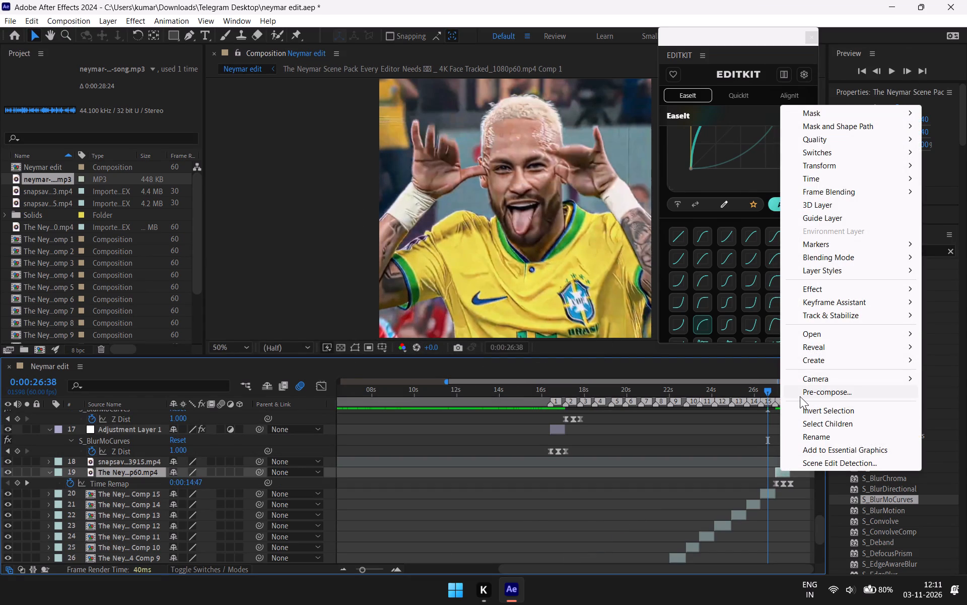
click(801, 393)
click(507, 381)
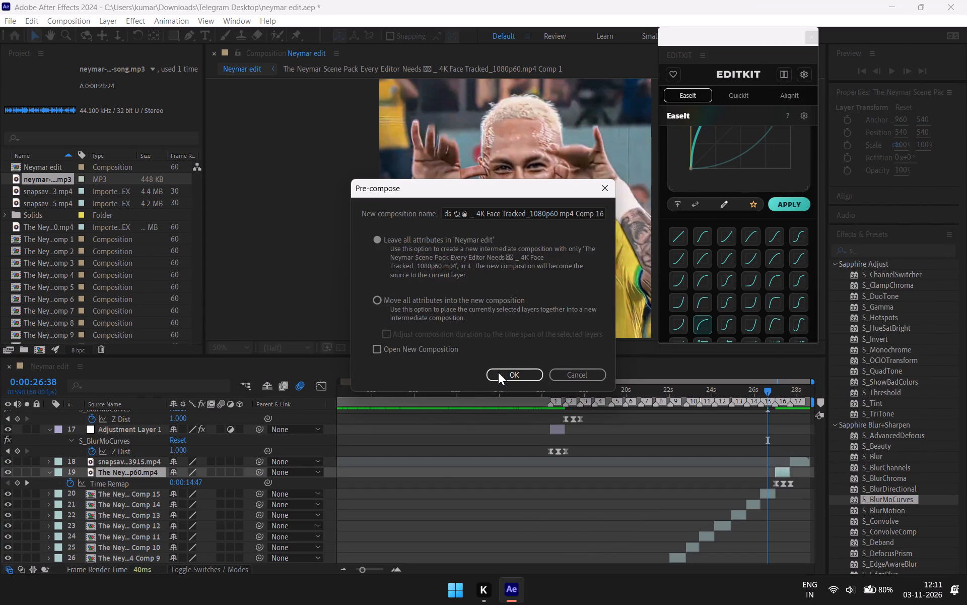
click(498, 372)
Play back the edit from about 0:00:18:53, and again from just before marker 1, to check the pre-composed clips.
drag(765, 386, 783, 400)
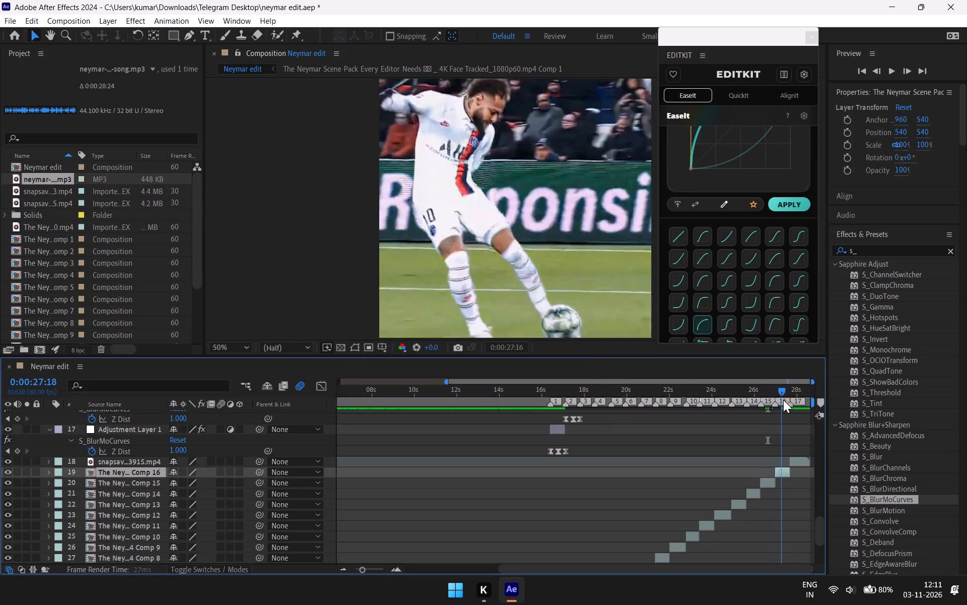
drag(783, 400, 508, 530)
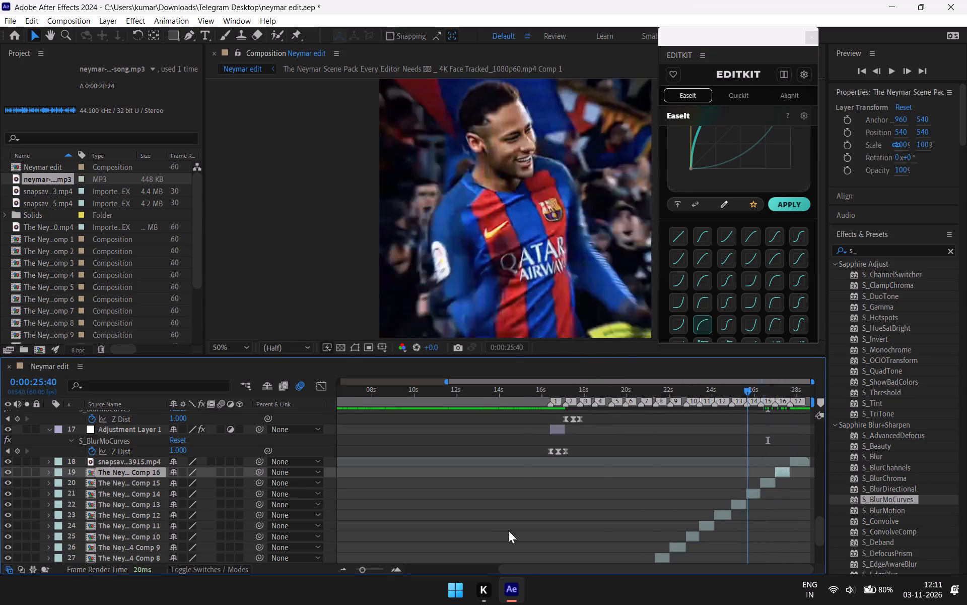
drag(508, 530, 603, 534)
key(space)
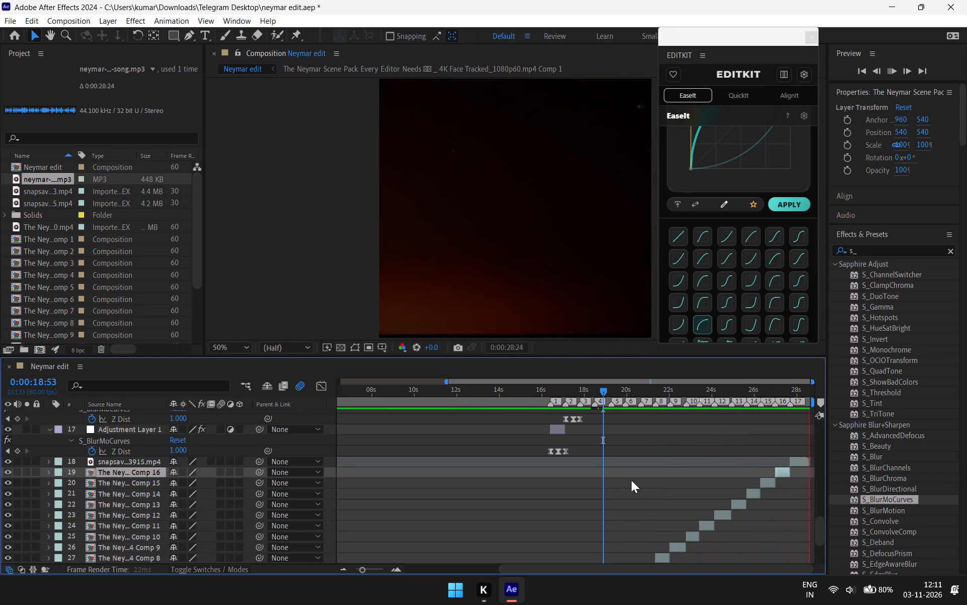
key(space)
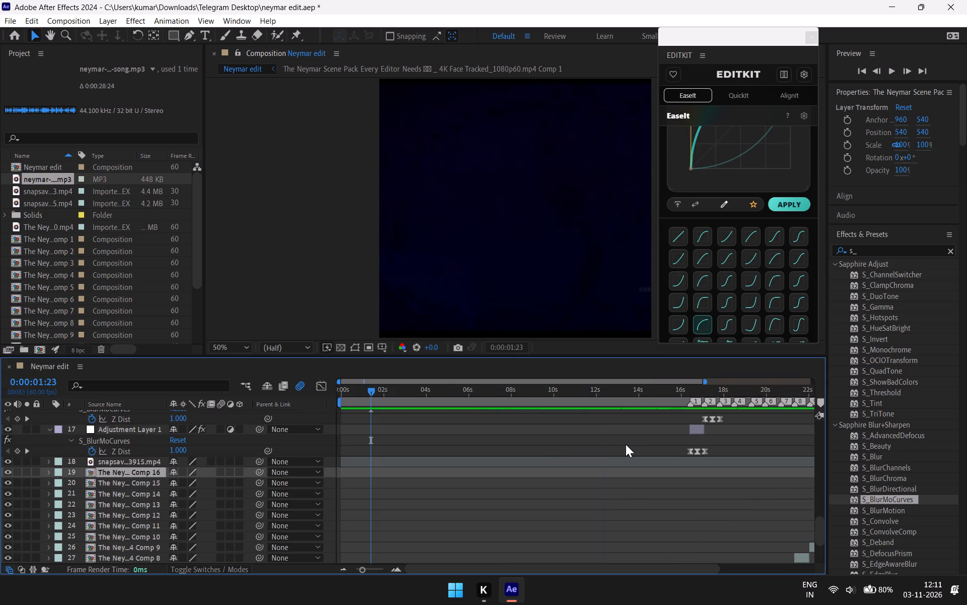
drag(364, 395, 739, 505)
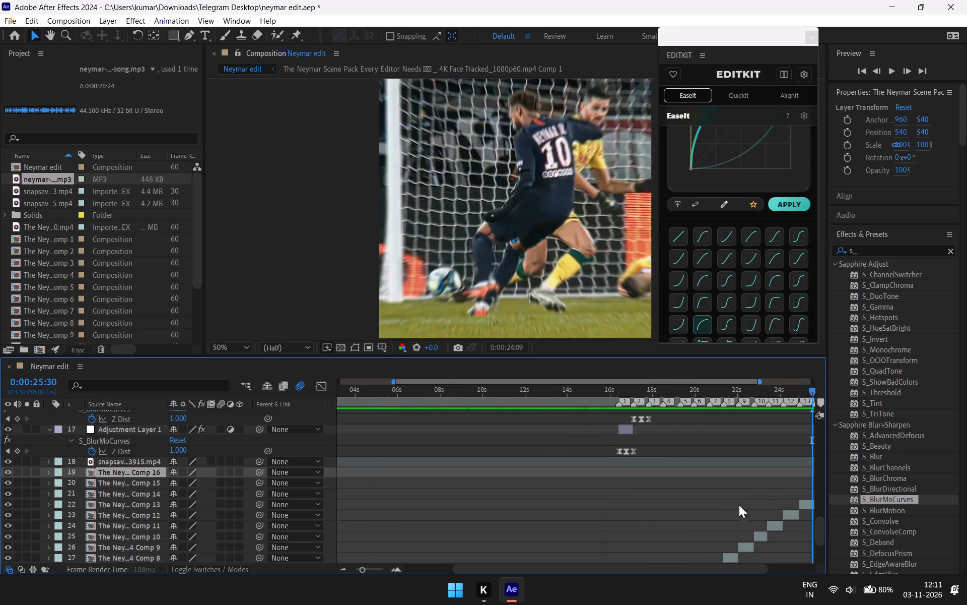
drag(739, 505, 608, 555)
key(space)
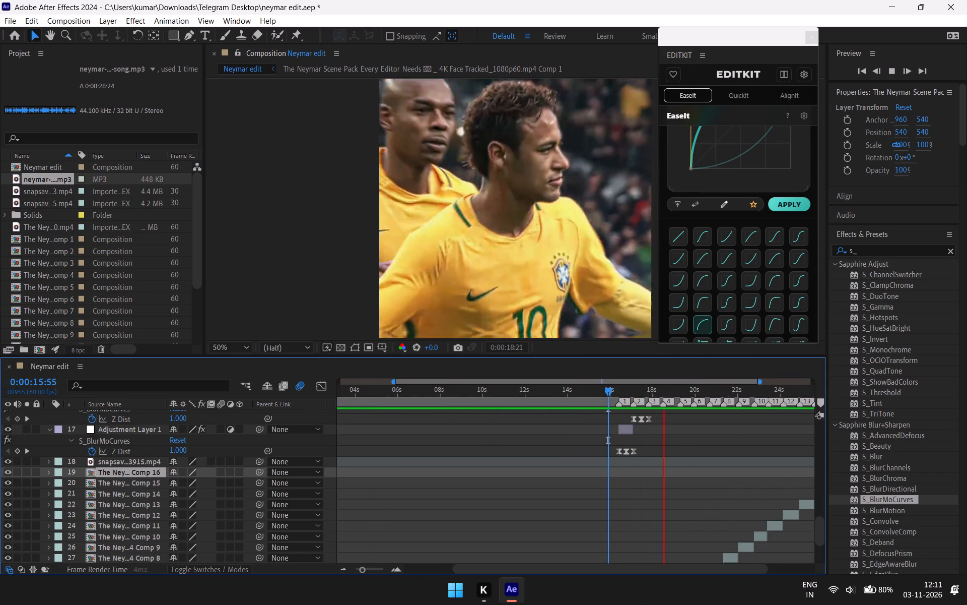
key(space)
key(space)
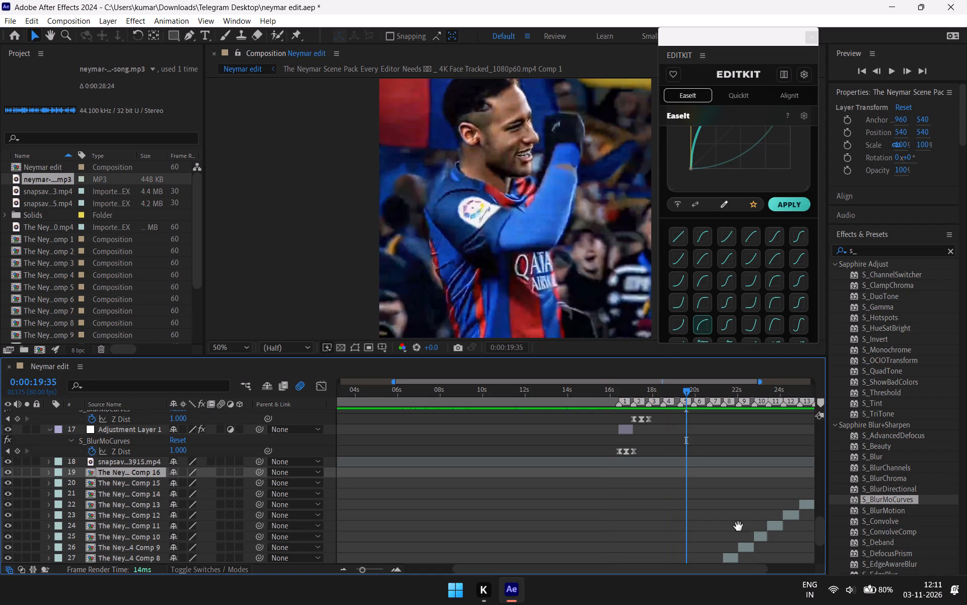
key(space)
Reveal the Time Remap keyframes of the Comp 4 layer at marker 4 and show their curve up close in the Graph Editor.
scroll(656, 506, down, 3)
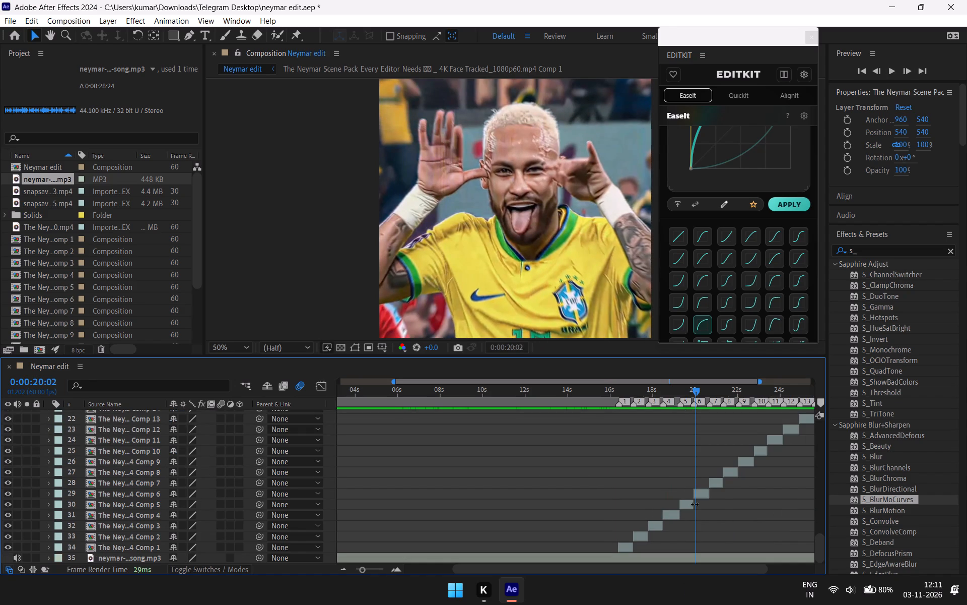
drag(692, 391, 661, 456)
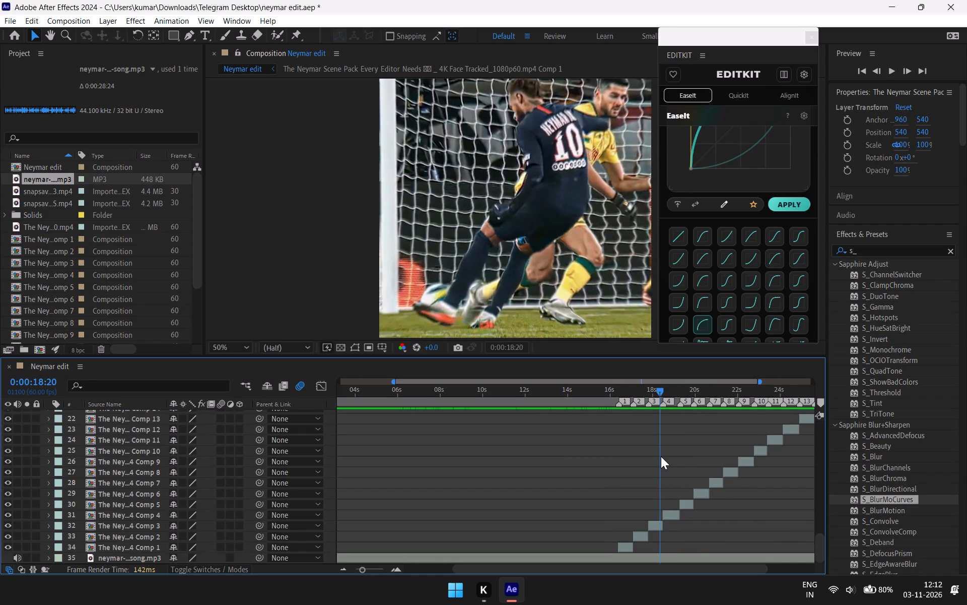
drag(661, 456, 663, 468)
click(668, 514)
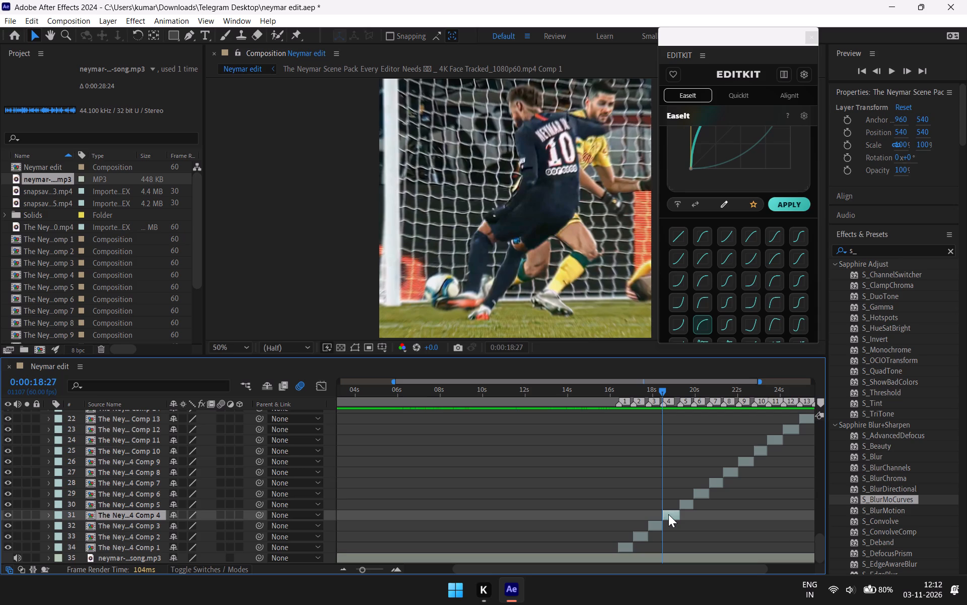
key(u)
drag(688, 522, 657, 527)
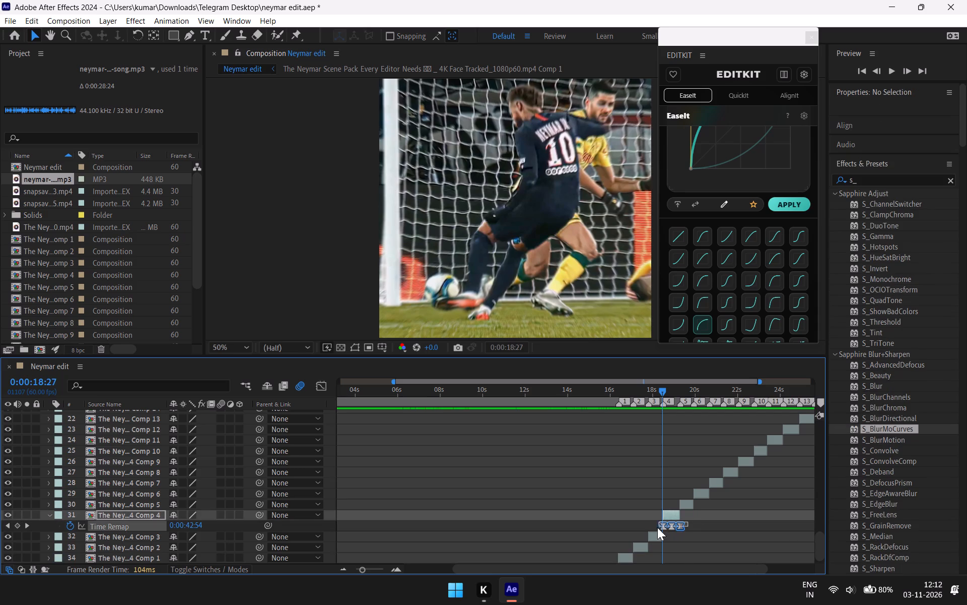
drag(657, 527, 628, 519)
click(322, 387)
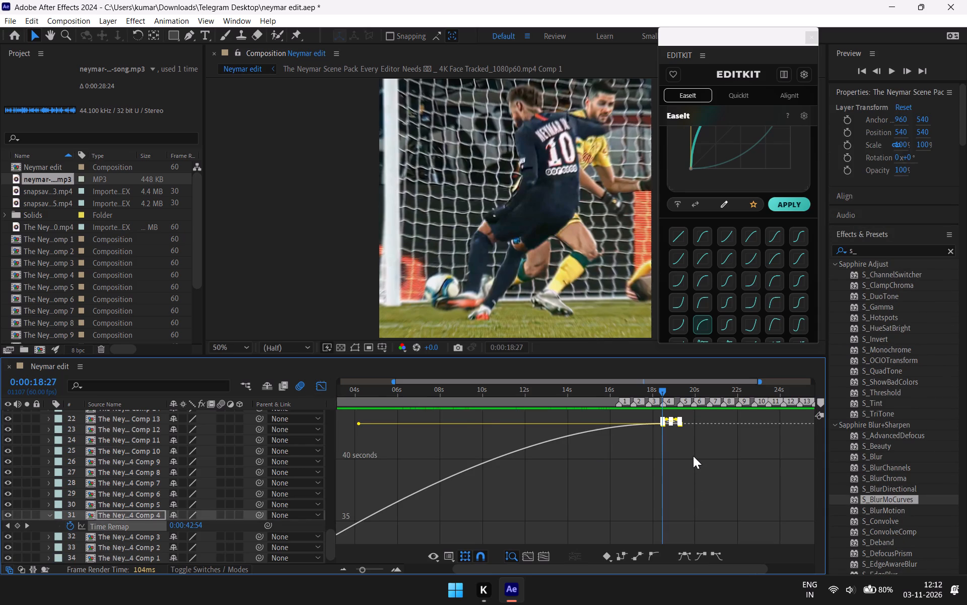
text(====)
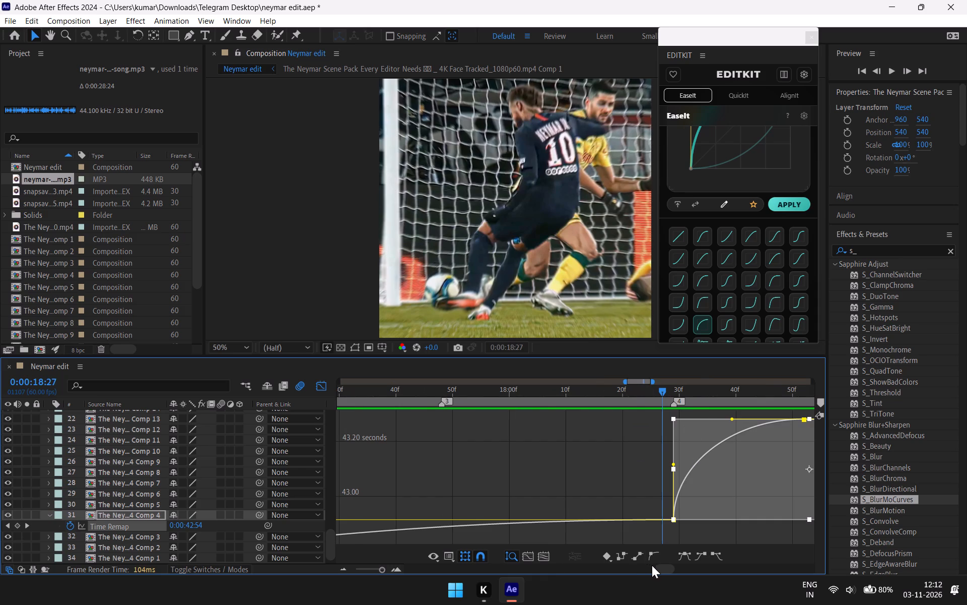
drag(653, 566, 673, 573)
drag(647, 570, 647, 570)
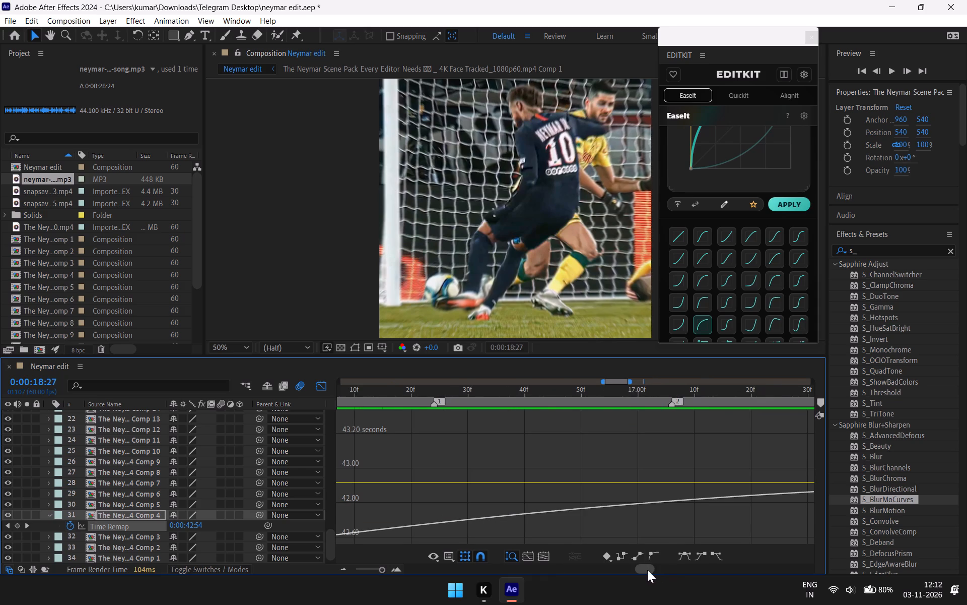
drag(647, 570, 675, 573)
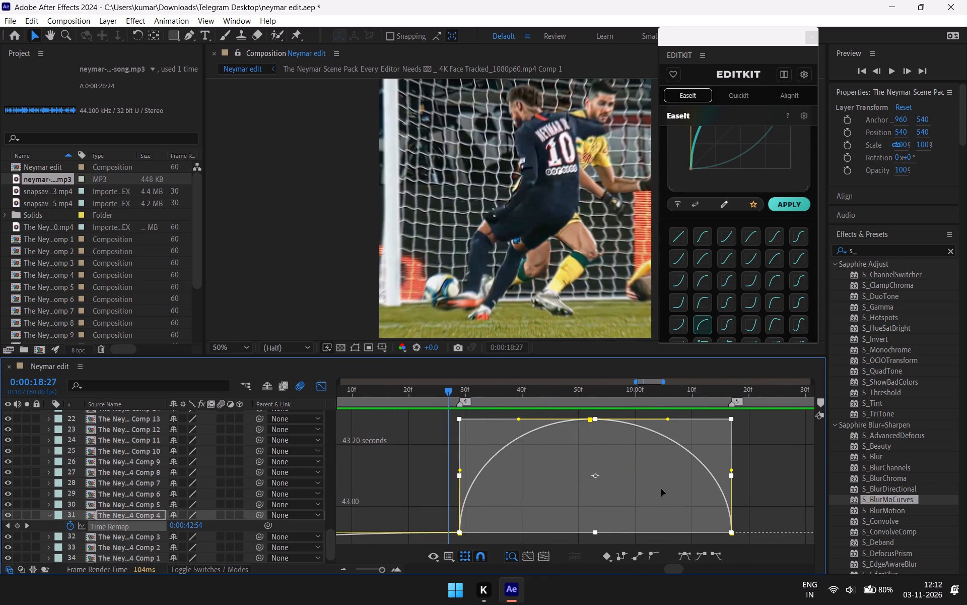
Slightly shorten both handles of the middle Time Remap keyframe on Comp 4, tilting the outgoing one down, and leave the Graph Editor.
click(590, 420)
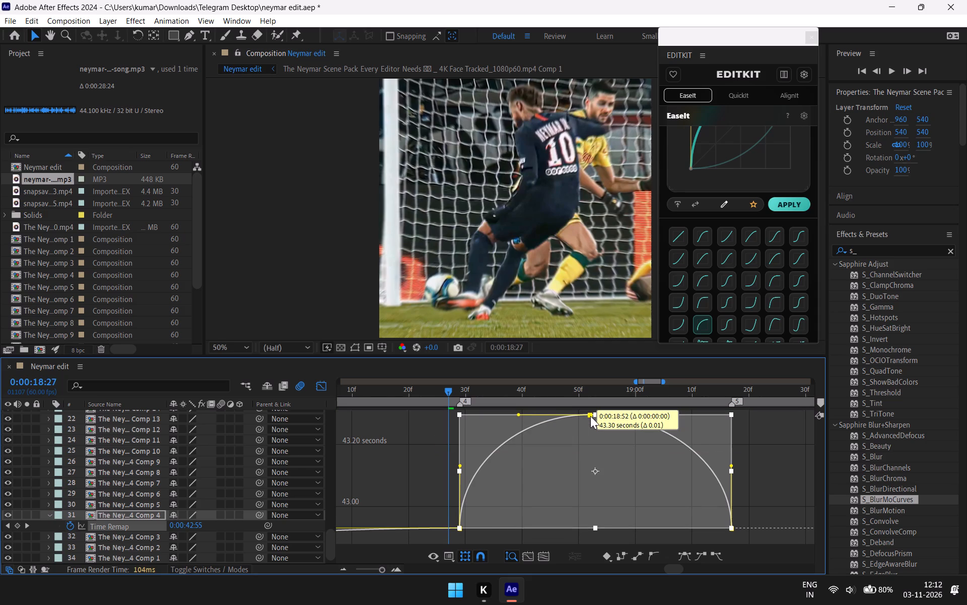
click(590, 431)
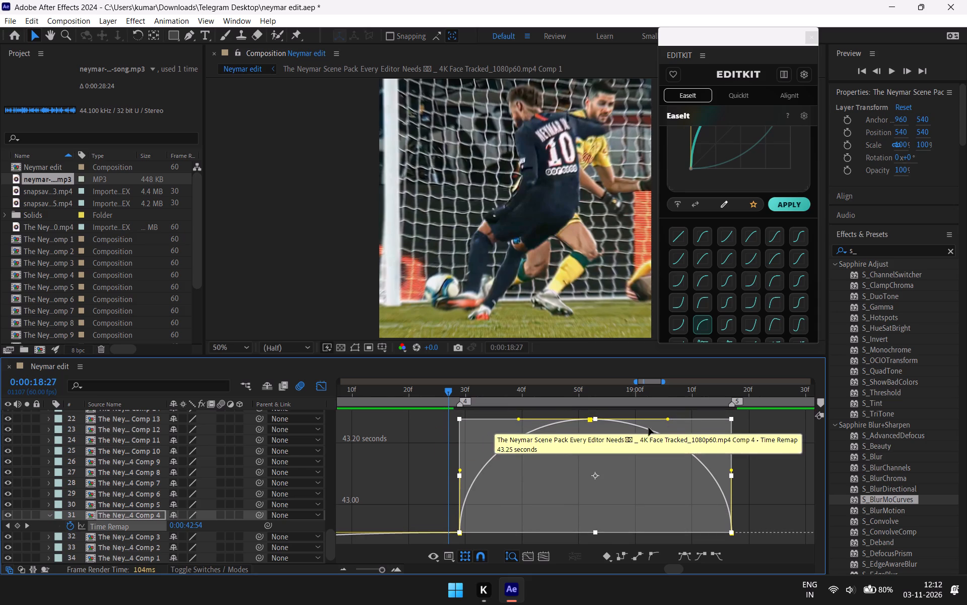
click(692, 436)
click(749, 439)
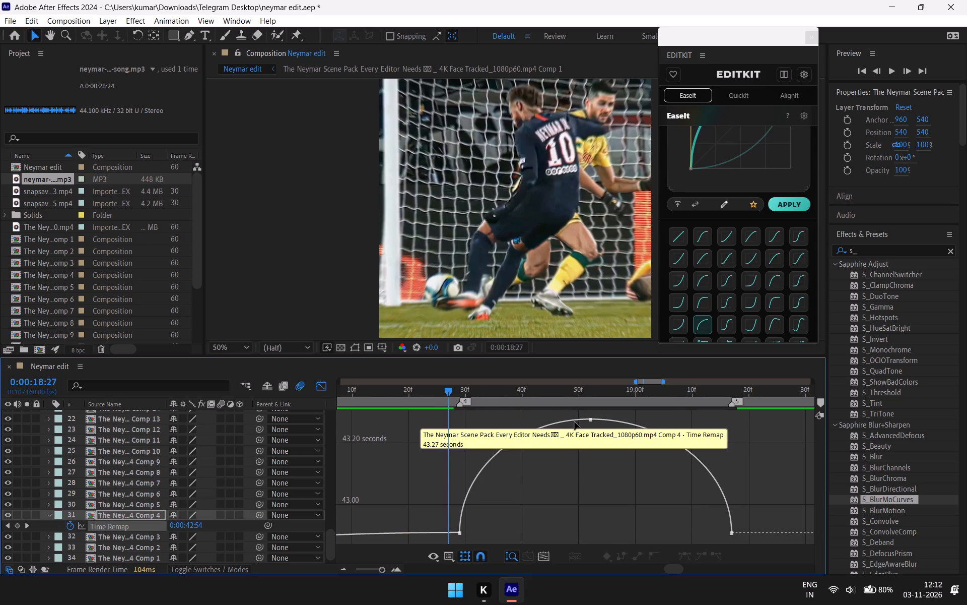
drag(595, 413, 583, 436)
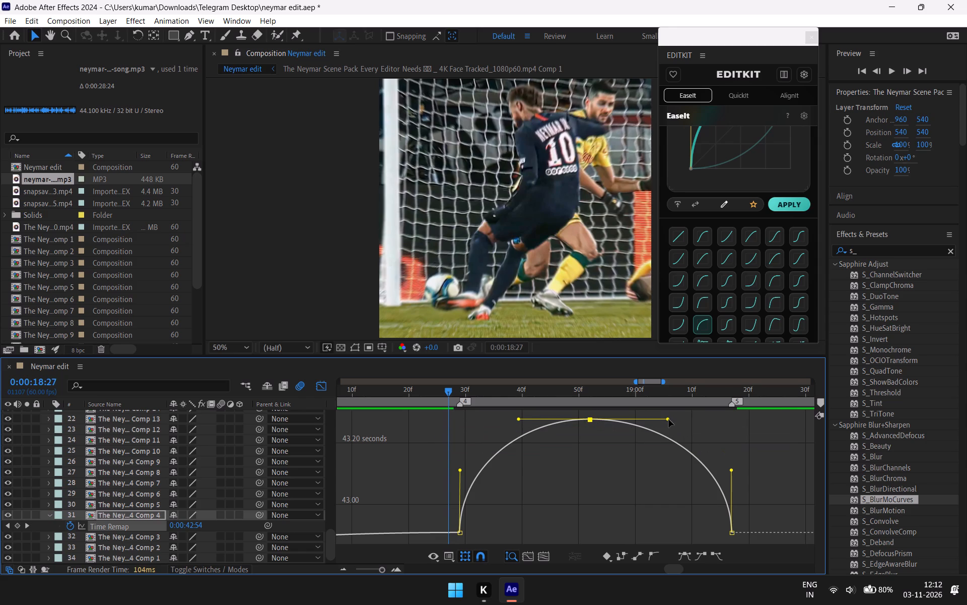
drag(668, 419, 664, 420)
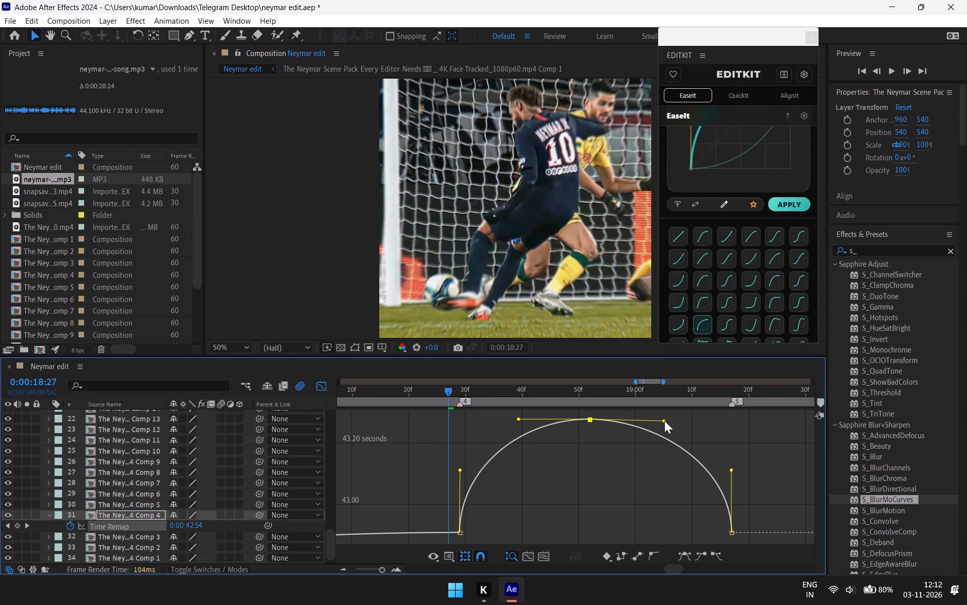
drag(664, 420, 664, 420)
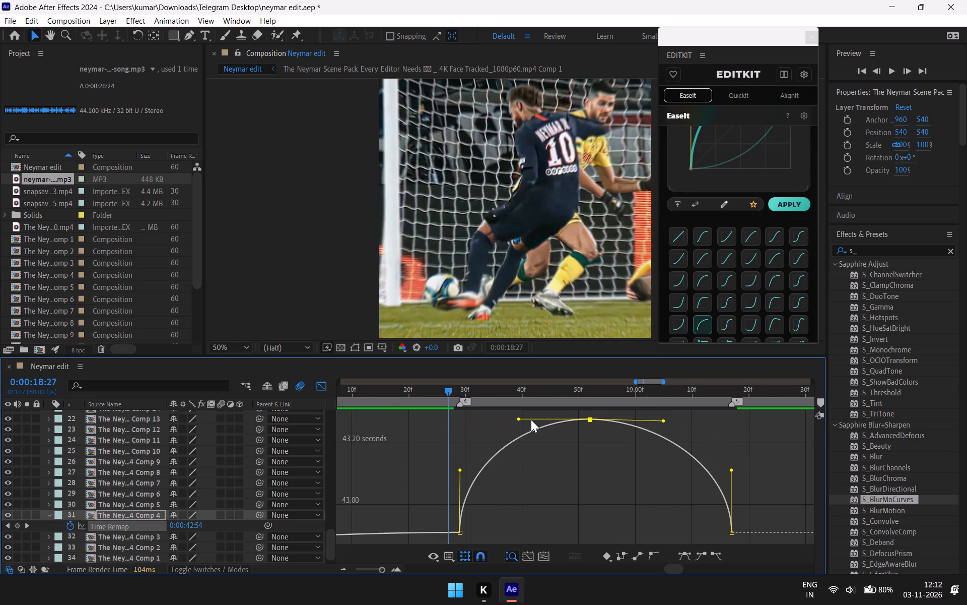
click(518, 419)
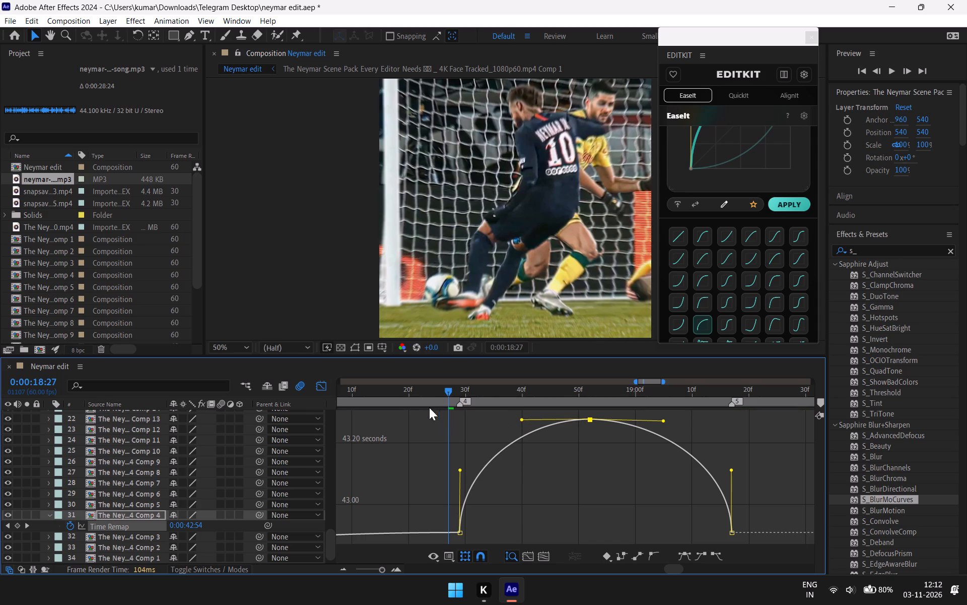
click(318, 386)
Replay the section around marker 4 several times to check the adjusted time remapping into the clip at marker 5.
key(space)
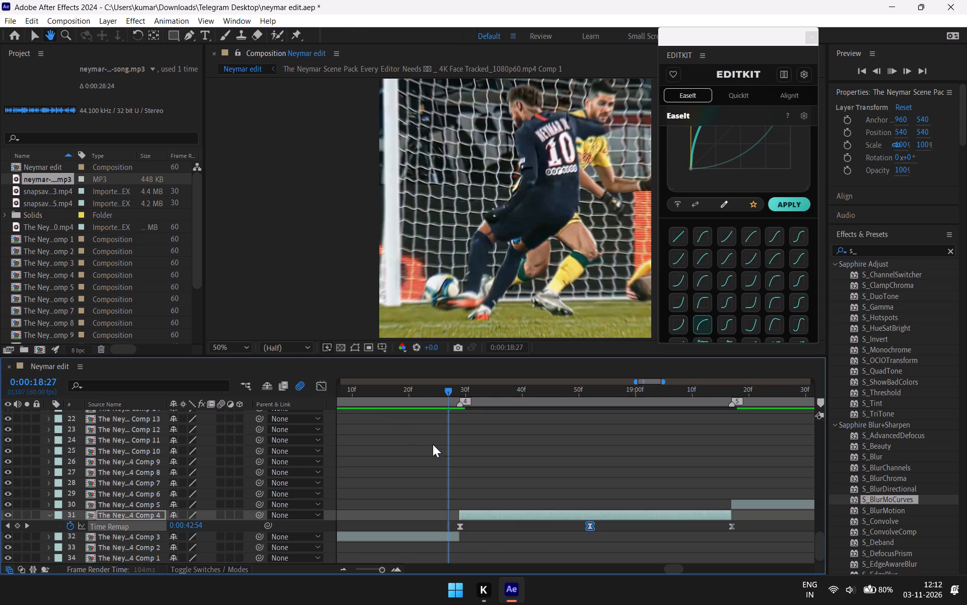
key(space)
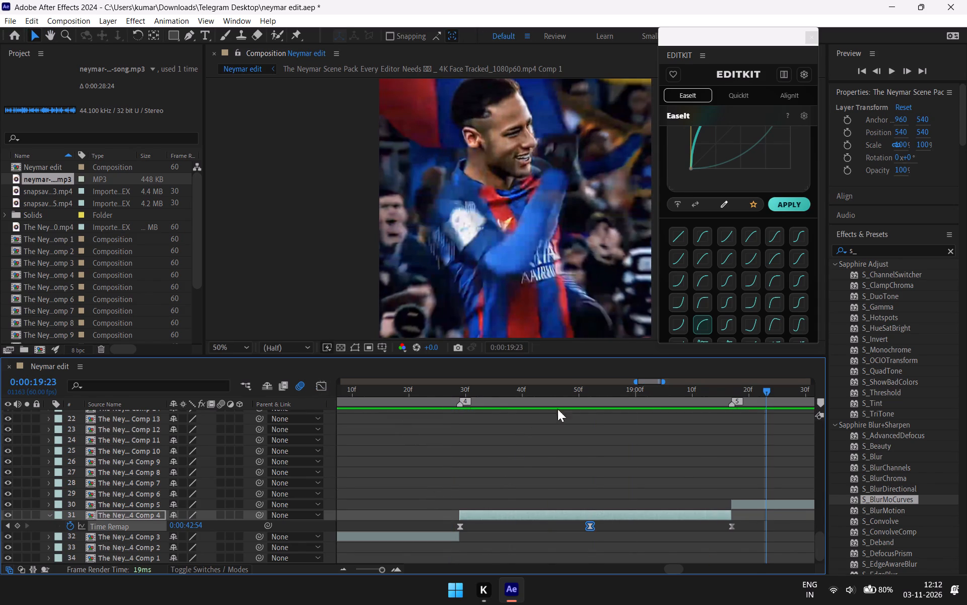
drag(764, 393, 430, 528)
key(space)
key(space)
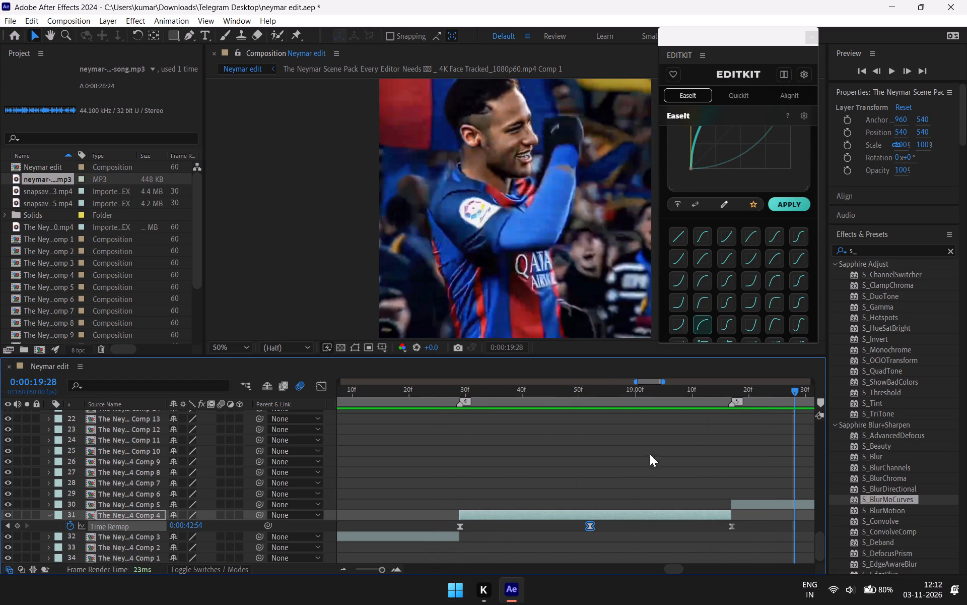
drag(792, 389, 400, 507)
key(space)
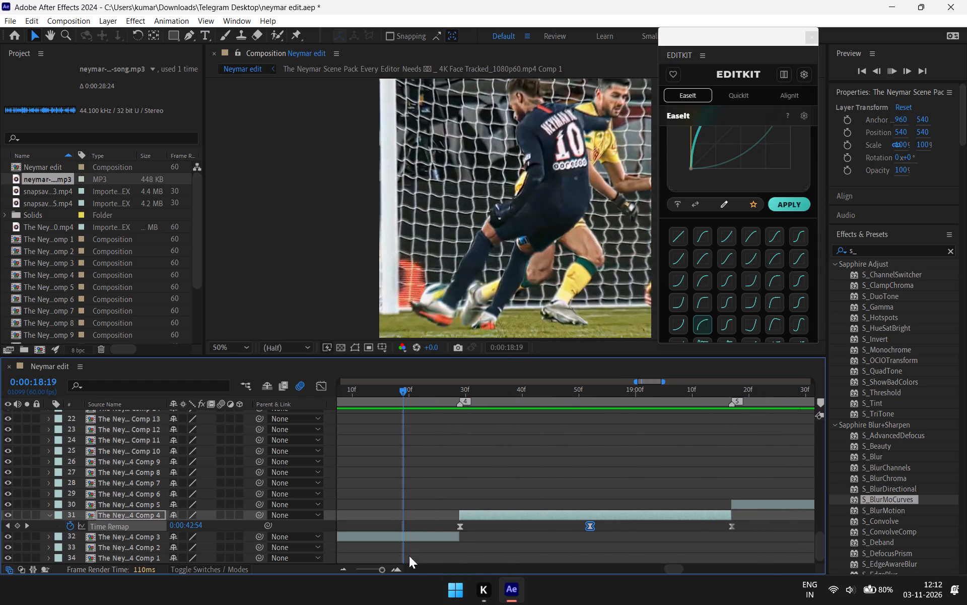
key(space)
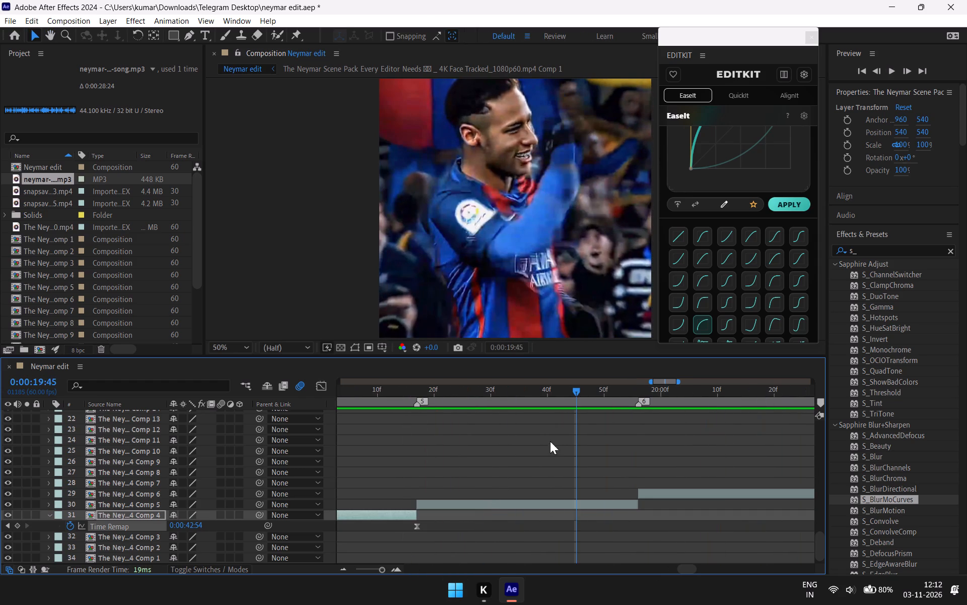
Go back to about 0:00:14:48 and play the edit through the first markers to check the clips around markers 4 and 5.
drag(563, 396, 536, 579)
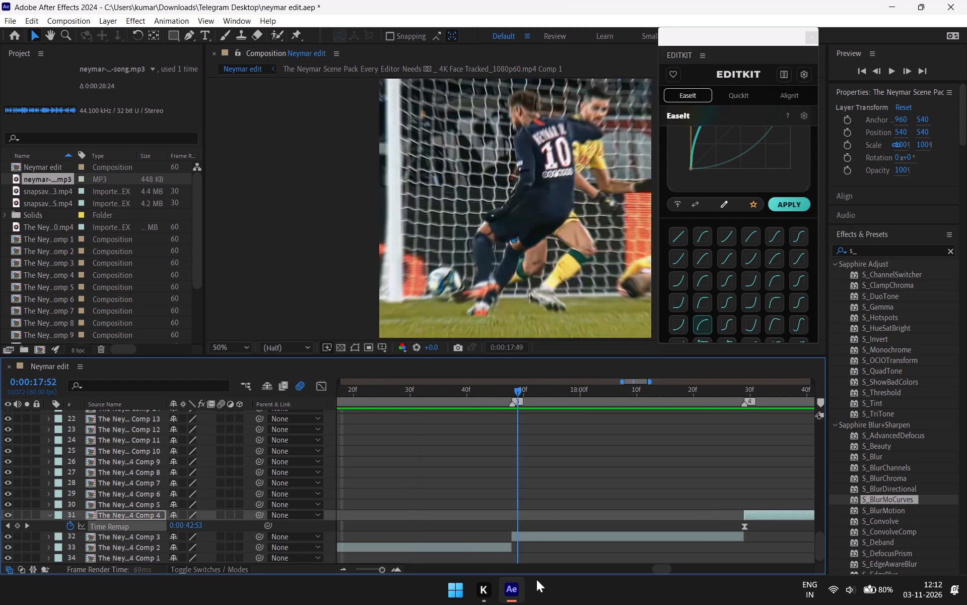
drag(536, 579, 195, 604)
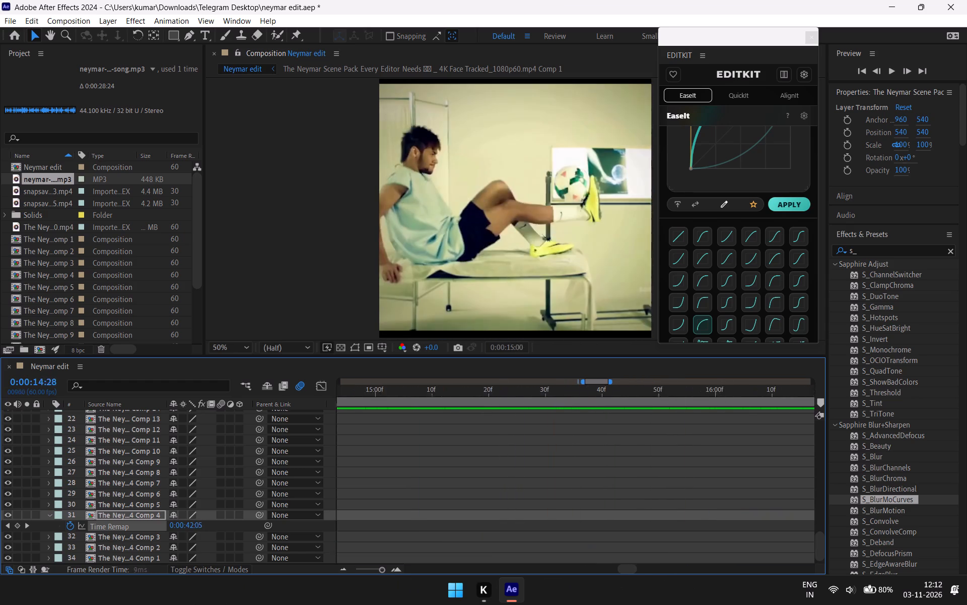
drag(195, 604, 694, 580)
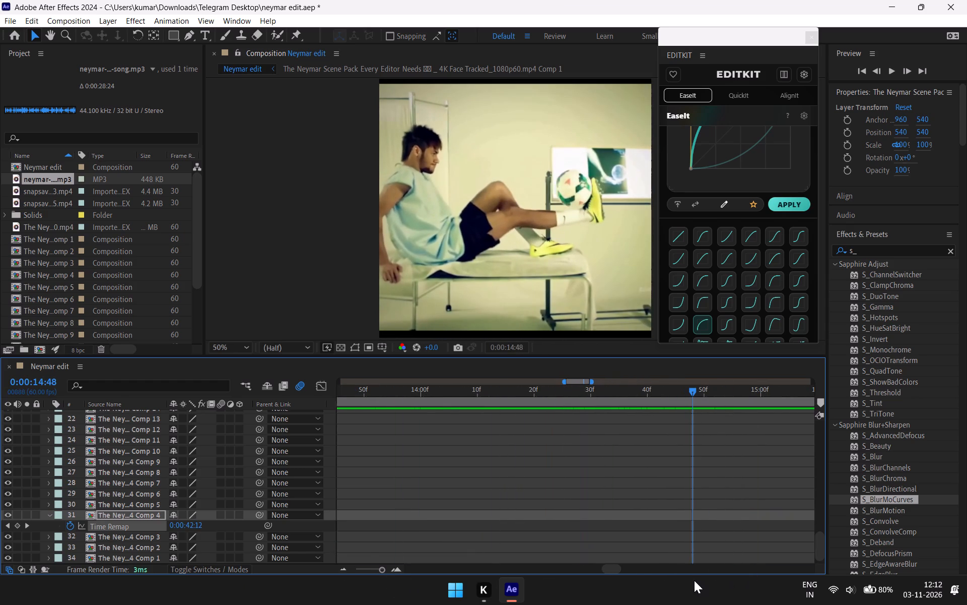
text(======)
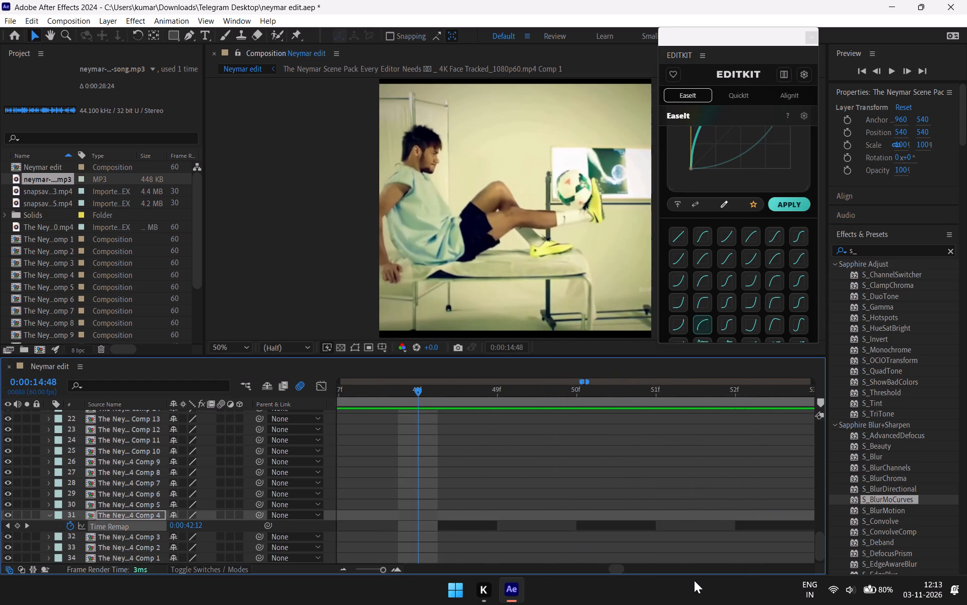
text(--------)
key(space)
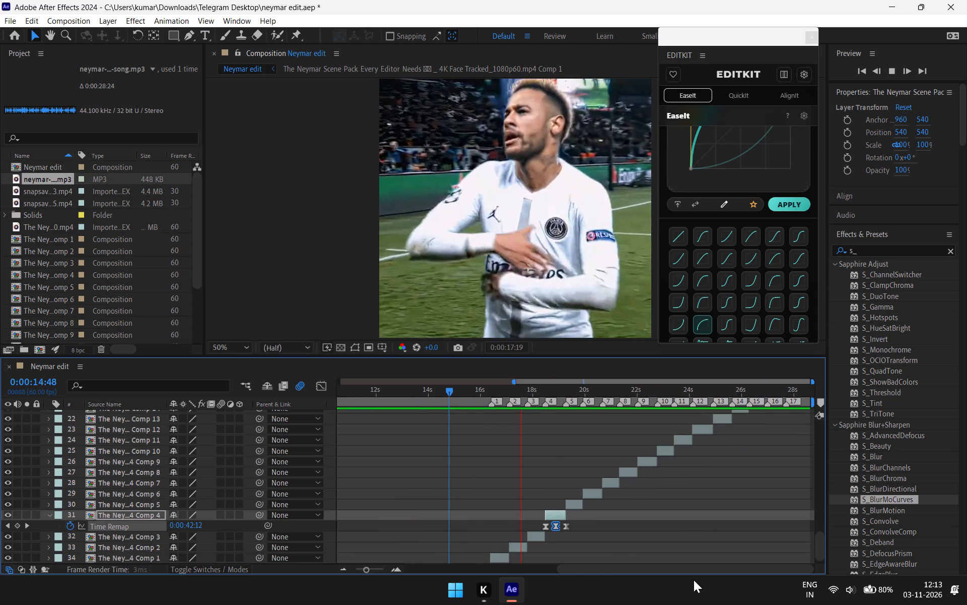
key(space)
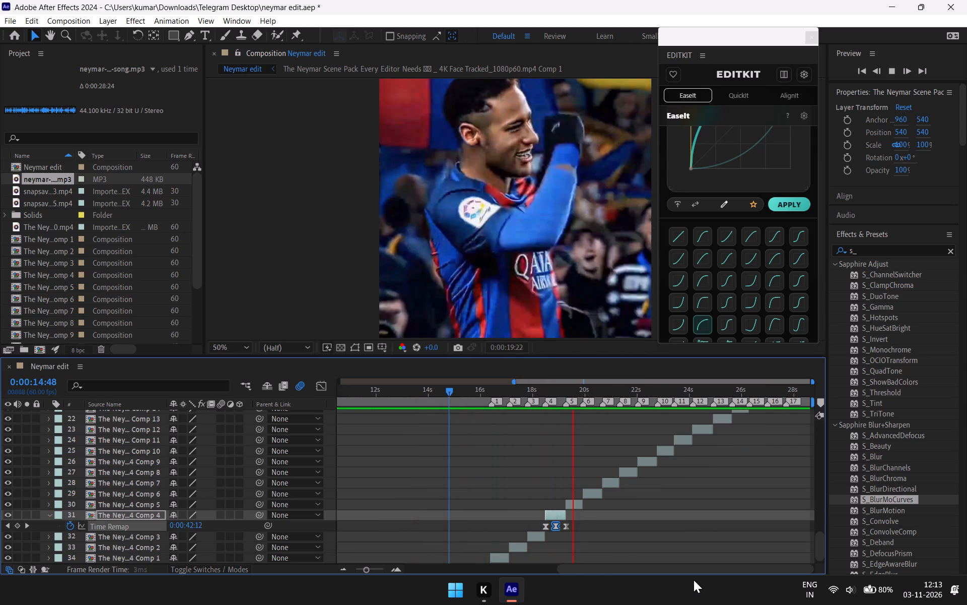
key(space)
key(space)
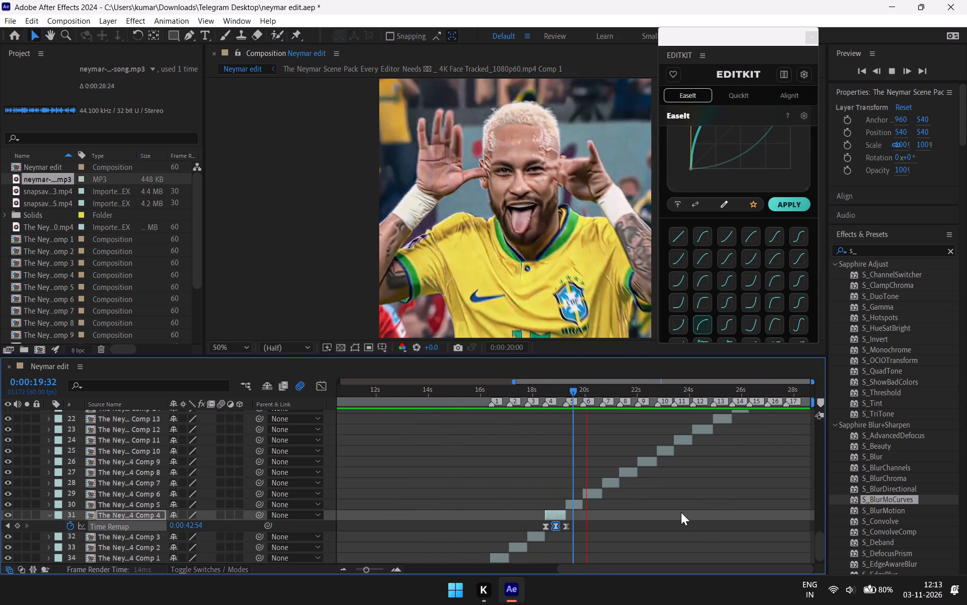
Reveal the Time Remap keyframes of the Comp 5 layer at marker 5 and show their whole curve up close in the Graph Editor.
click(570, 505)
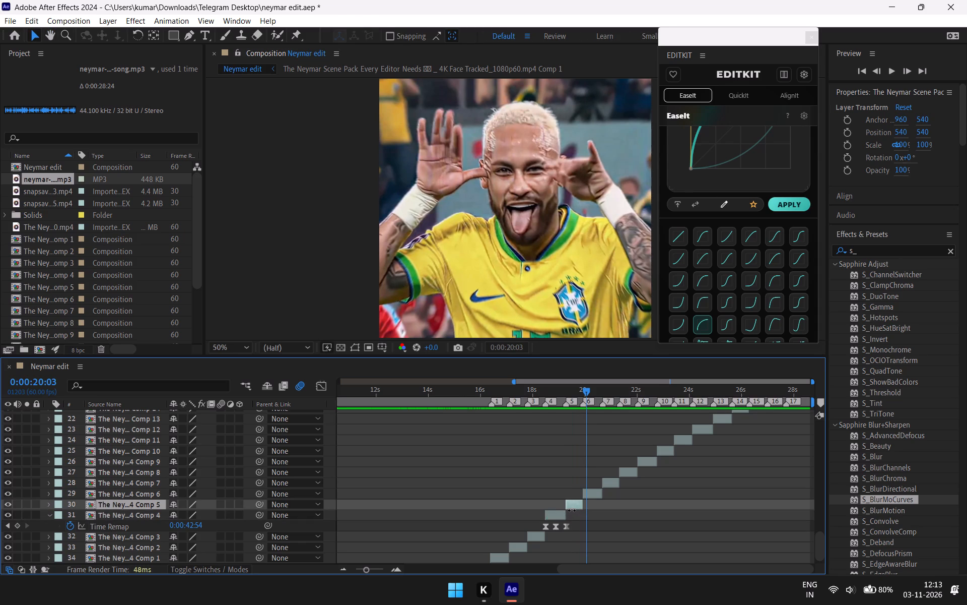
key(u)
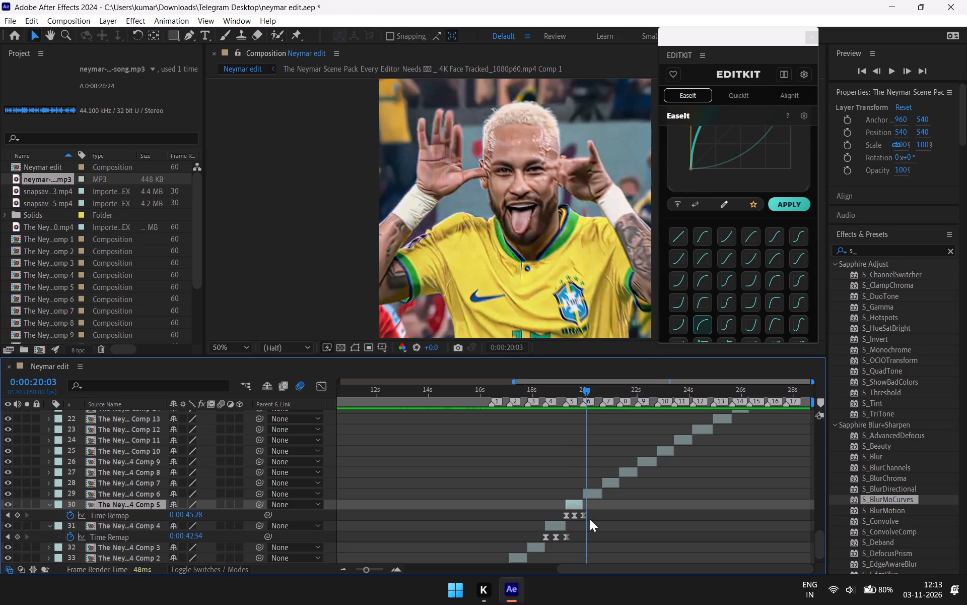
drag(590, 517, 540, 521)
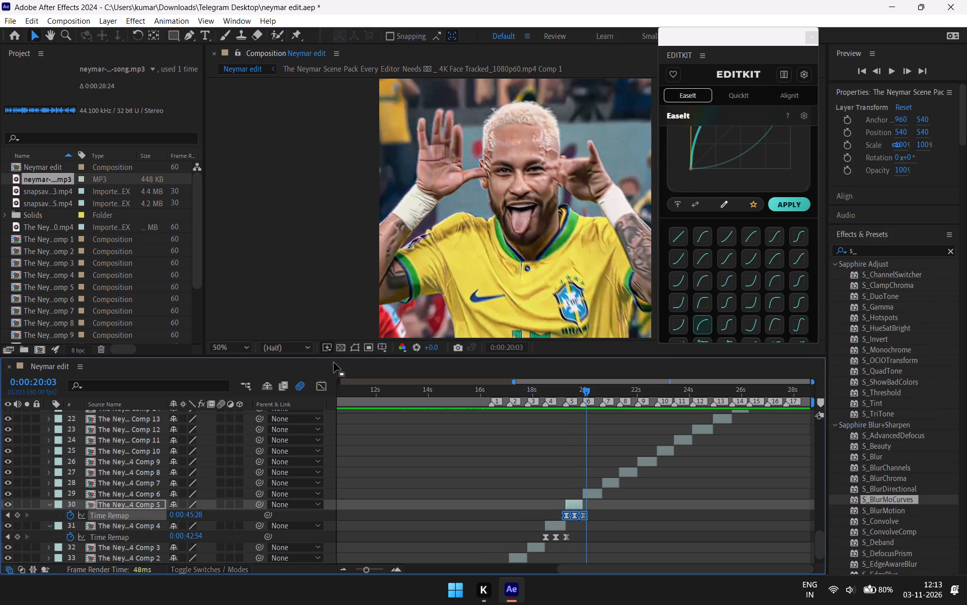
click(312, 389)
click(318, 386)
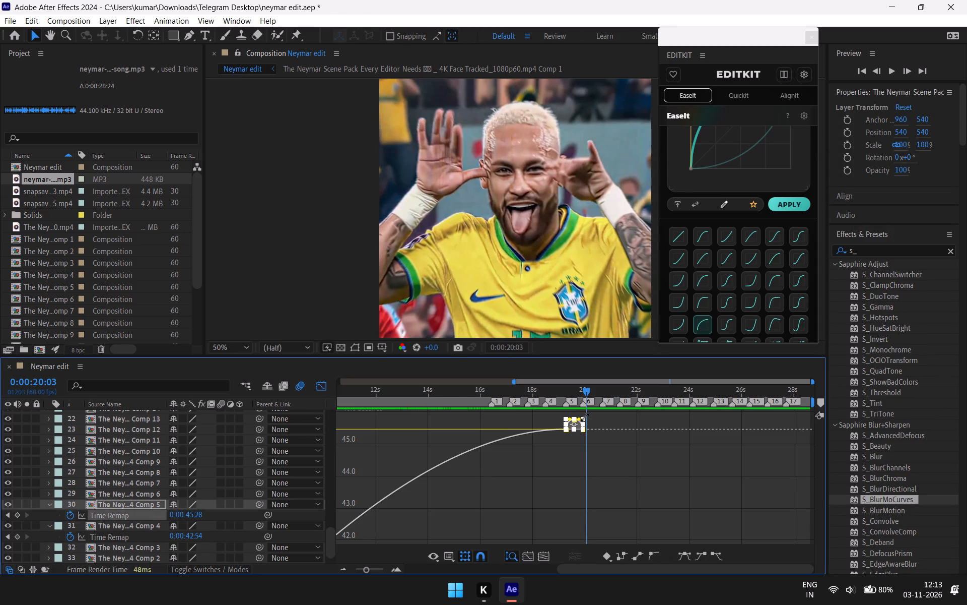
text(===)
key(equal)
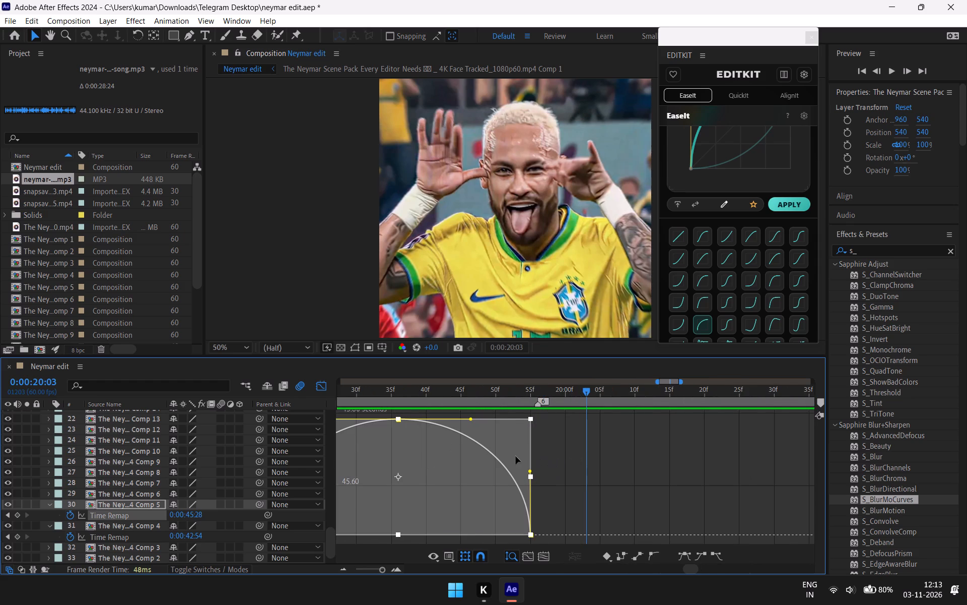
drag(587, 386, 430, 446)
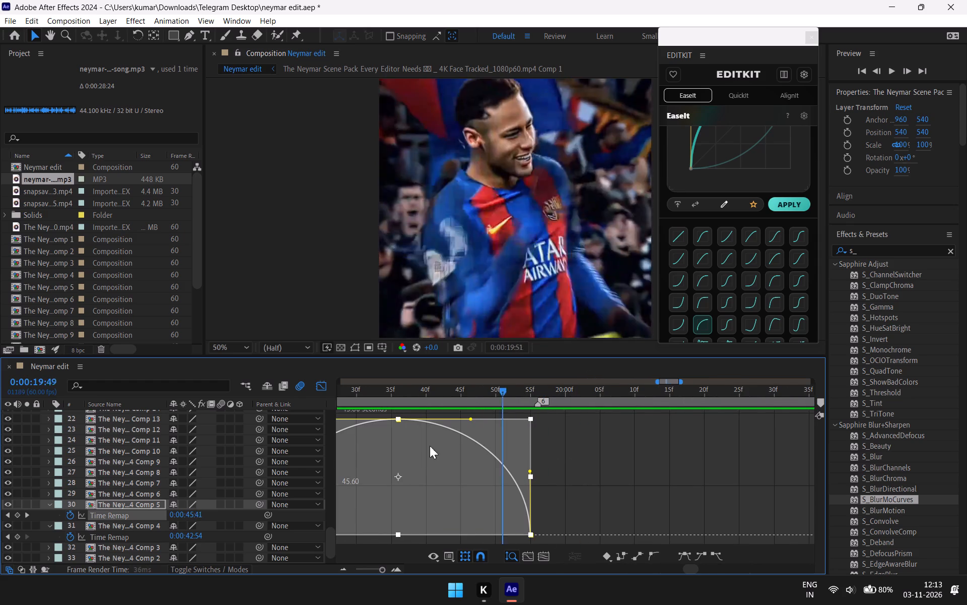
drag(430, 446, 449, 478)
click(767, 457)
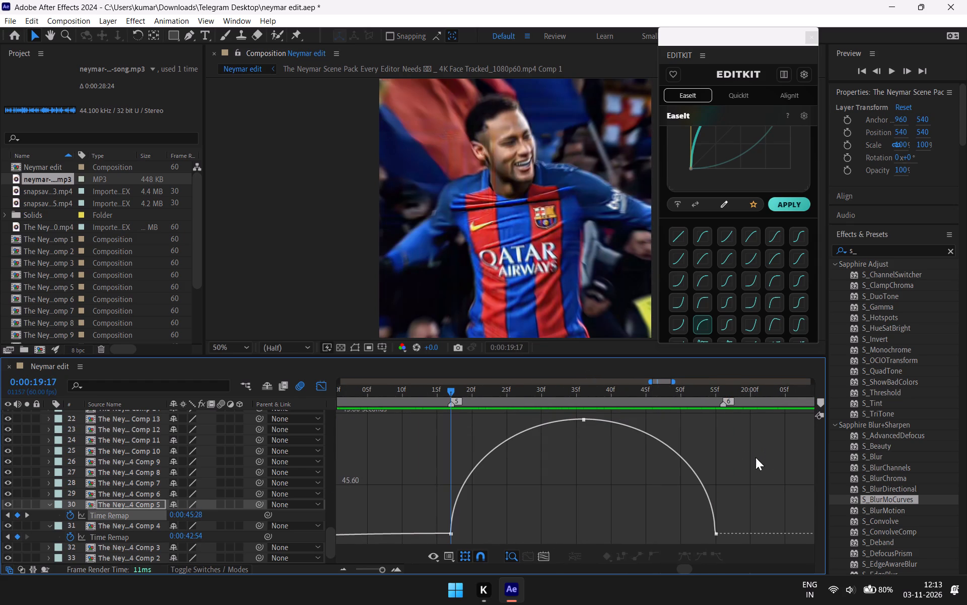
Slightly shorten both handles of the middle Time Remap keyframe on Comp 5, tilting their ends slightly down, and leave the Graph Editor.
drag(608, 416, 554, 432)
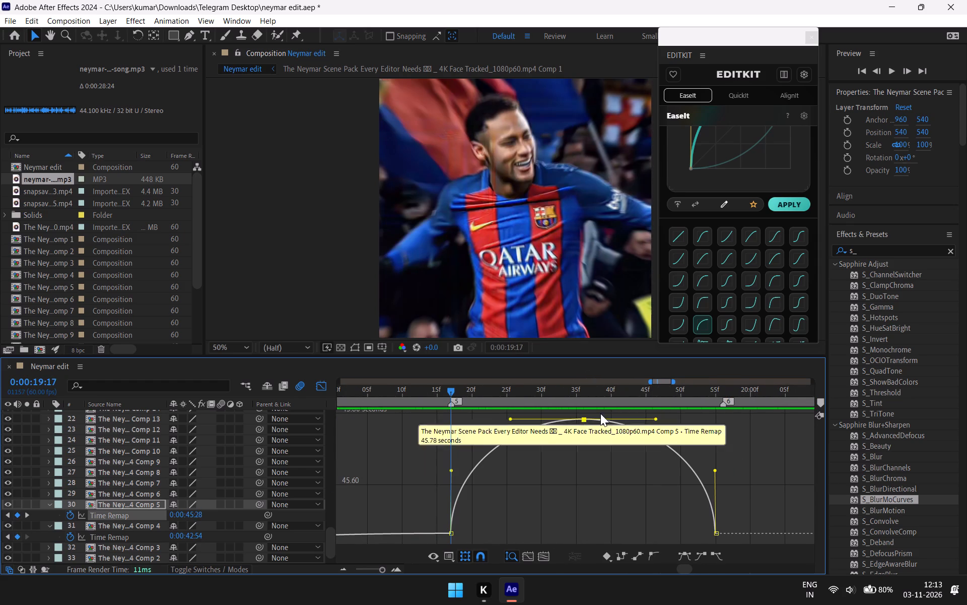
drag(658, 418, 657, 420)
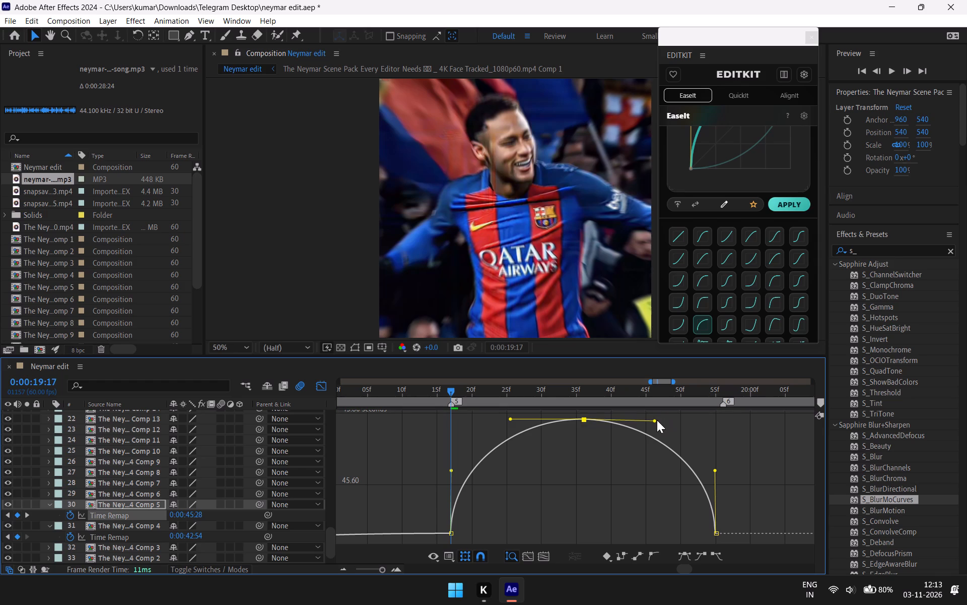
drag(657, 420, 648, 417)
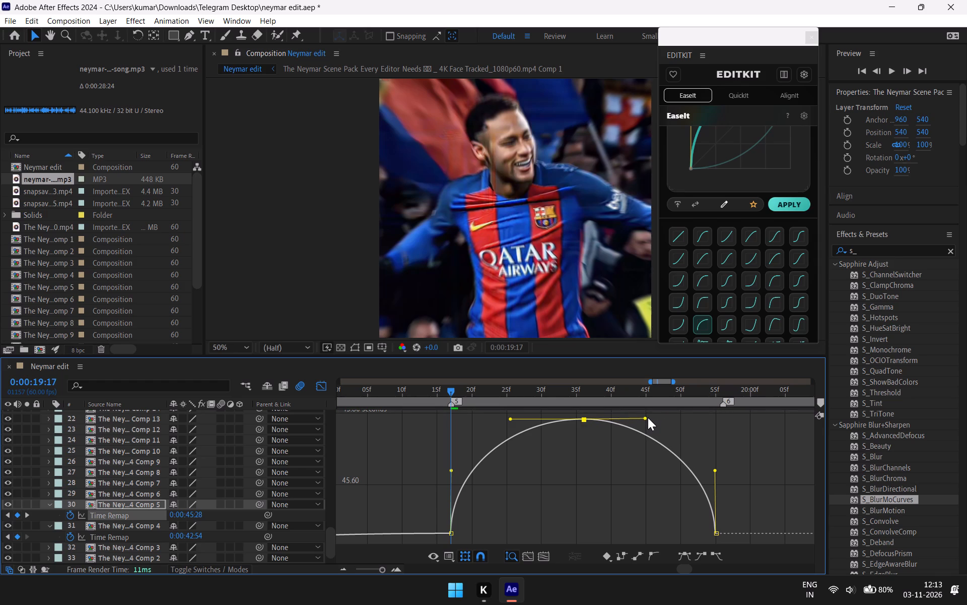
drag(648, 417, 648, 420)
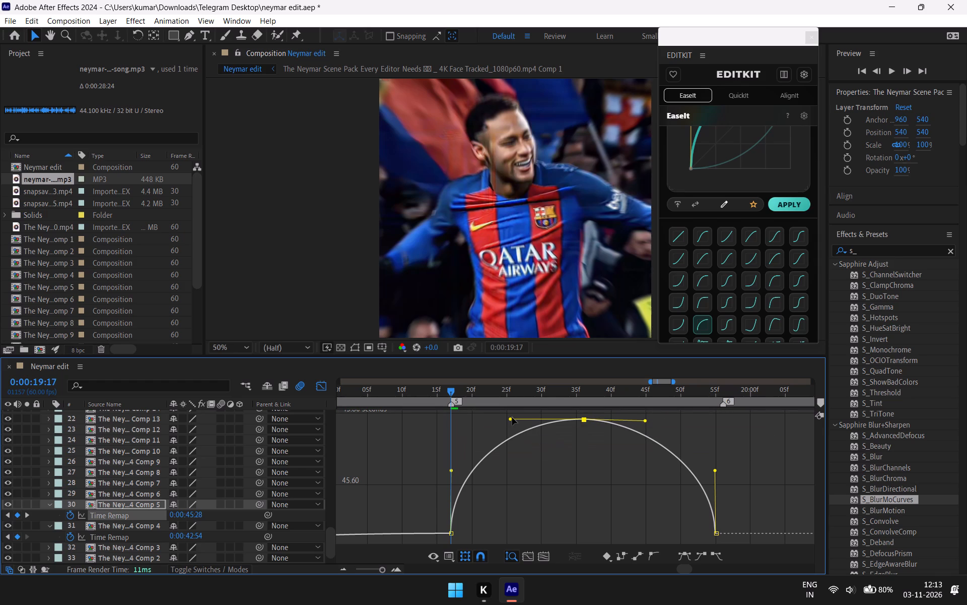
drag(511, 420, 516, 420)
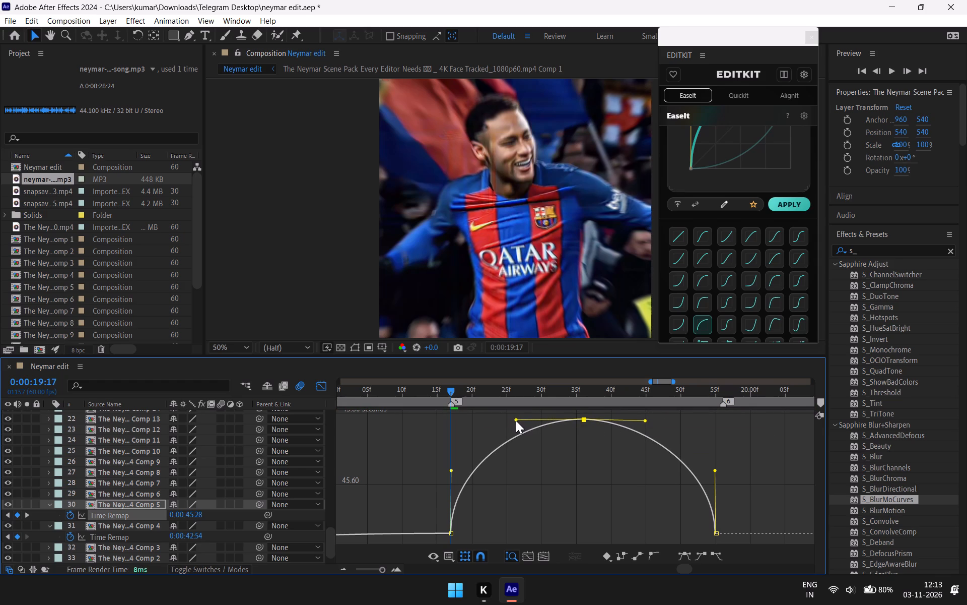
drag(516, 420, 519, 420)
drag(519, 420, 521, 422)
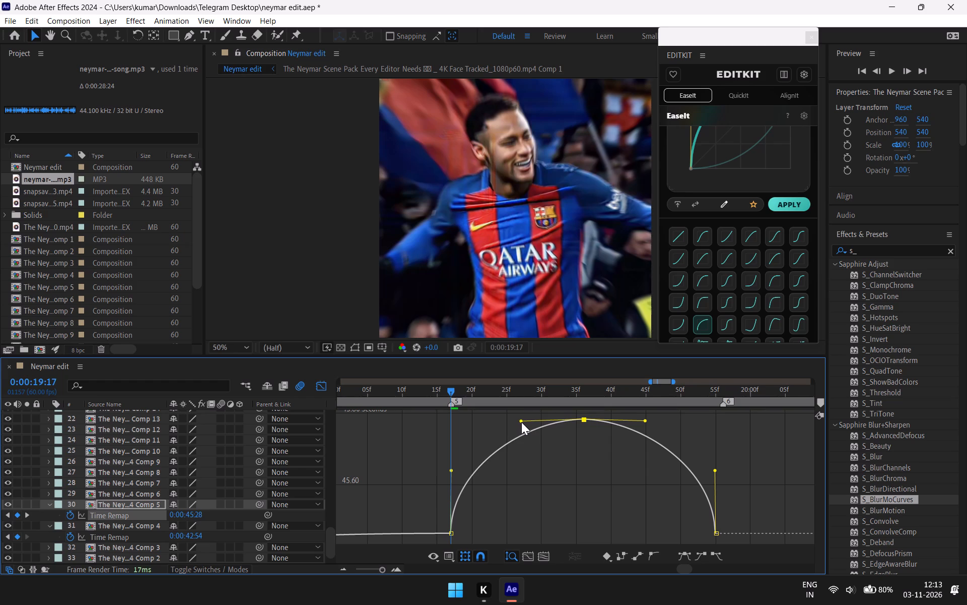
drag(521, 422, 522, 421)
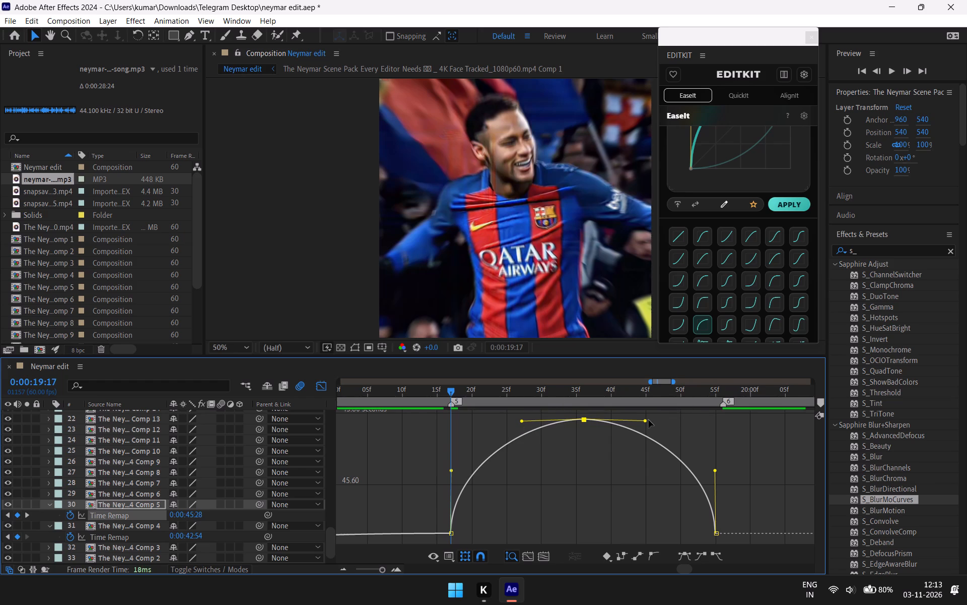
click(321, 387)
Play back the edit from about 0:00:18:16, before marker 4, to check the adjusted Comp 5 time remapping.
drag(451, 391, 413, 438)
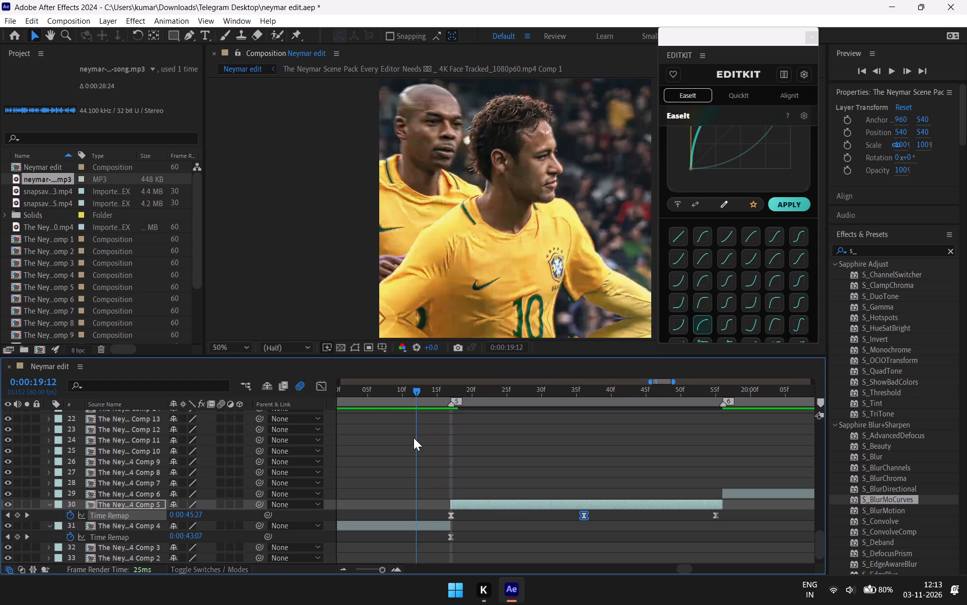
drag(413, 438, 384, 499)
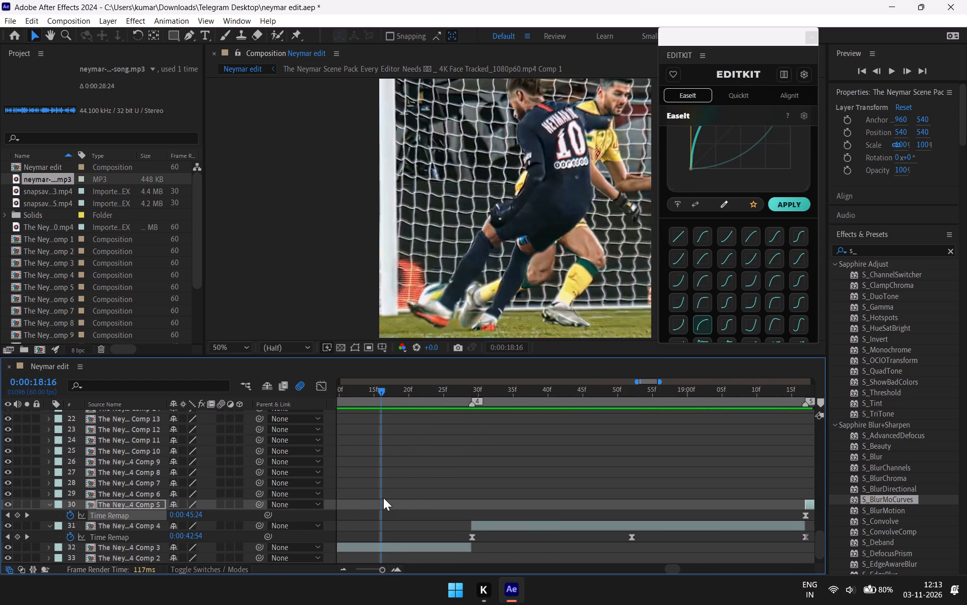
key(space)
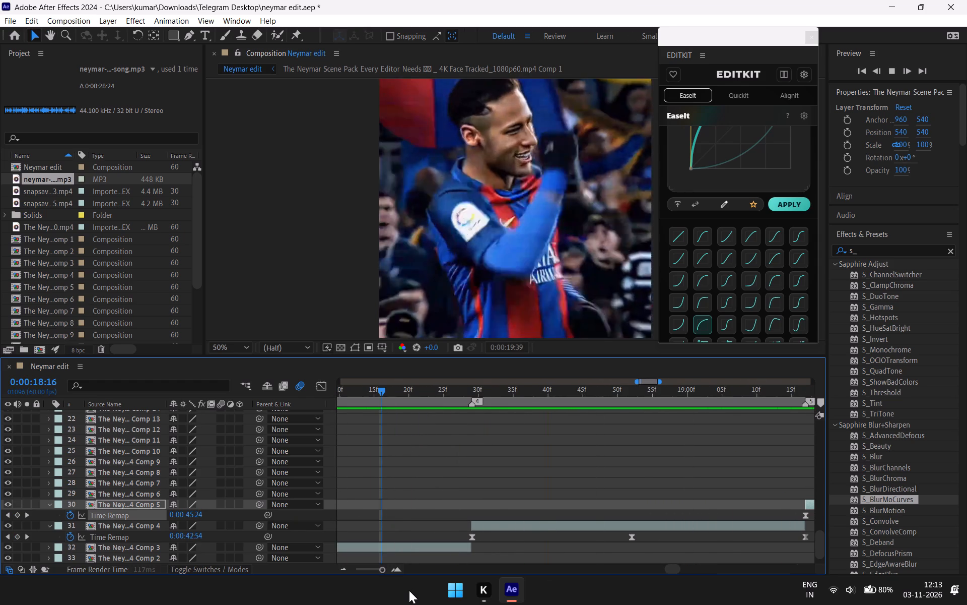
key(space)
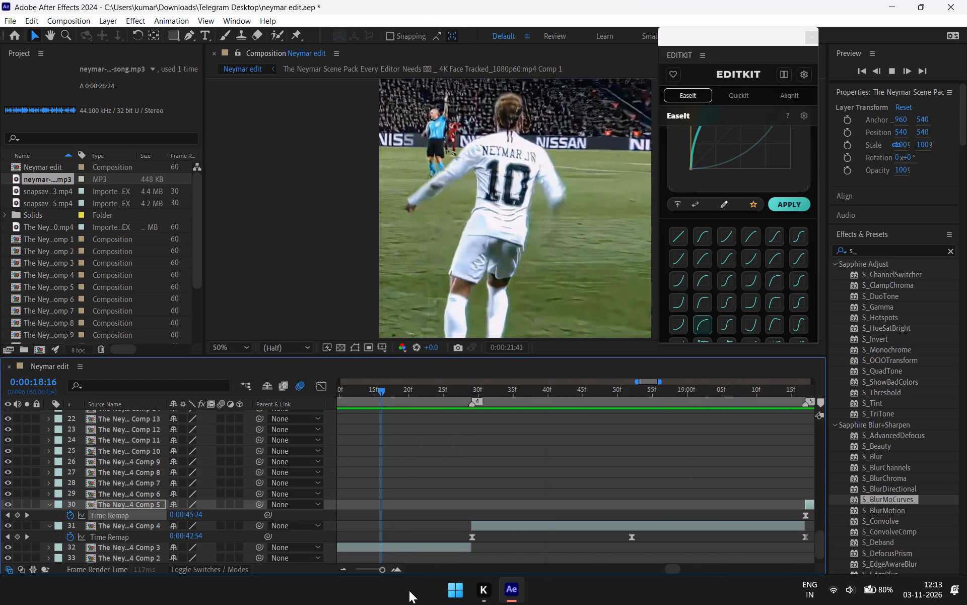
Scrub back from about 0:00:21:42 to 0:00:20:33, just before marker 7, to check the clips between markers 7 and 9.
drag(574, 386, 591, 395)
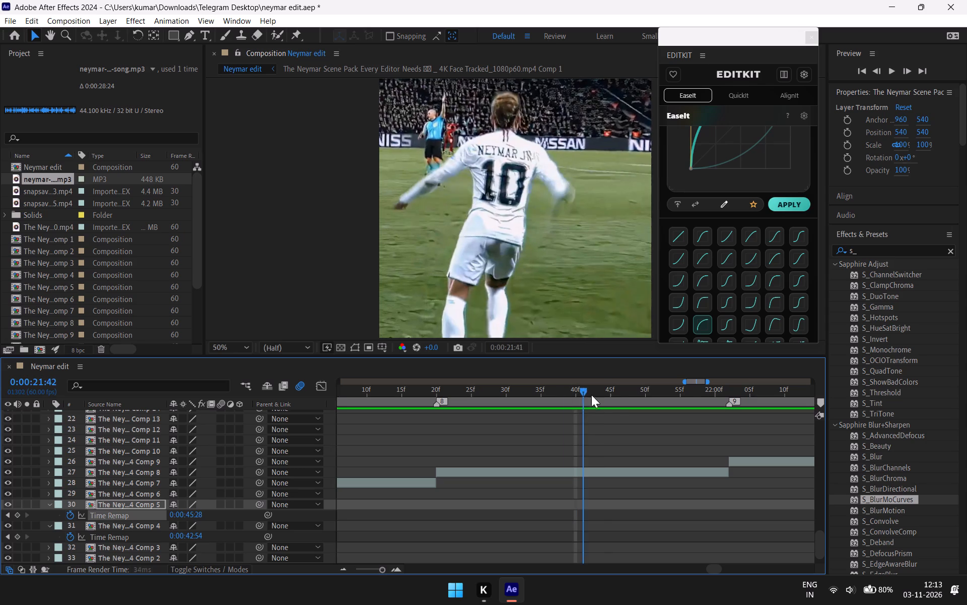
drag(591, 395, 394, 475)
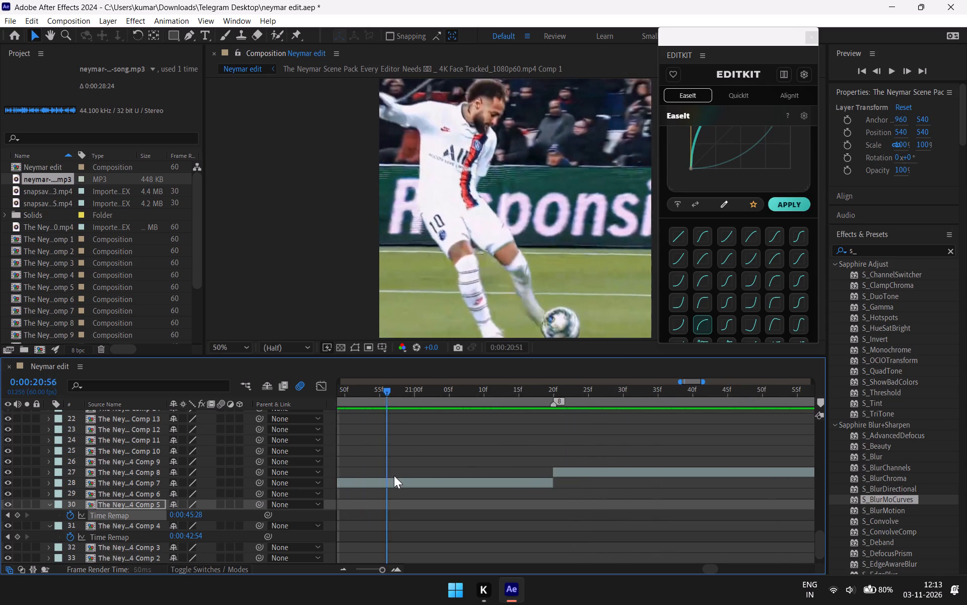
drag(394, 475, 396, 528)
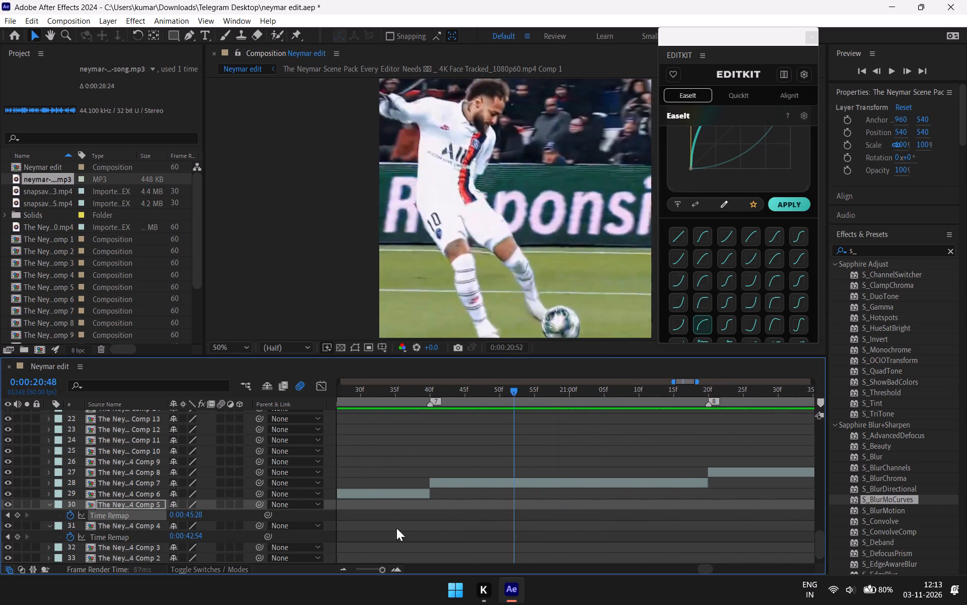
drag(396, 528, 384, 527)
Reveal the Time Remap keyframes of the Comp 7 layer at marker 7 and show their whole curve in the Graph Editor.
click(504, 484)
key(i)
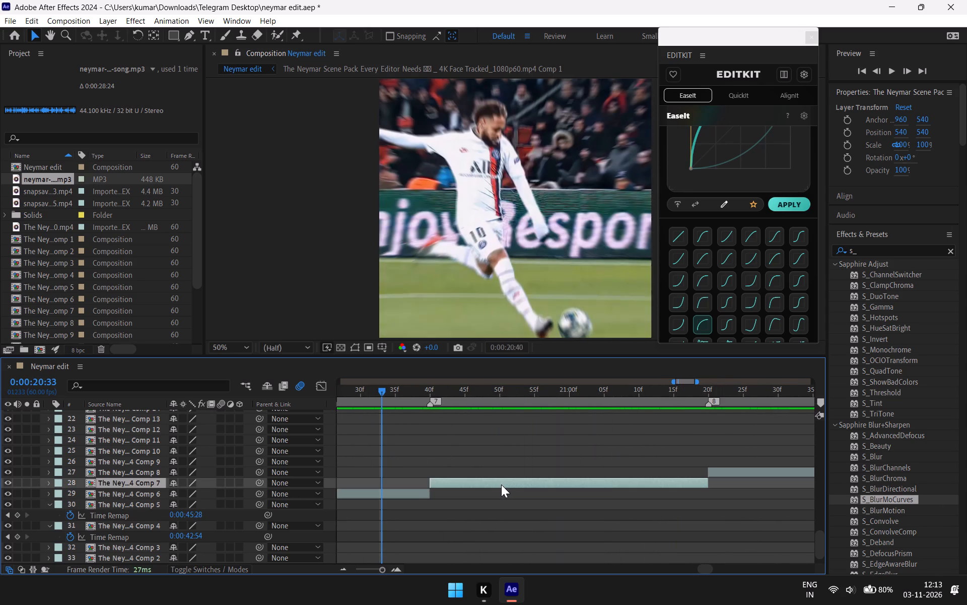
key(u)
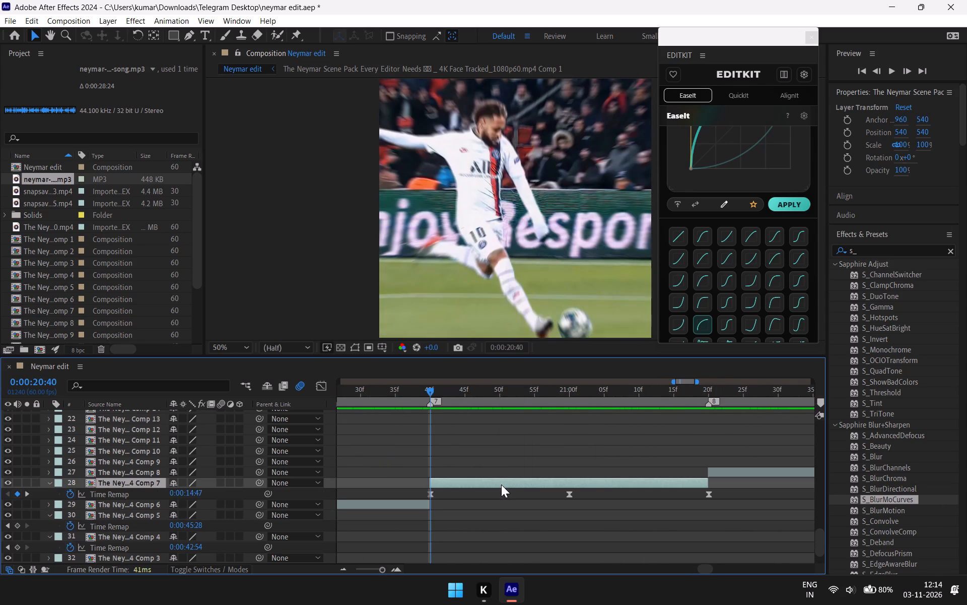
text(iii)
drag(427, 389, 477, 416)
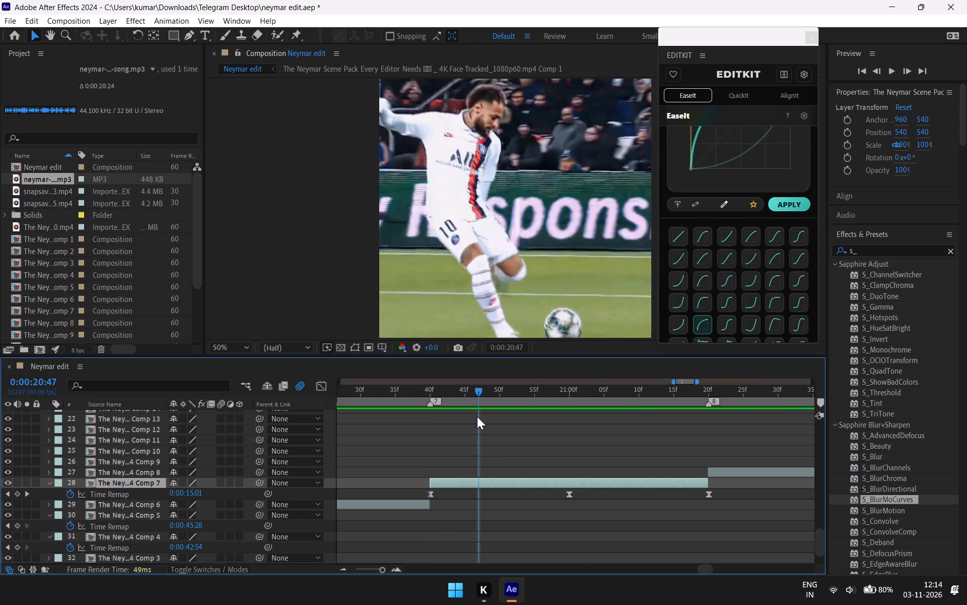
key(i)
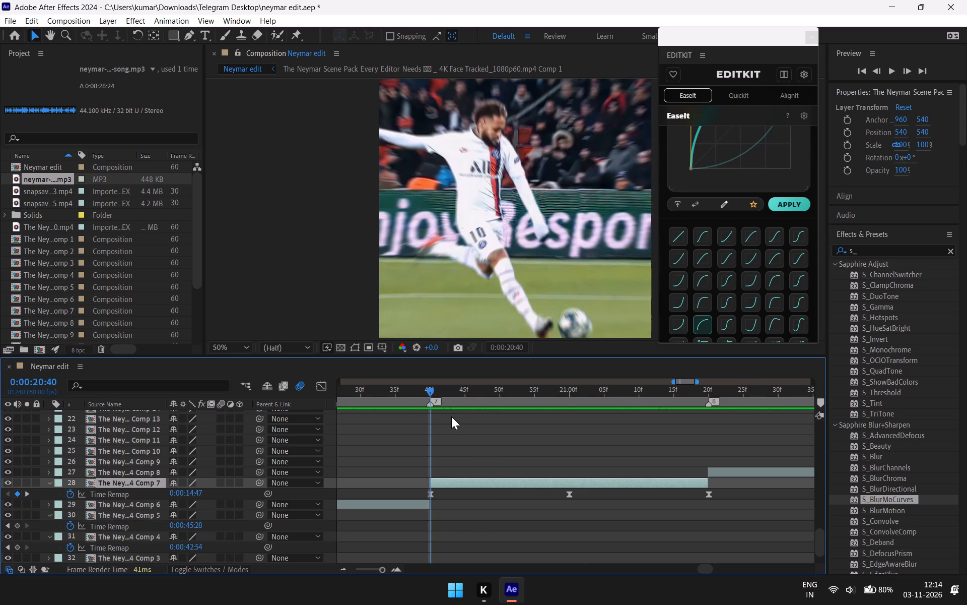
key(e)
key(e)
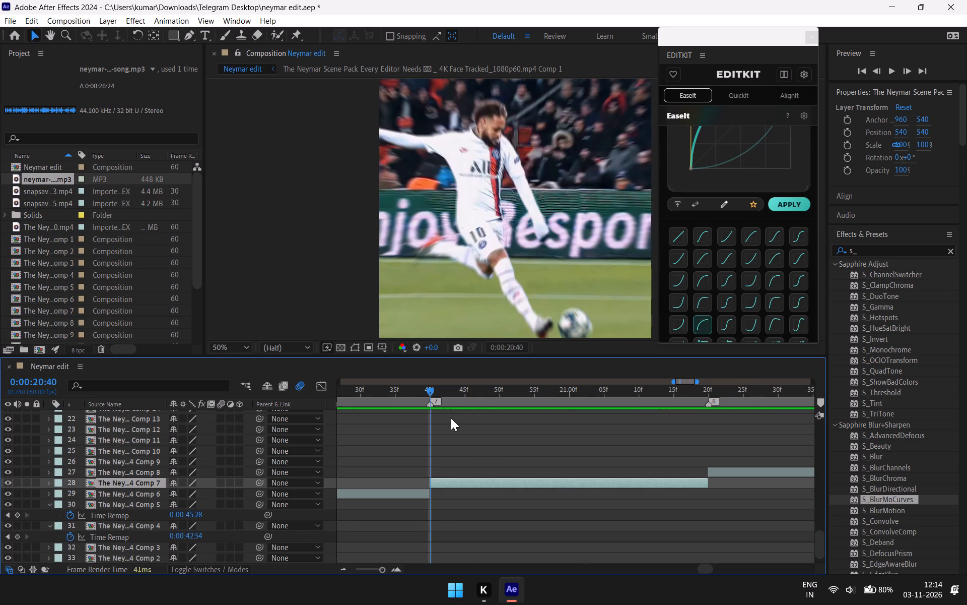
click(452, 478)
key(u)
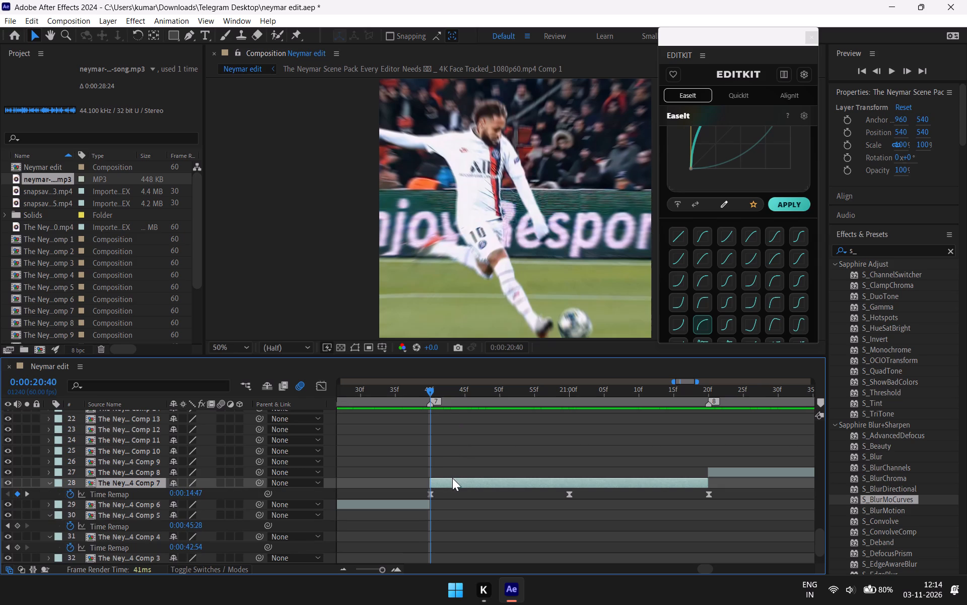
drag(731, 496, 414, 500)
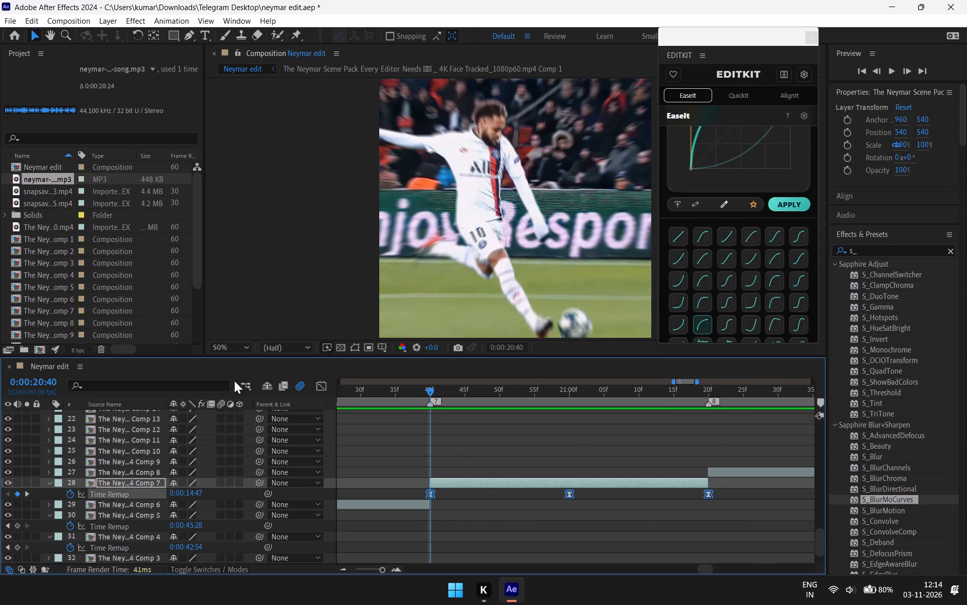
click(322, 386)
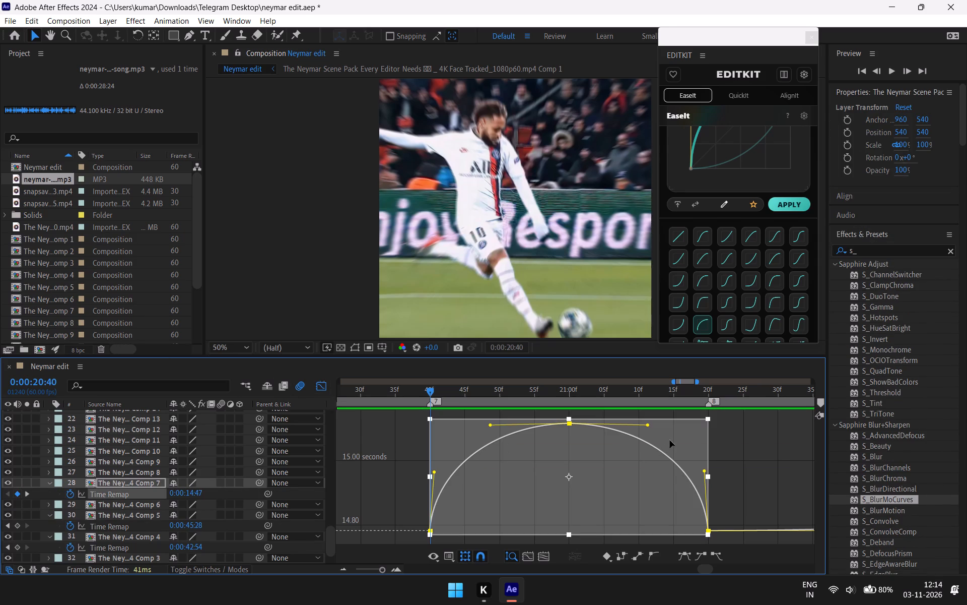
click(720, 445)
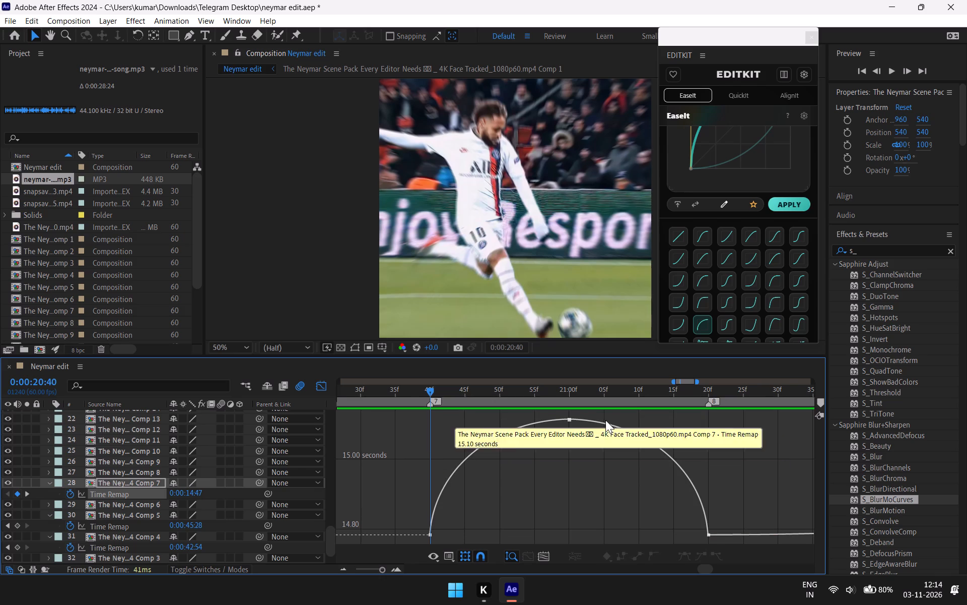
Slightly shorten both handles of the middle Time Remap keyframe on Comp 7, keeping them nearly level, and leave the Graph Editor.
drag(603, 414, 483, 450)
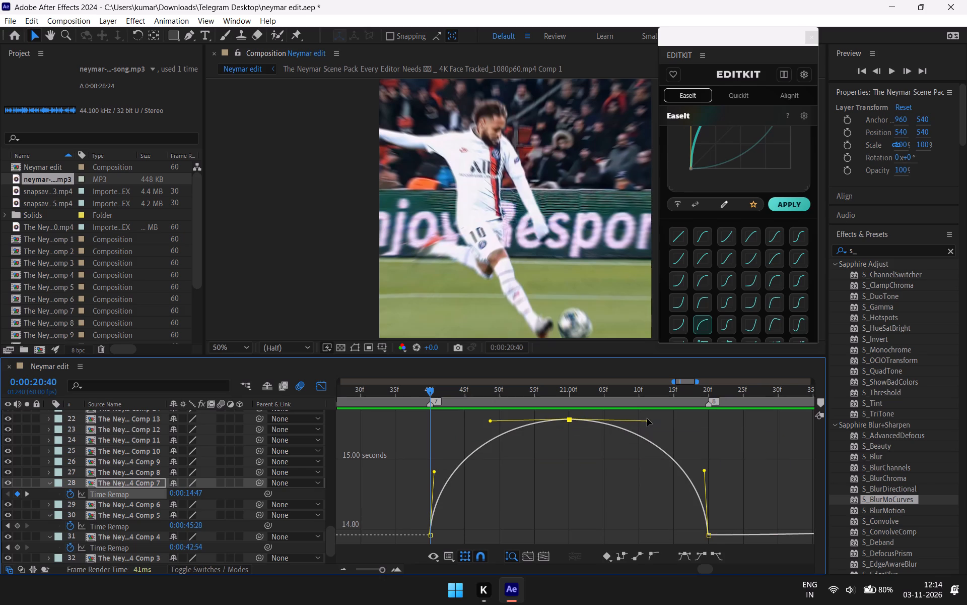
drag(647, 419, 638, 419)
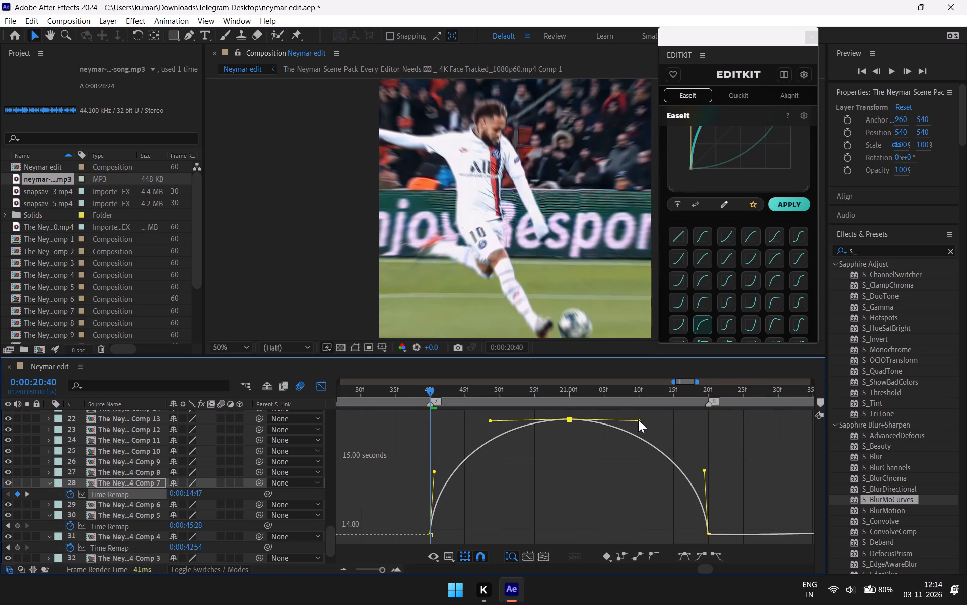
drag(638, 419, 636, 419)
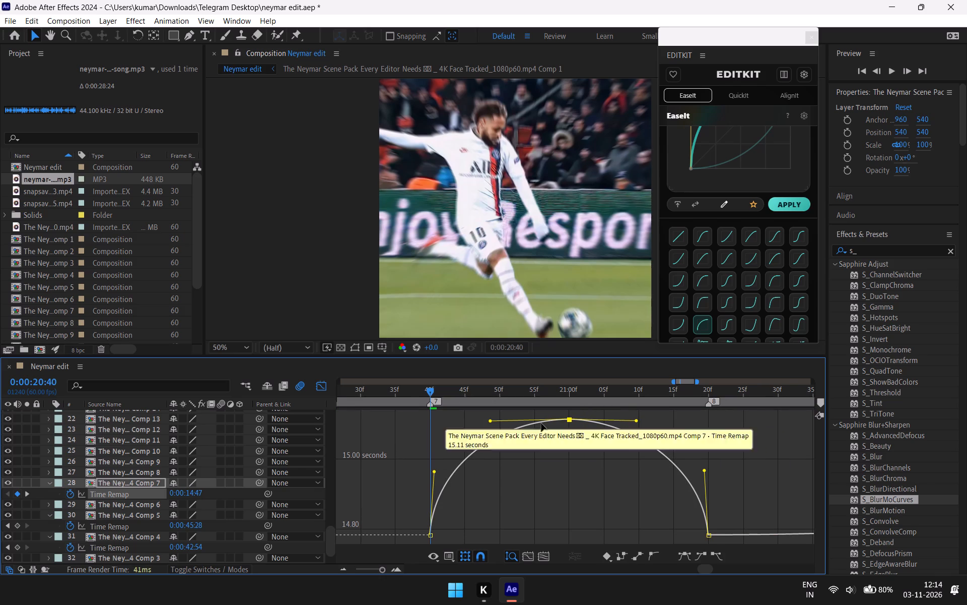
drag(491, 421, 493, 420)
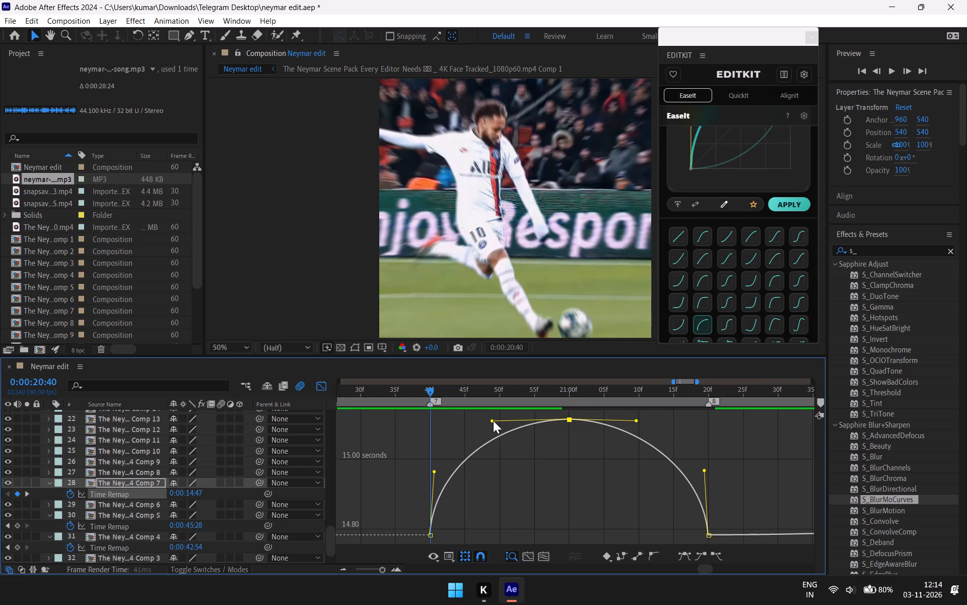
drag(493, 420, 500, 420)
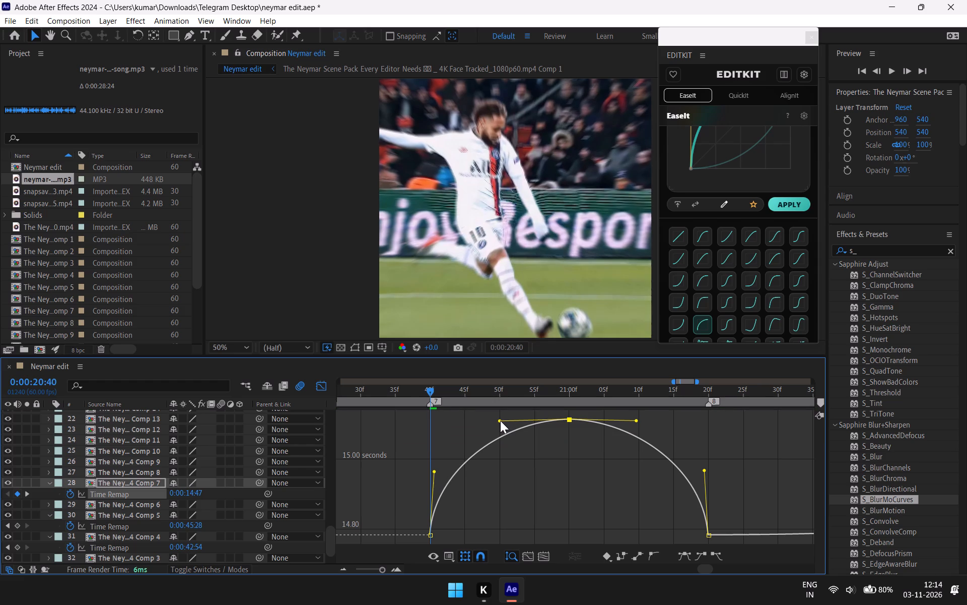
drag(500, 420, 502, 420)
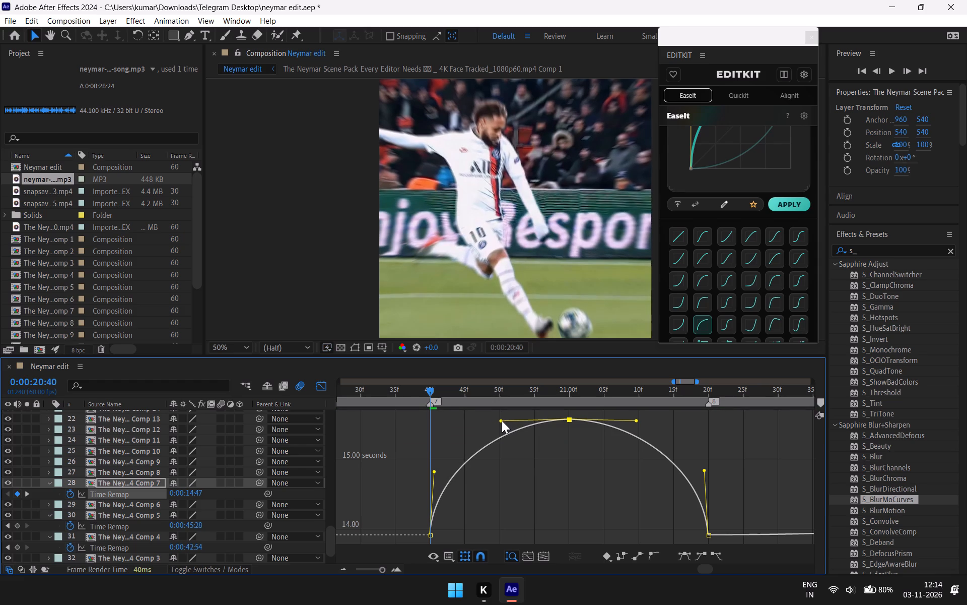
drag(502, 420, 504, 420)
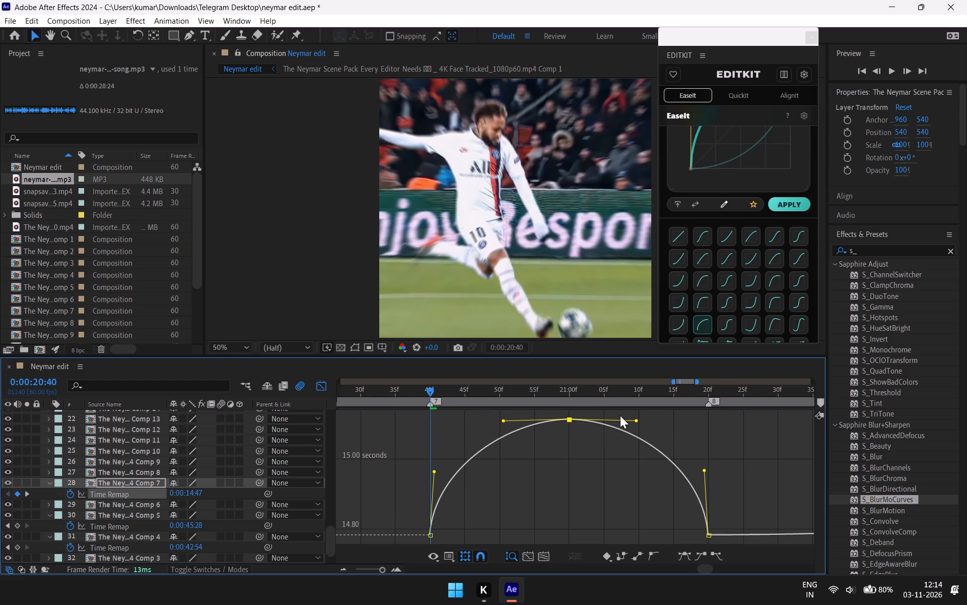
click(313, 382)
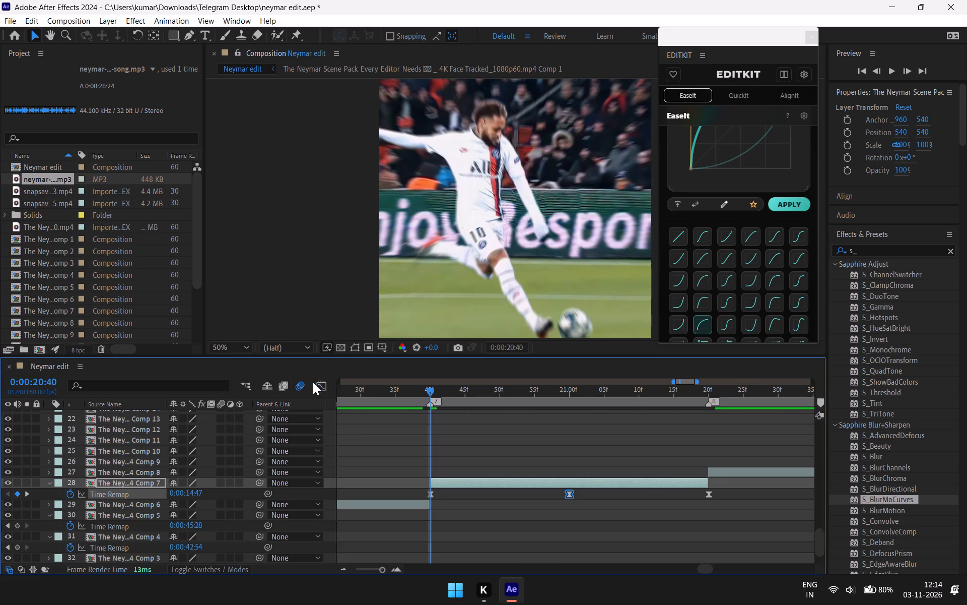
Play back the edit from about 0:00:20:34, before marker 7, to check the adjusted Comp 7 time remapping.
drag(431, 390, 420, 408)
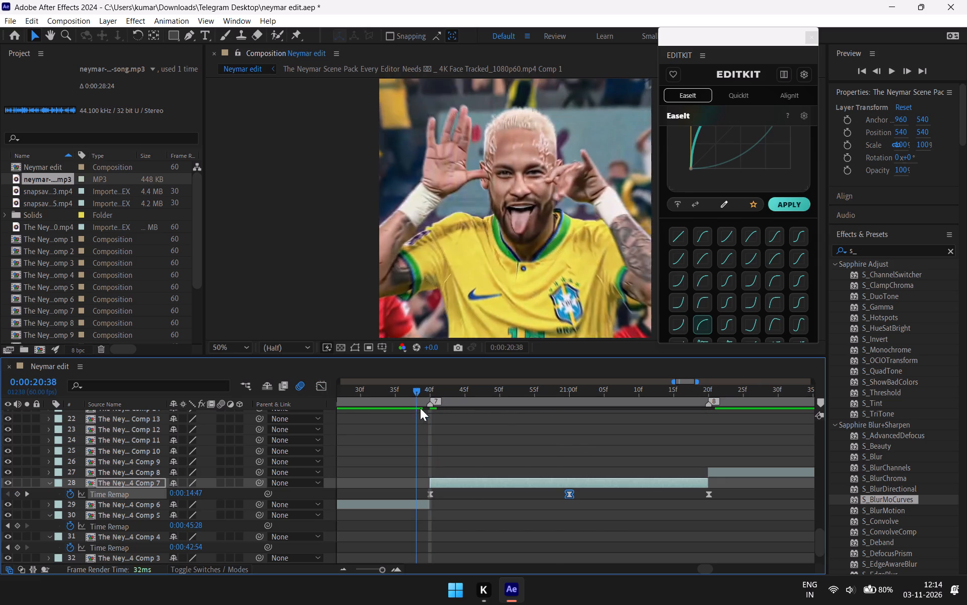
drag(420, 408, 392, 421)
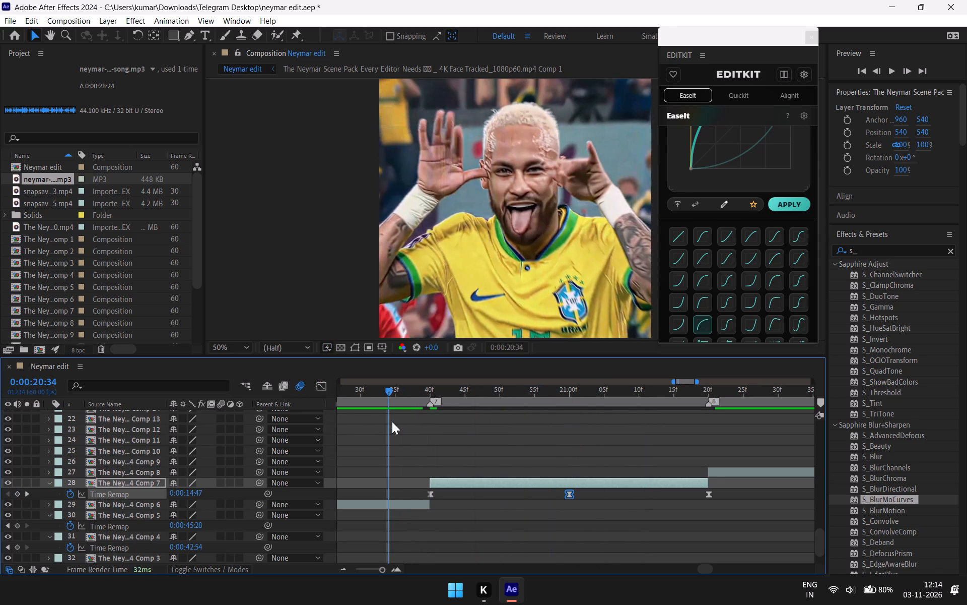
key(space)
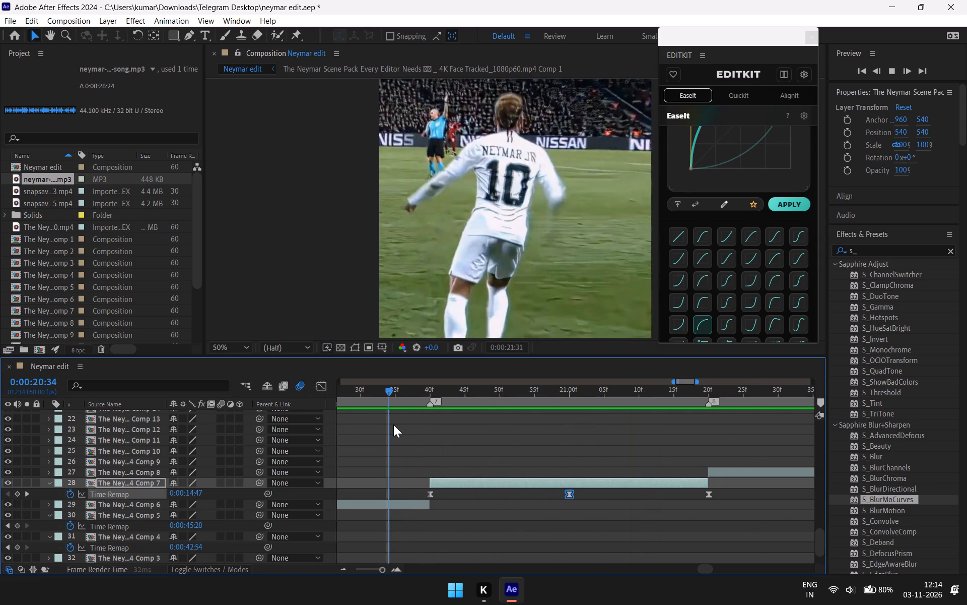
key(space)
Reveal the Time Remap keyframes of the Comp 8 layer at marker 8 and show their whole curve in the Graph Editor.
drag(571, 393, 492, 447)
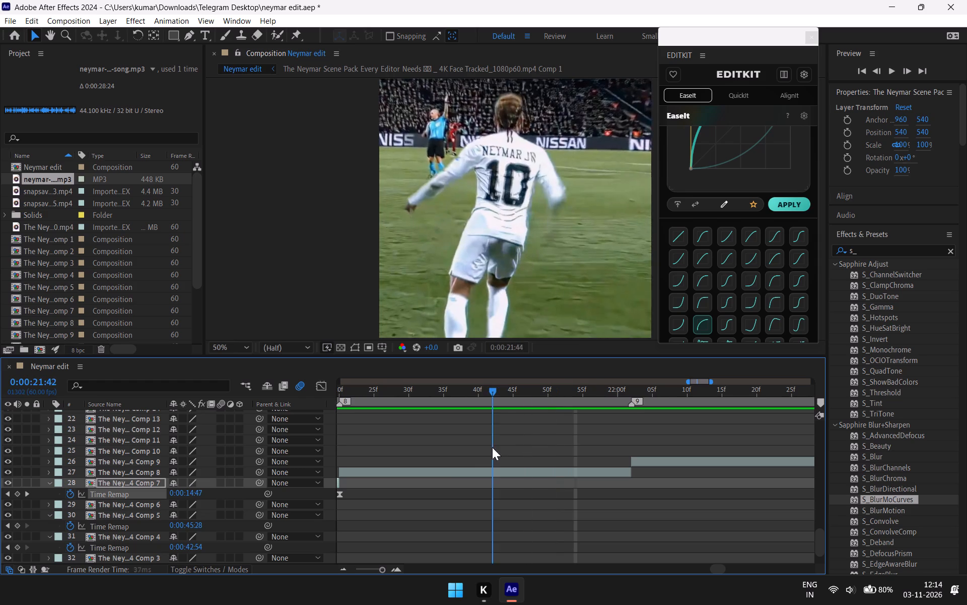
drag(492, 447, 461, 479)
click(464, 472)
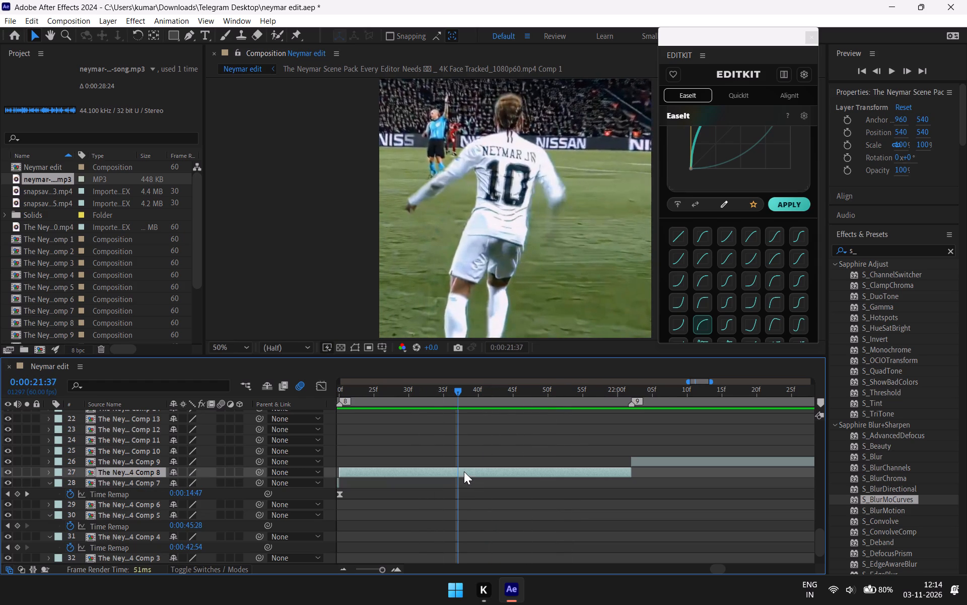
key(u)
drag(642, 476, 541, 490)
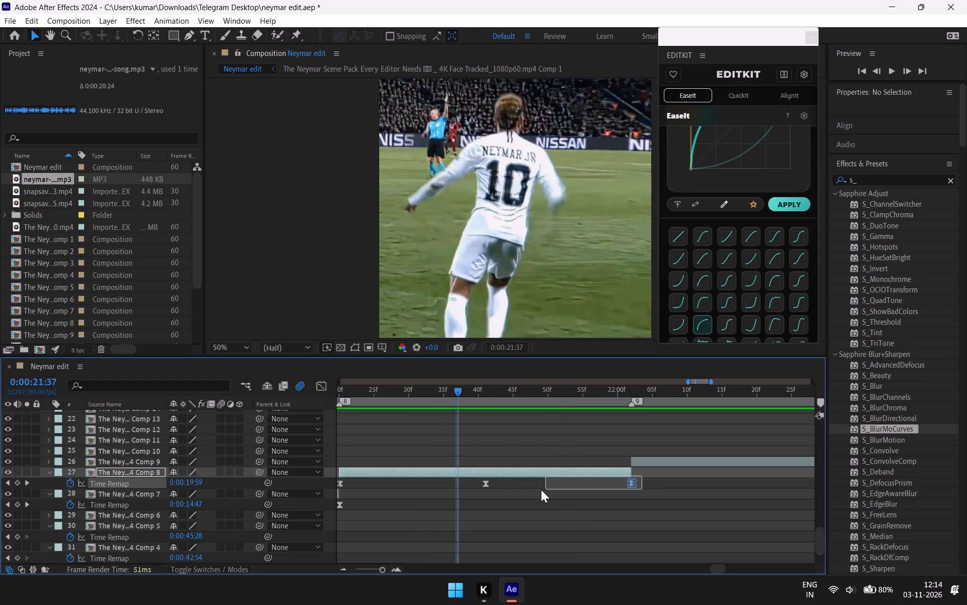
drag(541, 490, 929, 492)
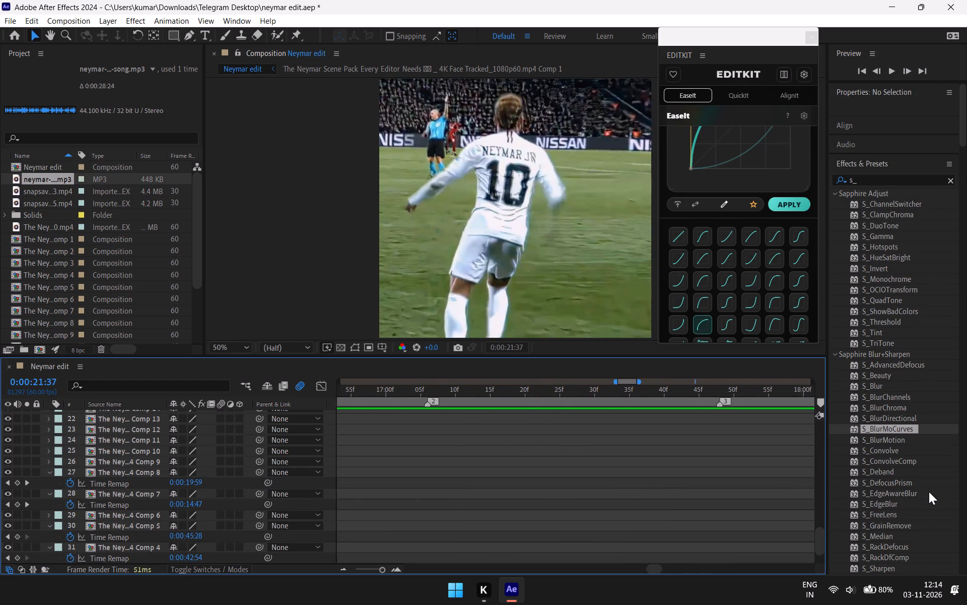
drag(929, 492, 843, 475)
drag(657, 571, 657, 571)
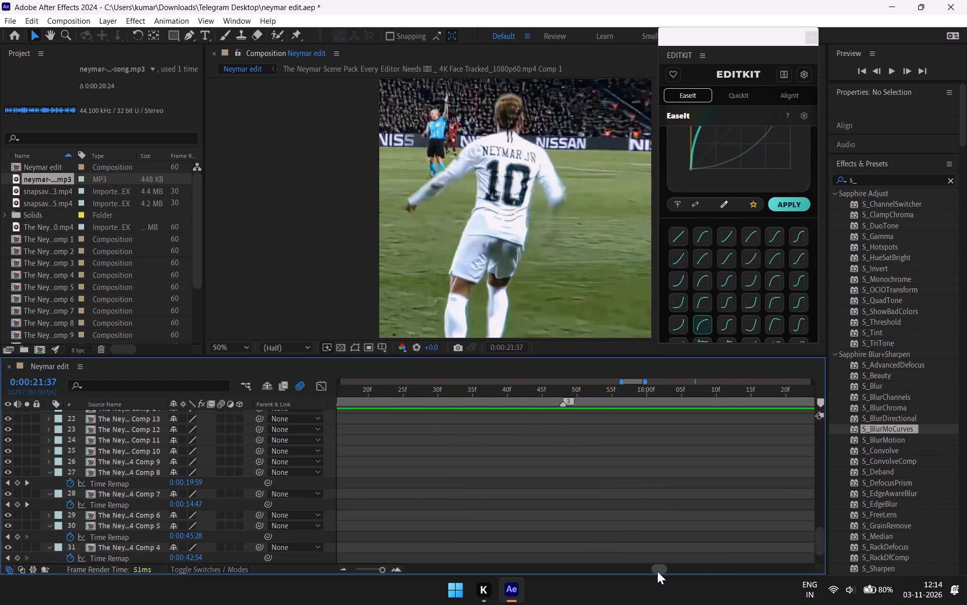
drag(657, 571, 658, 572)
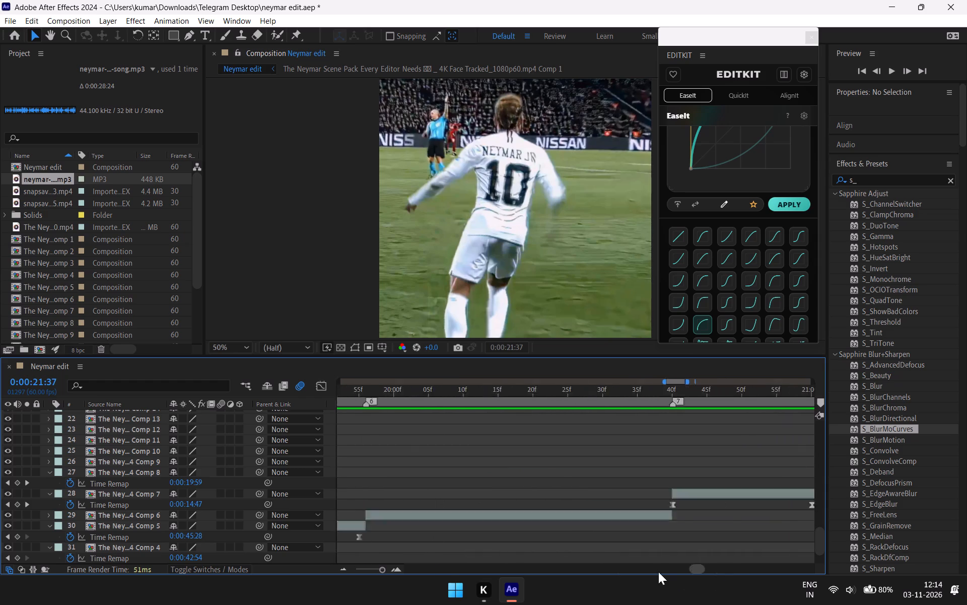
drag(658, 572, 710, 578)
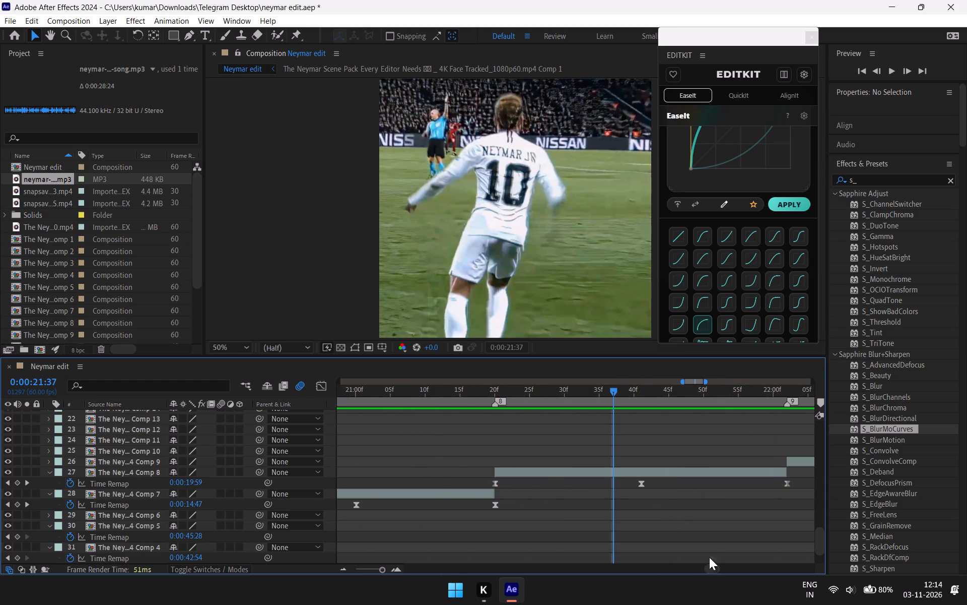
drag(613, 390, 597, 465)
drag(597, 465, 598, 466)
drag(795, 482, 486, 492)
click(314, 385)
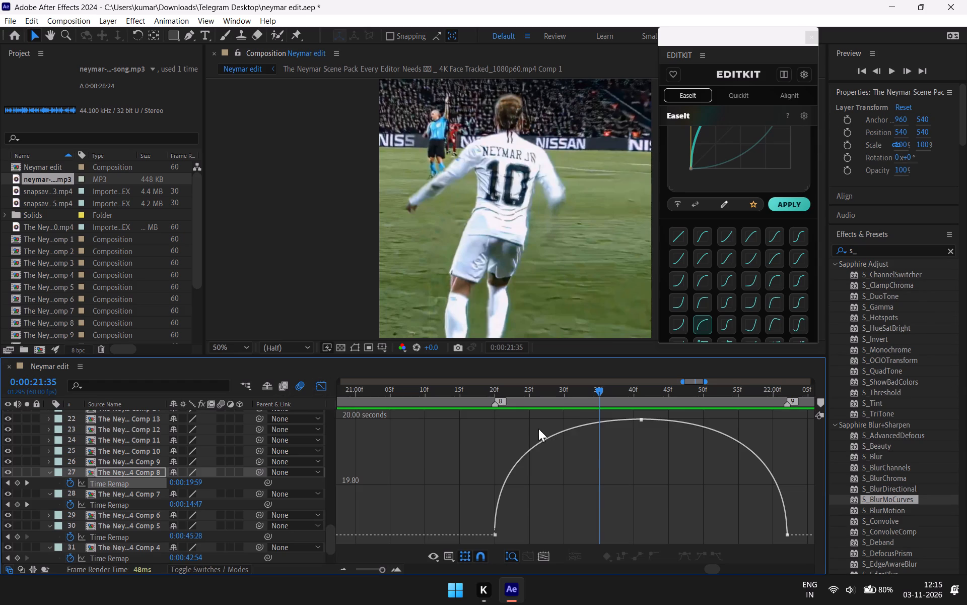
Shorten both handles of Comp 8's middle Time Remap keyframe, keeping them level and ending near 0:00:21:30 and 0:00:21:50, and leave the Graph Editor.
drag(668, 418, 600, 430)
key(ctrl+z)
drag(703, 415, 591, 428)
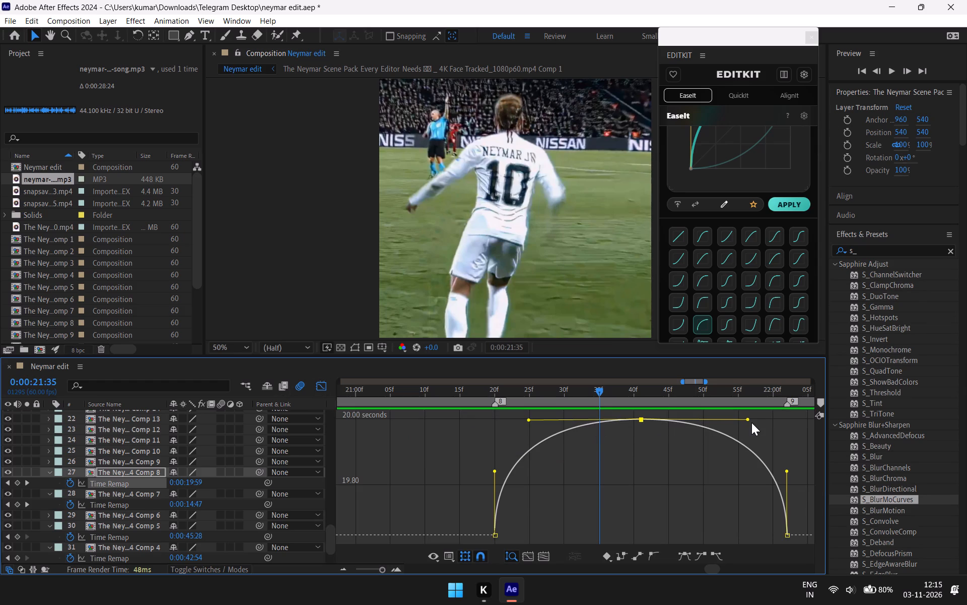
drag(749, 420, 708, 421)
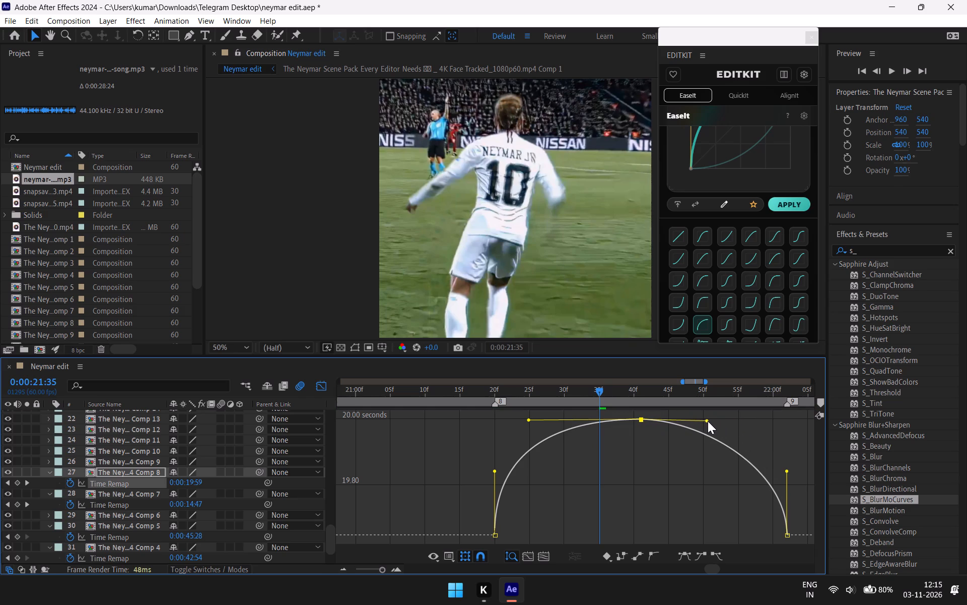
drag(708, 421, 704, 419)
drag(704, 419, 705, 419)
drag(525, 417, 595, 428)
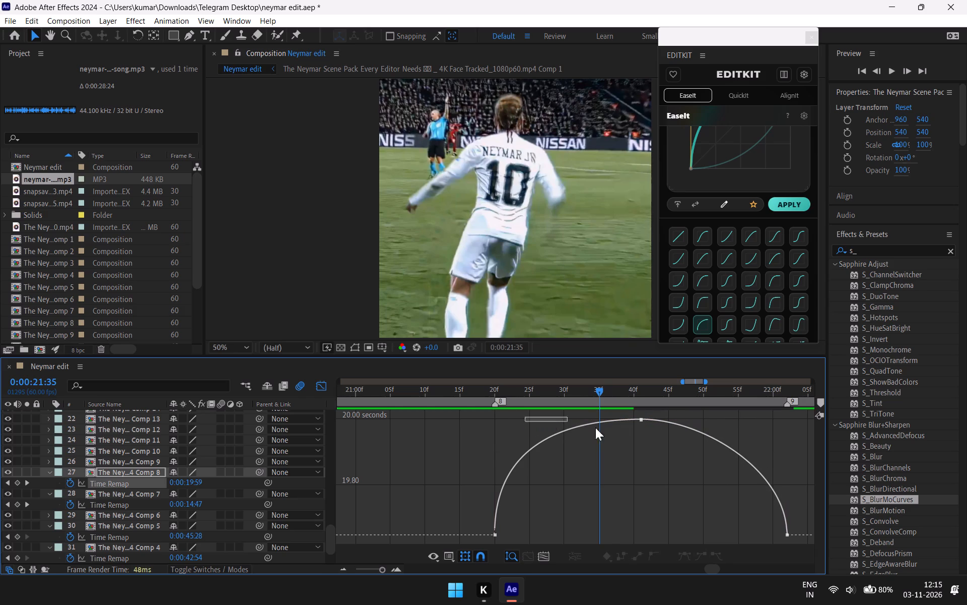
drag(595, 428, 662, 438)
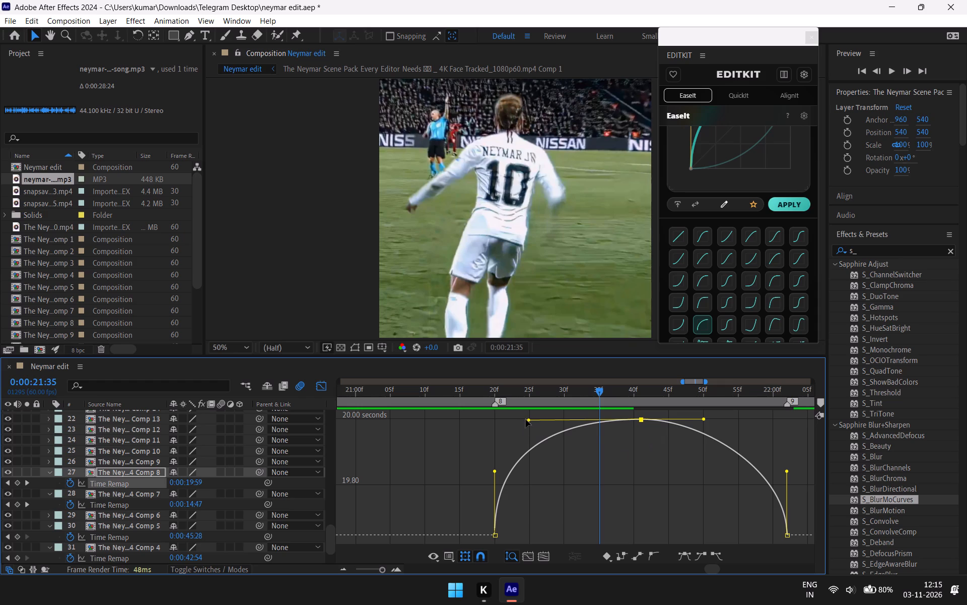
drag(528, 419, 565, 419)
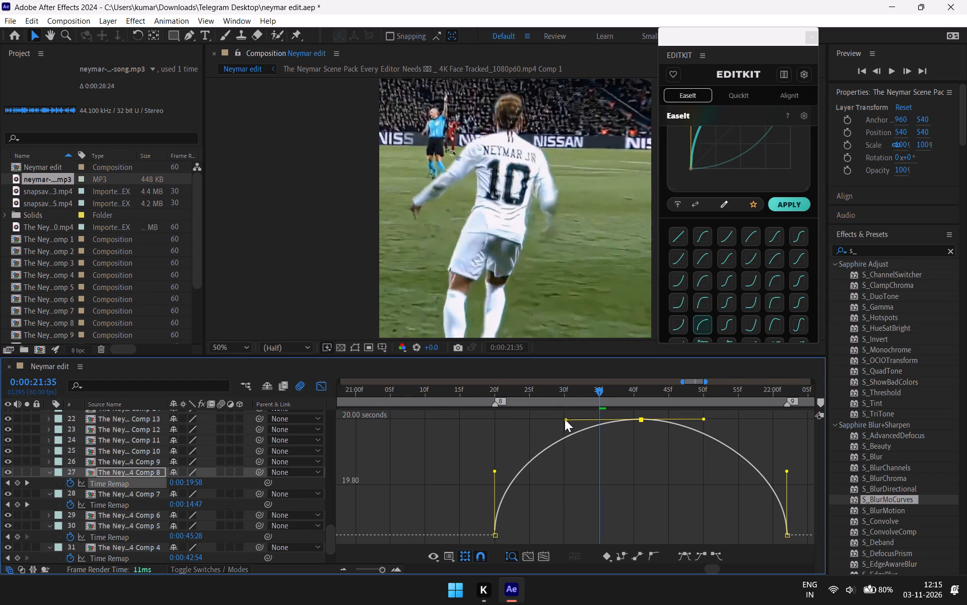
drag(565, 419, 568, 419)
drag(568, 419, 566, 420)
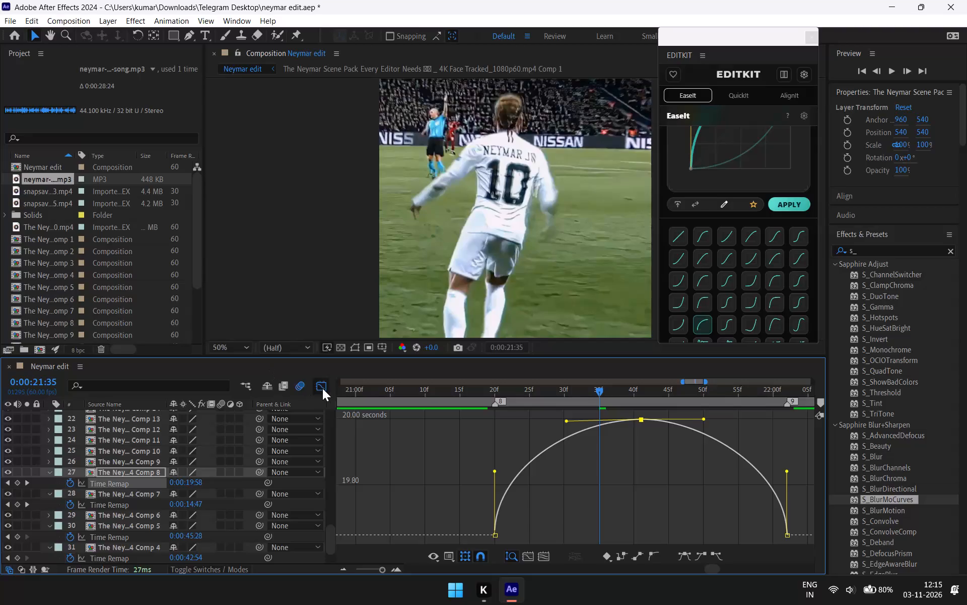
click(323, 388)
Play back the edit from about 0:00:21:15, before marker 8, past marker 12 to check the adjusted Comp 8 and the following clips.
drag(595, 388, 460, 436)
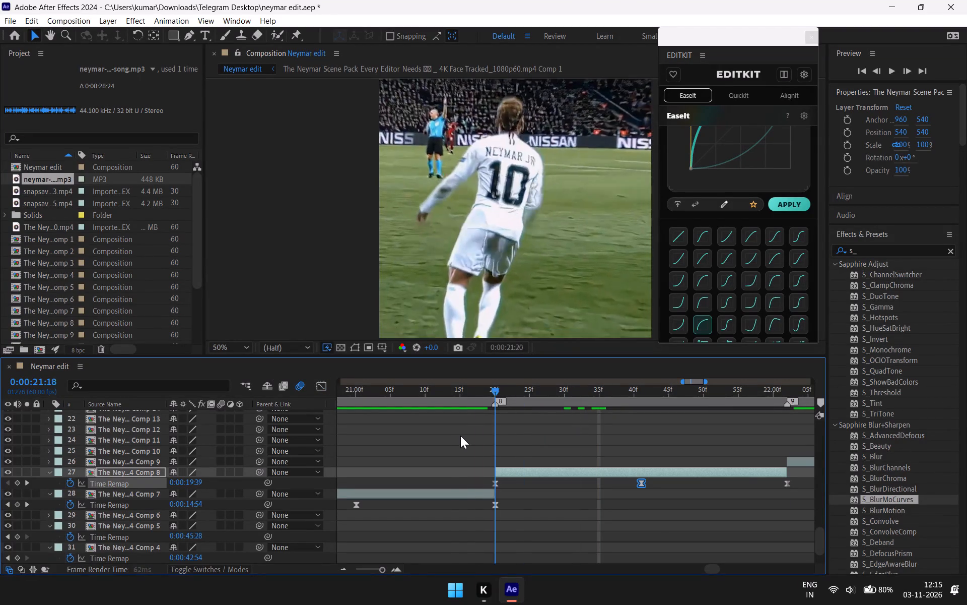
drag(460, 436, 456, 437)
key(space)
key(space)
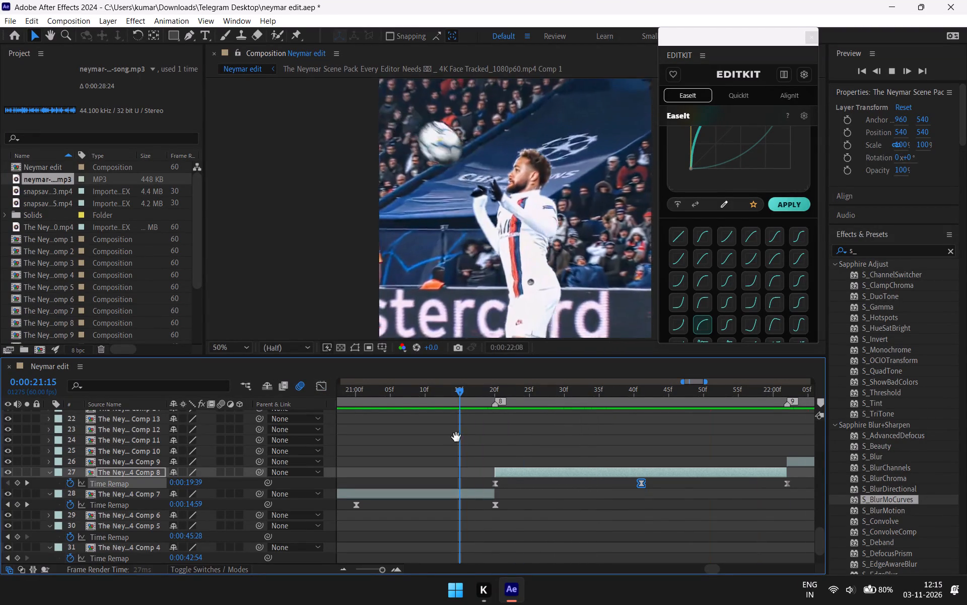
drag(572, 388, 413, 442)
key(space)
key(space)
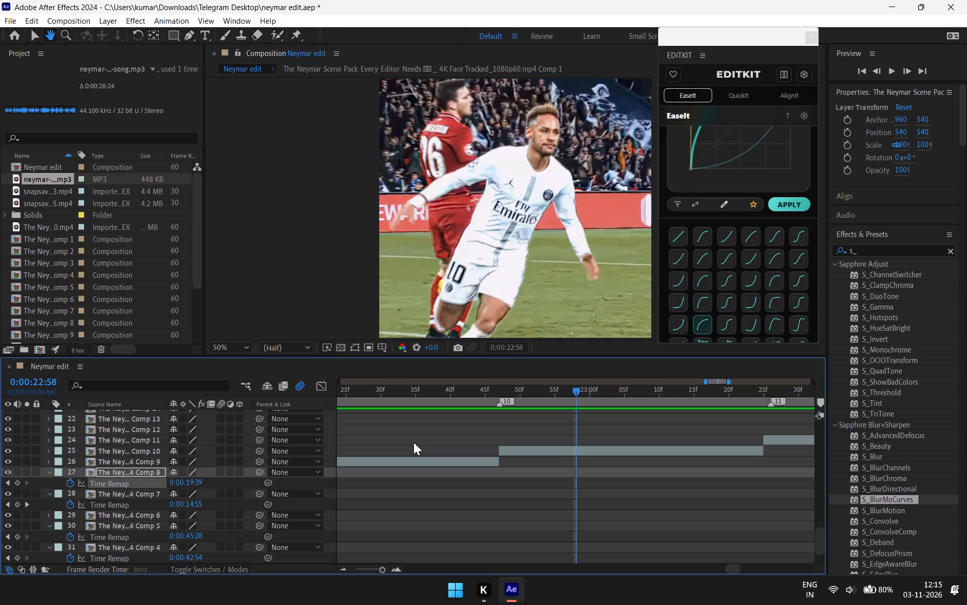
key(space)
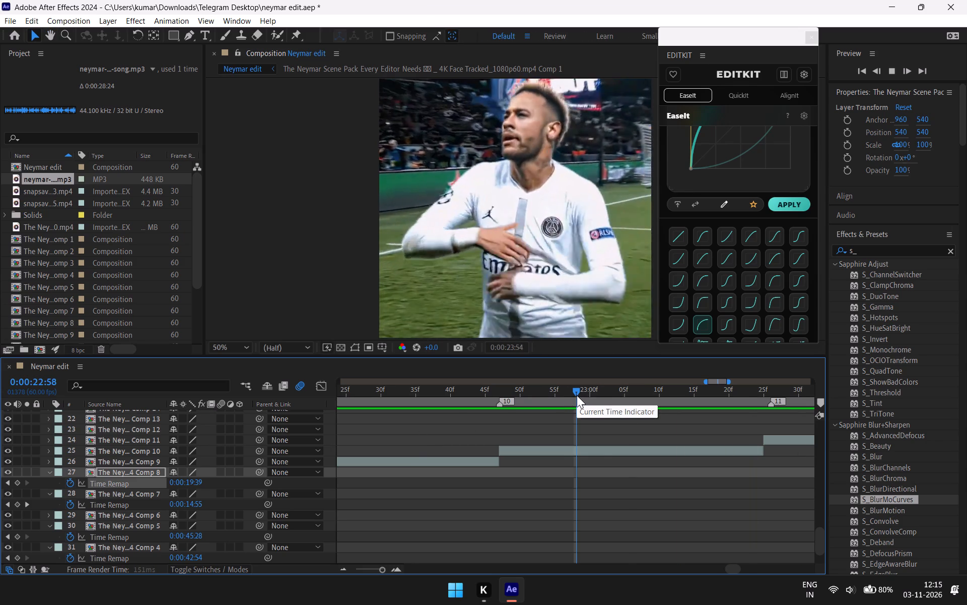
key(space)
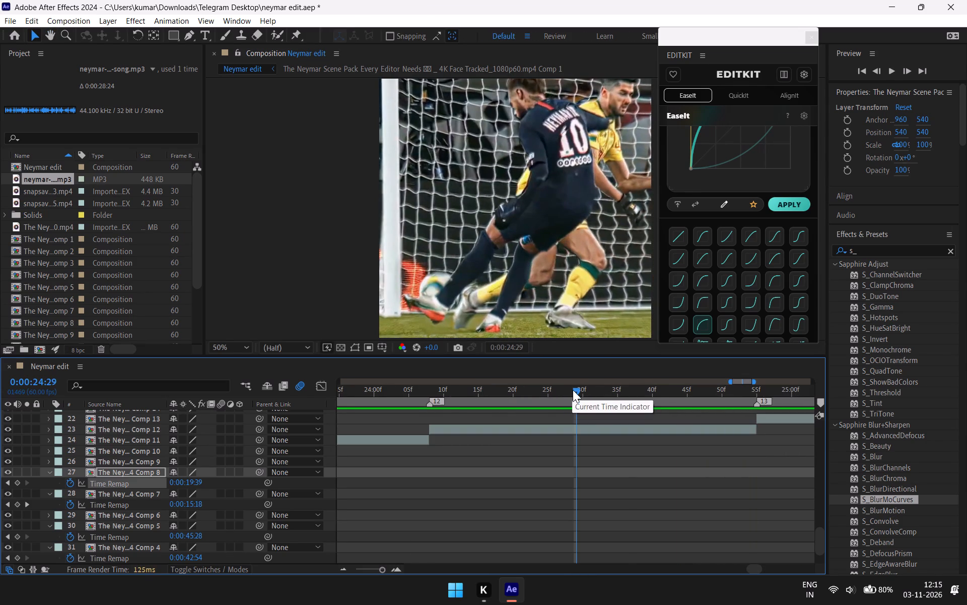
Return to about 0:00:23:20, reveal the Time Remap keyframes of the Comp 11 layer, and show their whole curve in the Graph Editor.
drag(573, 389, 353, 474)
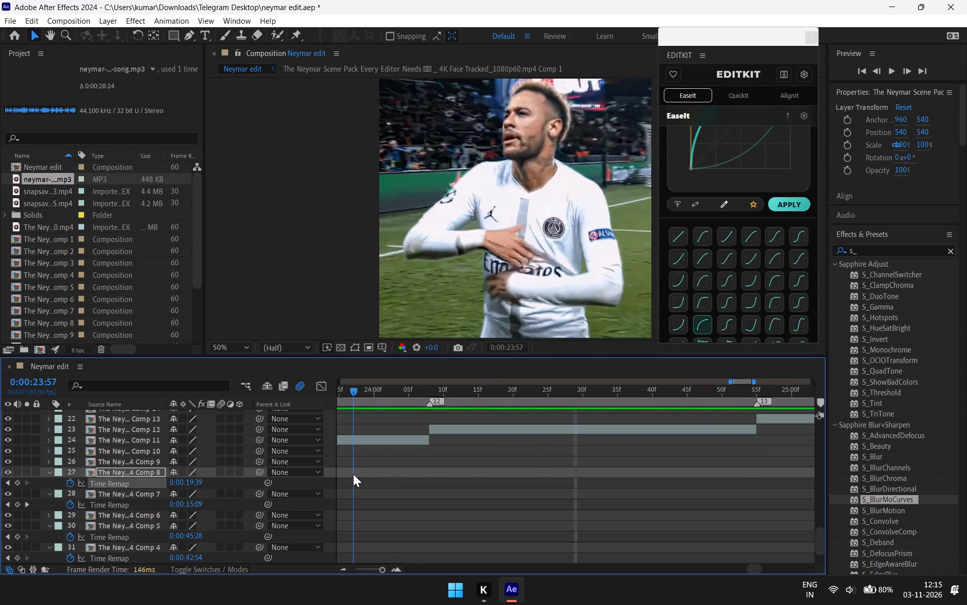
drag(353, 474, 338, 502)
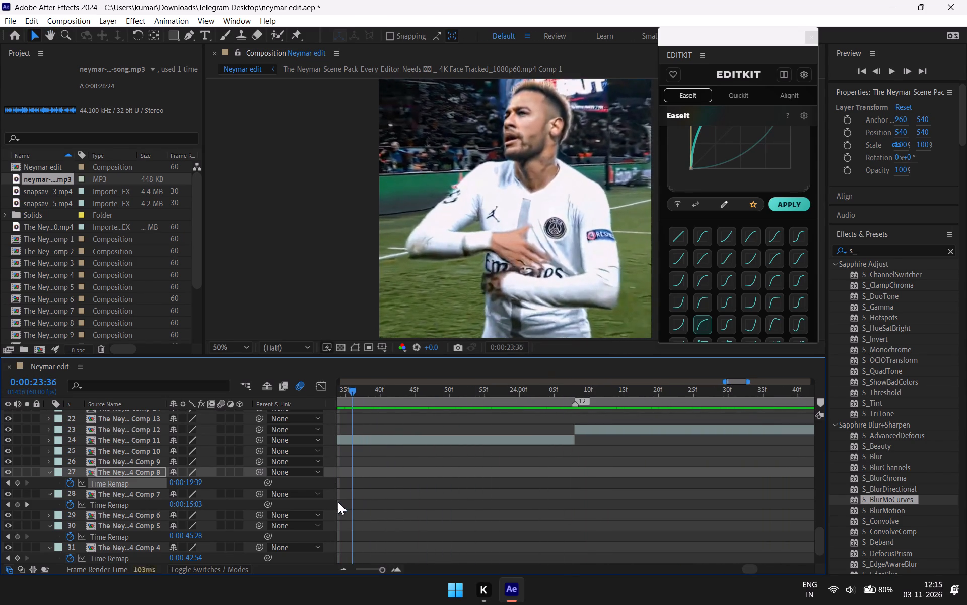
drag(338, 502, 417, 507)
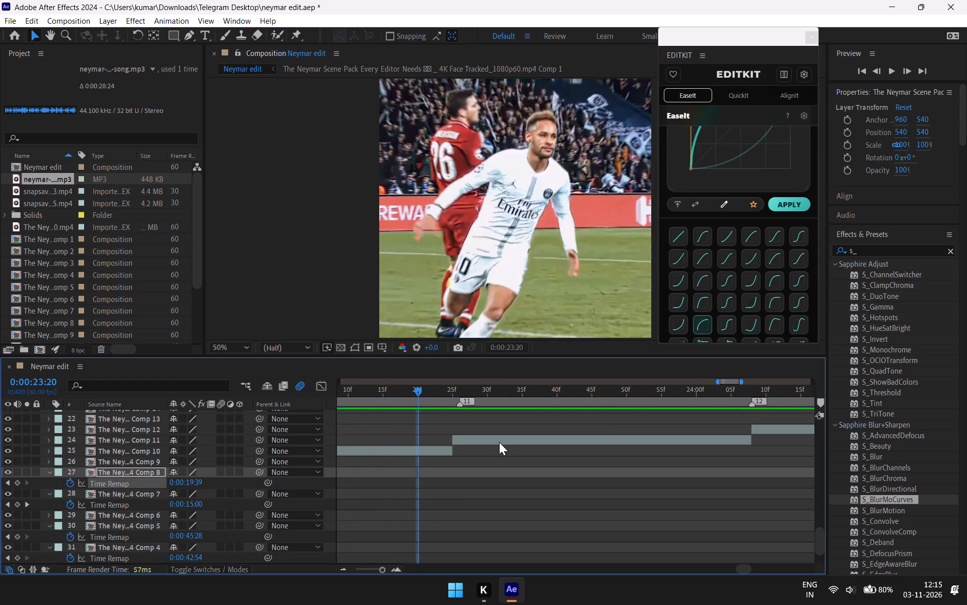
click(499, 442)
key(u)
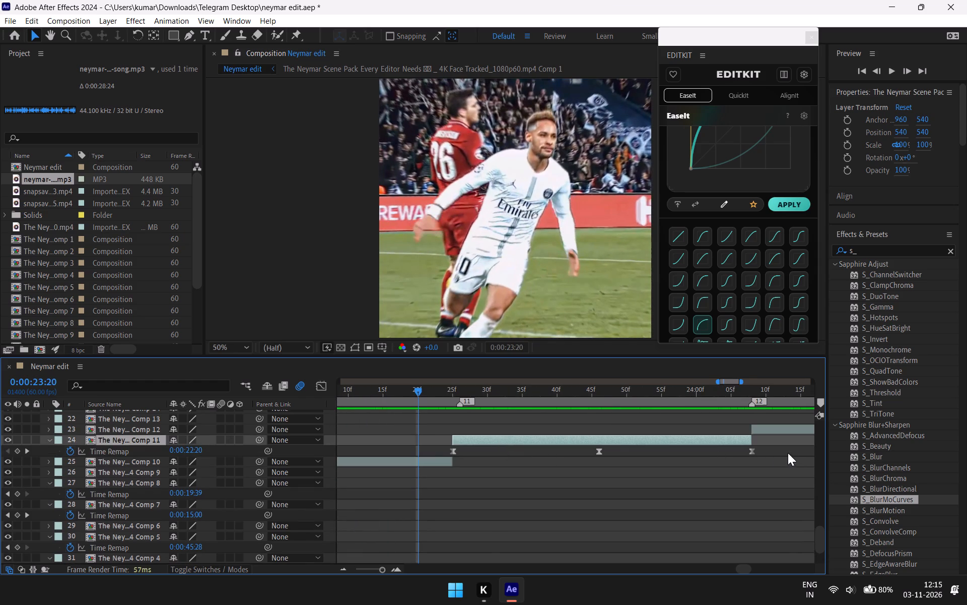
drag(779, 450, 438, 458)
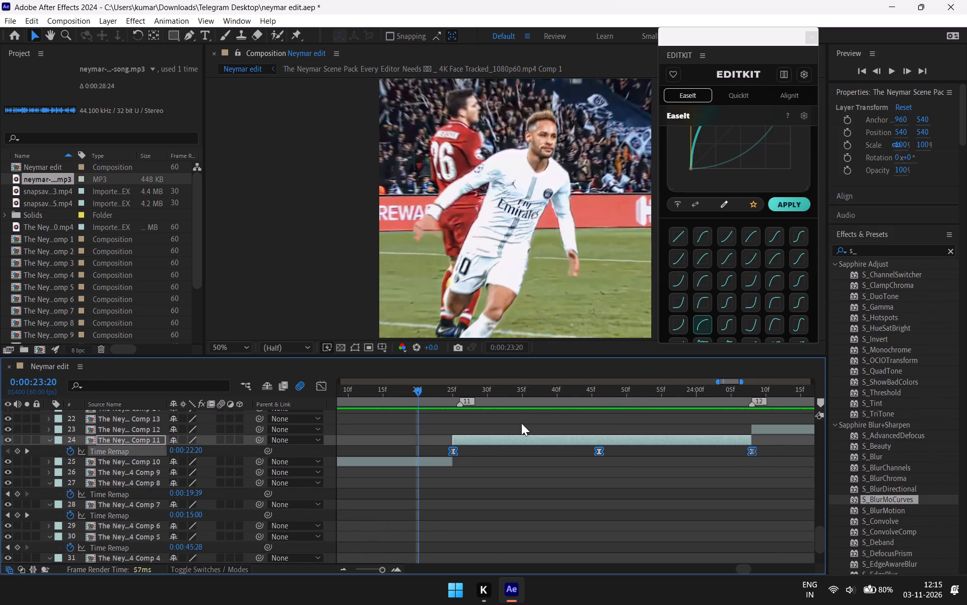
click(323, 387)
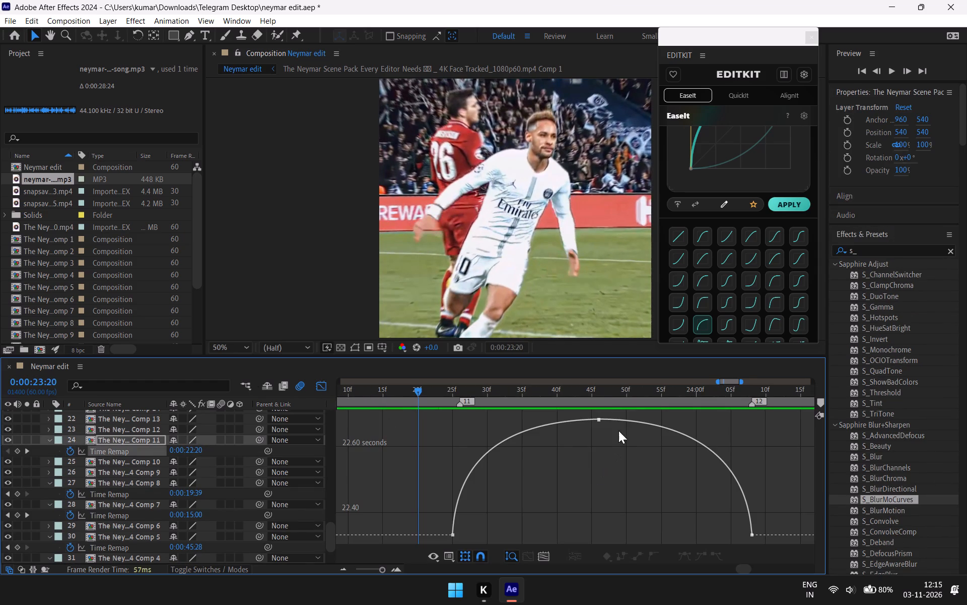
Shorten both handles of Comp 11's middle Time Remap keyframe, nearly level and ending near 0:00:23:38 and 0:00:23:55, and leave the Graph Editor.
drag(625, 417, 554, 441)
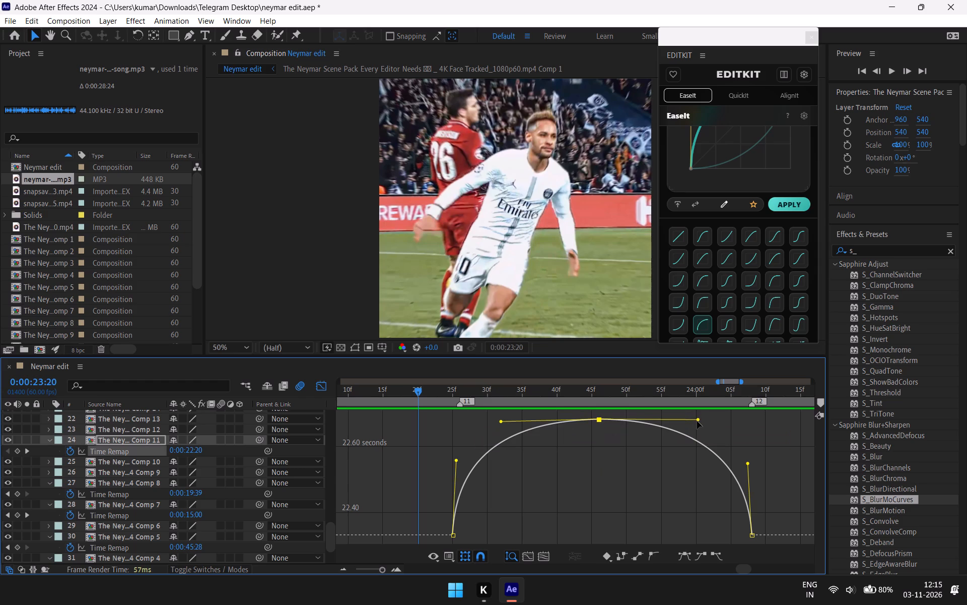
drag(697, 419, 658, 420)
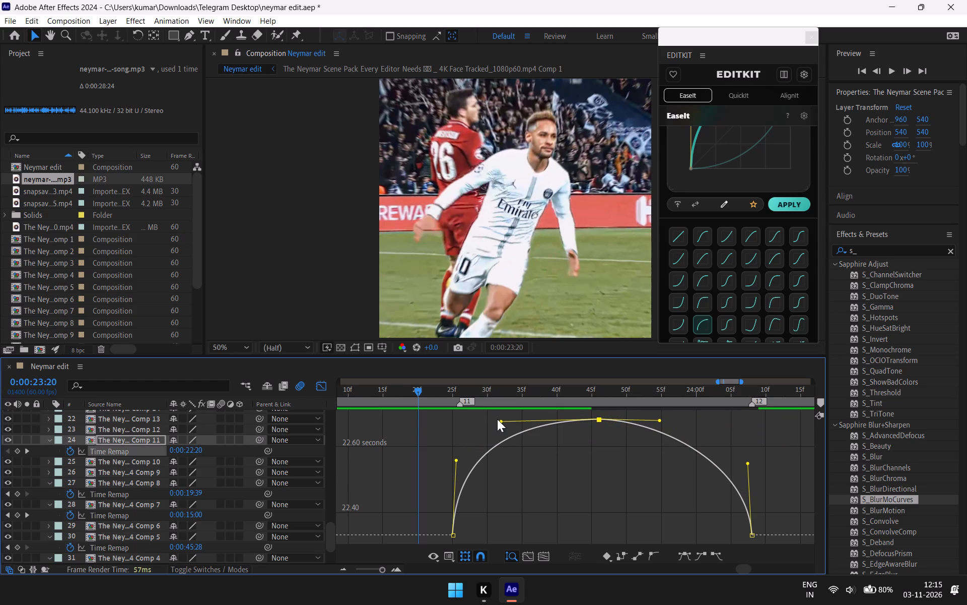
drag(497, 419, 520, 419)
drag(523, 419, 631, 425)
drag(503, 424, 529, 423)
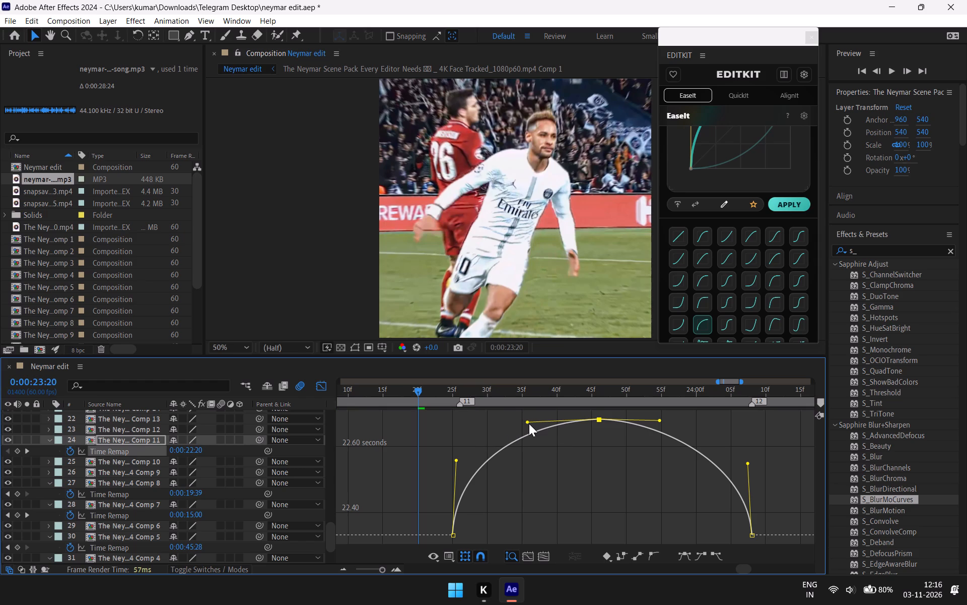
drag(529, 423, 542, 422)
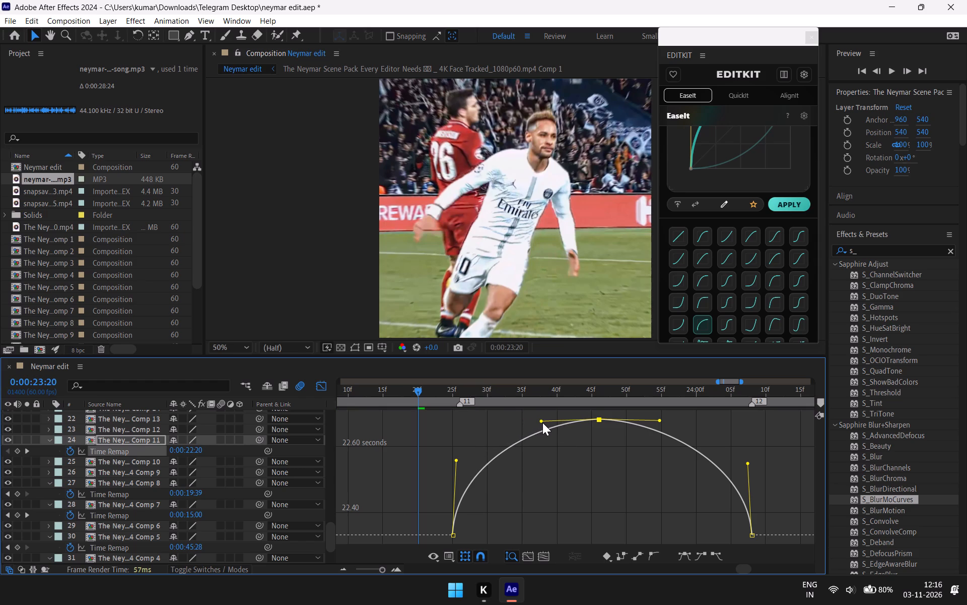
drag(542, 422, 542, 423)
click(314, 386)
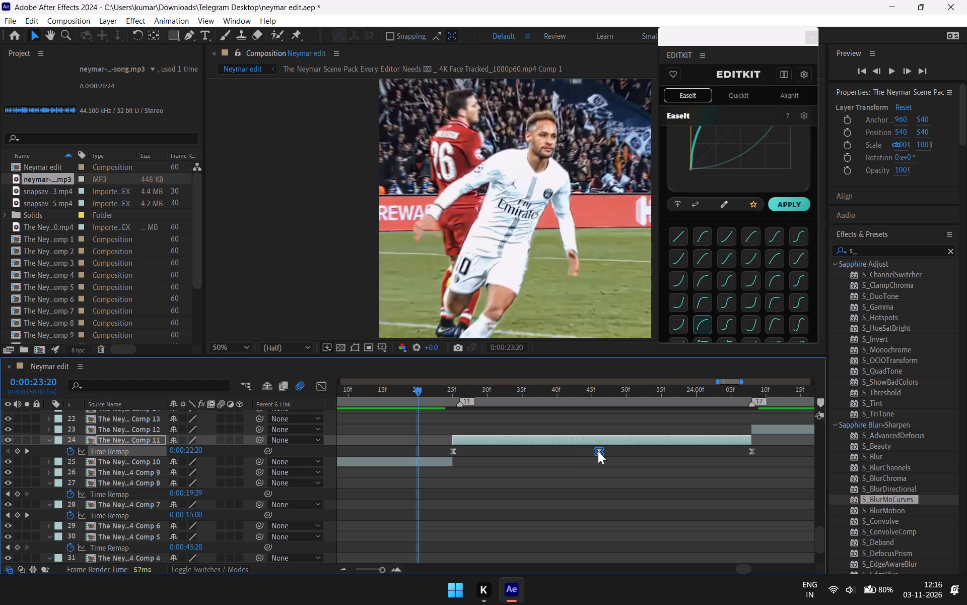
Move the middle Time Remap keyframe of Comp 11 one frame later, to about 0:00:23:47.
drag(598, 451, 604, 452)
Play back the edit from 0:00:23:20, before marker 11, and again from 0:00:24:10 past marker 14 to check the time remapping.
key(space)
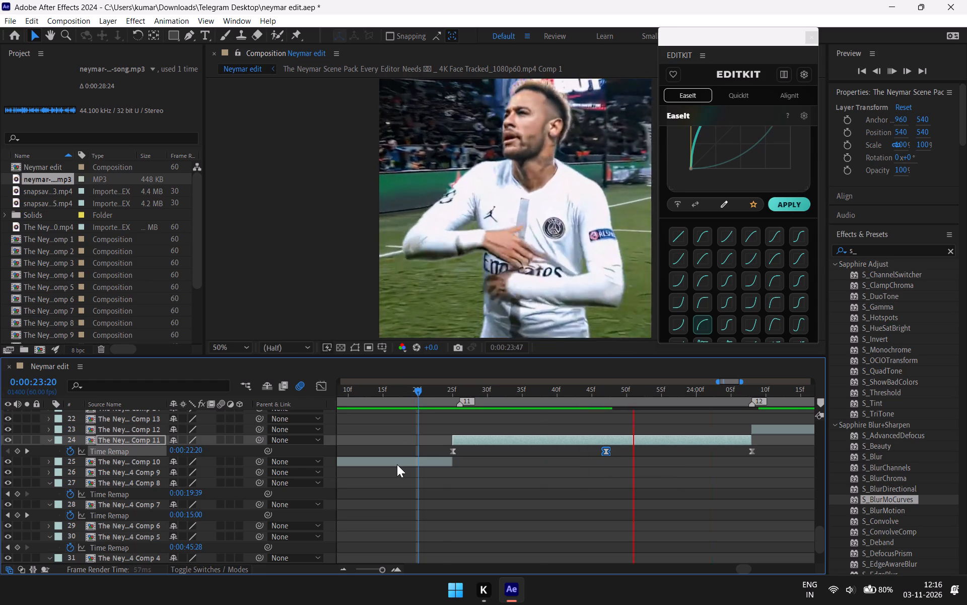
key(space)
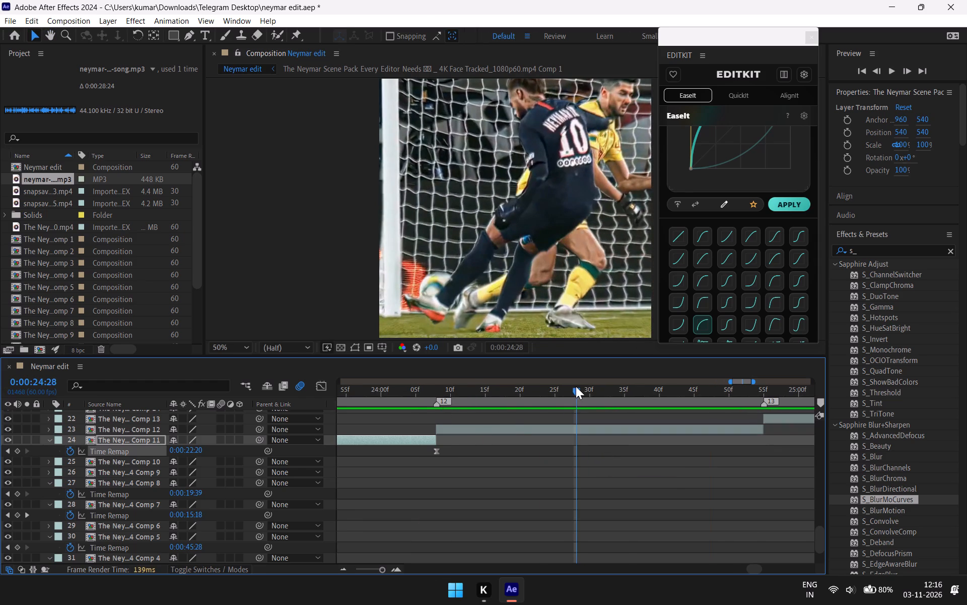
drag(576, 386, 451, 448)
key(space)
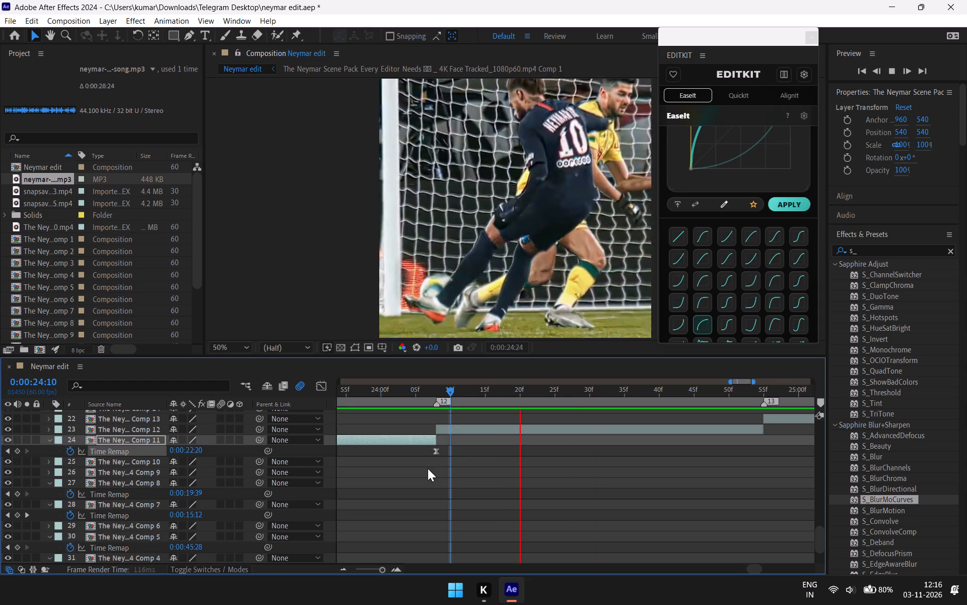
key(space)
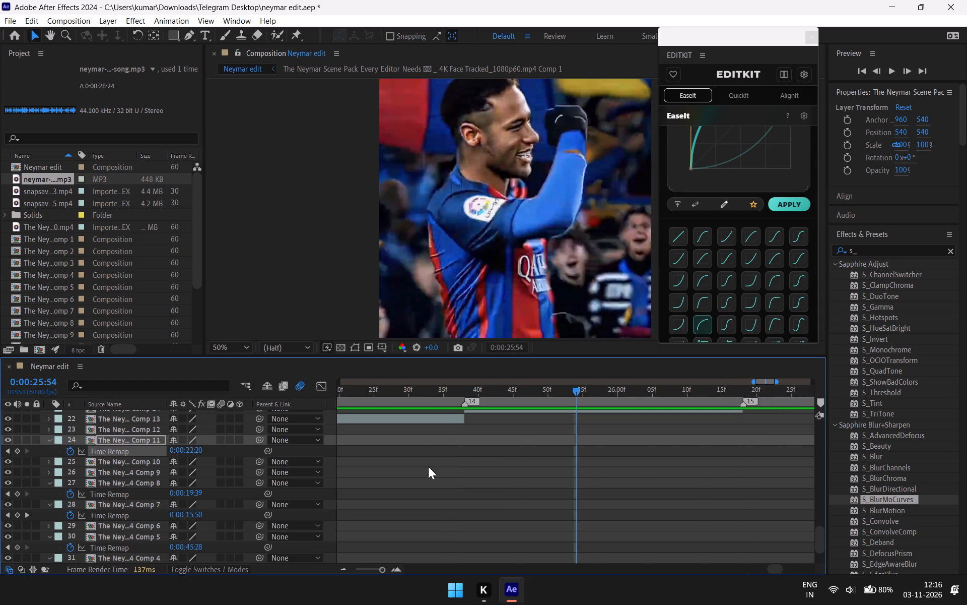
Go back to about 0:00:25:14, reveal the Time Remap keyframes of the Comp 13 layer, and show their whole curve in the Graph Editor.
drag(573, 389, 518, 482)
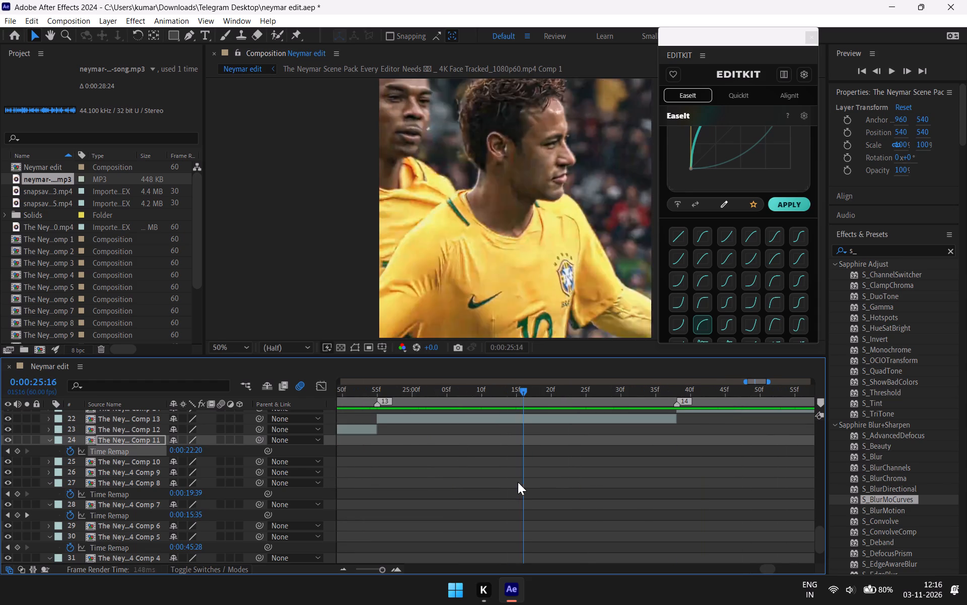
drag(518, 482, 505, 482)
click(524, 415)
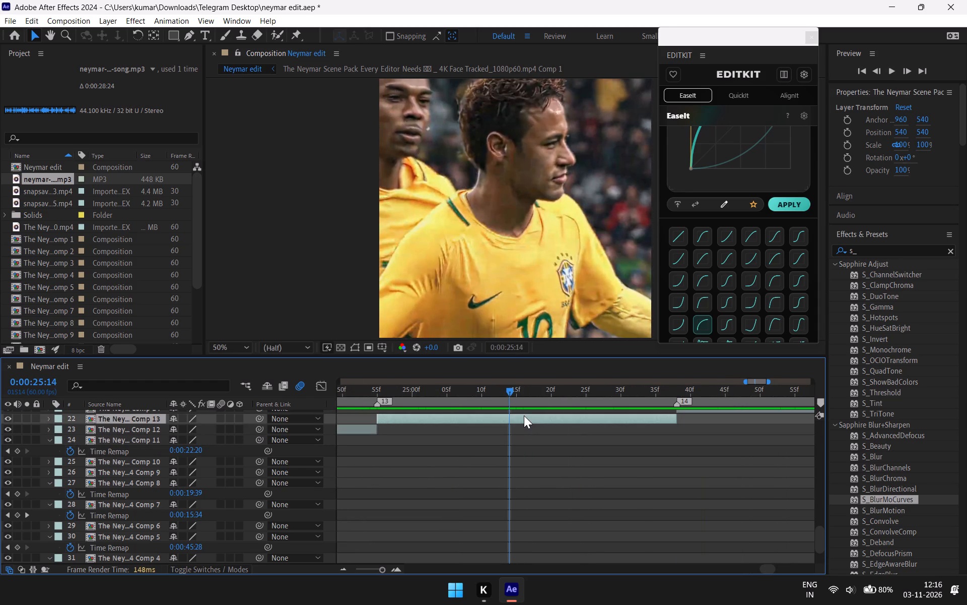
key(u)
drag(713, 428, 350, 439)
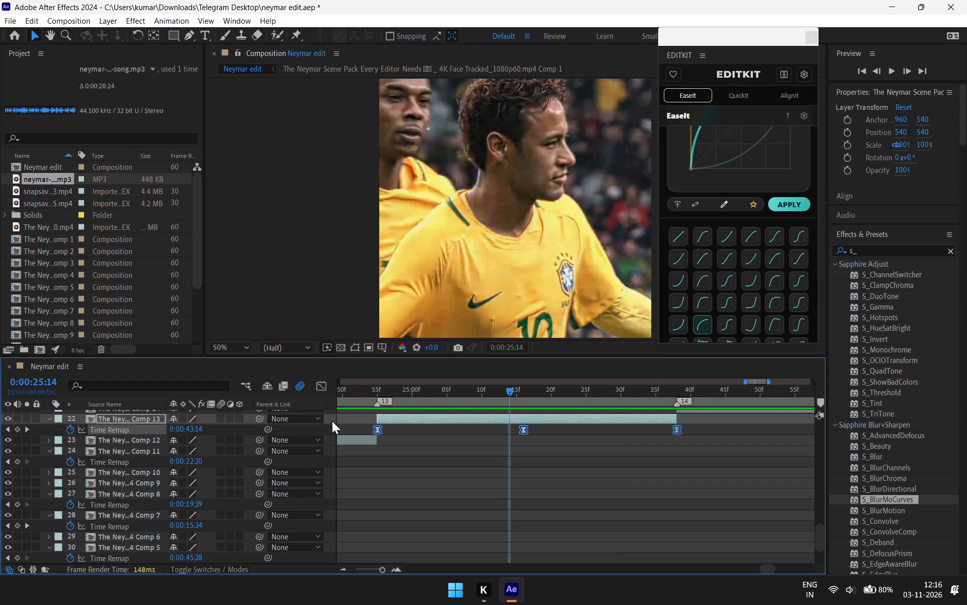
click(322, 383)
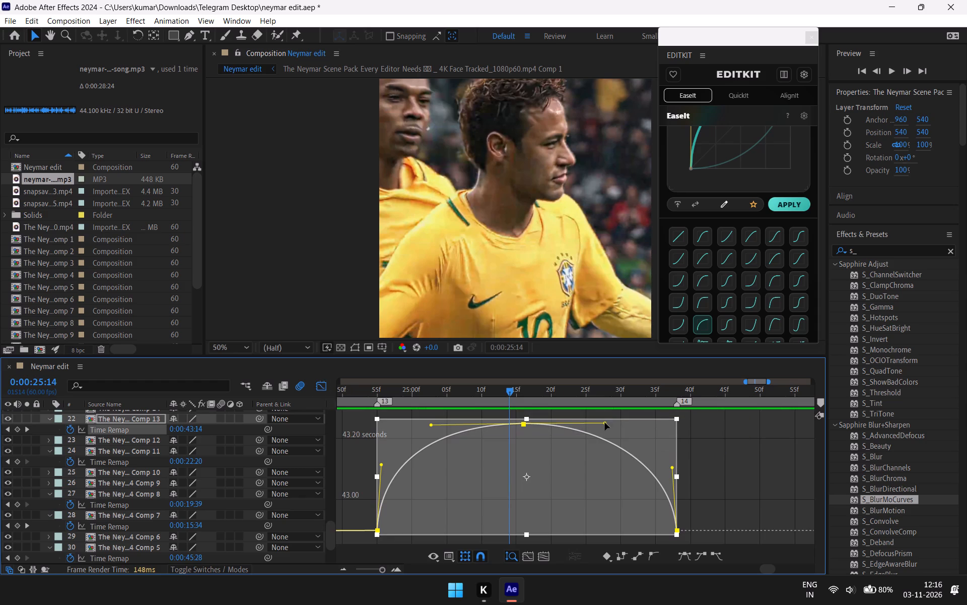
Shorten both handles of Comp 13's middle Time Remap keyframe, nearly level and ending near 0:00:25:06 and 0:00:25:24, and leave the Graph Editor.
click(606, 424)
click(730, 431)
drag(570, 412, 535, 429)
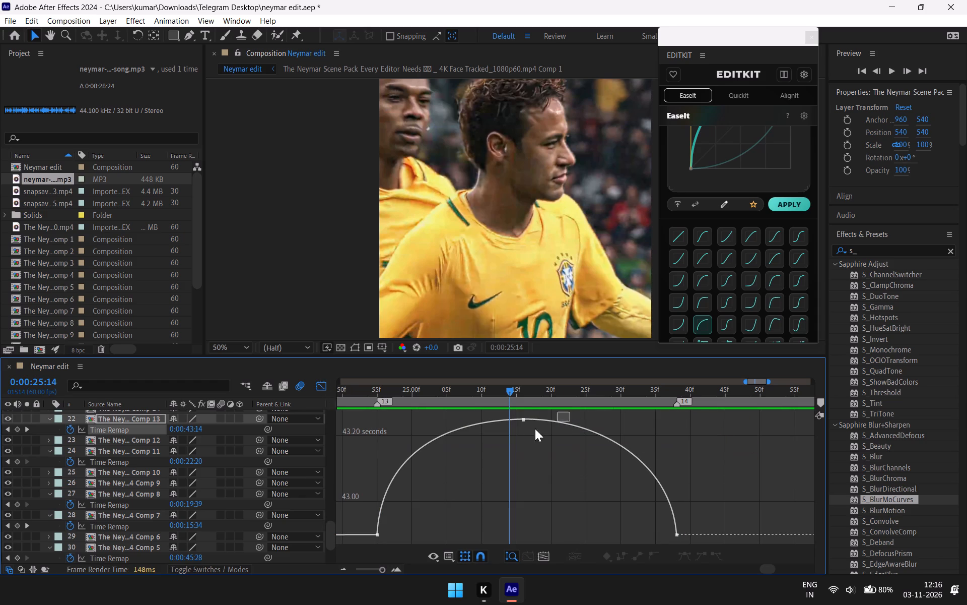
drag(535, 429, 440, 456)
drag(604, 419, 590, 427)
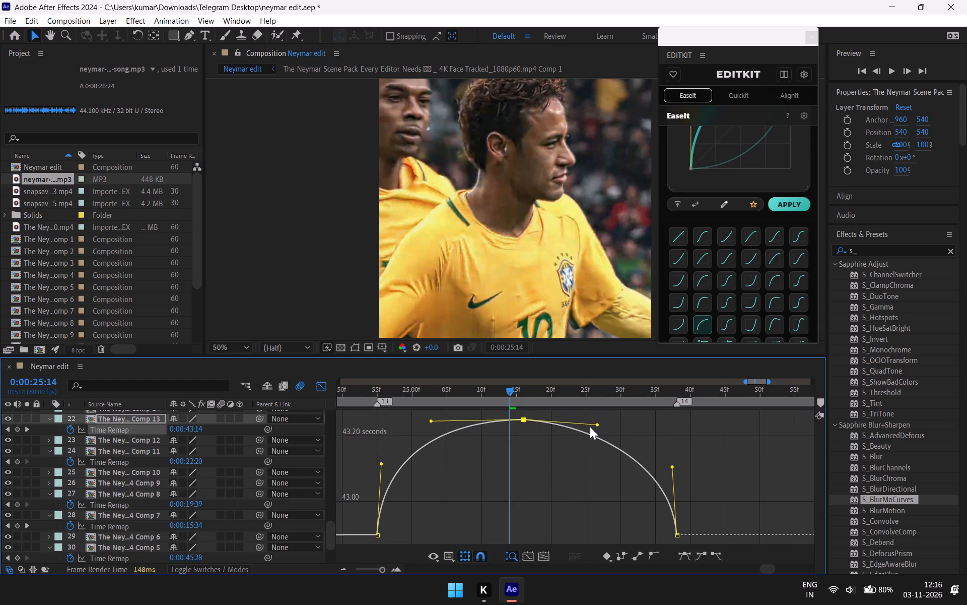
drag(590, 427, 581, 421)
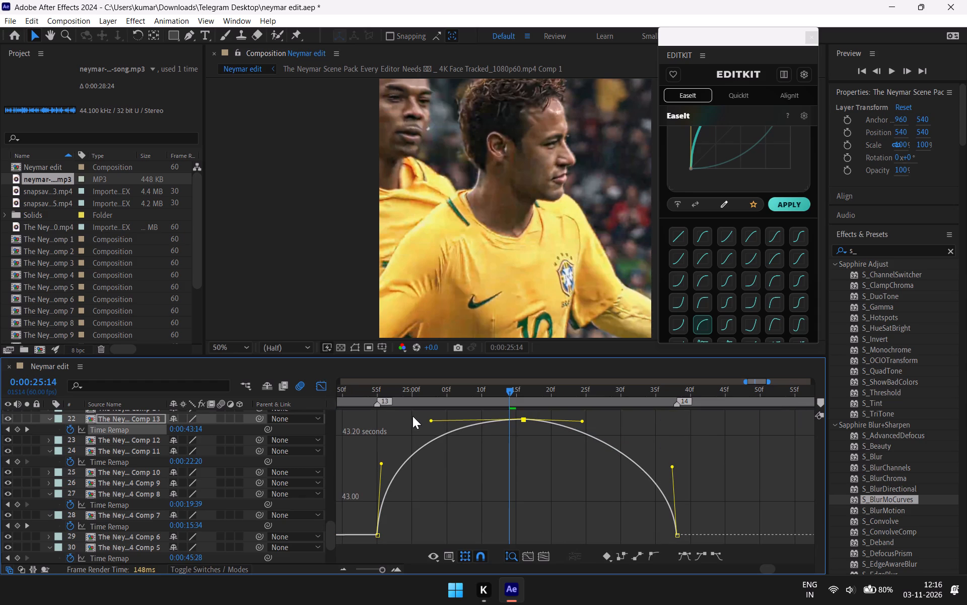
drag(429, 418, 458, 444)
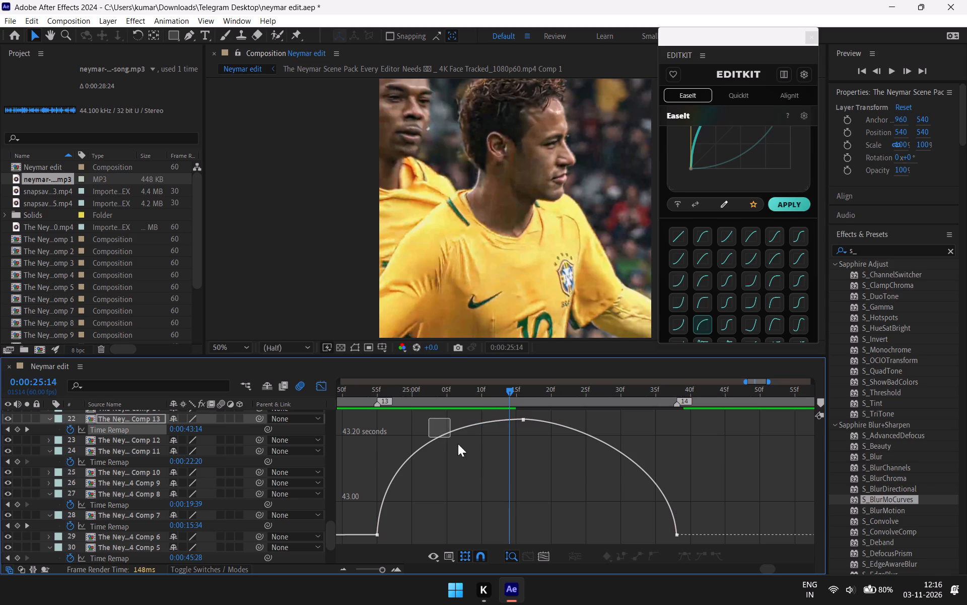
drag(458, 444, 547, 438)
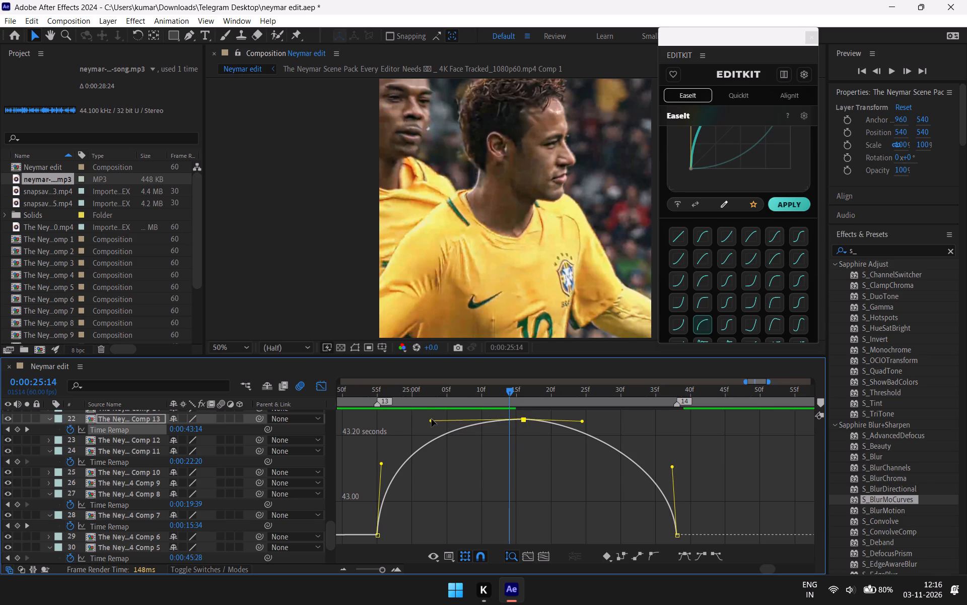
drag(432, 422, 454, 422)
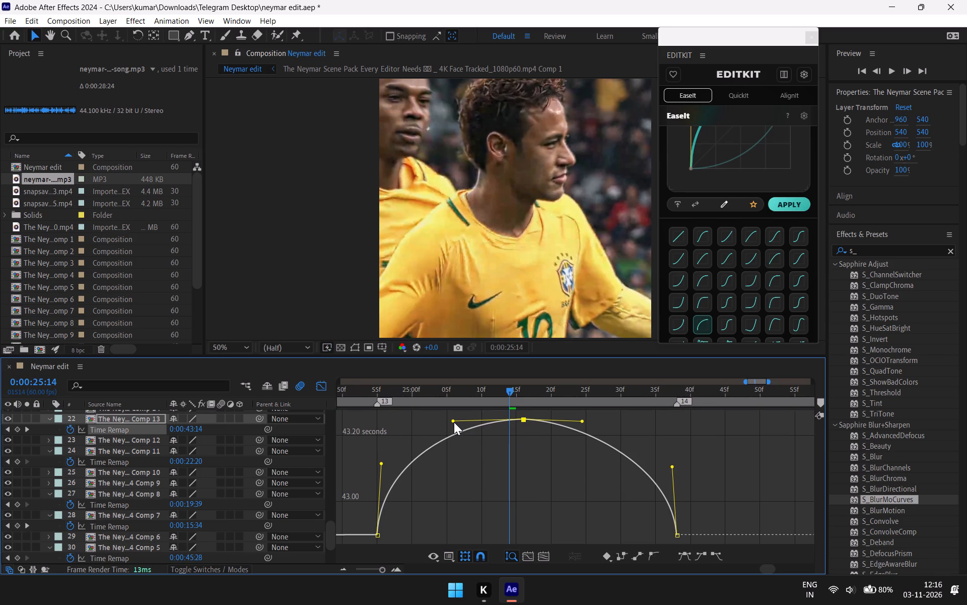
drag(454, 422, 456, 422)
click(323, 385)
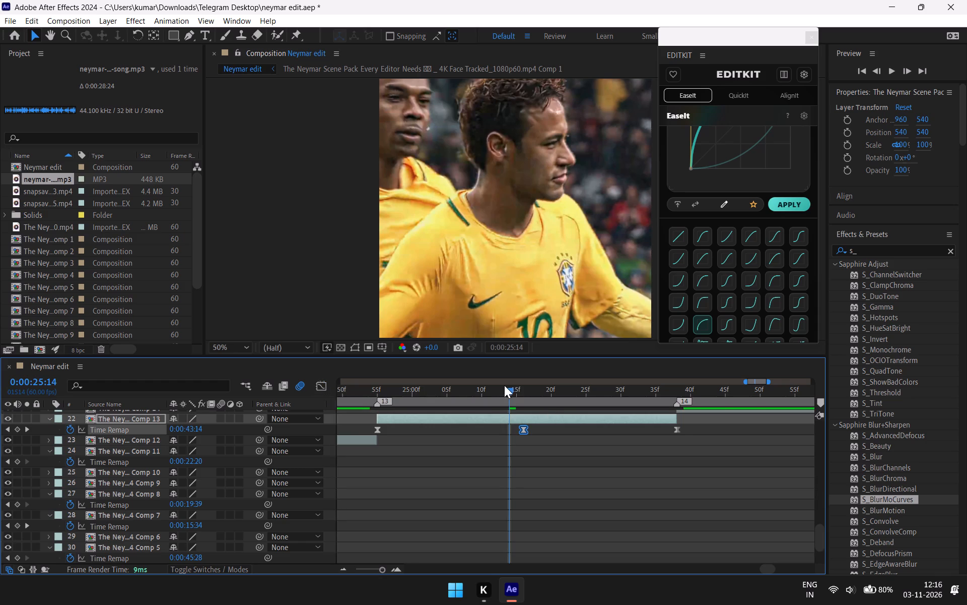
Play back the edit from 0:00:24:35, before marker 13, to about 0:00:27:36 to check the time remapping.
drag(500, 387, 338, 465)
key(space)
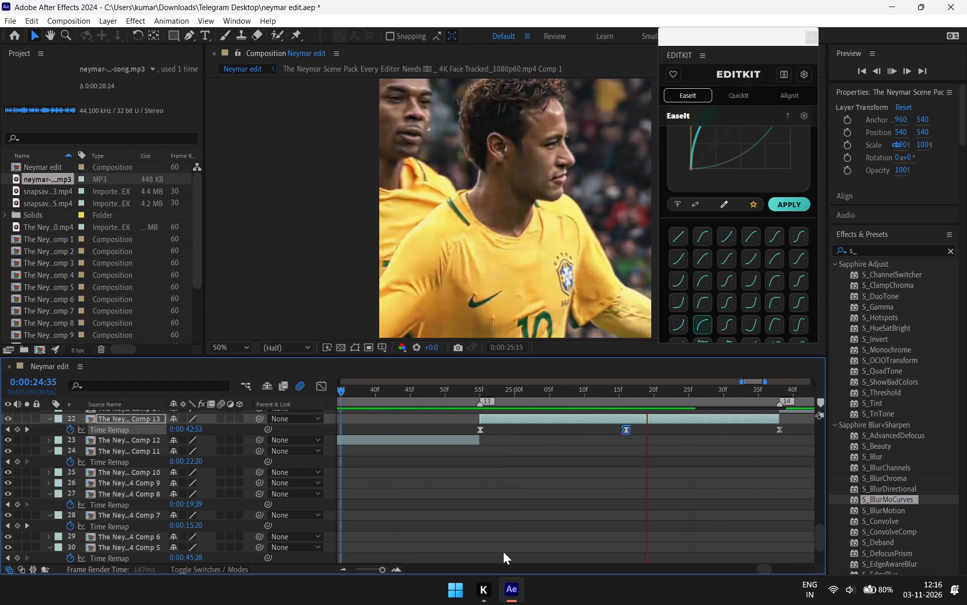
key(space)
key(space)
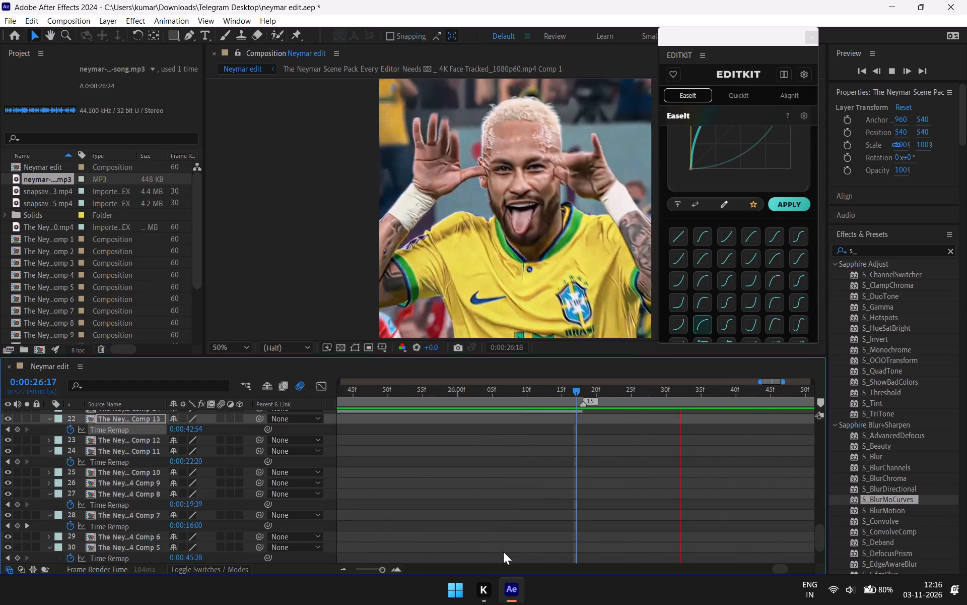
key(space)
Go back to 0:00:26:15, reveal the Time Remap keyframes of the Comp 15 layer, and show their whole curve in the Graph Editor.
scroll(513, 540, up, 2)
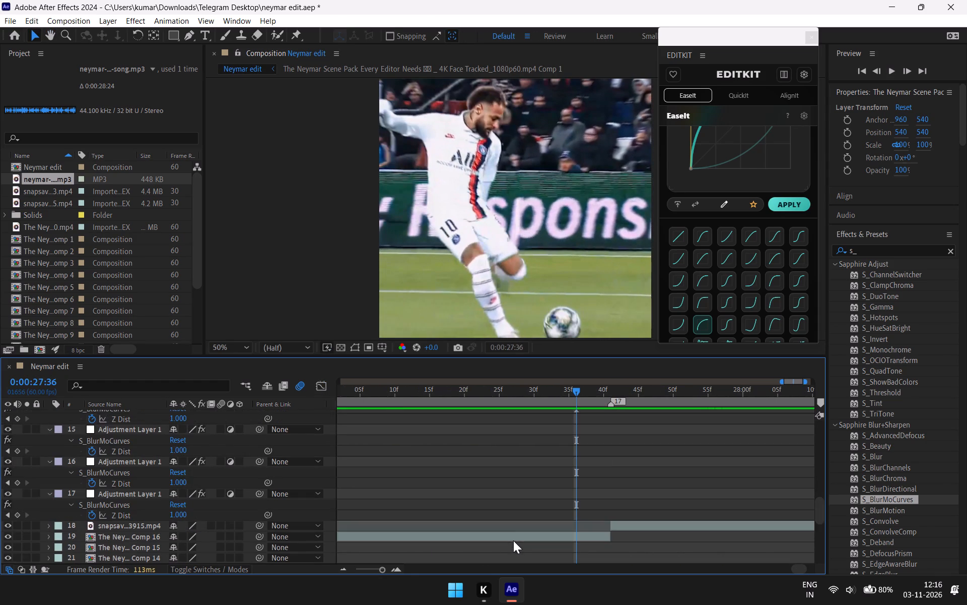
drag(577, 392, 368, 544)
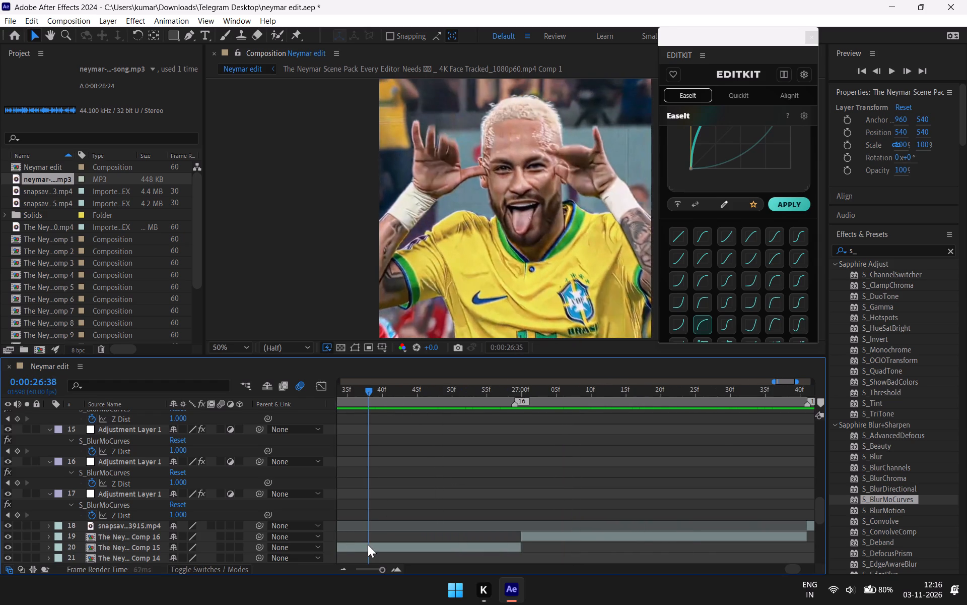
drag(368, 544, 384, 569)
click(439, 549)
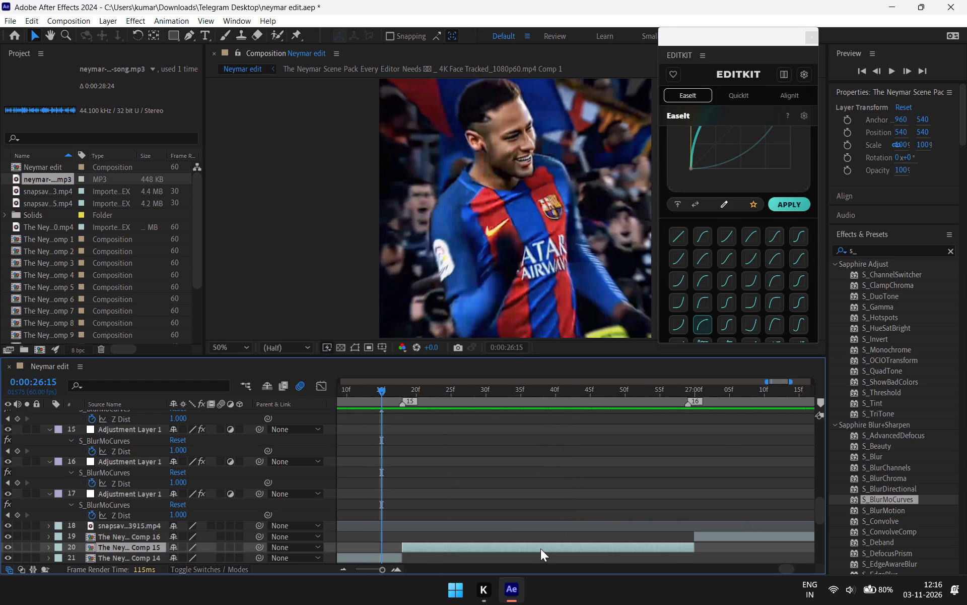
key(u)
drag(725, 557, 694, 561)
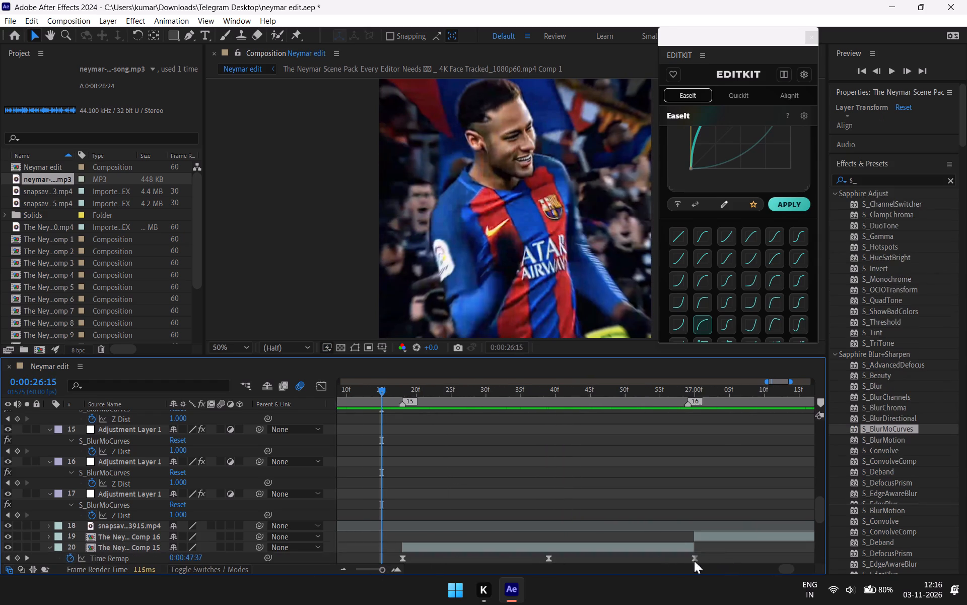
drag(694, 561, 393, 562)
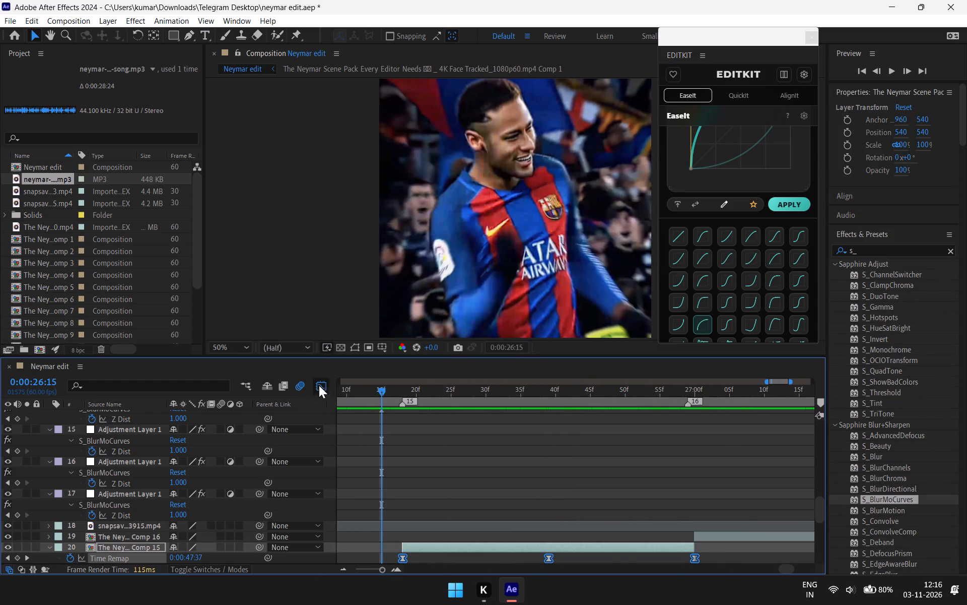
click(319, 385)
Shorten both handles of Comp 15's middle Time Remap keyframe, nearly level and ending near 0:00:26:32 and 0:00:26:48, and leave the Graph Editor.
drag(729, 433, 724, 434)
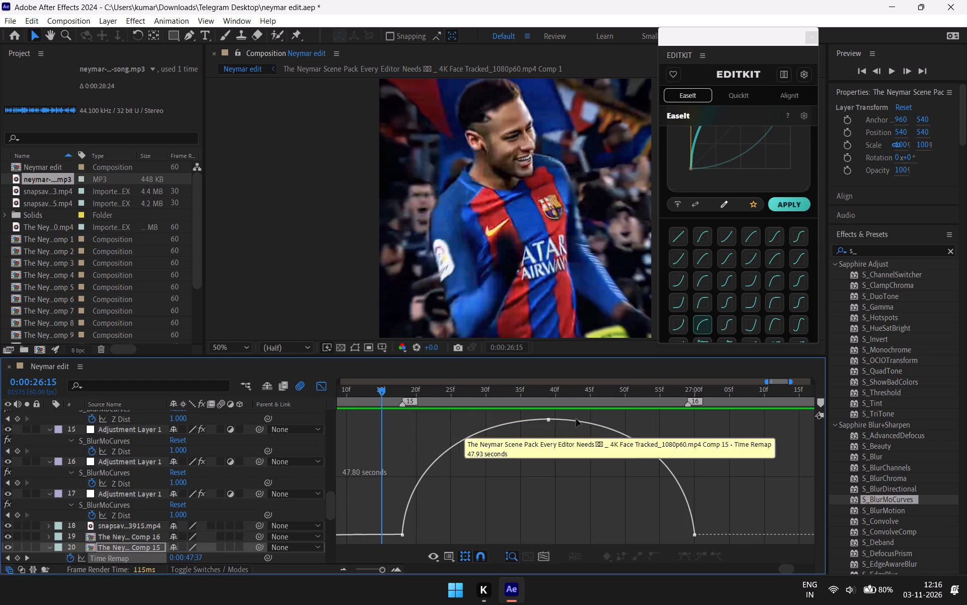
drag(578, 408, 524, 437)
drag(502, 413, 594, 444)
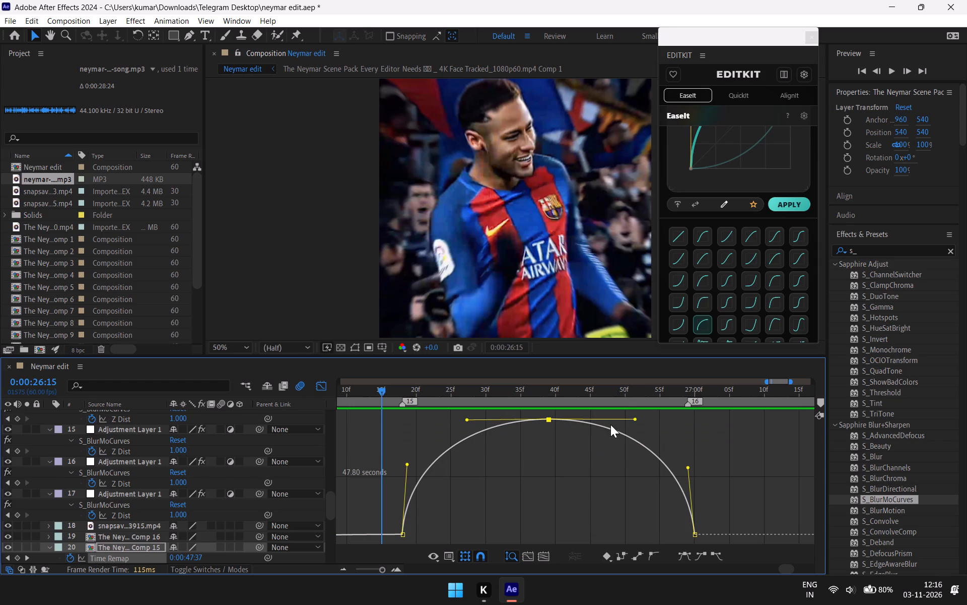
drag(635, 419, 614, 419)
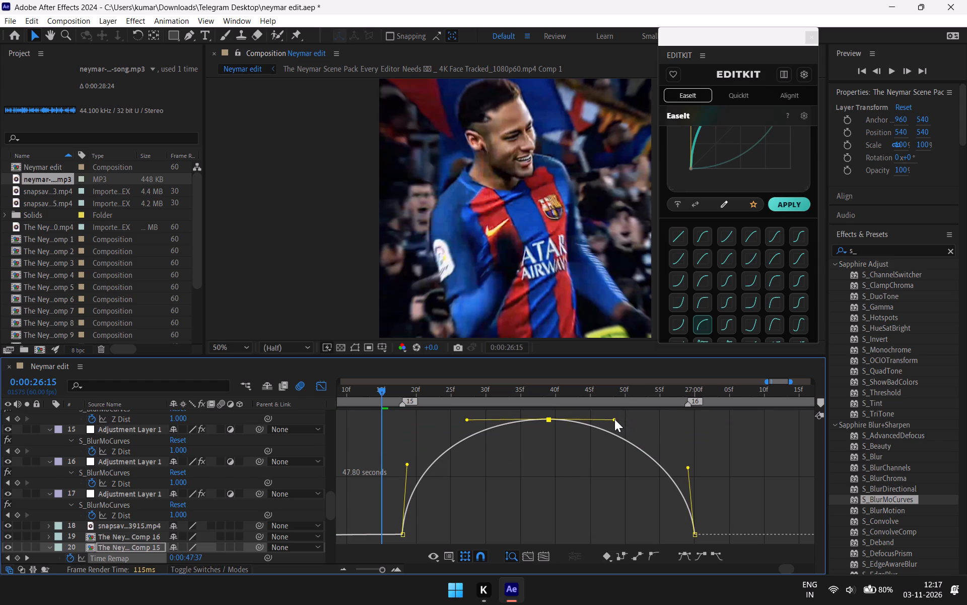
drag(614, 419, 613, 419)
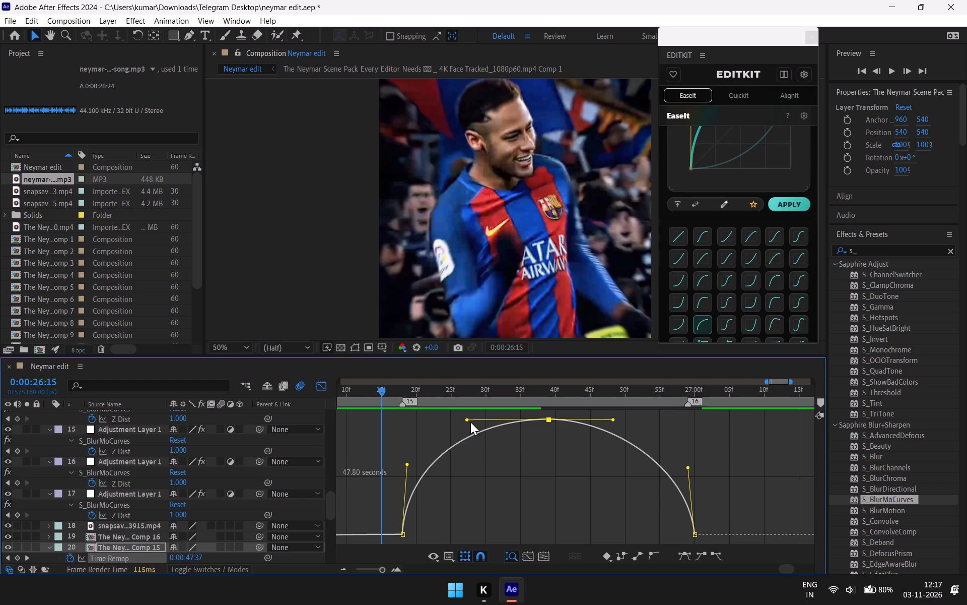
drag(468, 421, 498, 422)
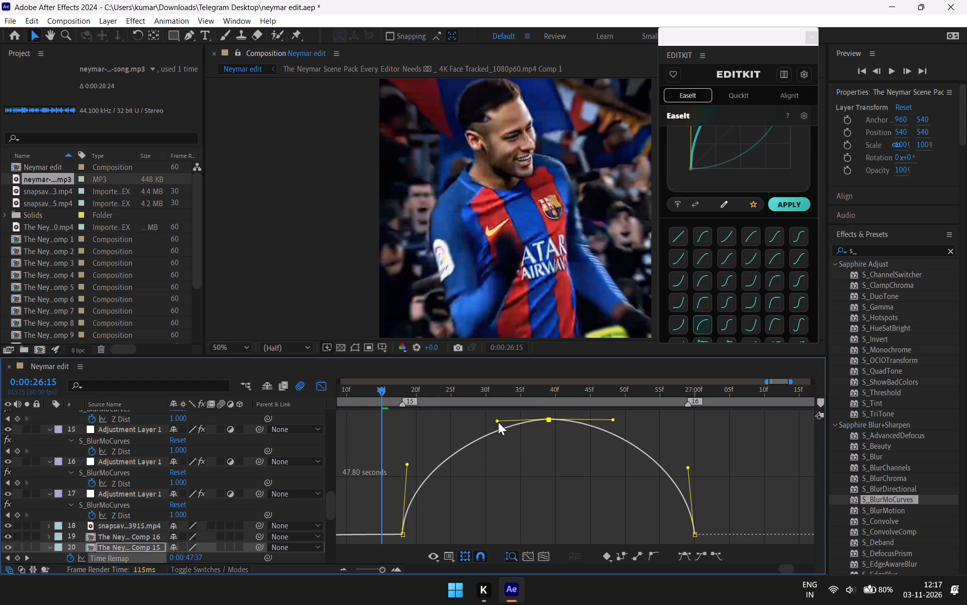
drag(498, 422, 499, 422)
click(613, 420)
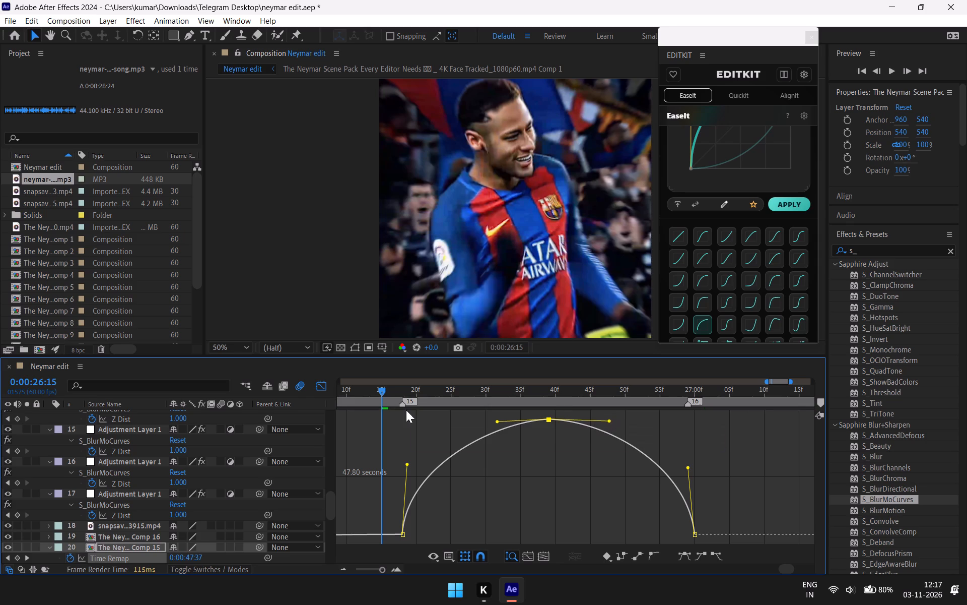
click(321, 386)
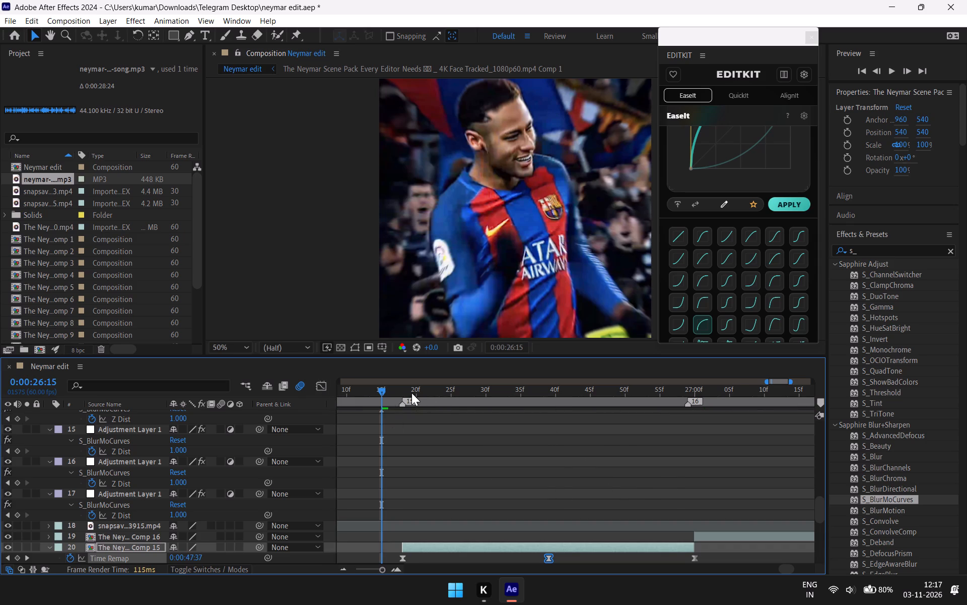
Scrub past marker 17 and back to 0:00:26:56, and show the Comp 16 layer's whole Time Remap curve in the Graph Editor.
drag(383, 390, 779, 434)
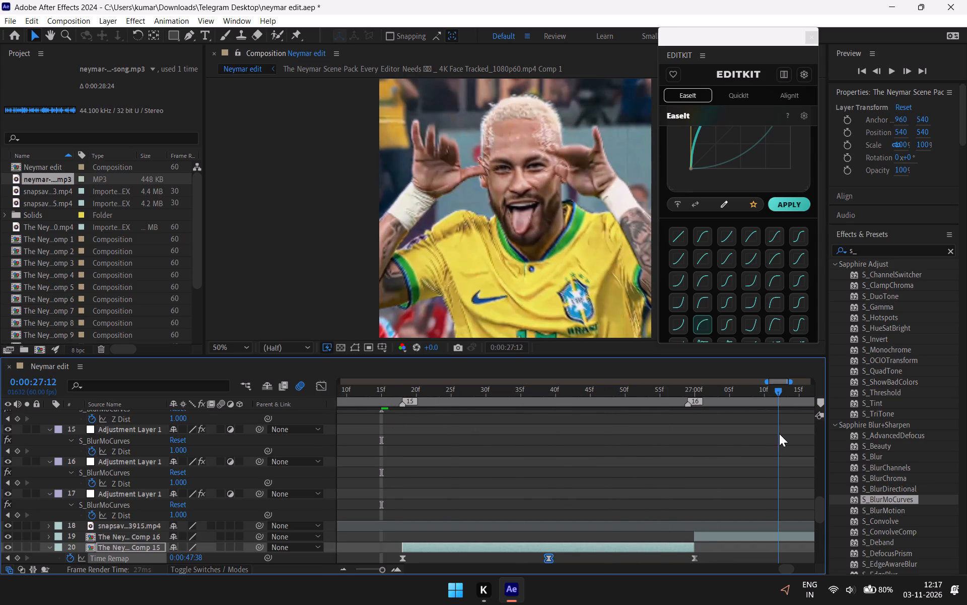
drag(779, 434, 612, 473)
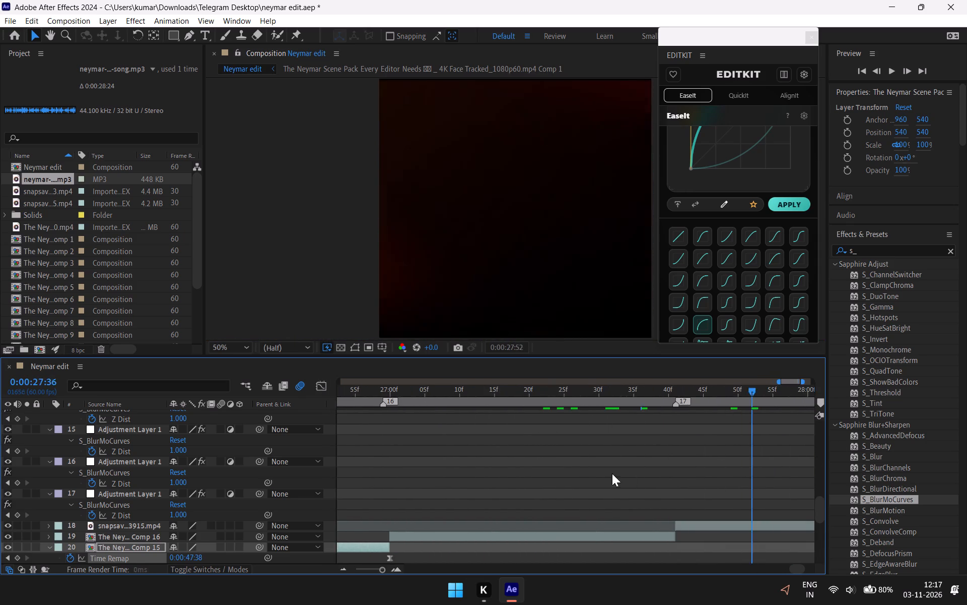
drag(612, 473, 799, 504)
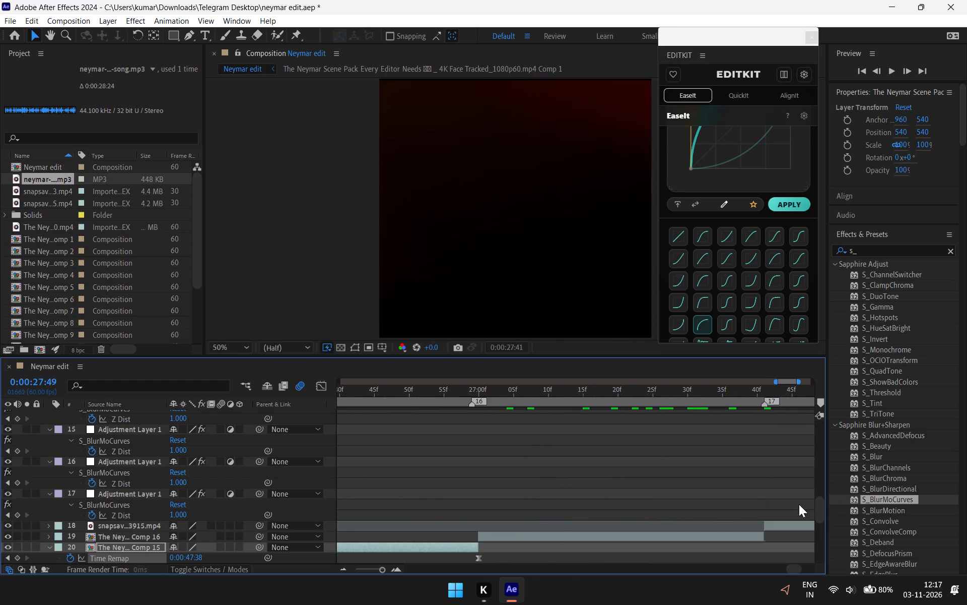
drag(799, 504, 452, 521)
click(548, 536)
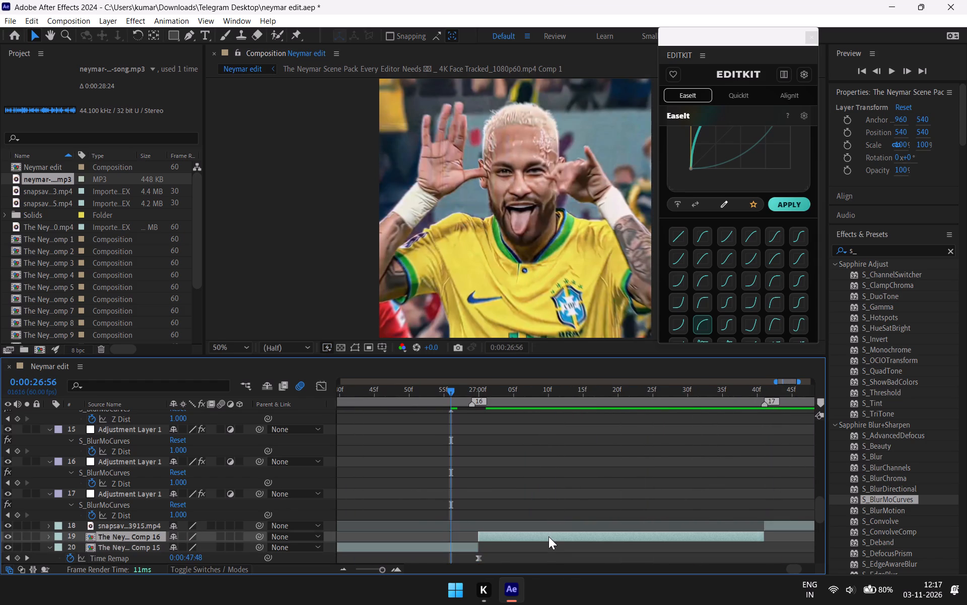
key(u)
drag(783, 541, 739, 551)
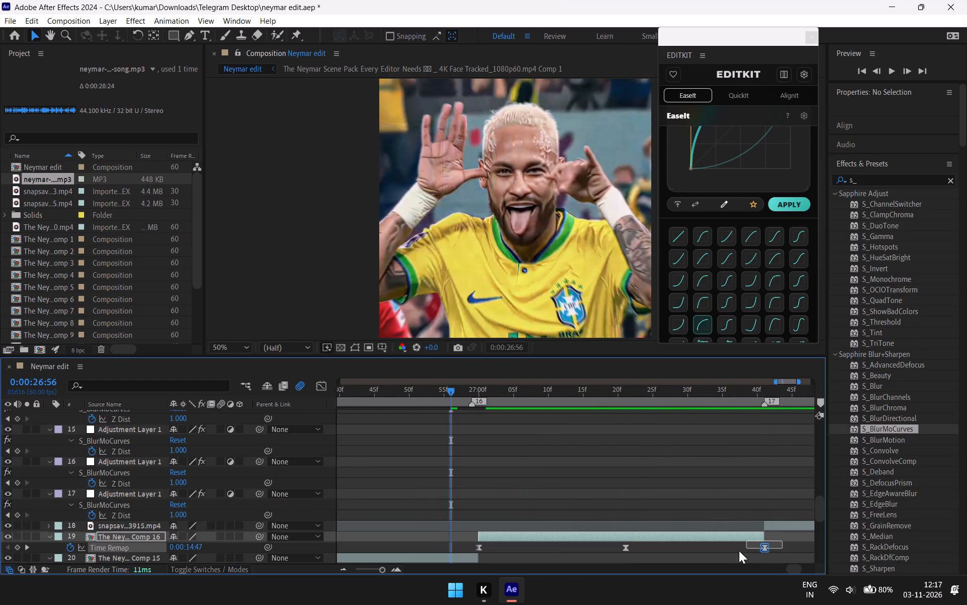
drag(739, 551, 455, 555)
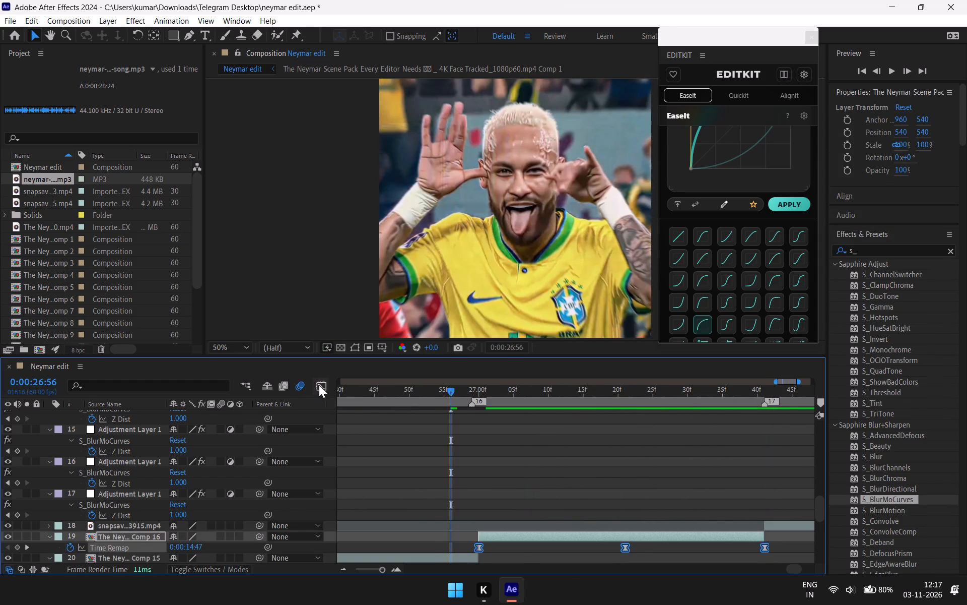
click(319, 385)
Shorten both handles of Comp 16's middle Time Remap keyframe, nearly level and ending near 0:00:27:13 and 0:00:27:30.
drag(803, 444, 781, 443)
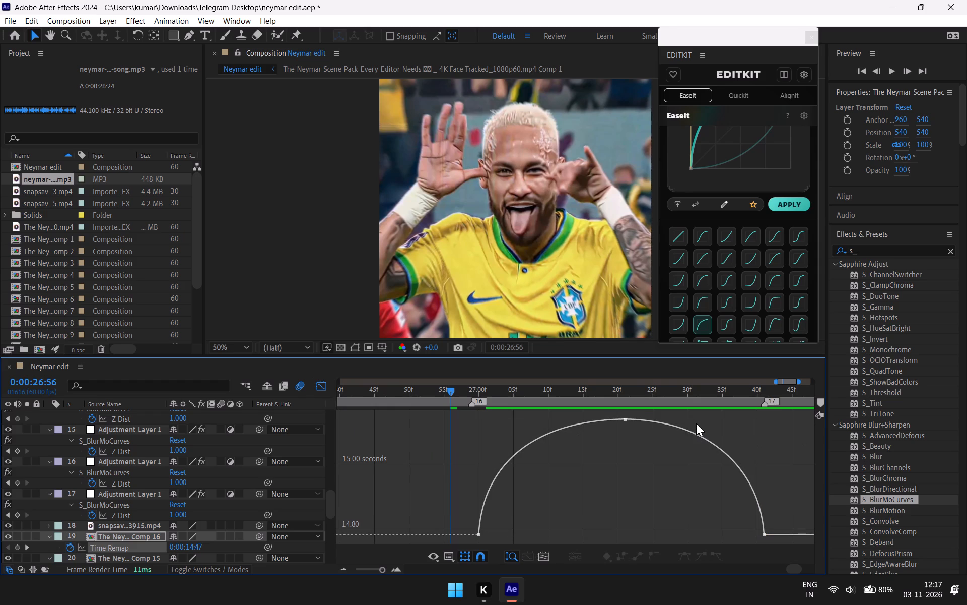
drag(695, 421, 546, 409)
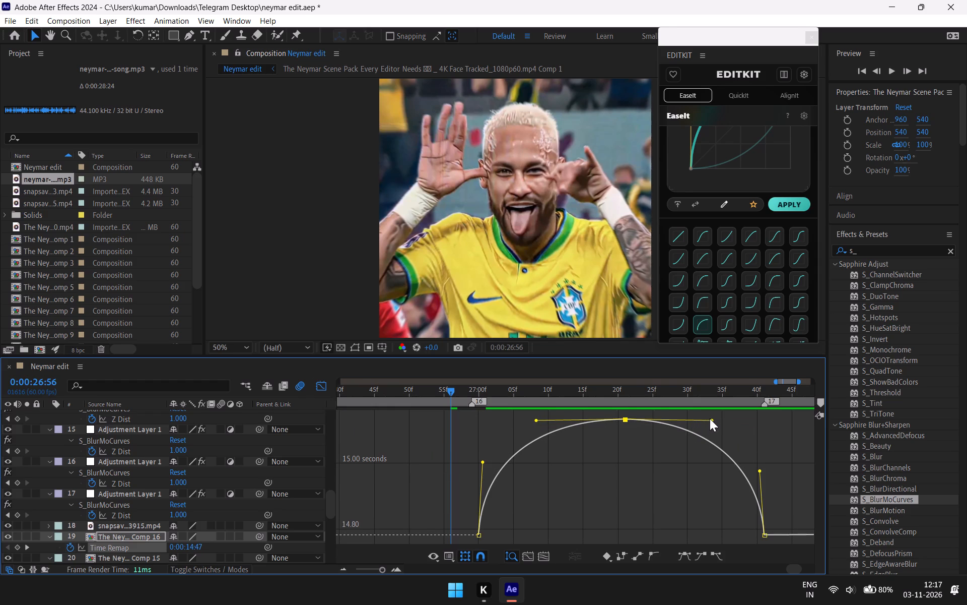
drag(712, 420, 687, 423)
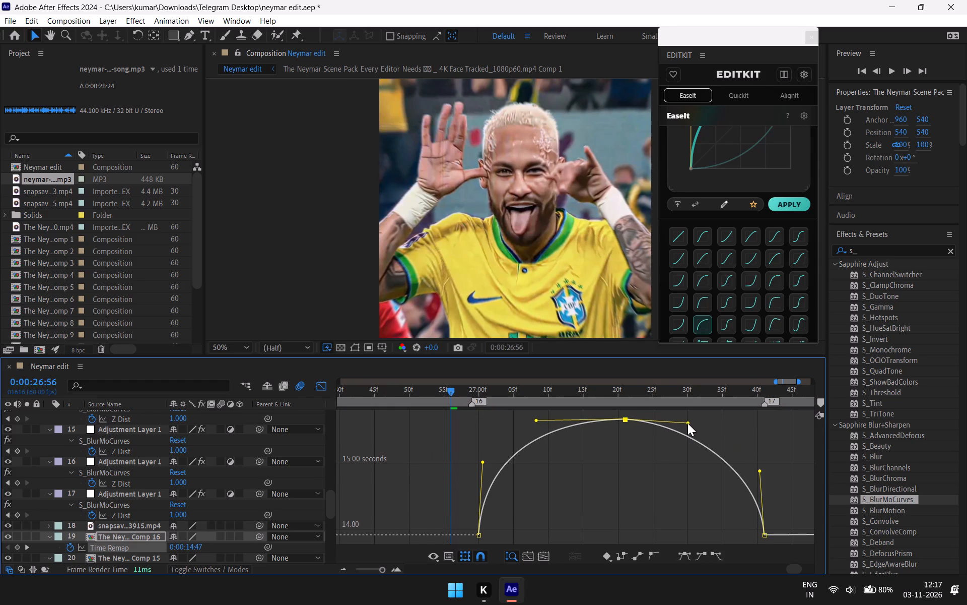
drag(687, 423, 685, 422)
drag(535, 421, 562, 422)
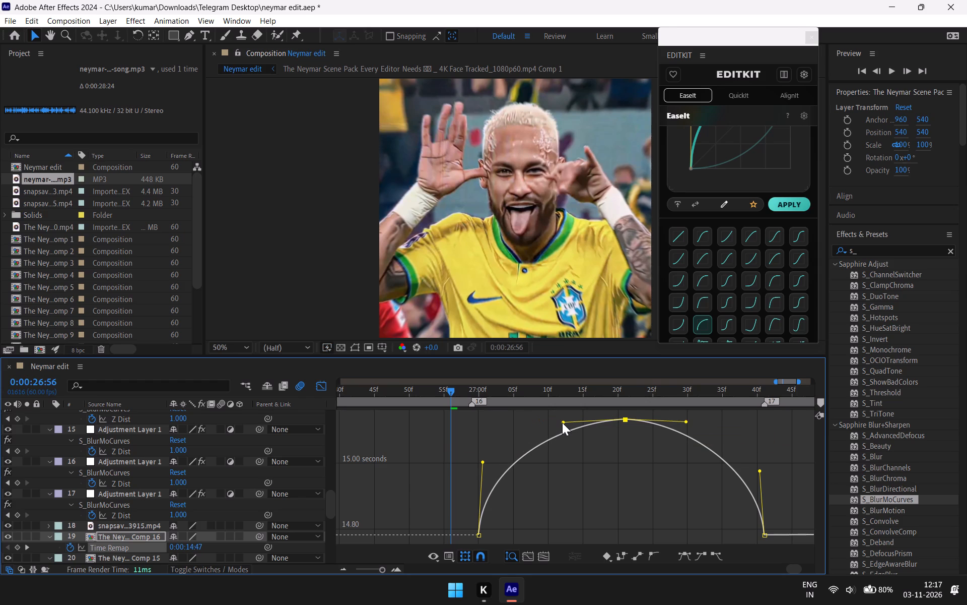
drag(562, 422, 564, 421)
drag(564, 421, 567, 421)
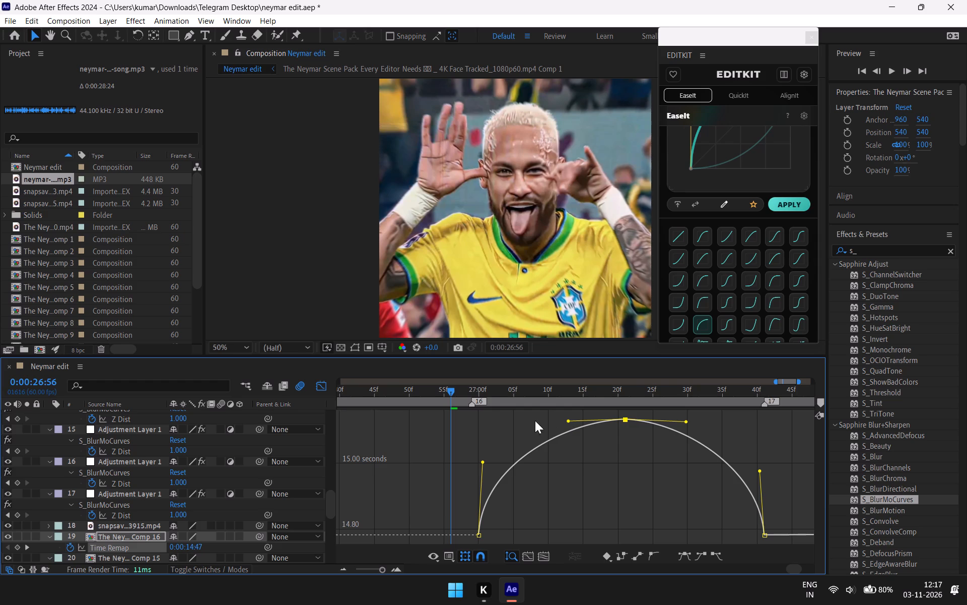
Leave the Graph Editor, scrub past marker 17 and back through the earlier clips, ending at 0:00:15:18.
click(321, 385)
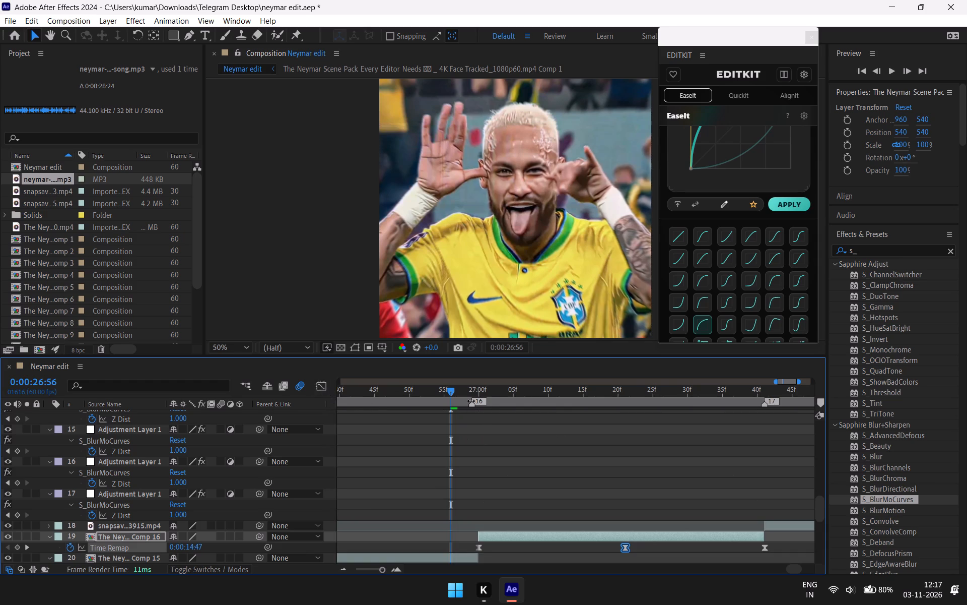
drag(446, 389, 793, 488)
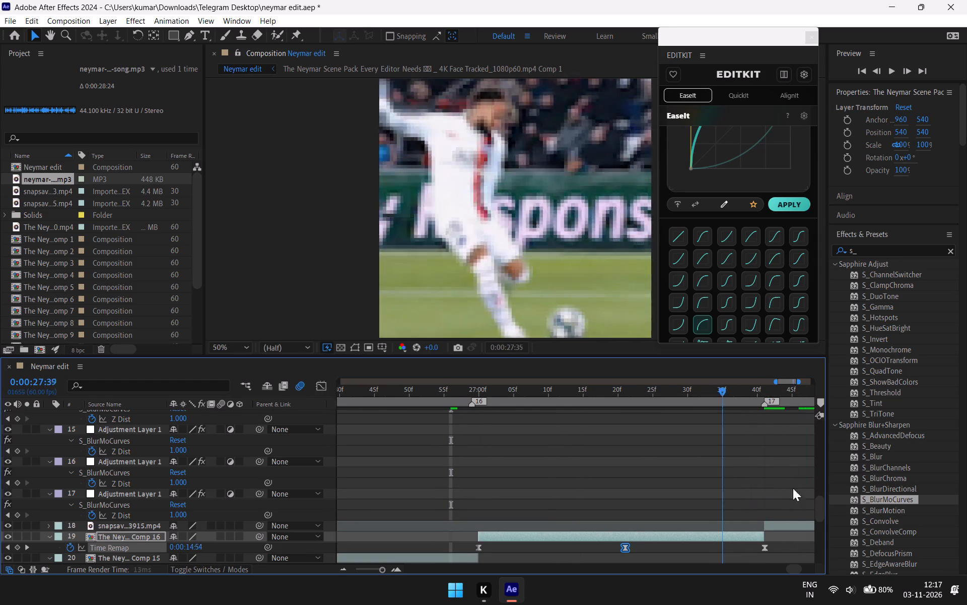
drag(793, 488, 668, 508)
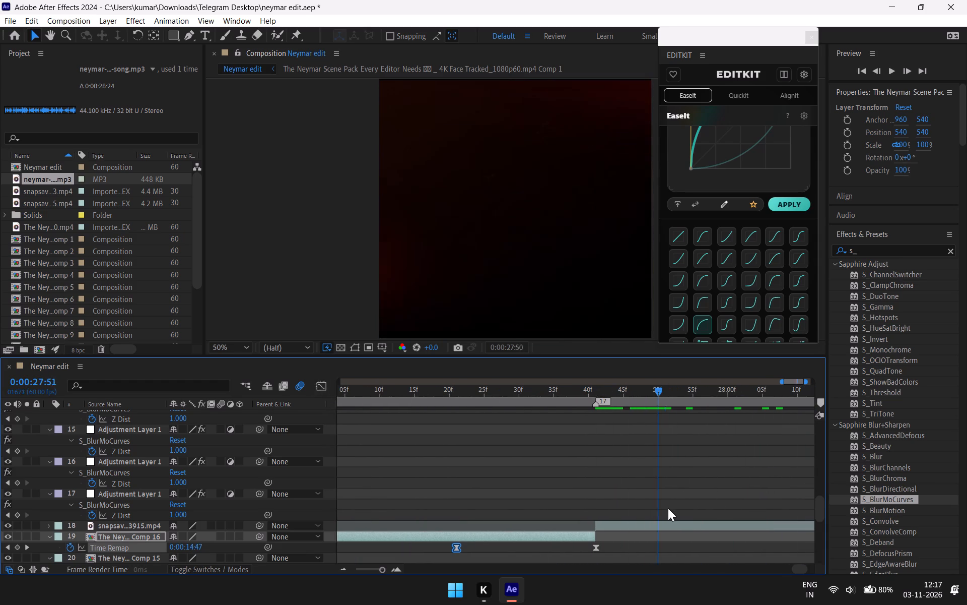
drag(668, 508, 442, 503)
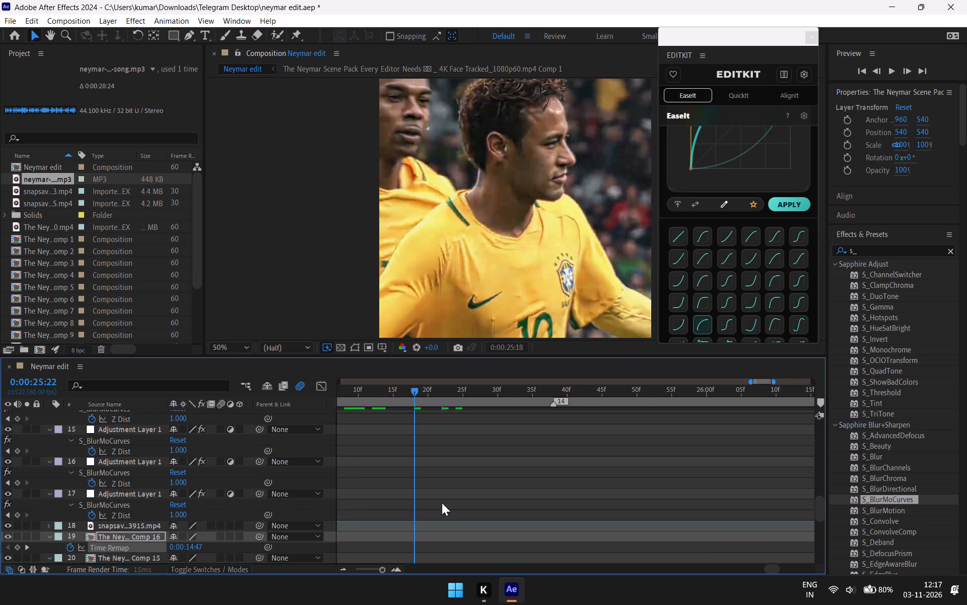
drag(442, 503, 419, 490)
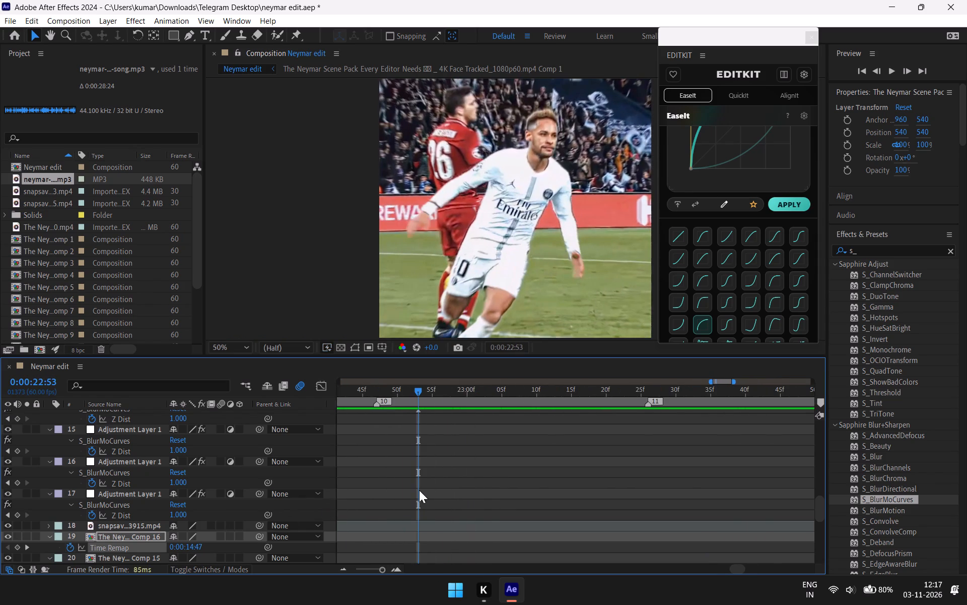
text(---)
key(minus)
key(minus)
key(minus)
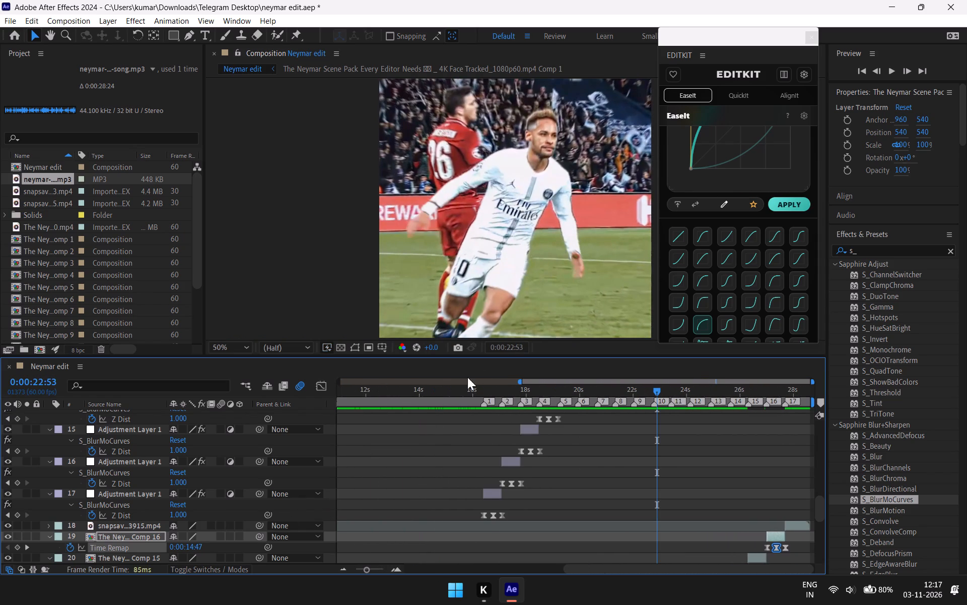
drag(651, 388, 454, 479)
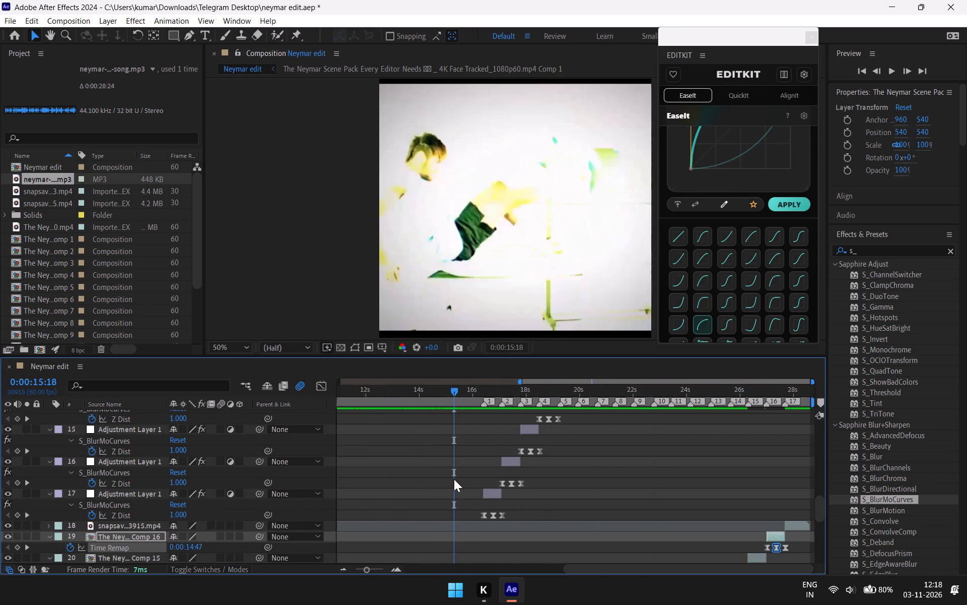
Preview the edit from 0:00:15:18 and again from 0:00:15:26, stopping the playback in the opening clip.
key(space)
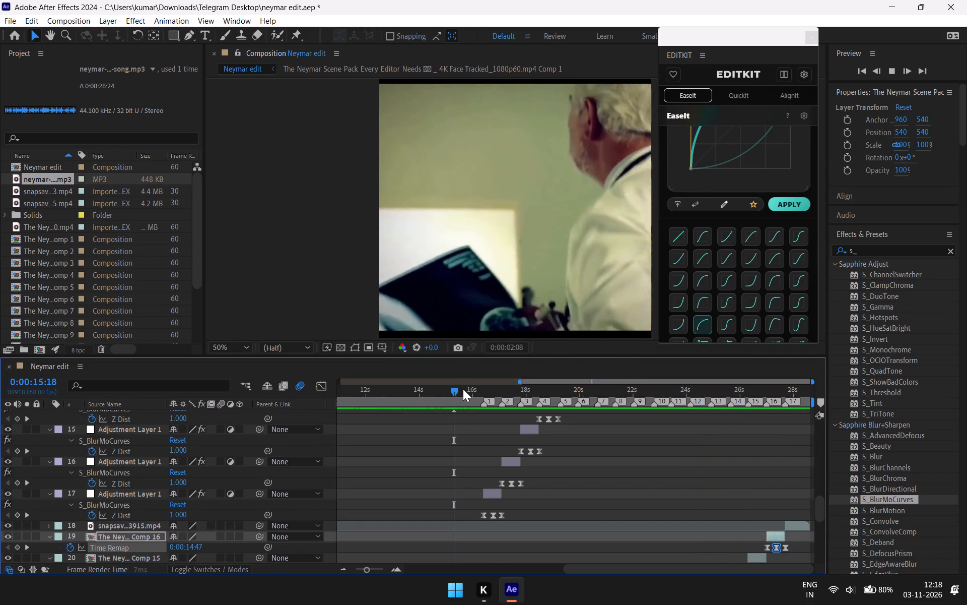
click(463, 389)
drag(462, 386, 458, 395)
key(space)
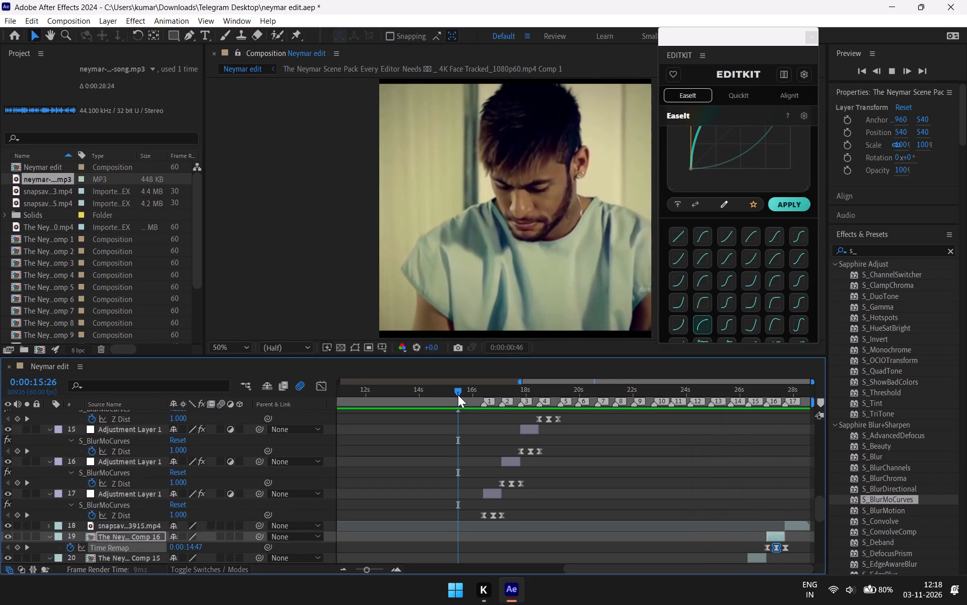
key(space)
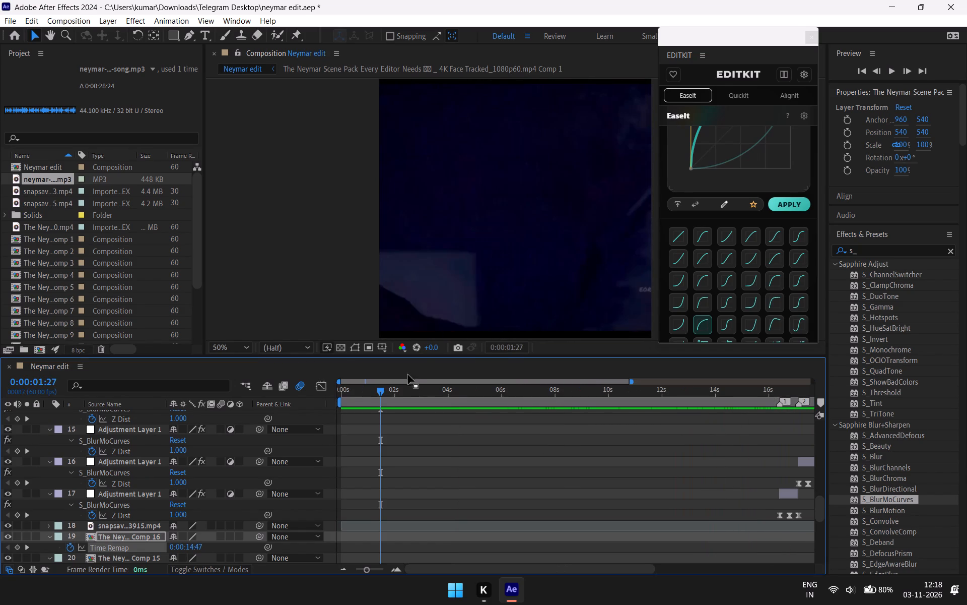
Go back to 0:00:00:00, deselect everything, and look through the whole layer stack with the timeline's opening seconds enlarged.
drag(385, 390, 178, 513)
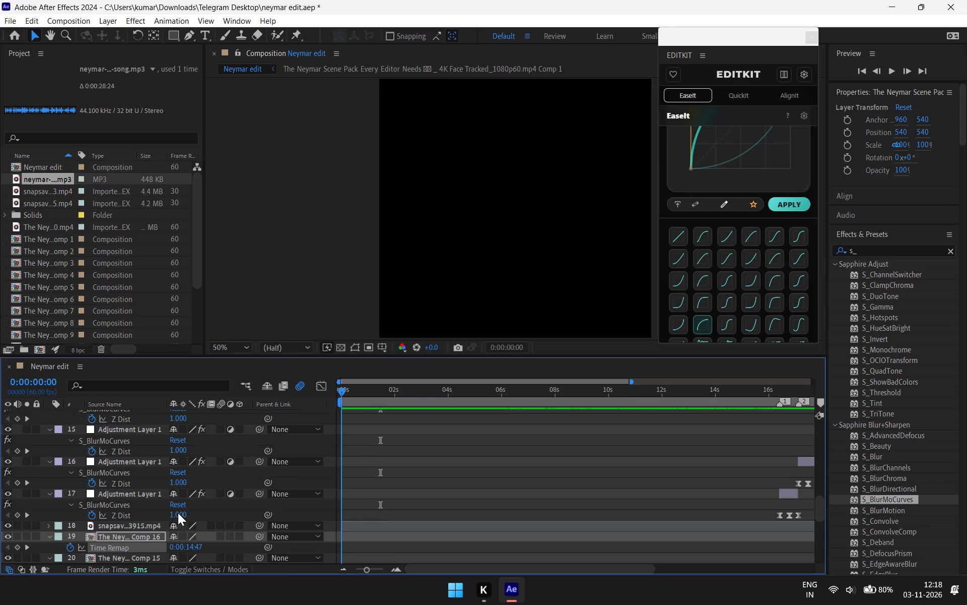
drag(178, 513, 176, 512)
text(---)
scroll(534, 455, down, 1)
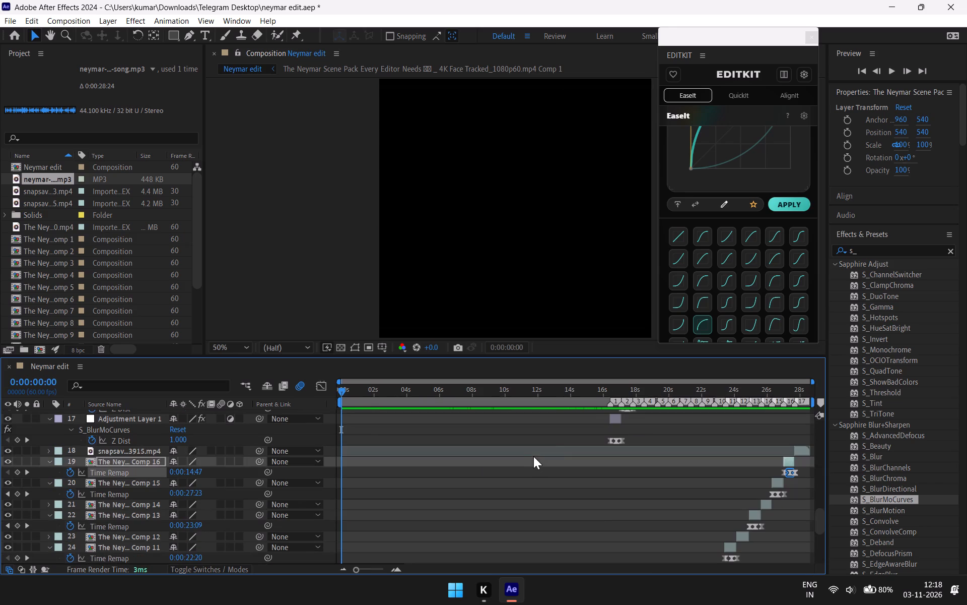
click(751, 465)
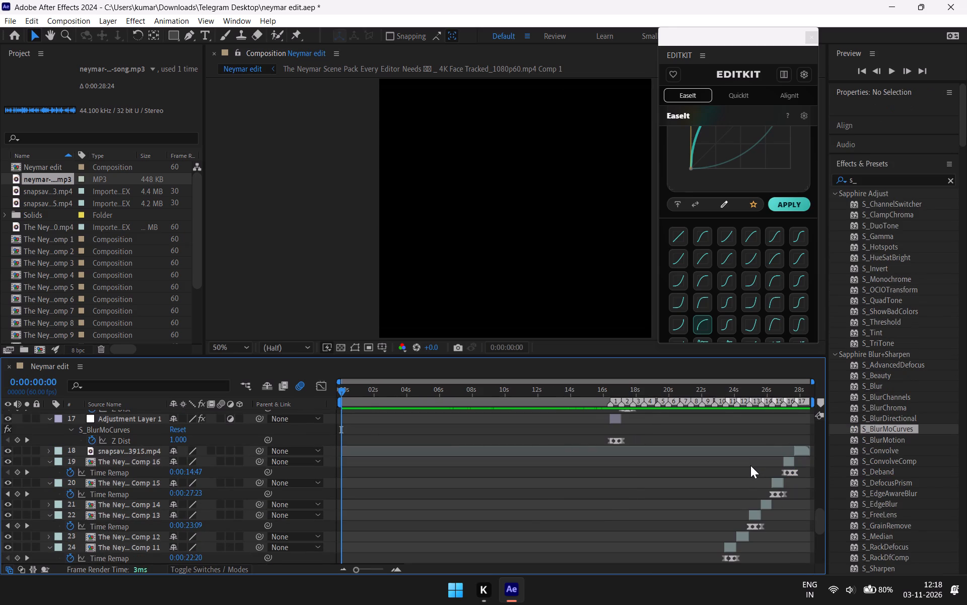
scroll(750, 465, up, 1)
key(equal)
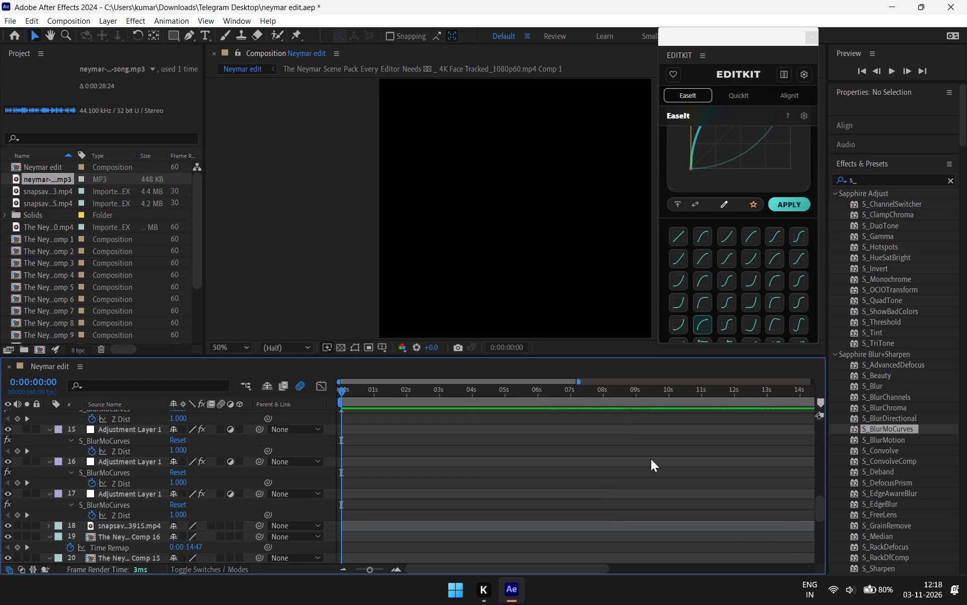
scroll(651, 459, down, 7)
key(equal)
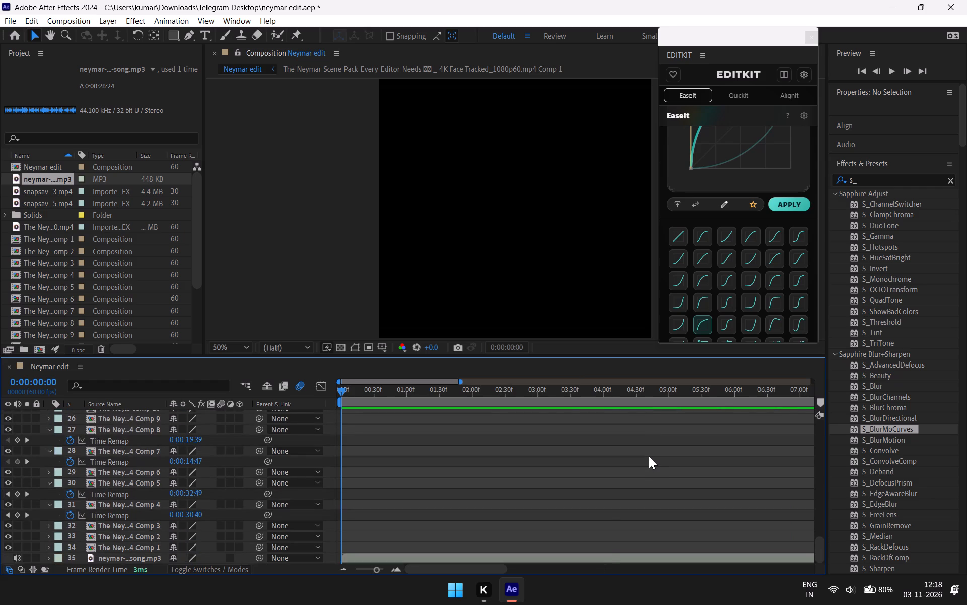
key(equal)
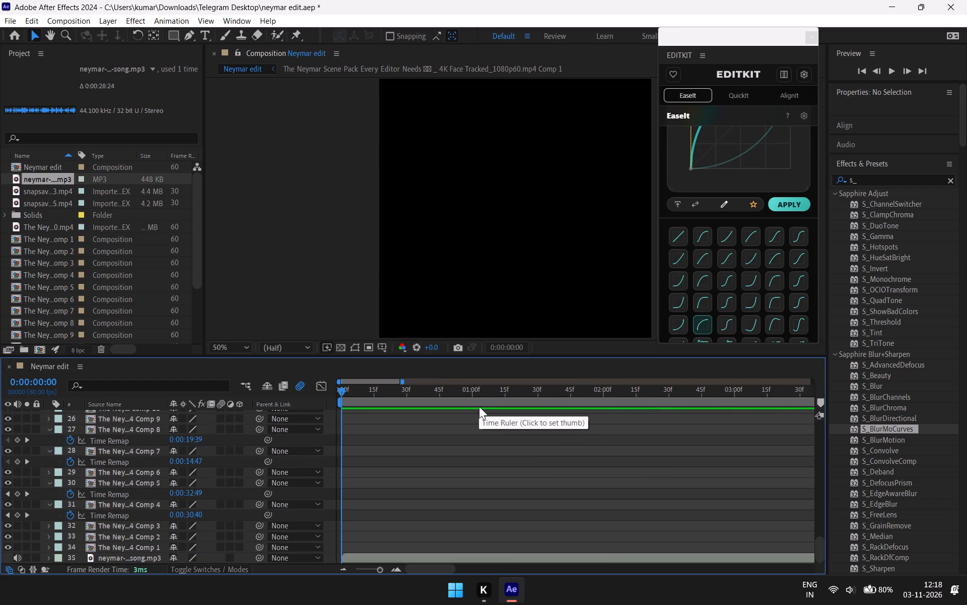
key(minus)
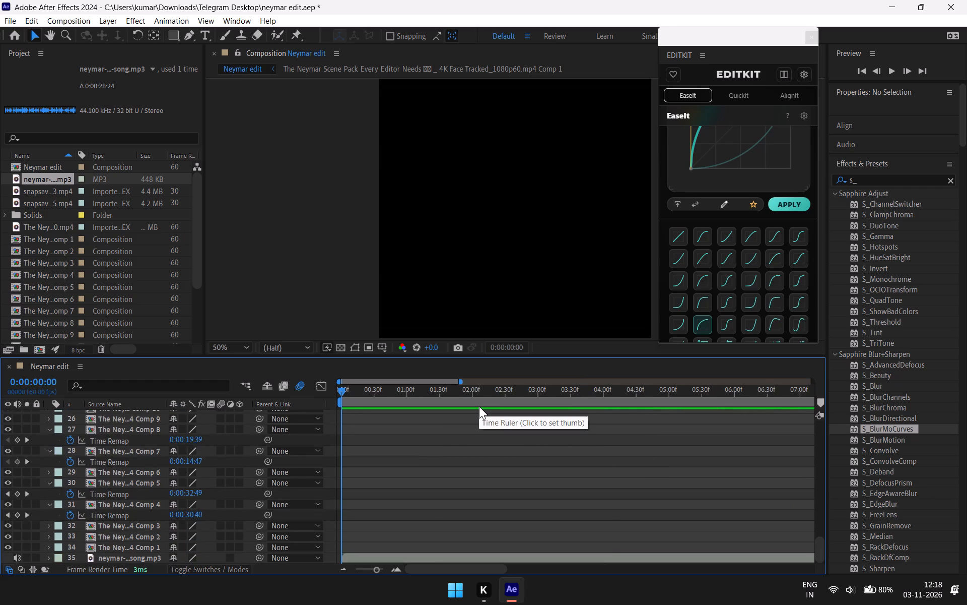
text(==)
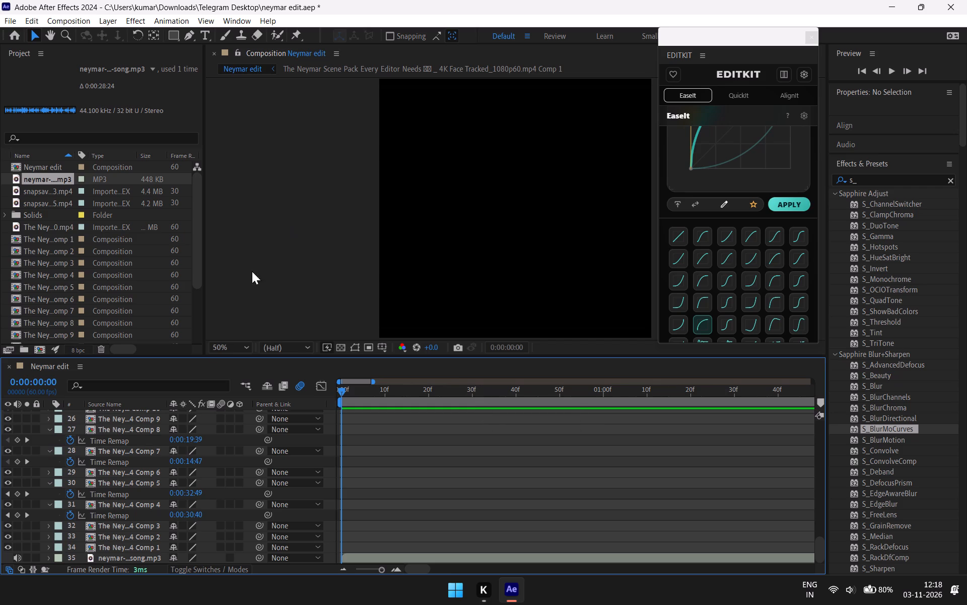
scroll(128, 443, down, 4)
scroll(122, 451, up, 11)
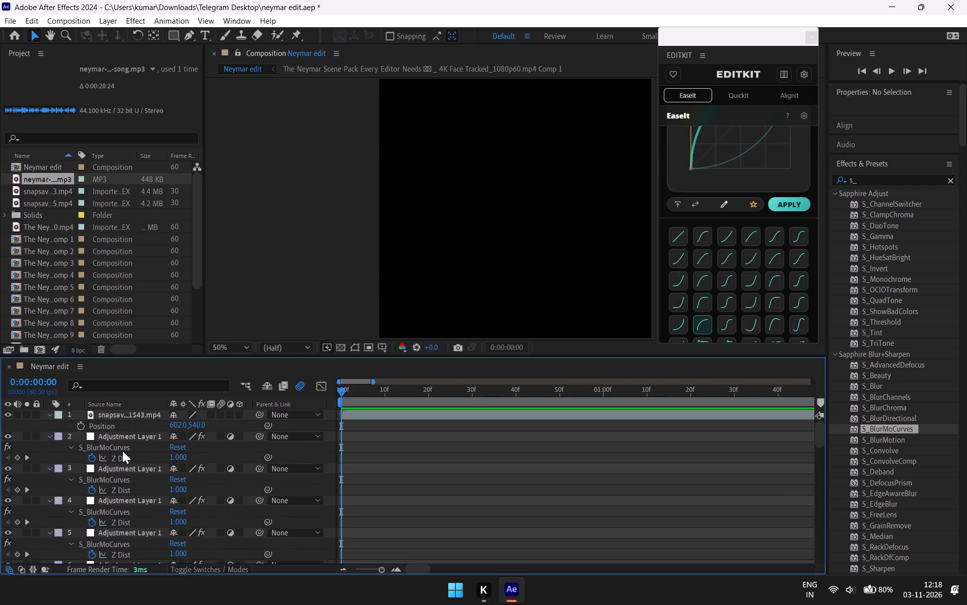
scroll(122, 451, up, 2)
scroll(122, 451, down, 13)
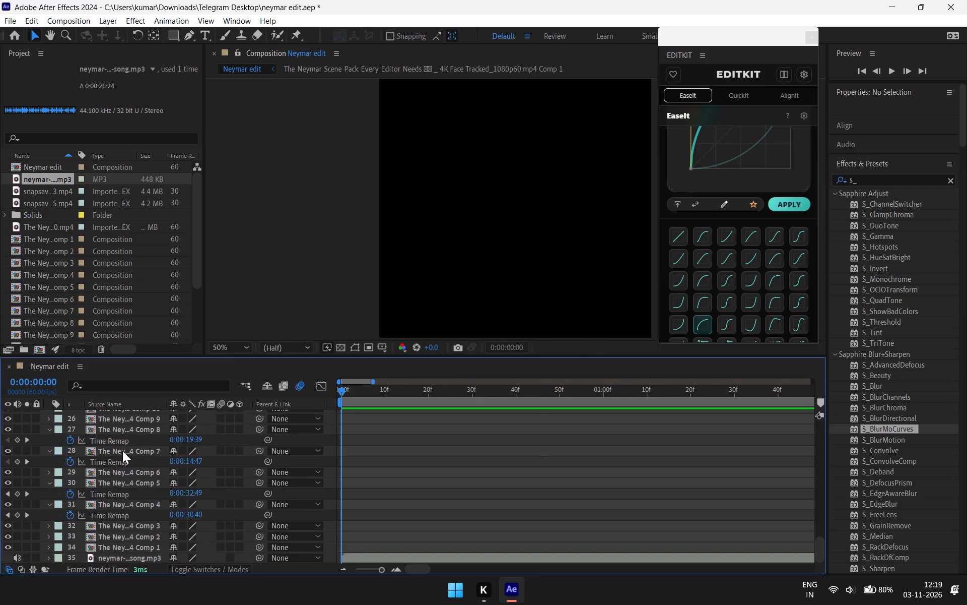
Play the opening up to 0:00:01:01 and set the Scale of the snapsav...1543.mp4 layer to 149%.
key(space)
key(space)
key(space)
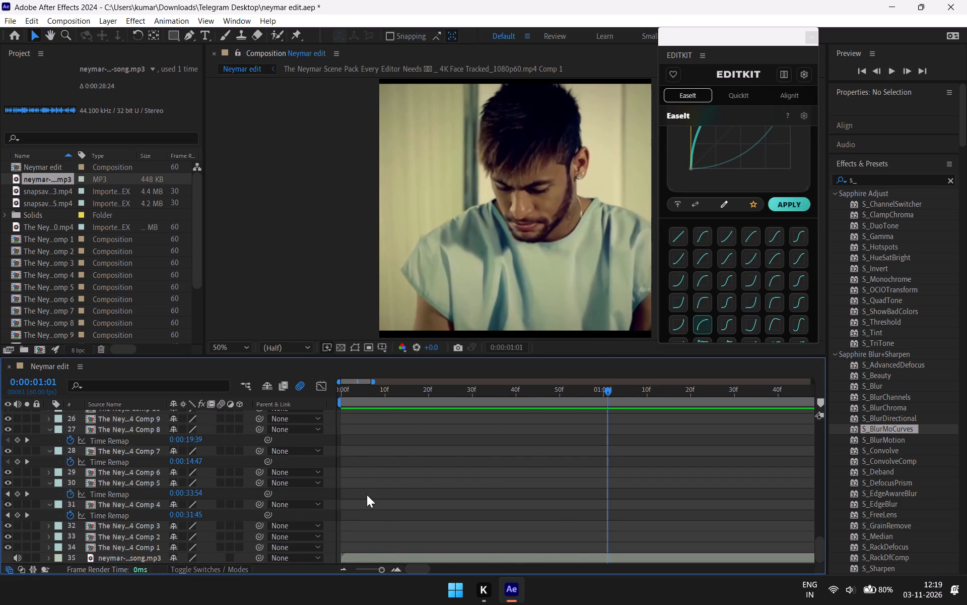
scroll(373, 485, up, 12)
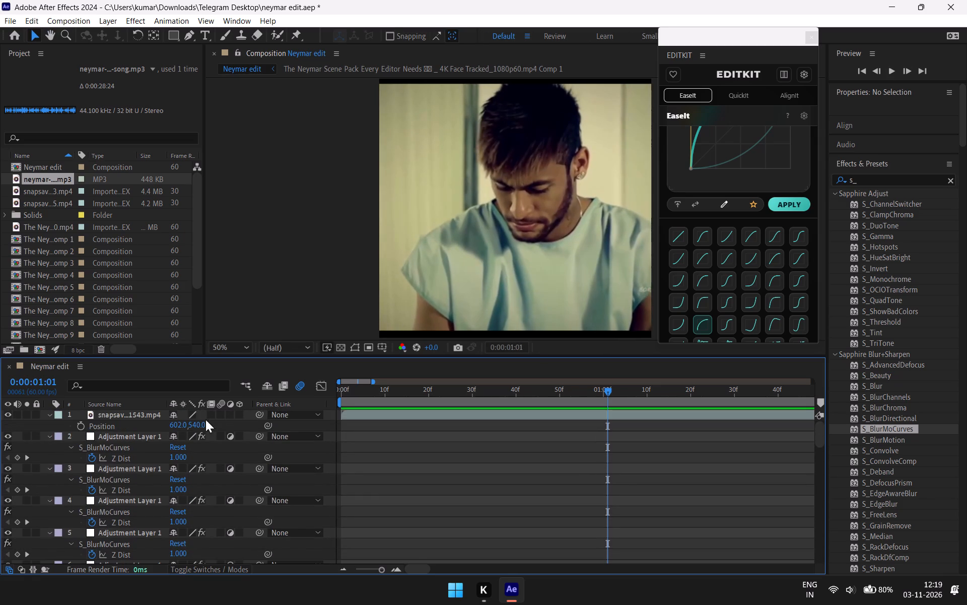
click(158, 415)
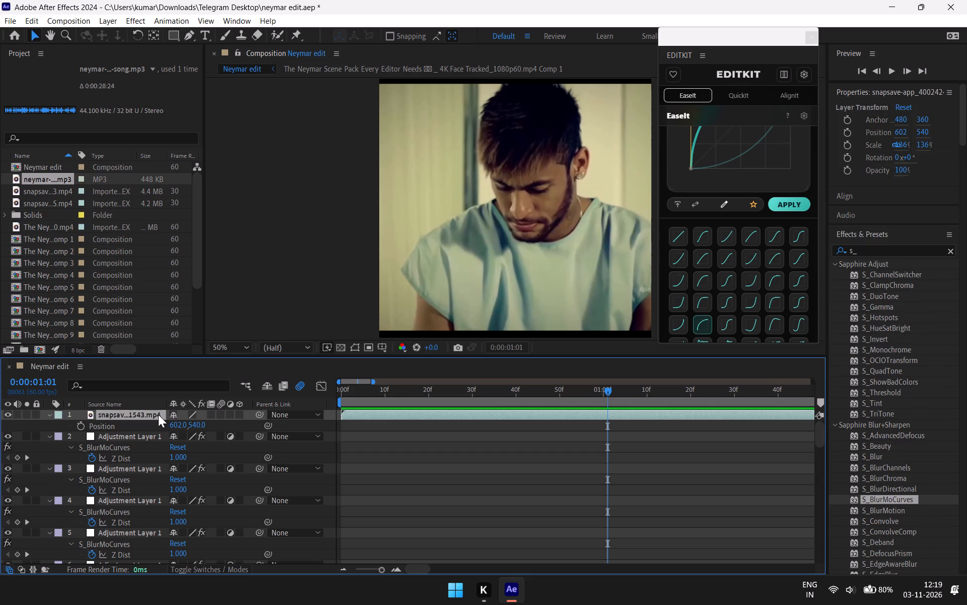
key(s)
drag(182, 427, 182, 420)
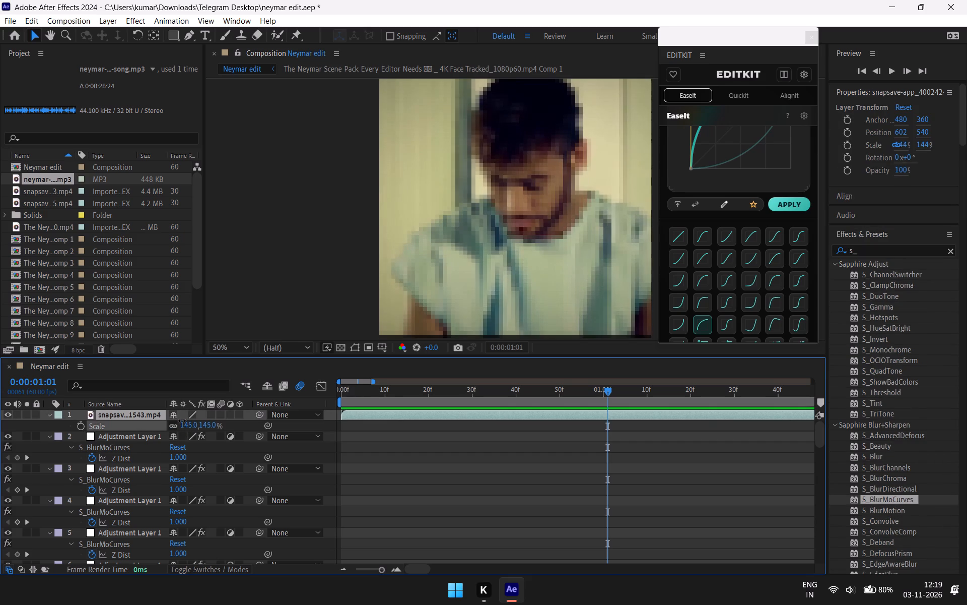
drag(182, 420, 182, 418)
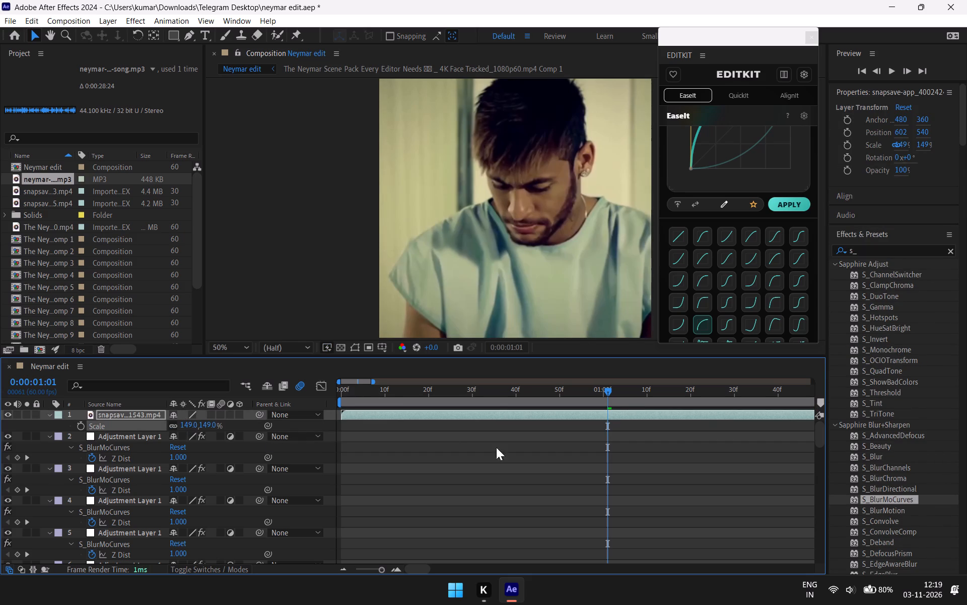
Return the current time to 0:00:00:00 at the start of the enlarged opening clip.
drag(607, 390, 284, 452)
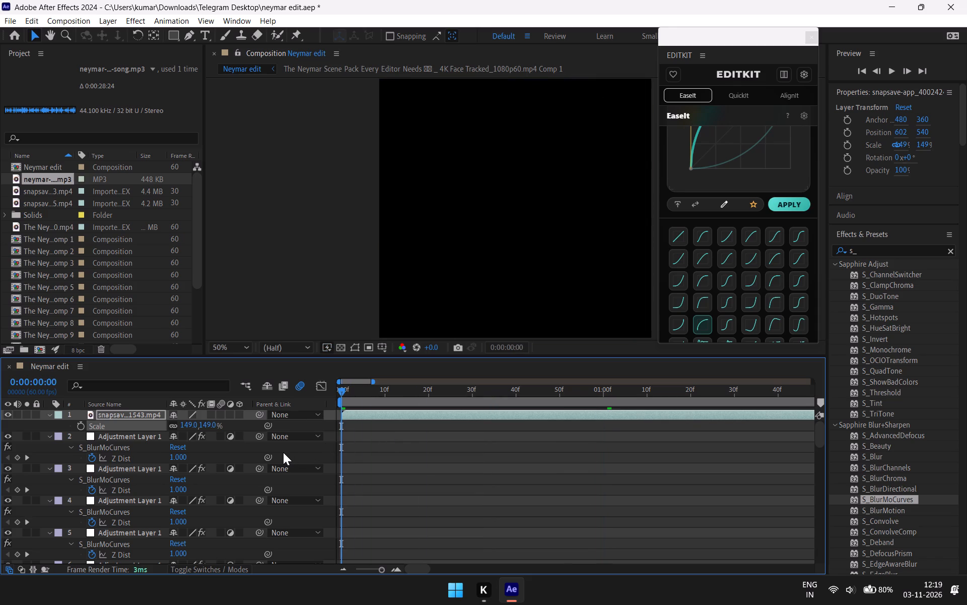
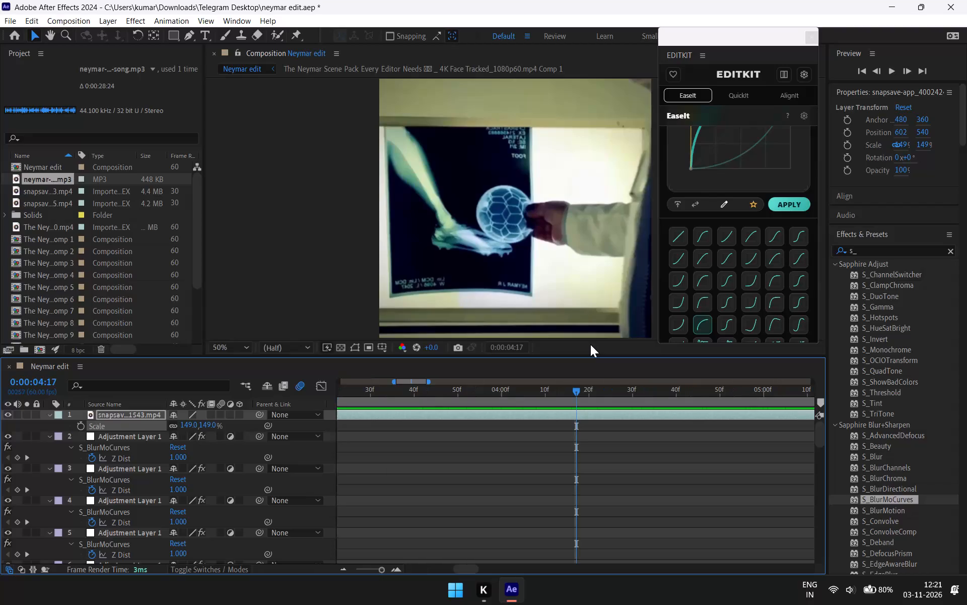
Preview the intro clip on the top layer of the Neymar edit composition, starting from 0:00:04:17.
text(---------)
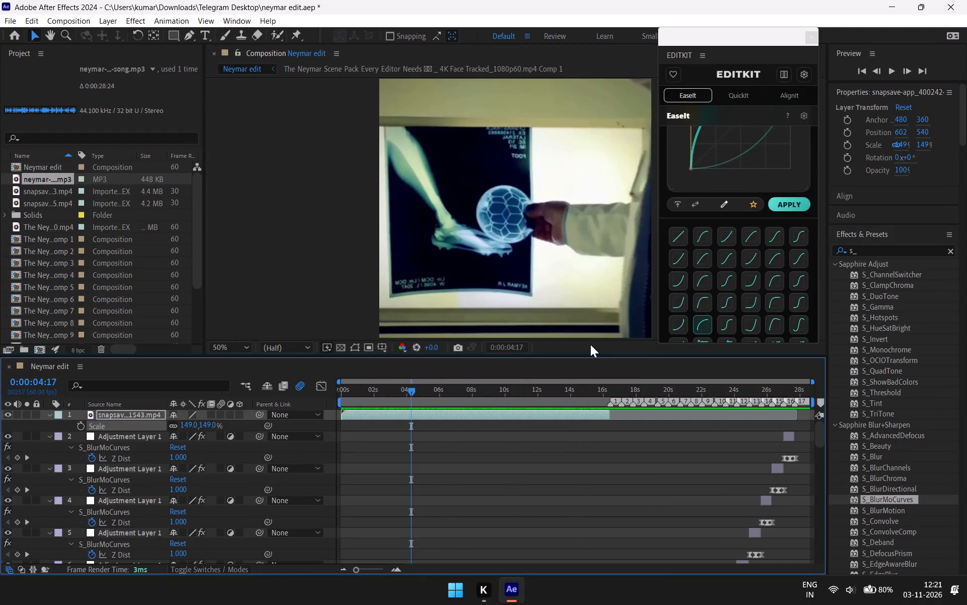
scroll(651, 473, up, 1)
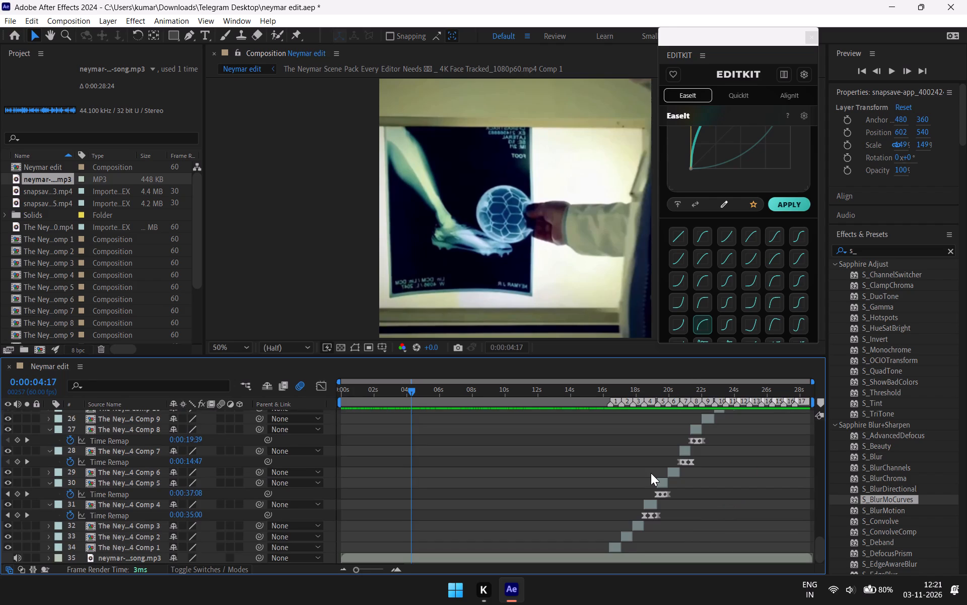
scroll(651, 473, up, 1)
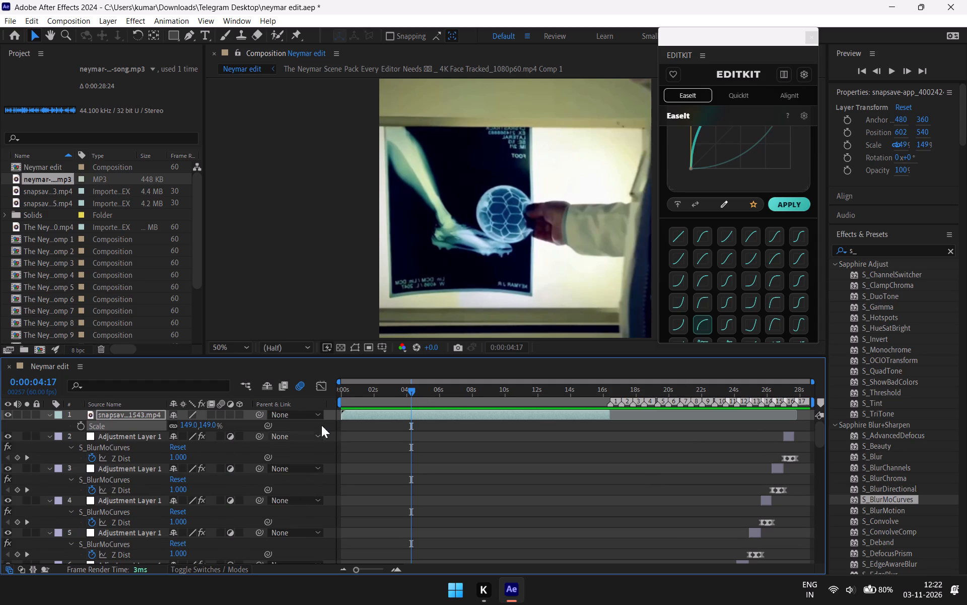
click(405, 417)
key(space)
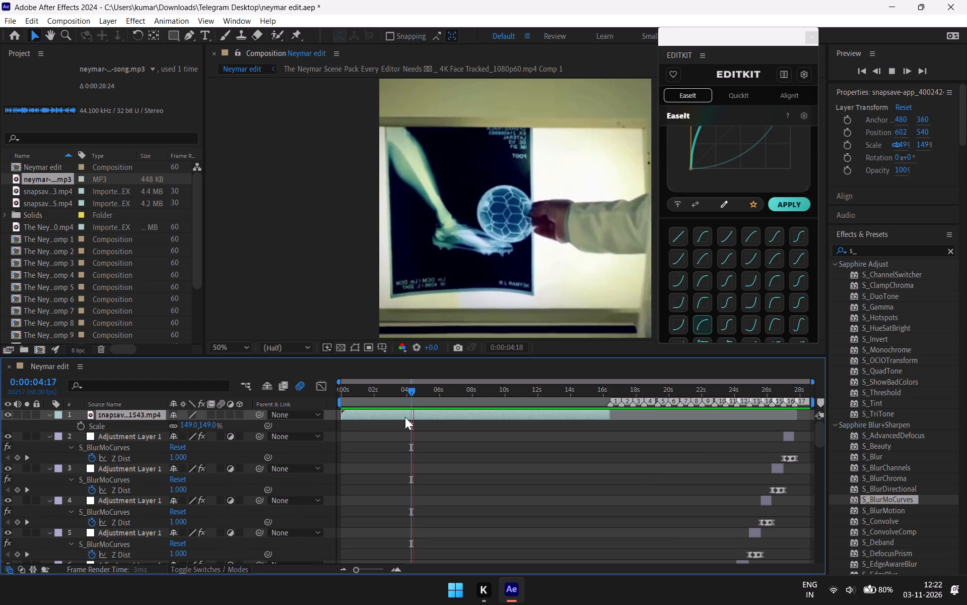
key(space)
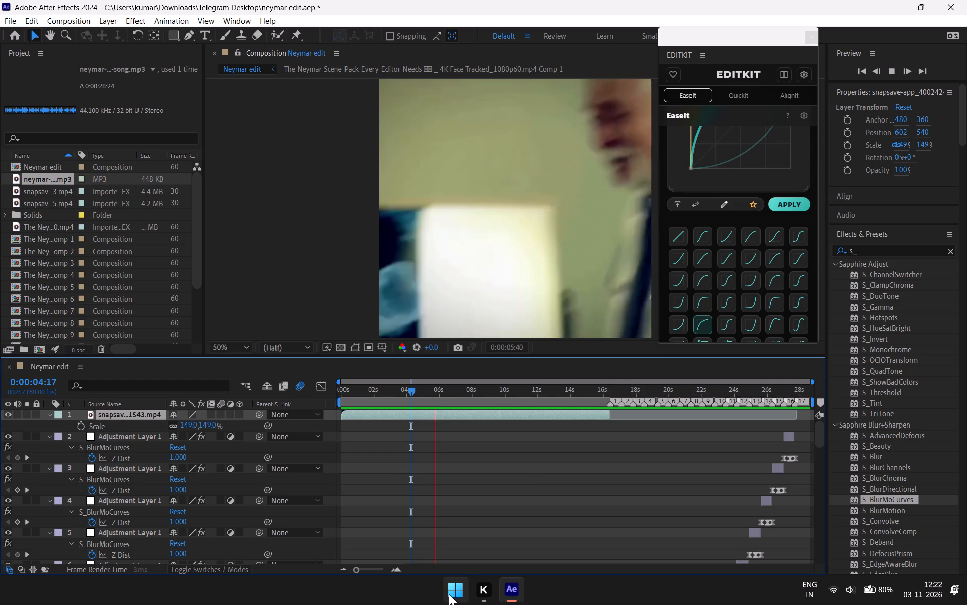
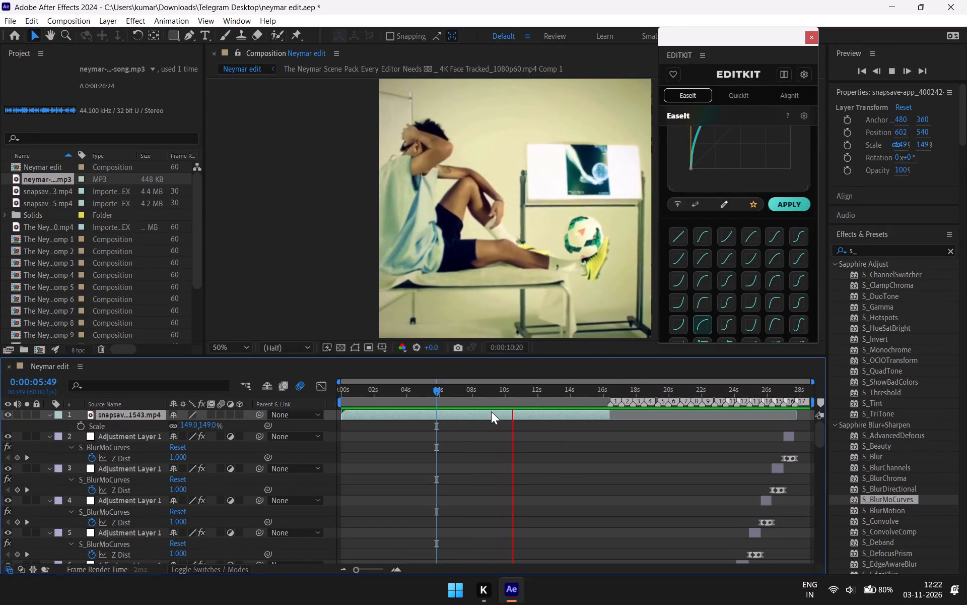
Preview the edit through the first few marked scenes, stopping playback at about 0:00:21:01.
text(==)
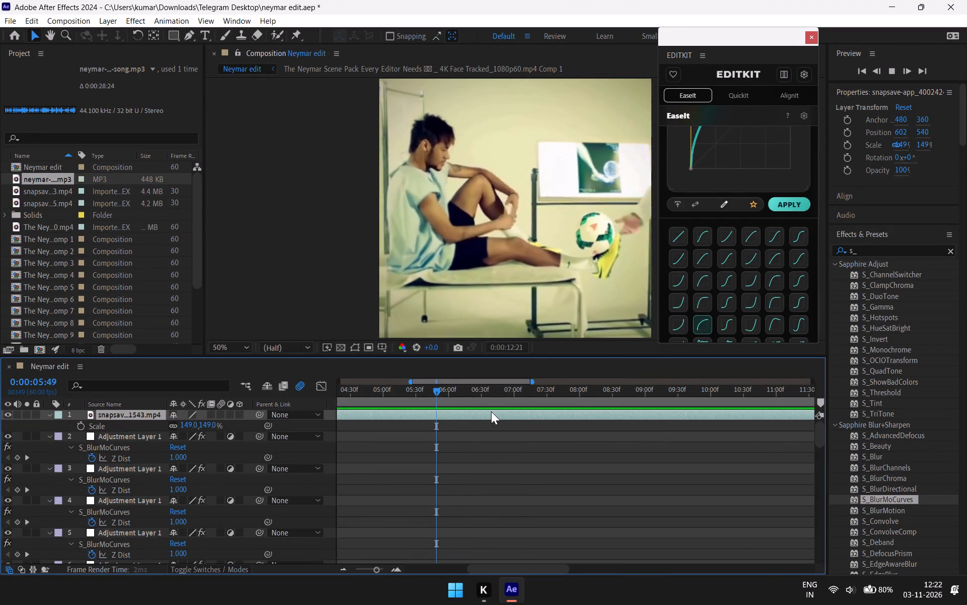
scroll(380, 601, up, 1)
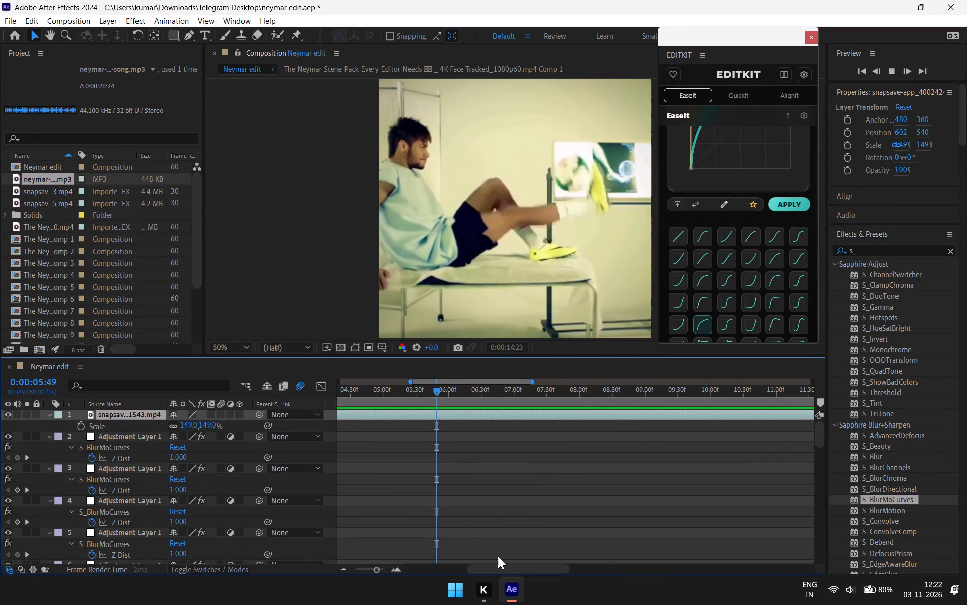
drag(502, 569, 612, 594)
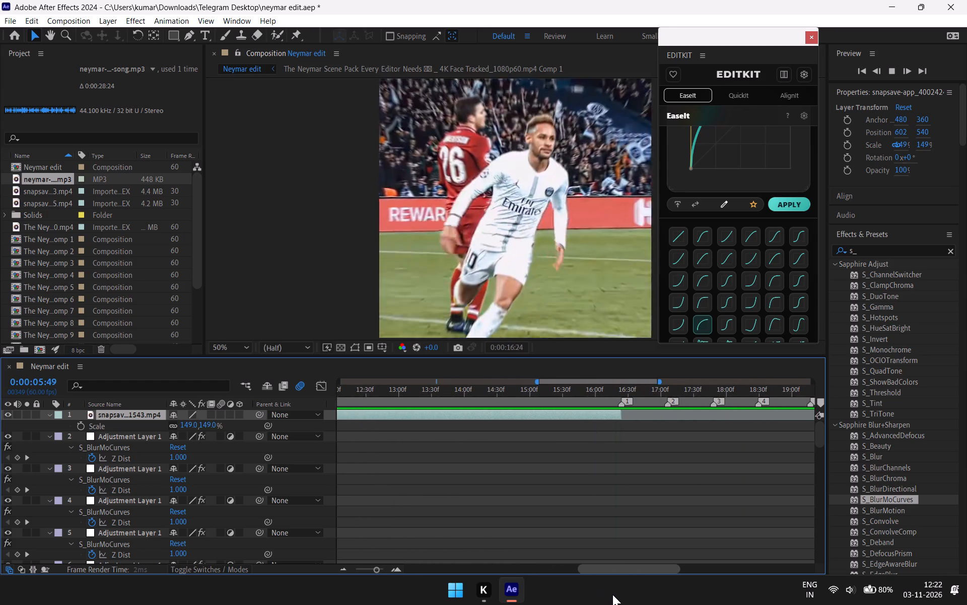
drag(612, 594, 622, 596)
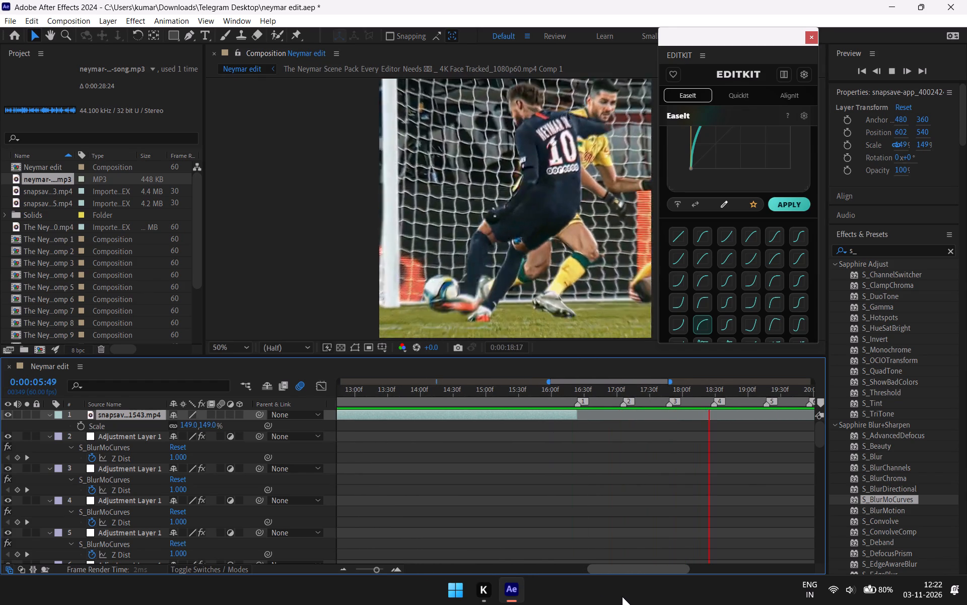
drag(622, 596, 623, 596)
key(space)
key(space)
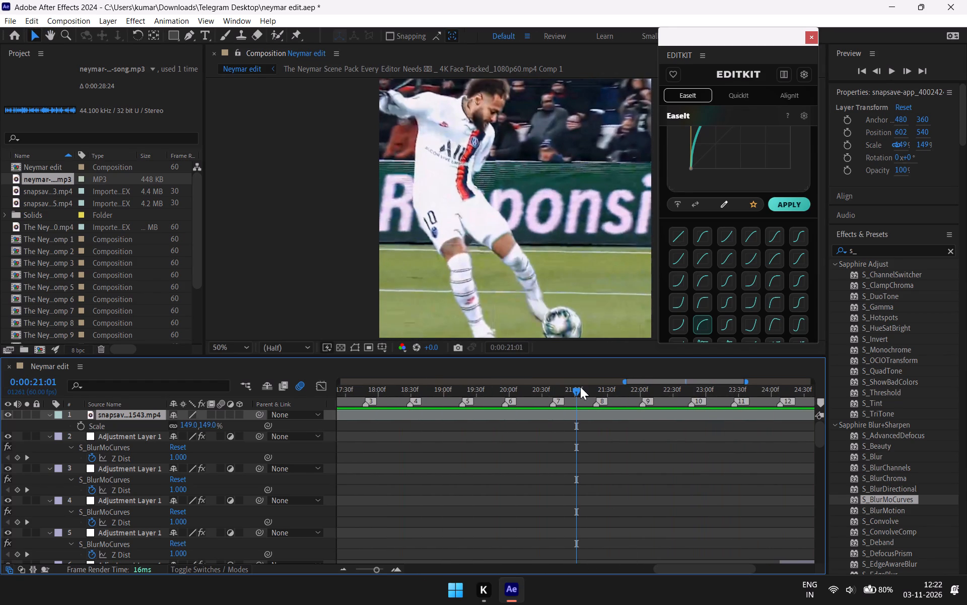
Examine the value graph of S_BlurMoCurves Z Dist on the adjustment layer between markers 5 and 6, around 0:00:19:31.
drag(580, 387, 474, 542)
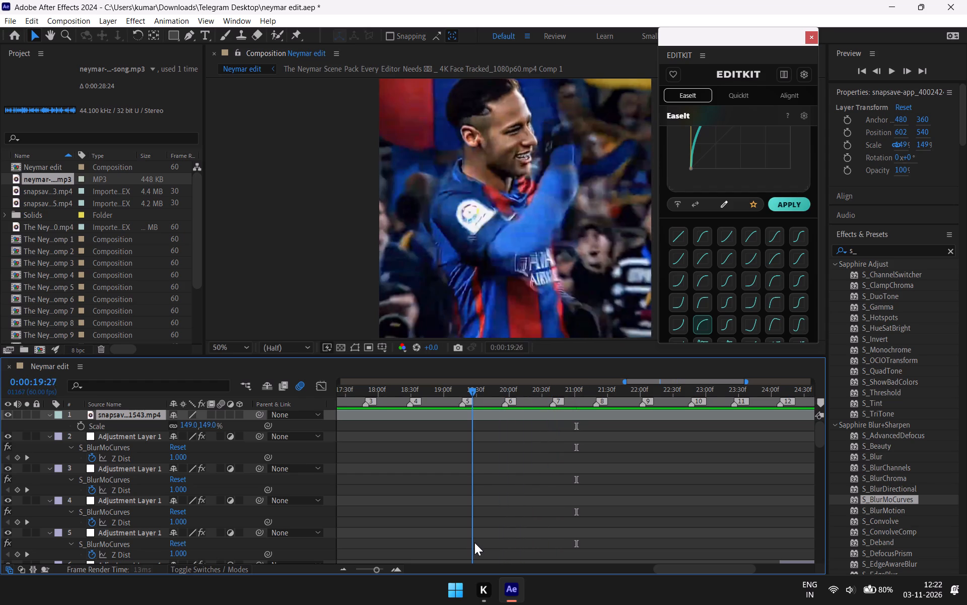
drag(474, 542, 478, 541)
scroll(487, 519, down, 4)
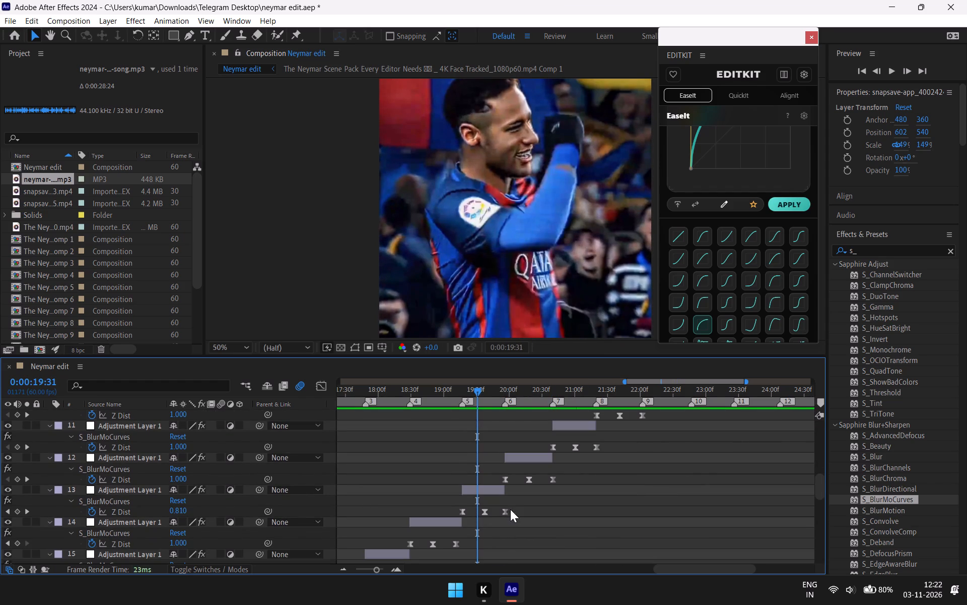
drag(512, 509, 446, 517)
click(319, 382)
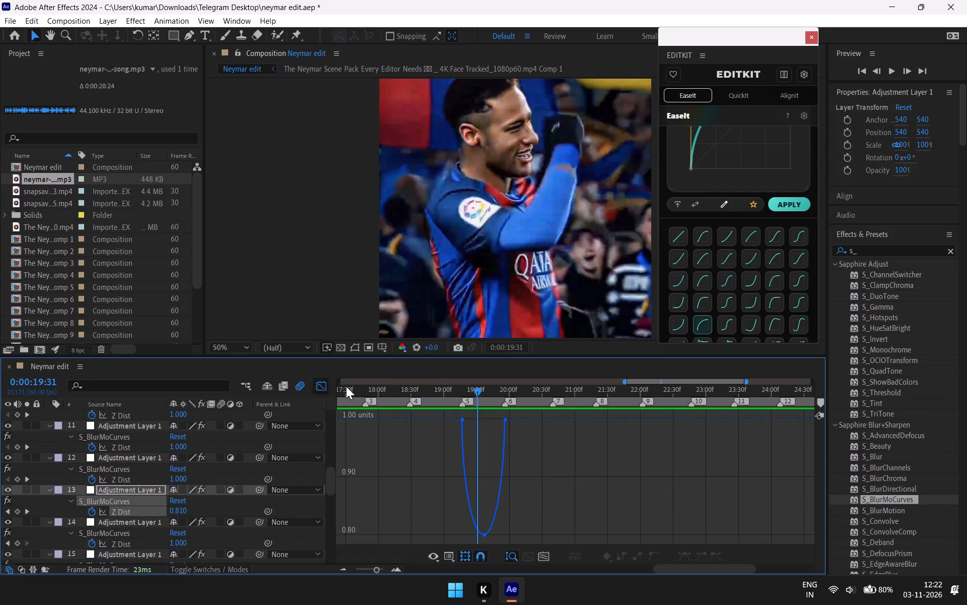
scroll(526, 465, up, 2)
right_click(524, 481)
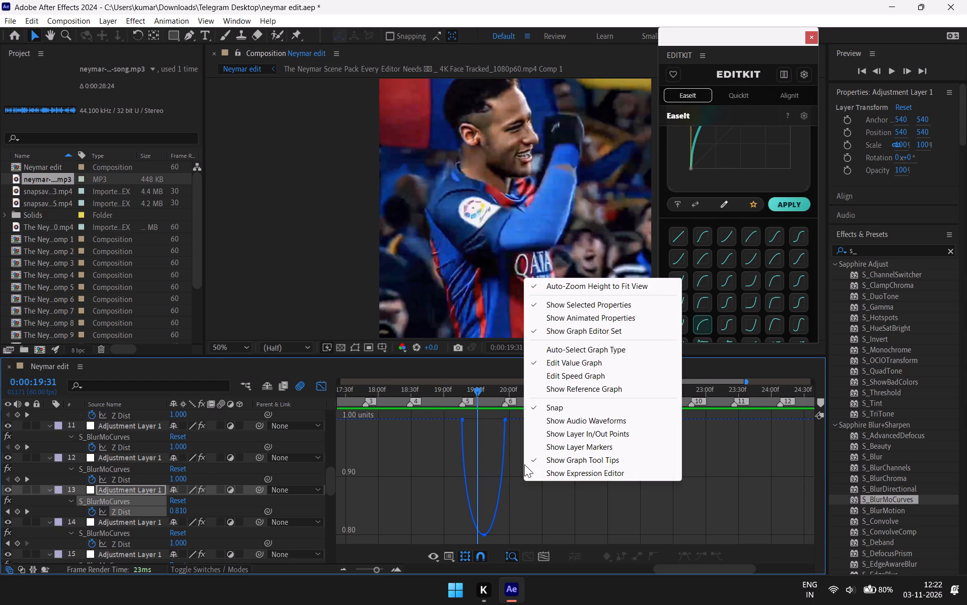
click(544, 361)
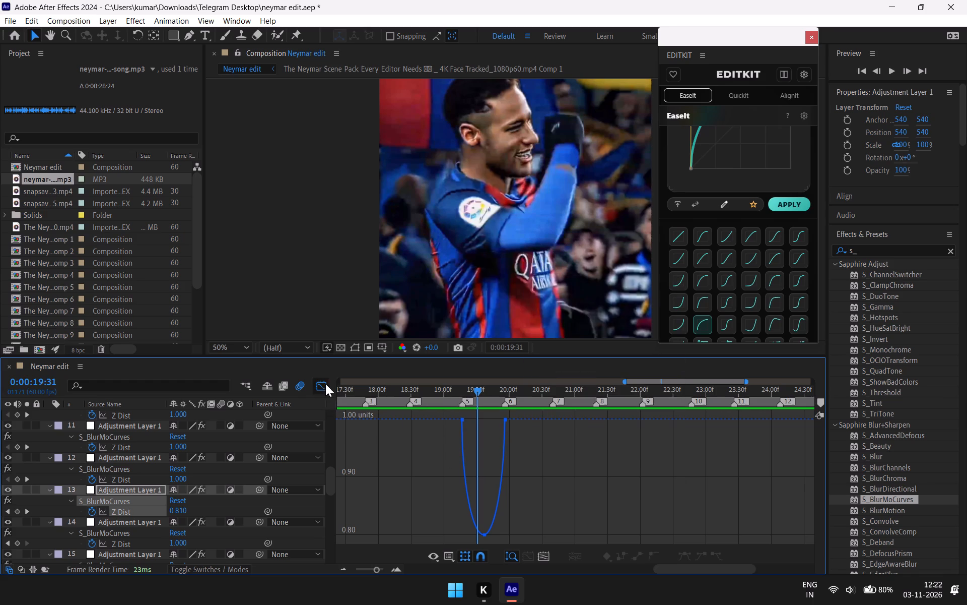
click(321, 379)
In Comp 5's Time Remap graph, slightly shorten both easing handles of the middle keyframe at 0:00:19:36.
scroll(573, 508, down, 5)
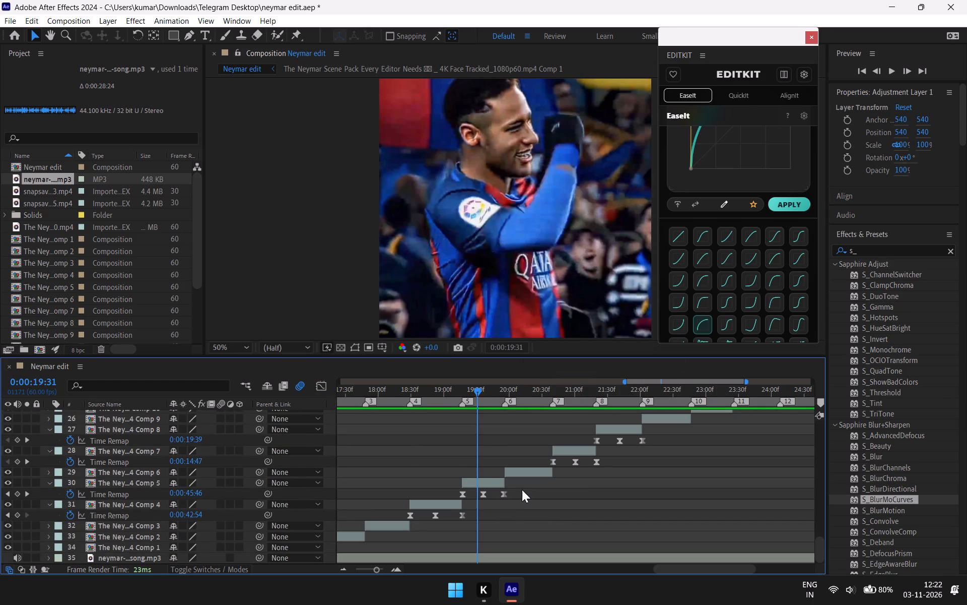
drag(521, 488, 457, 504)
click(324, 388)
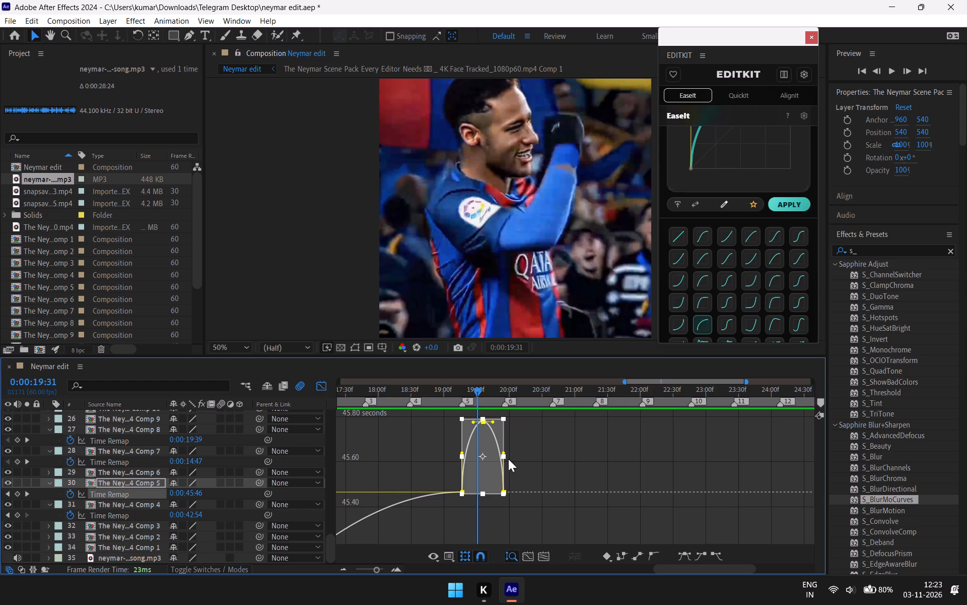
key(equal)
text(==)
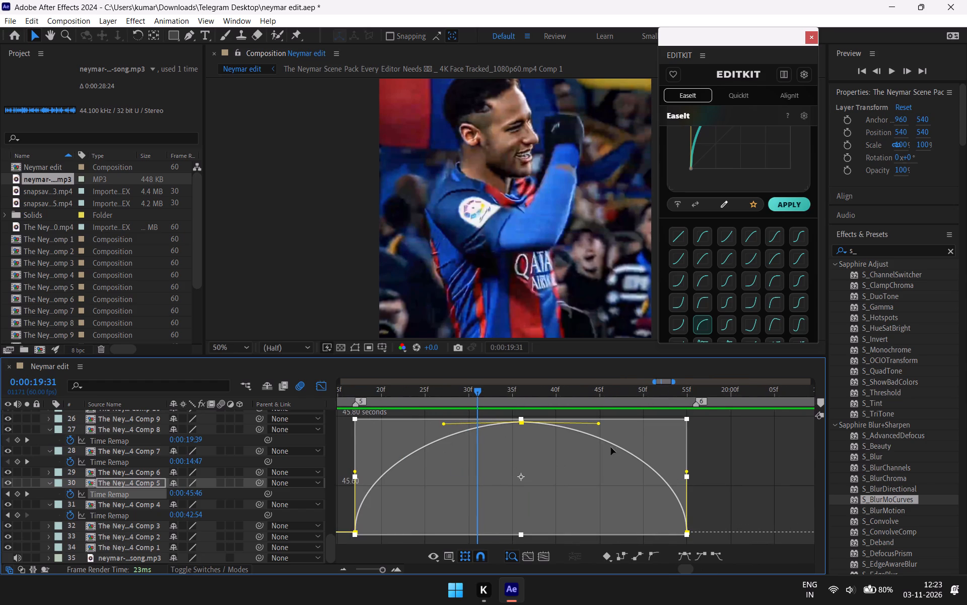
click(751, 448)
drag(596, 423, 466, 421)
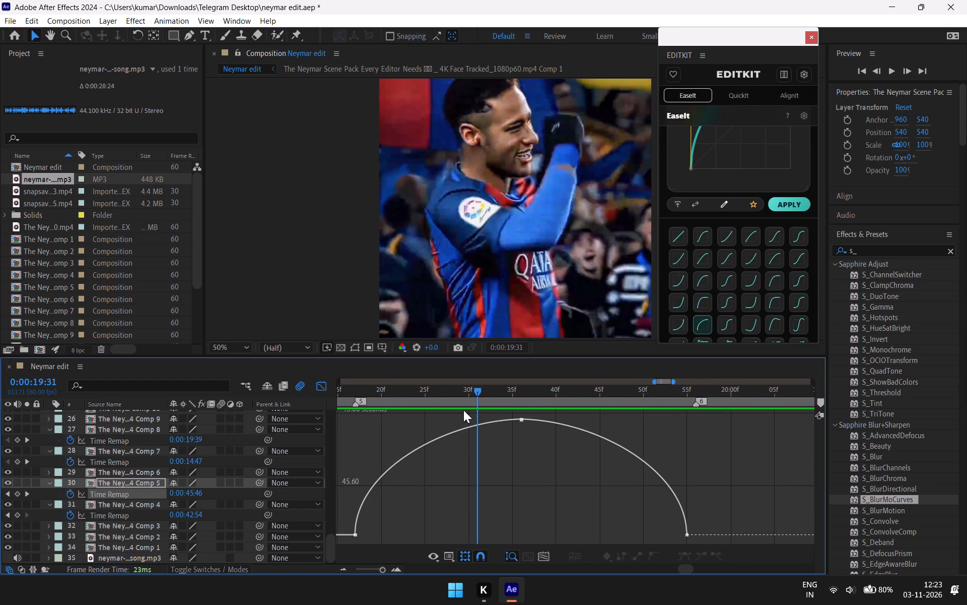
drag(463, 410, 644, 480)
drag(599, 420, 598, 421)
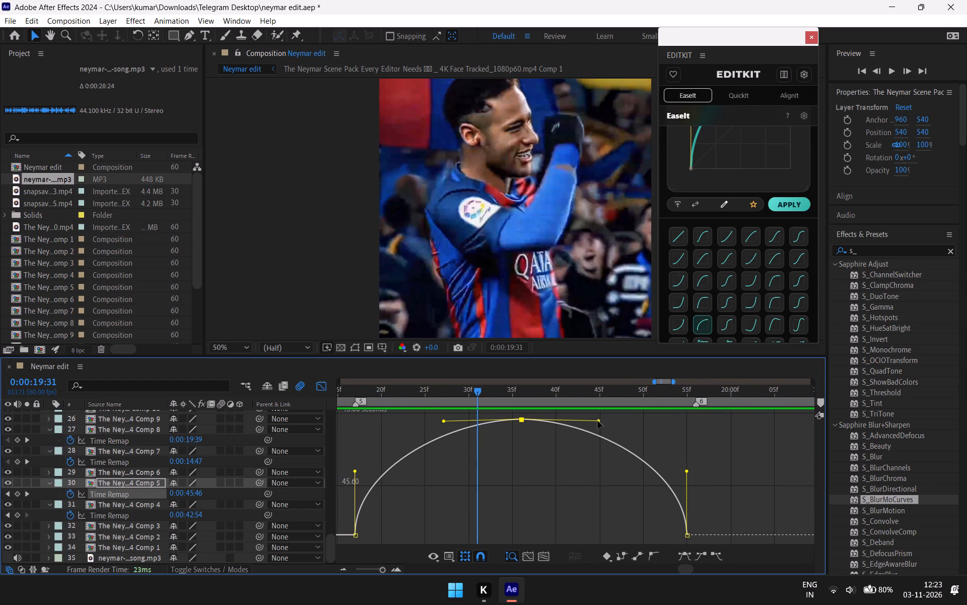
drag(598, 421, 589, 420)
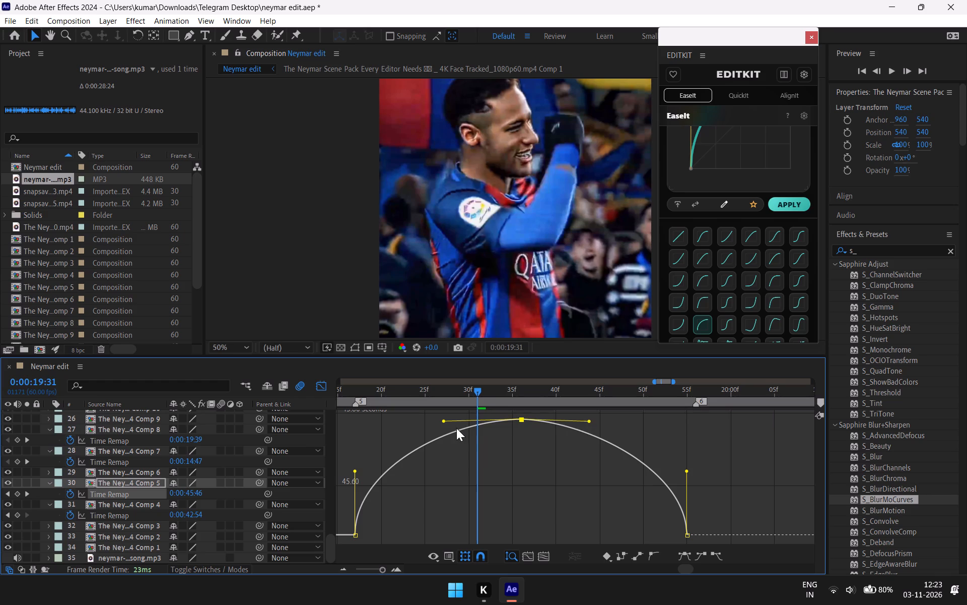
drag(444, 420, 451, 420)
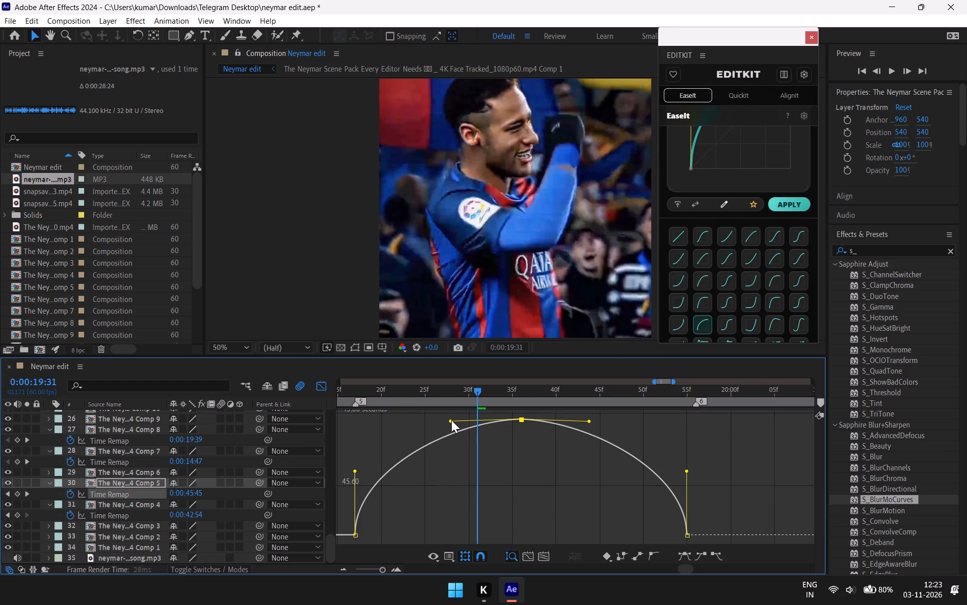
drag(451, 420, 455, 418)
Check Comp 5's motion around the Time Remap peak, between about 0:00:19:34 and 0:00:19:37.
drag(474, 392, 504, 438)
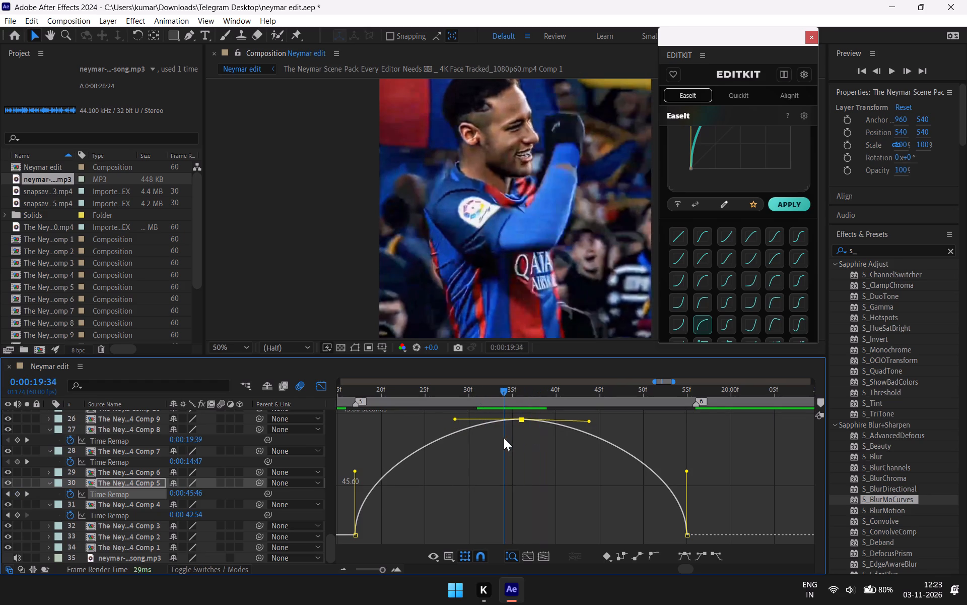
drag(504, 438, 497, 450)
drag(497, 450, 528, 458)
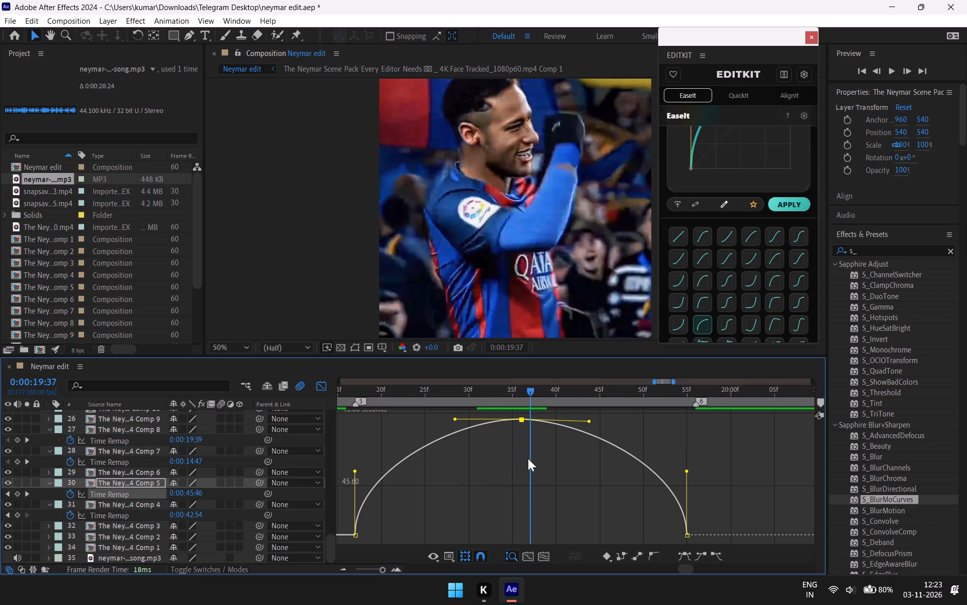
drag(528, 458, 517, 468)
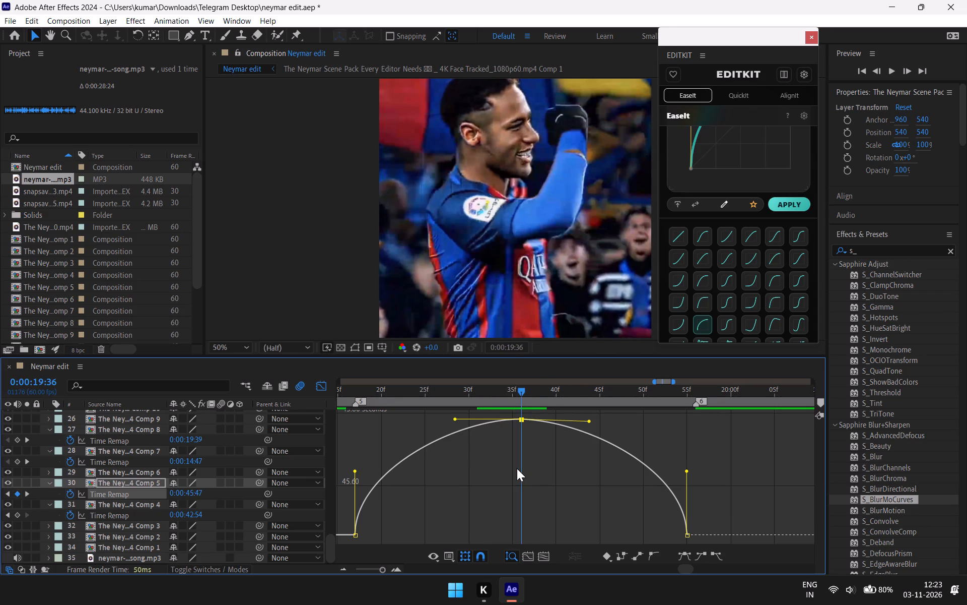
drag(517, 468, 520, 469)
drag(520, 469, 524, 468)
click(322, 386)
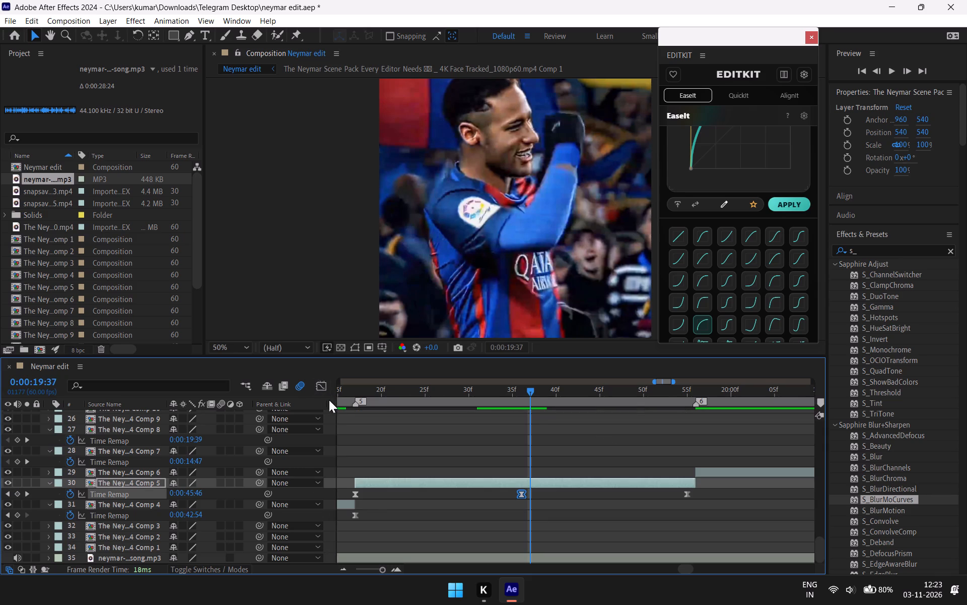
Open Comp 5, try shifting its footage layer in time, and slide it back to about the composition's beginning.
double_click(411, 486)
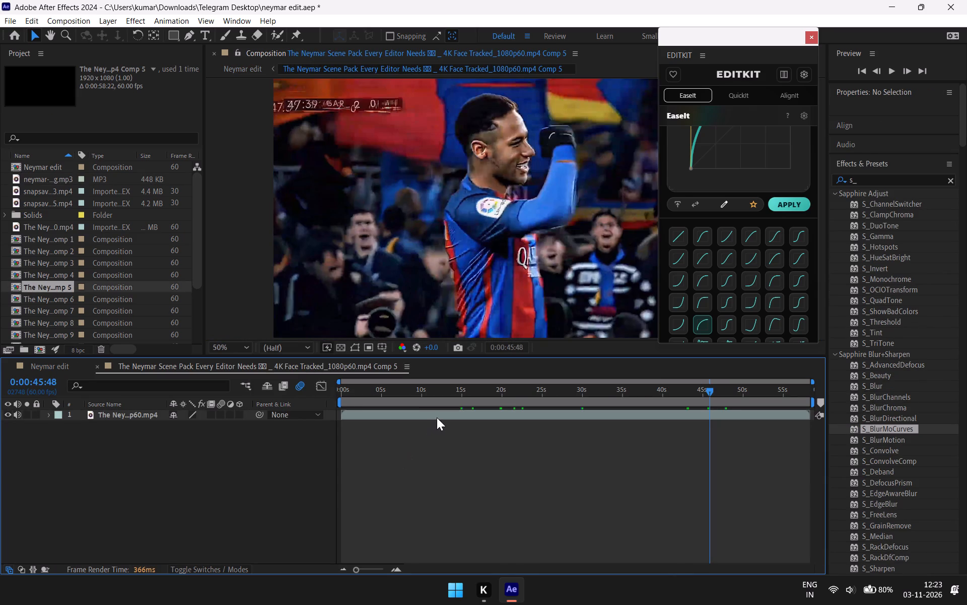
drag(437, 417, 394, 417)
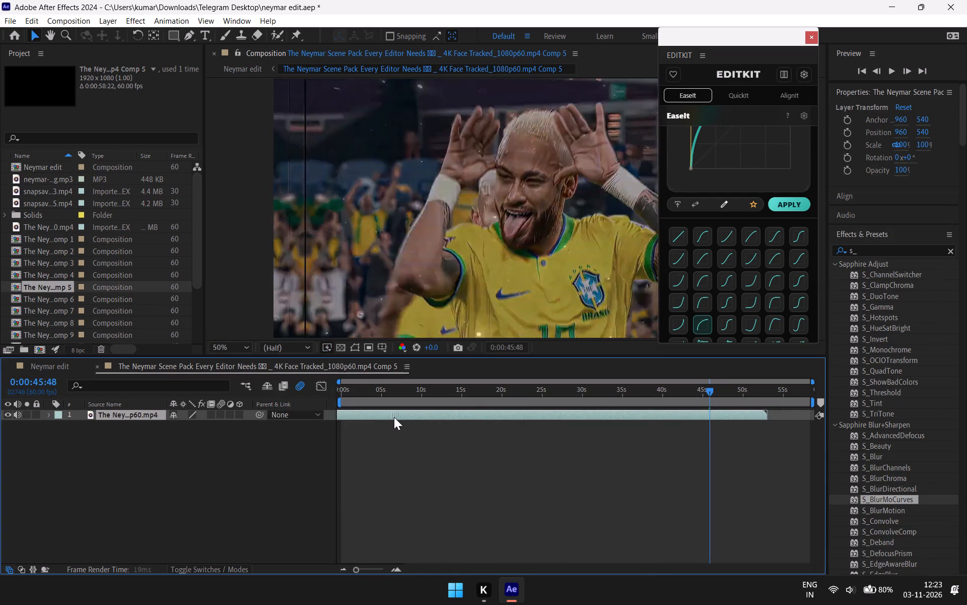
drag(394, 417, 424, 420)
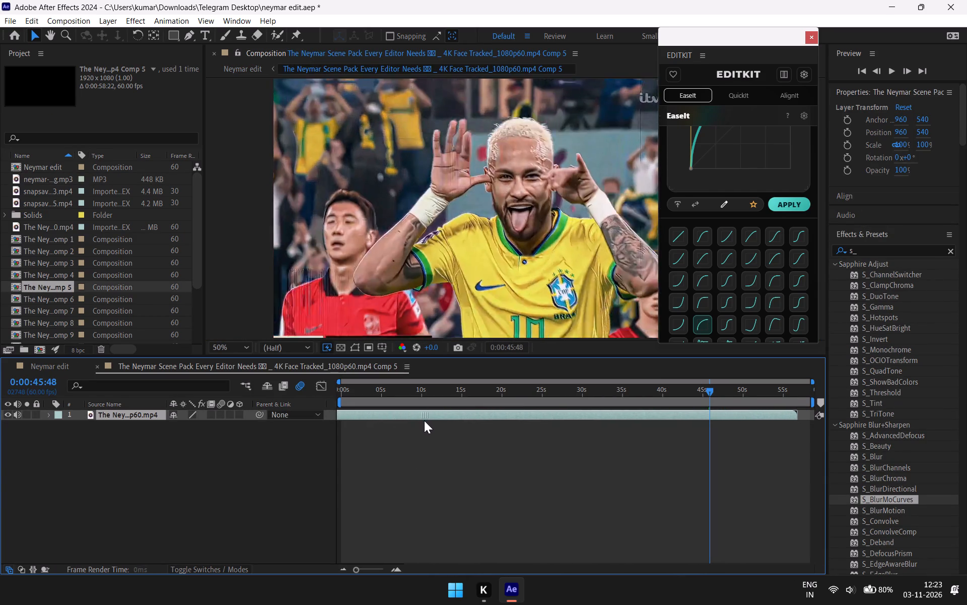
drag(424, 420, 460, 425)
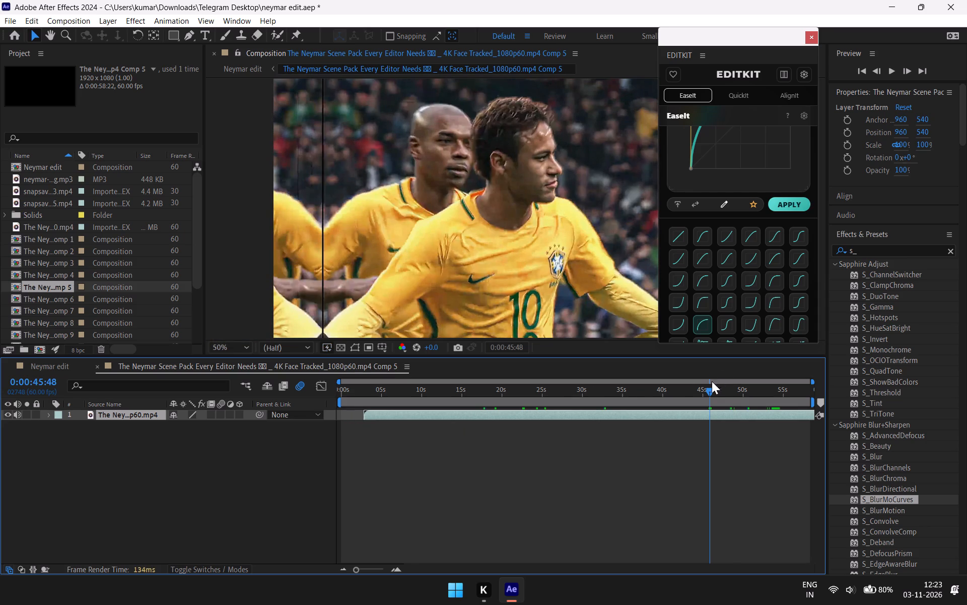
drag(700, 388, 346, 464)
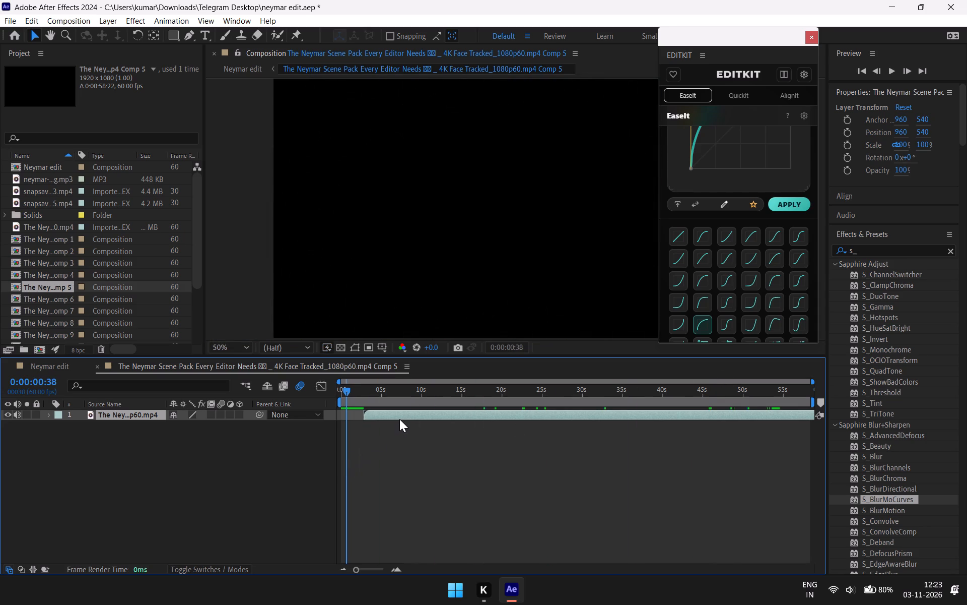
drag(398, 416, 373, 423)
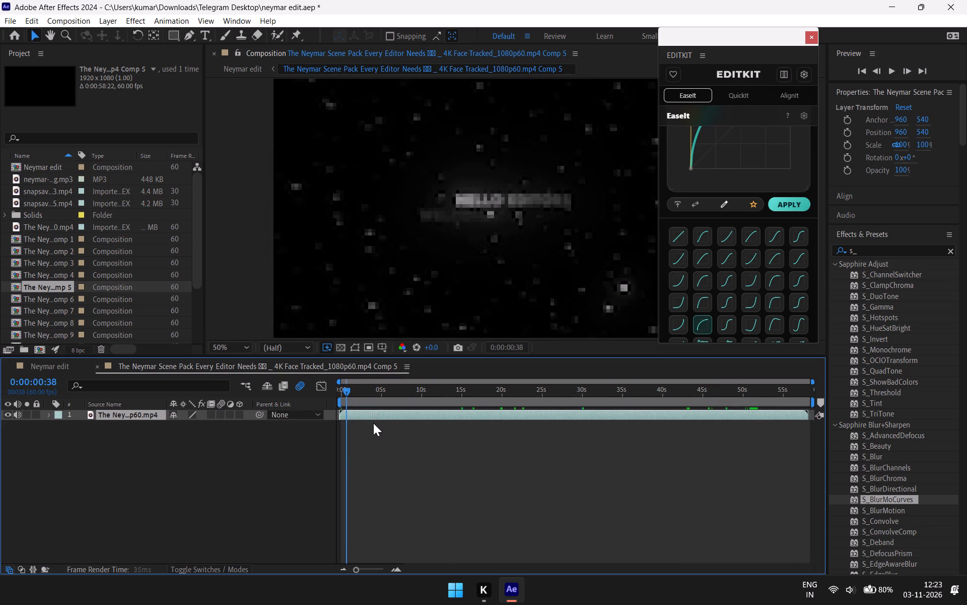
drag(373, 423, 373, 423)
Look through Comp 5's source footage, examining the clips between about 0:00:42 and 0:00:46 most closely.
drag(346, 391, 380, 414)
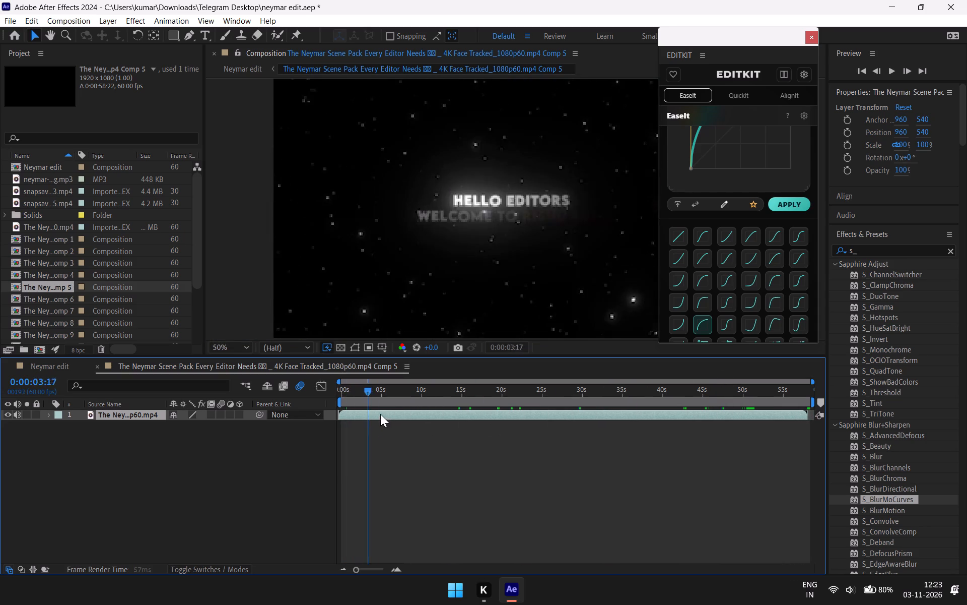
drag(380, 414, 532, 454)
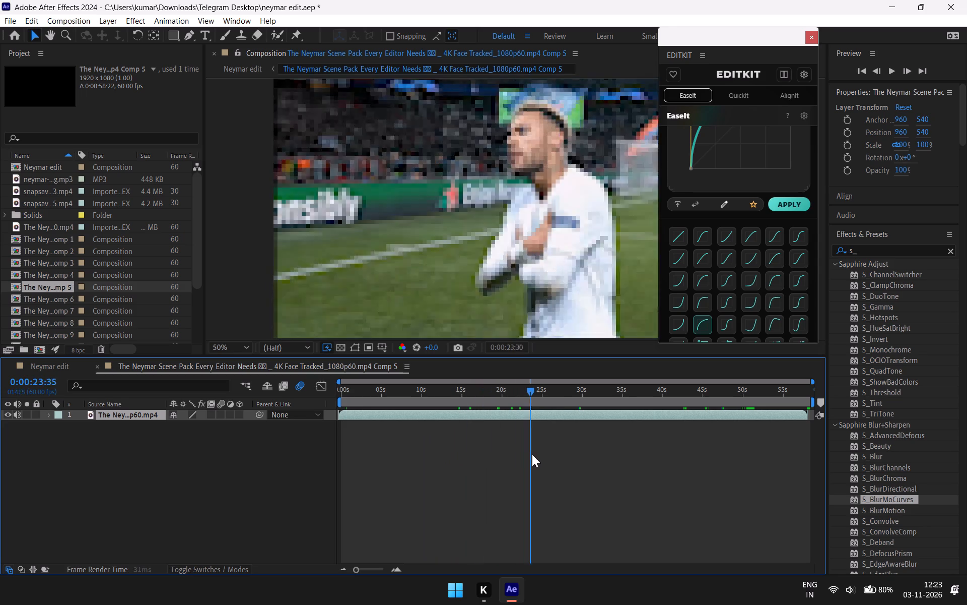
drag(532, 454, 644, 478)
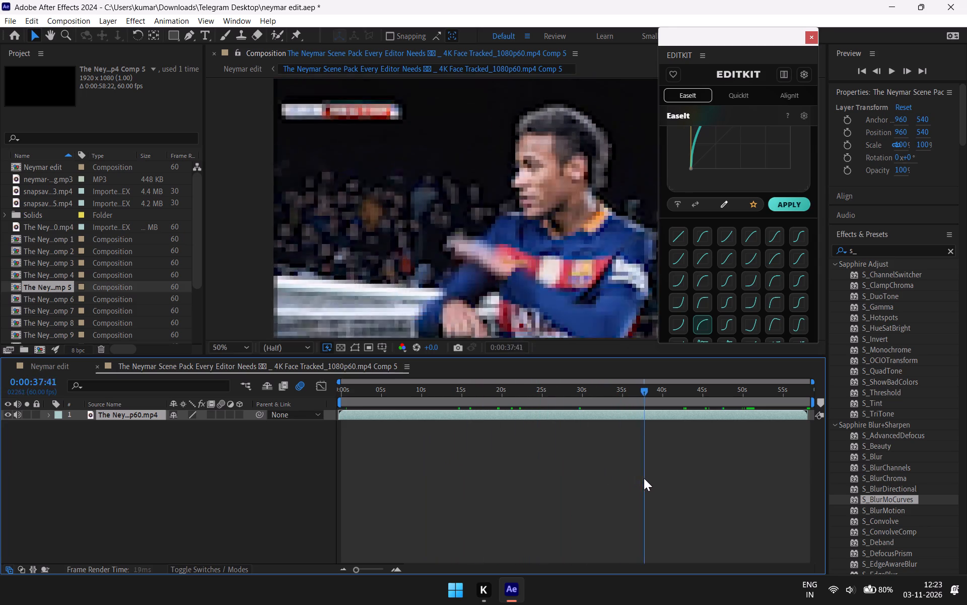
drag(644, 478, 749, 473)
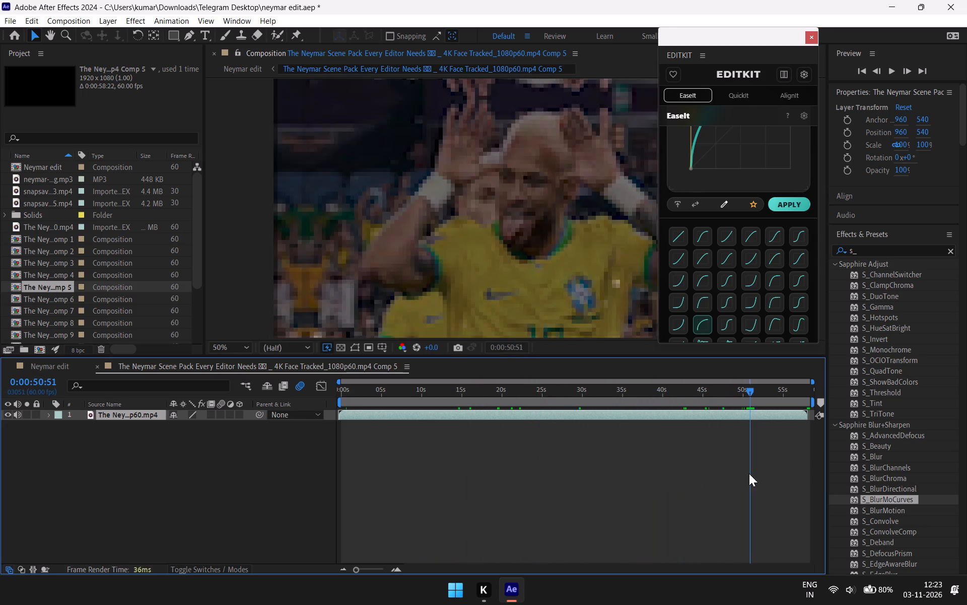
drag(749, 473, 697, 466)
key(space)
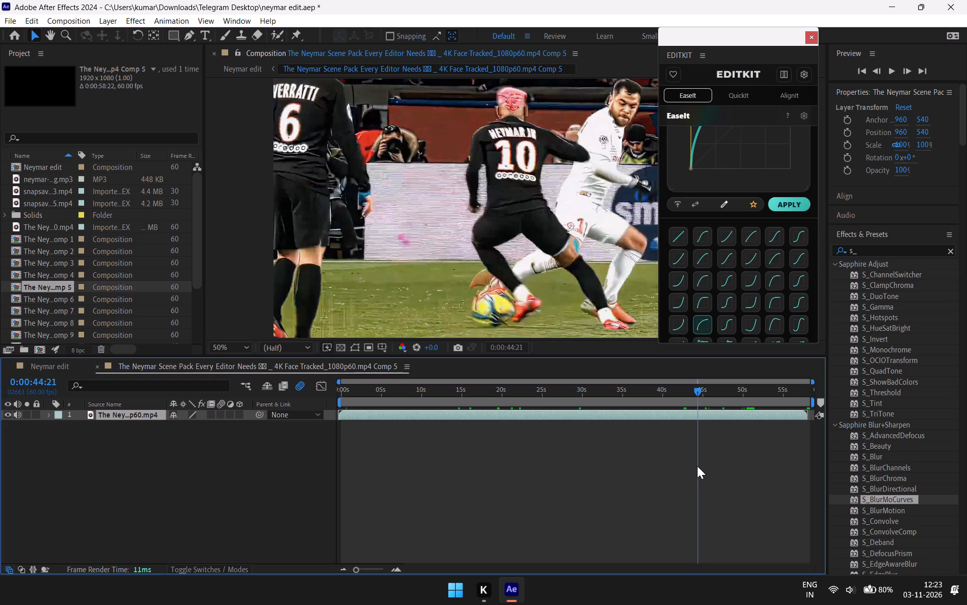
key(space)
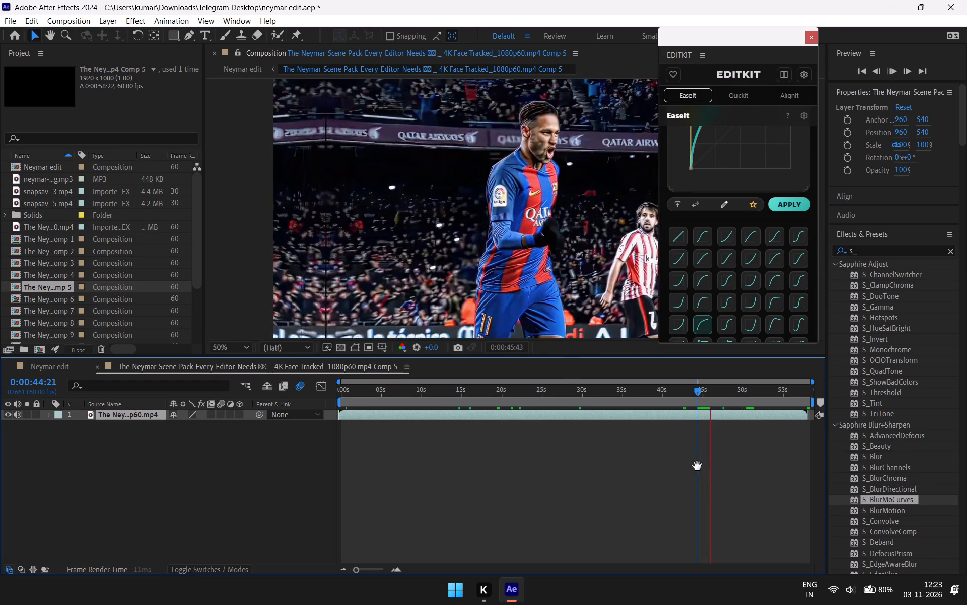
drag(712, 387, 699, 399)
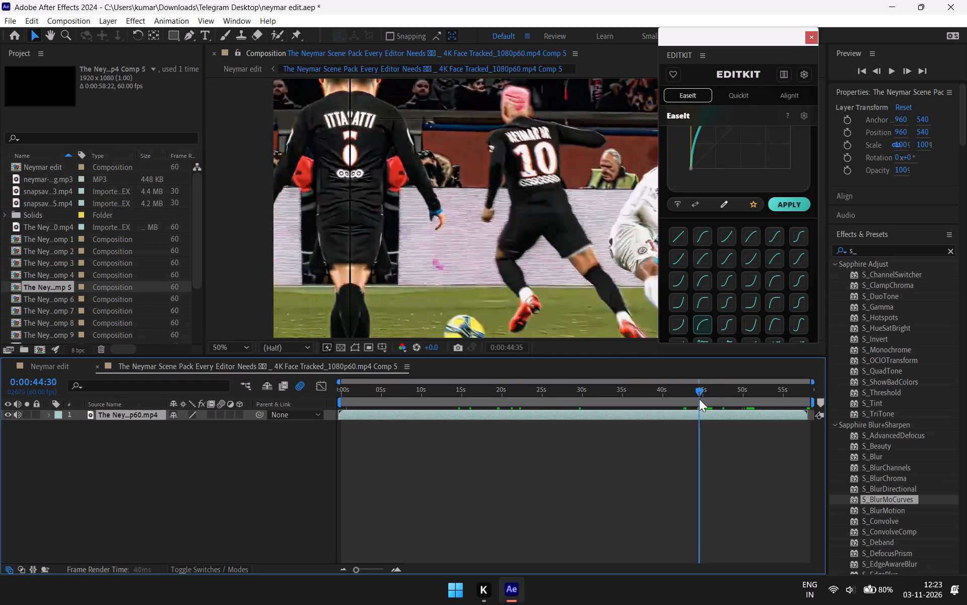
drag(699, 399, 681, 409)
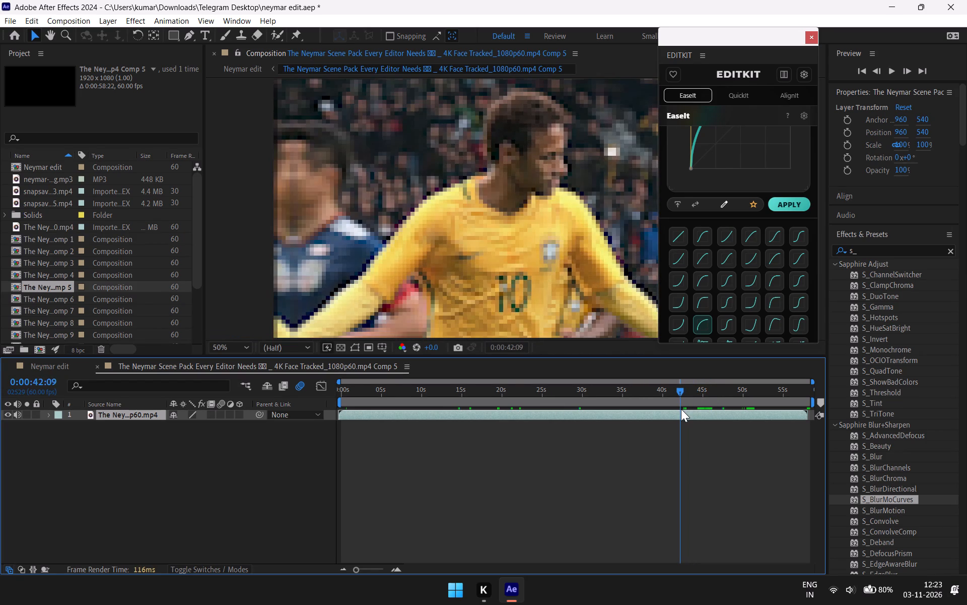
drag(681, 409, 698, 401)
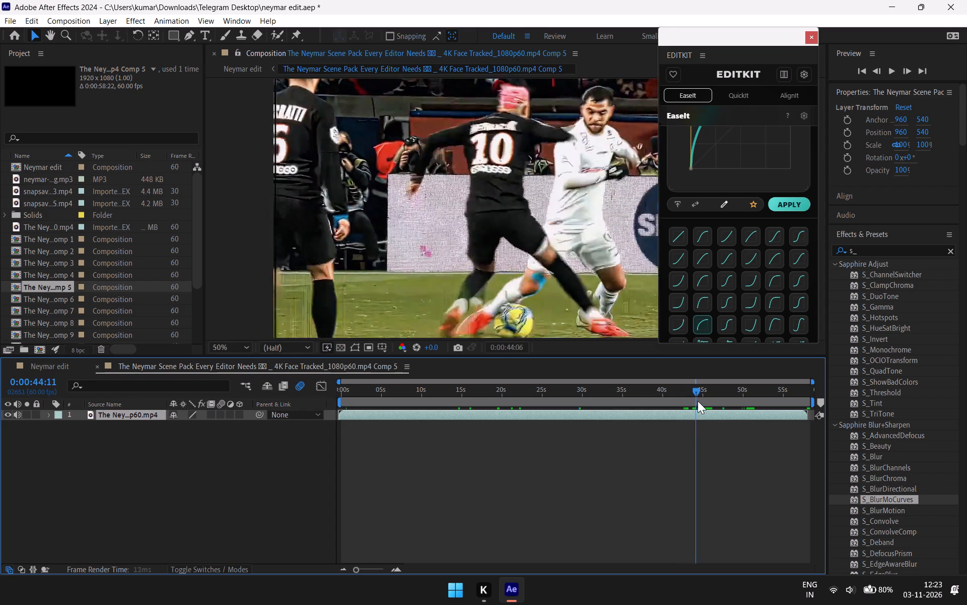
drag(698, 401, 709, 393)
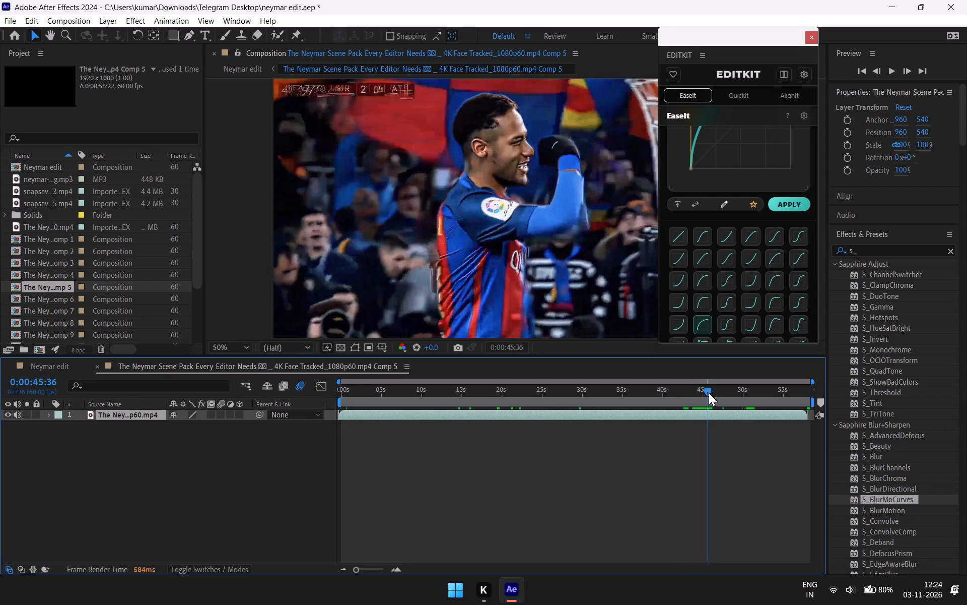
drag(709, 393, 705, 397)
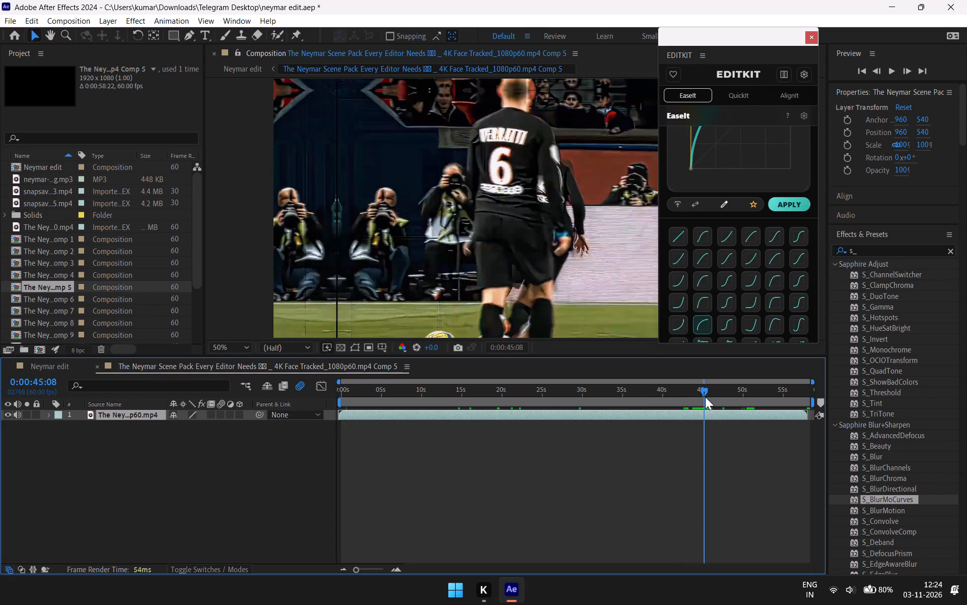
drag(705, 397, 706, 399)
click(685, 412)
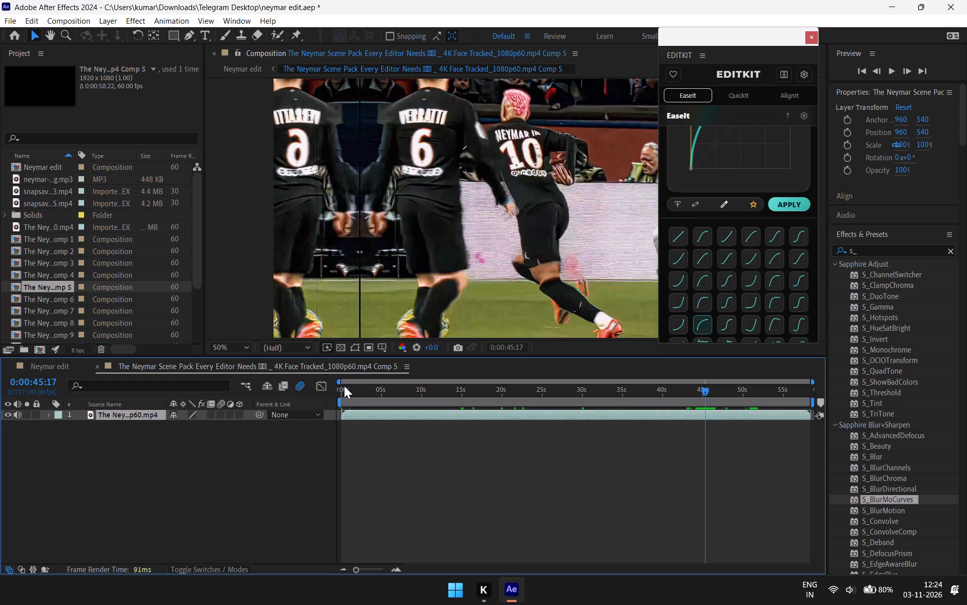
Return to the Neymar edit composition and check the cut from Comp 4 to Comp 5 around marker 5, including Comp 5's time-remapped motion.
click(53, 369)
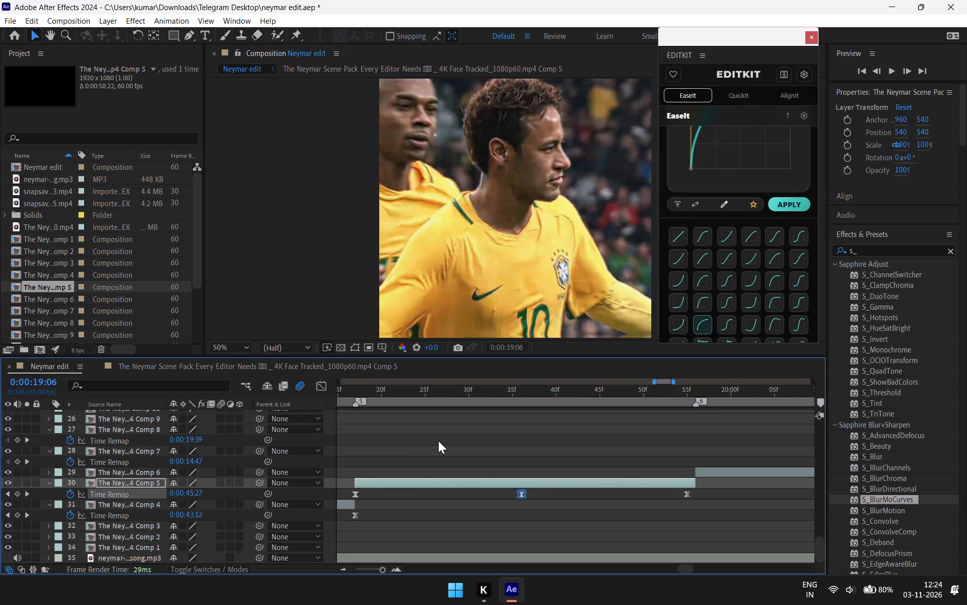
click(354, 389)
drag(354, 388, 355, 387)
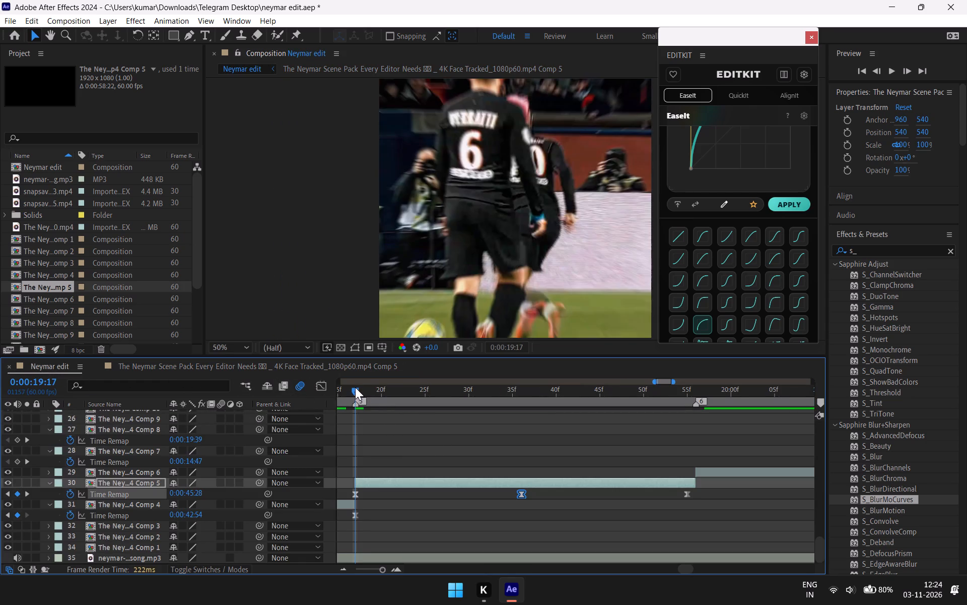
drag(355, 387, 511, 423)
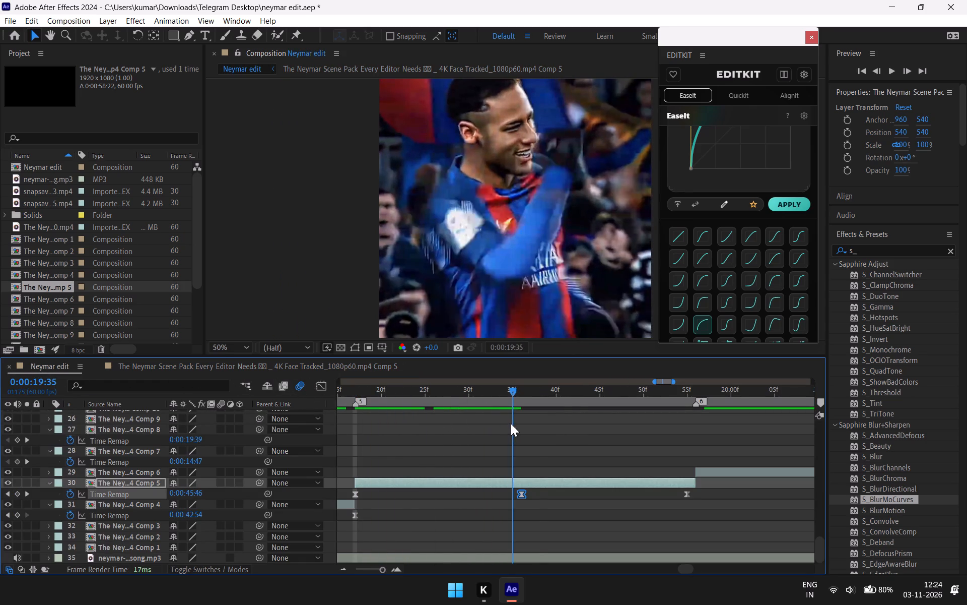
drag(511, 423, 346, 488)
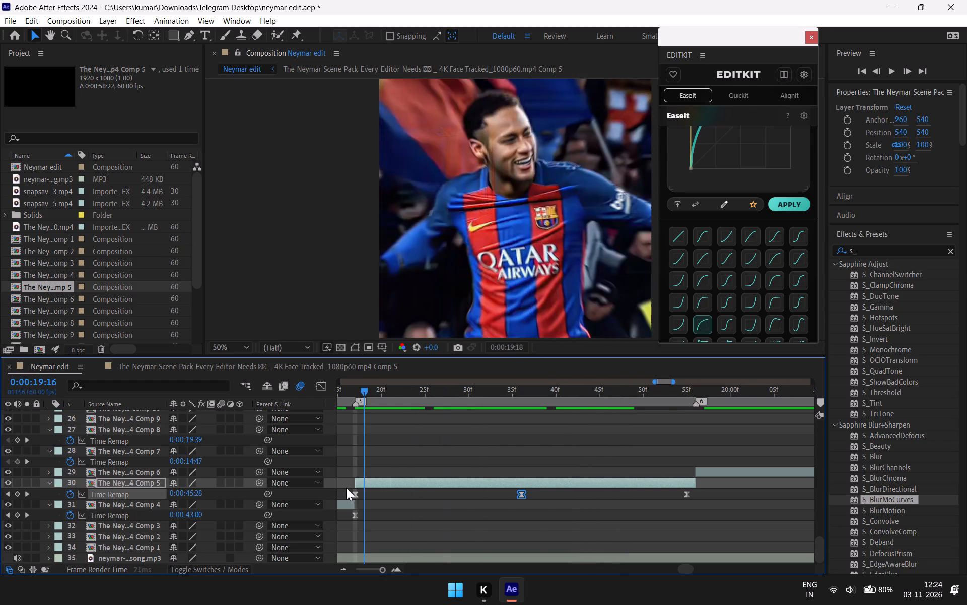
drag(346, 488, 523, 496)
key(space)
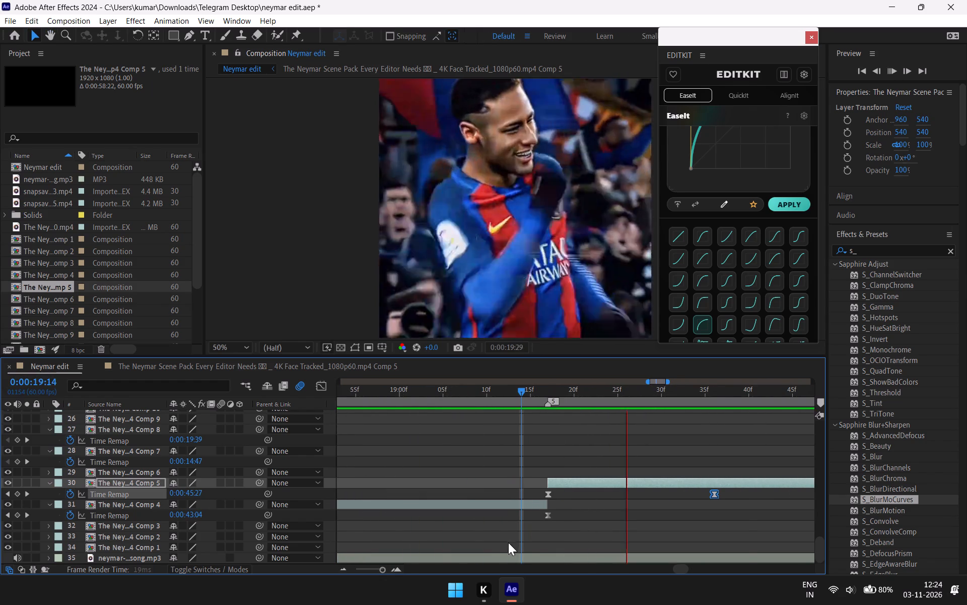
key(space)
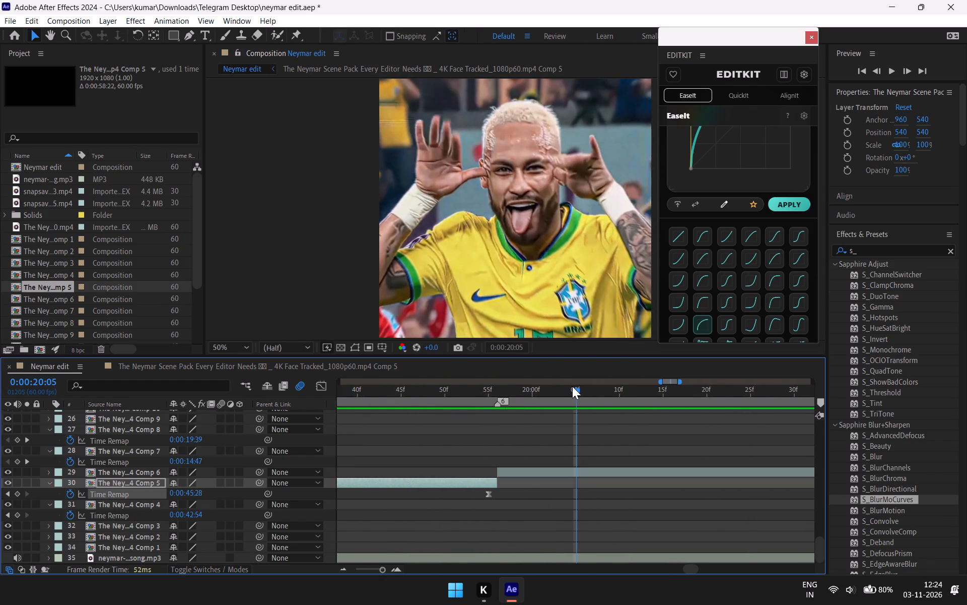
Play back the edit from 0:00:19:15, just before marker 5, through to the end.
drag(573, 387, 446, 553)
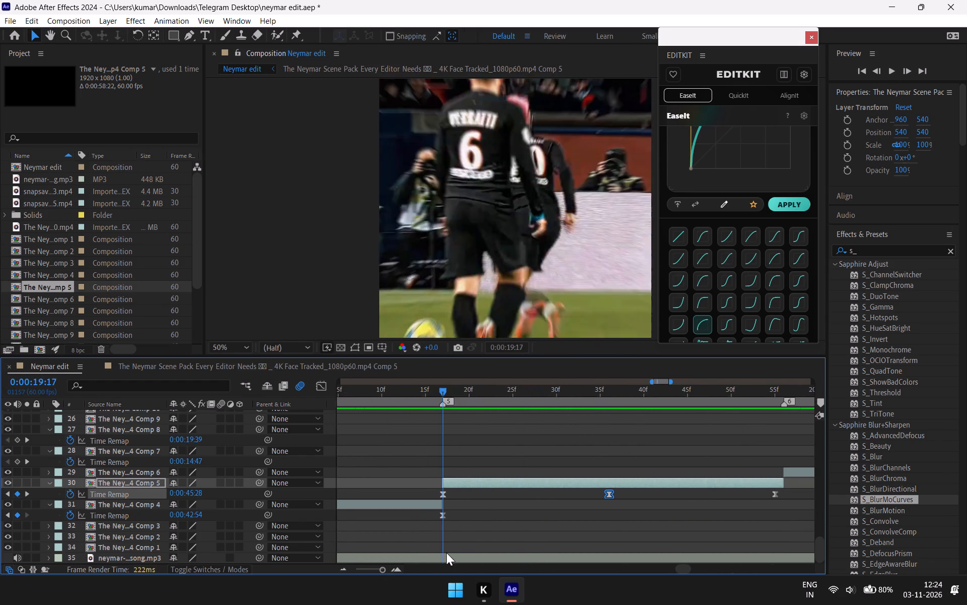
drag(446, 553, 430, 559)
key(space)
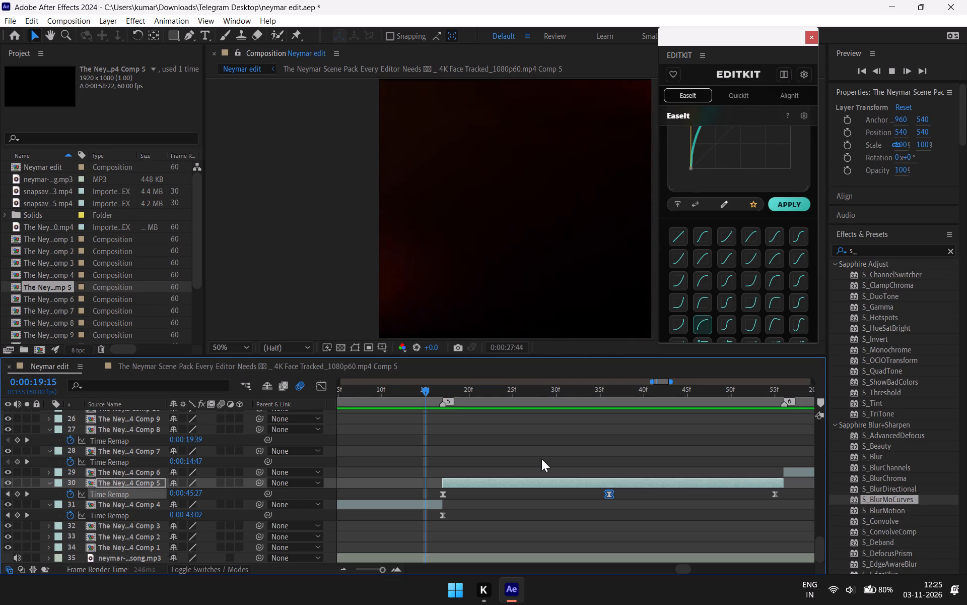
key(space)
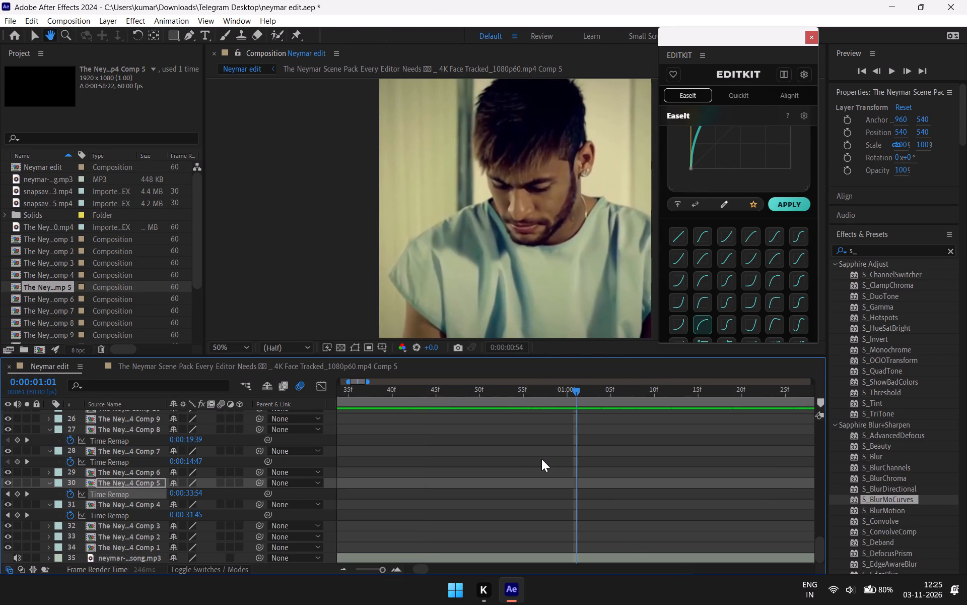
Look over the full edit timeline and its layer stack, from the scene comps through the adjustment layers to the intro clip.
key(minus)
text(-------)
scroll(628, 388, down, 3)
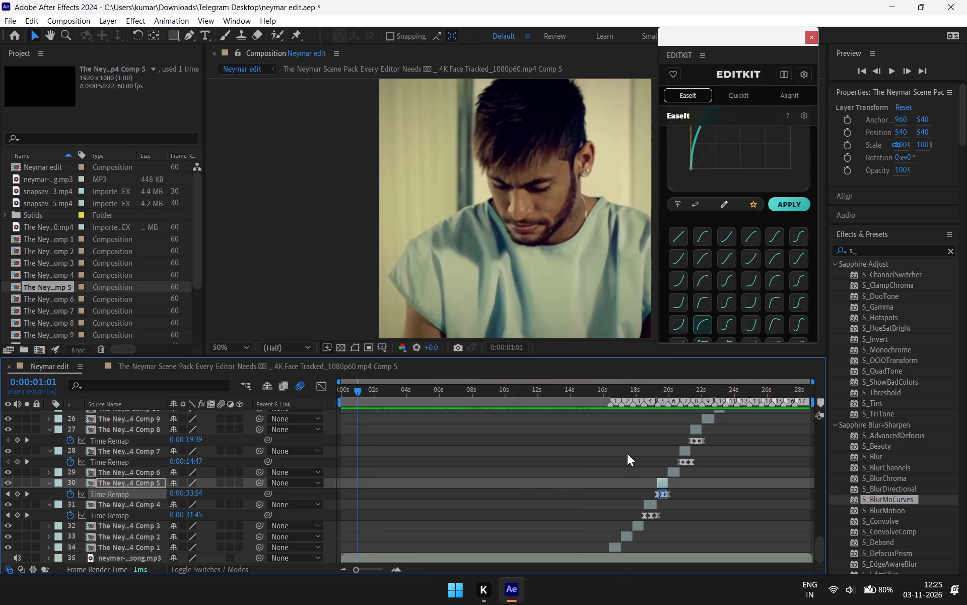
scroll(623, 474, up, 8)
scroll(623, 476, down, 7)
scroll(626, 477, up, 8)
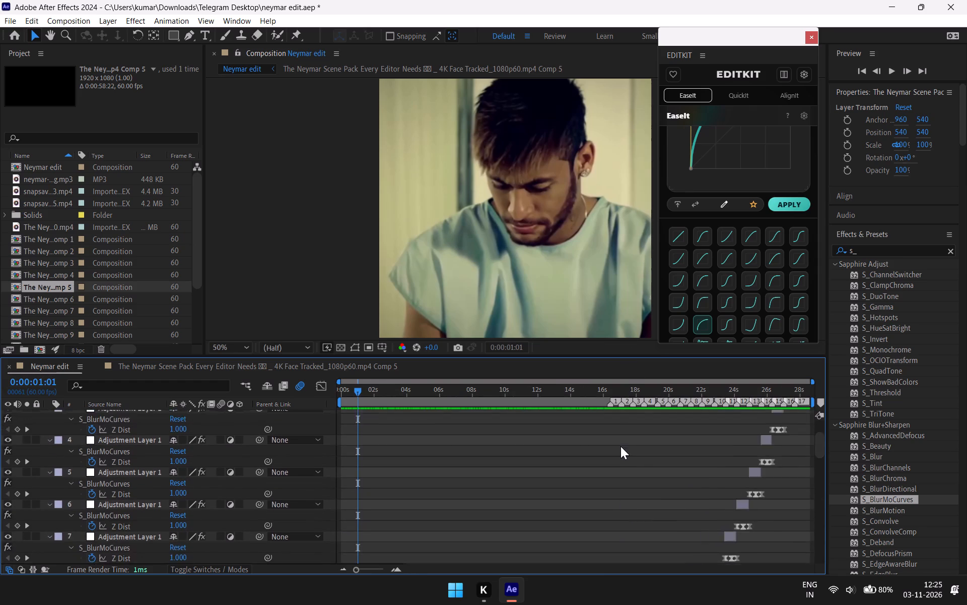
scroll(620, 446, up, 4)
scroll(618, 469, down, 13)
scroll(598, 520, up, 8)
scroll(598, 522, down, 1)
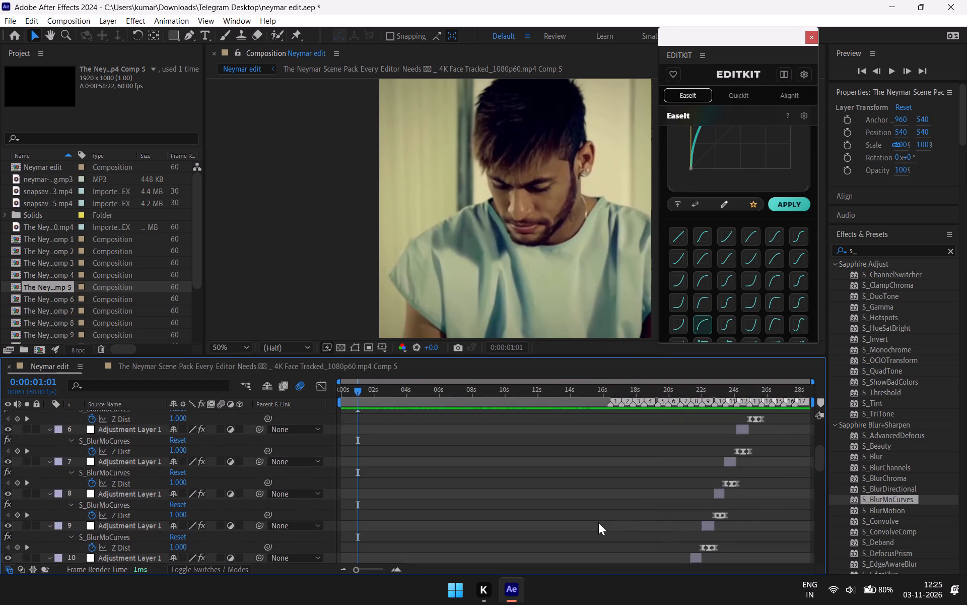
scroll(598, 522, down, 4)
scroll(598, 522, up, 6)
scroll(598, 522, down, 6)
scroll(598, 522, up, 7)
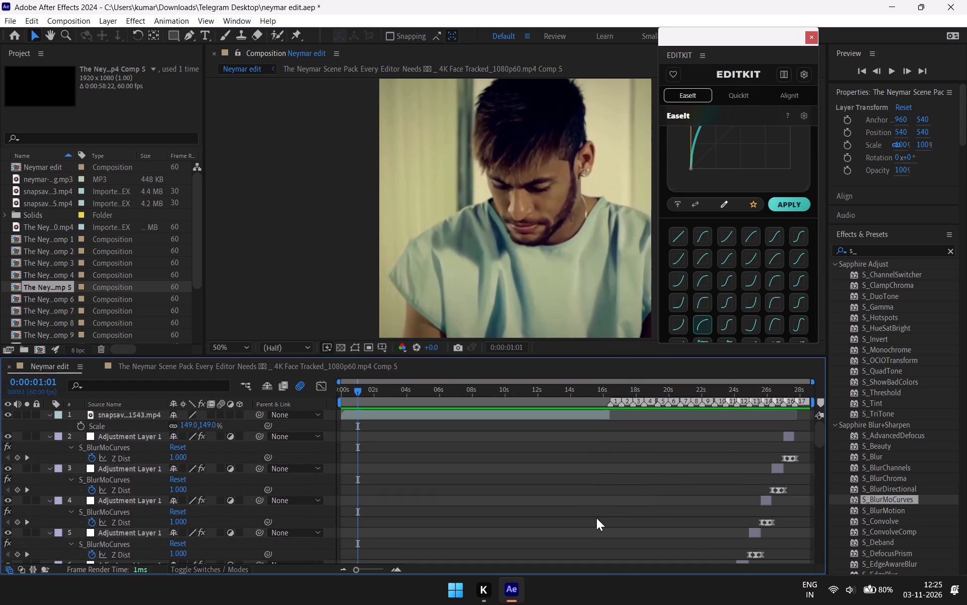
scroll(596, 518, up, 4)
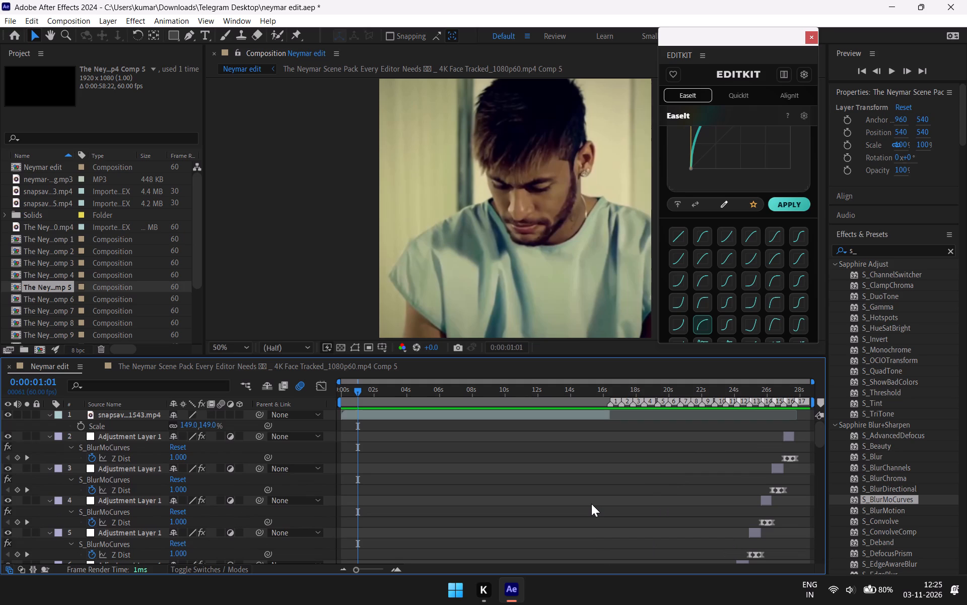
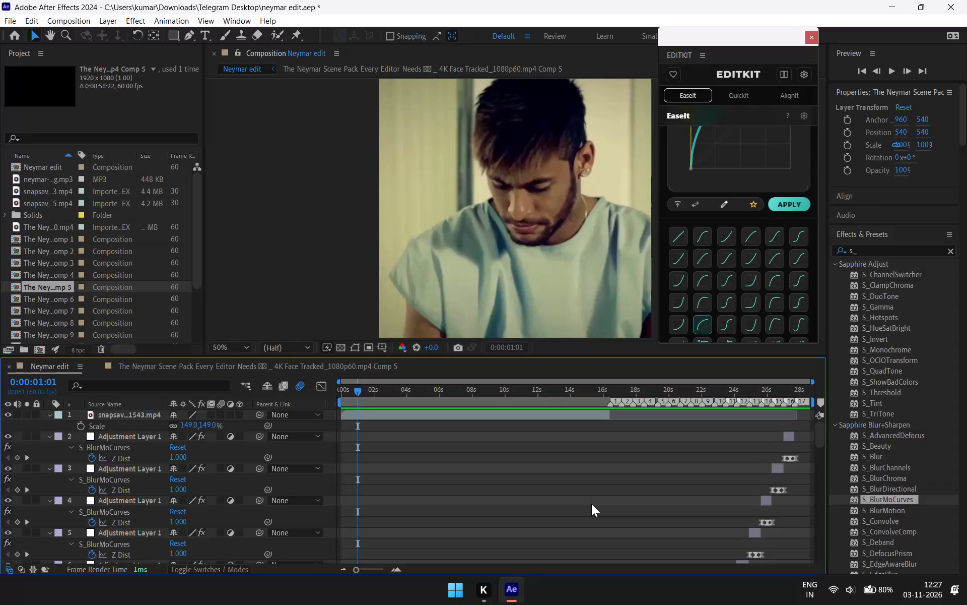
Play back the edit from 0:00:01:01, reviewing the intro clip, scene comps and their layer stack, and stop at 0:00:14:12.
scroll(0, 604, down, 3)
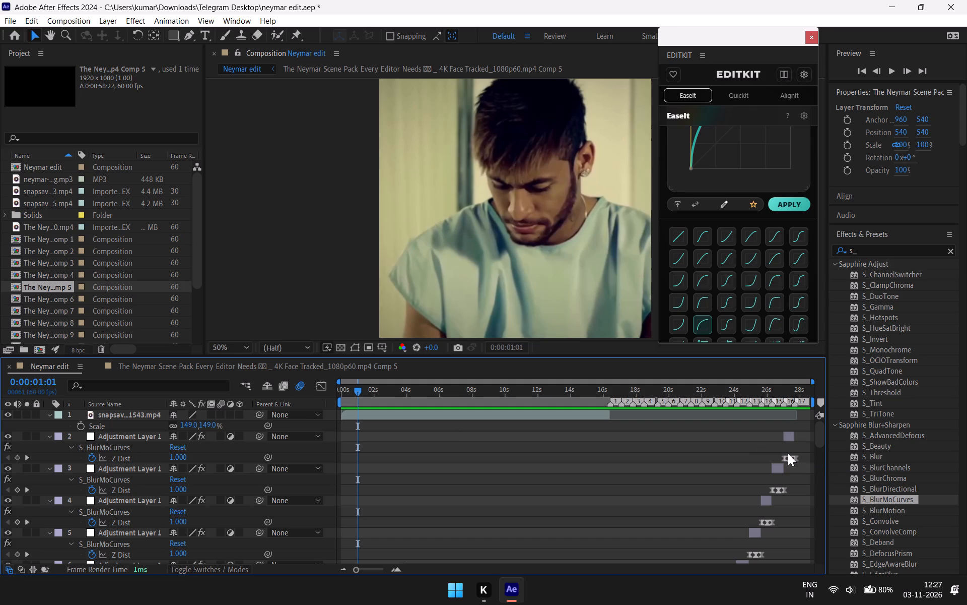
key(space)
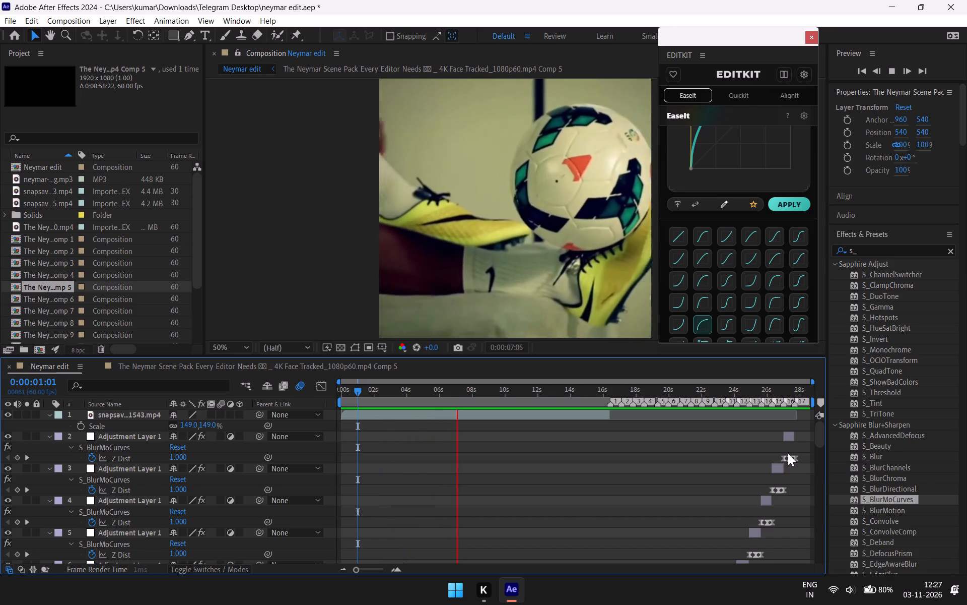
scroll(788, 453, down, 2)
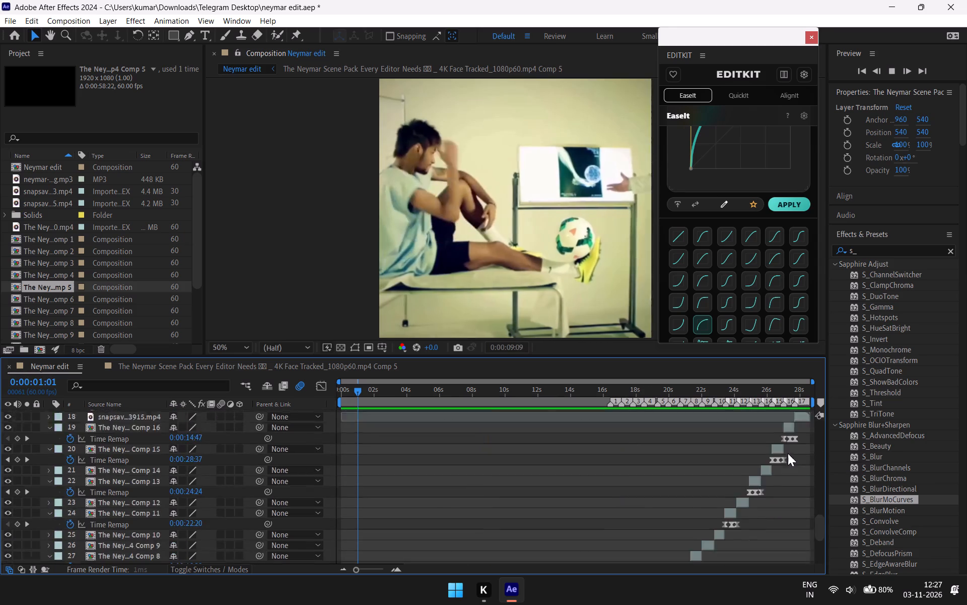
scroll(788, 453, down, 1)
scroll(788, 453, up, 1)
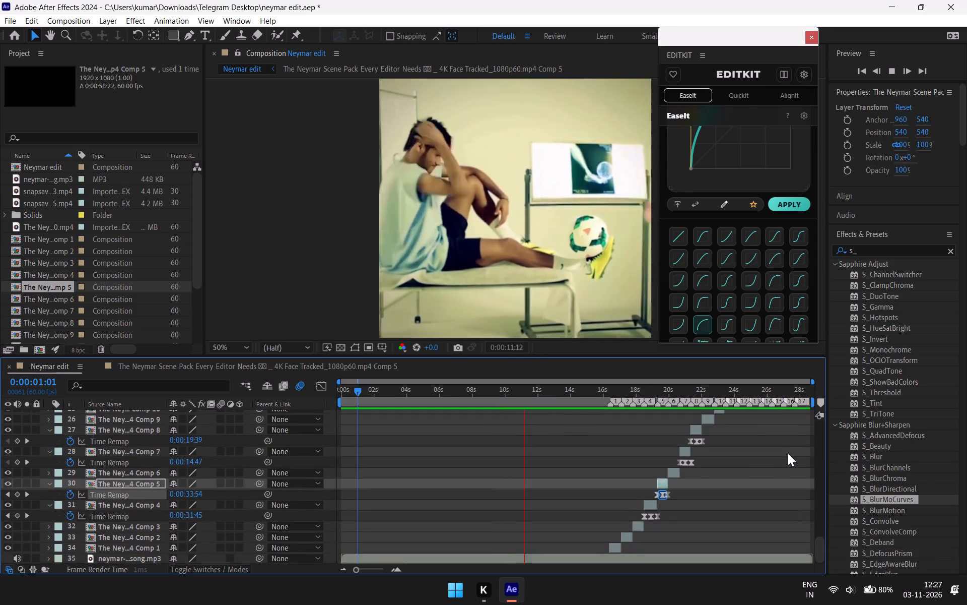
scroll(788, 453, up, 1)
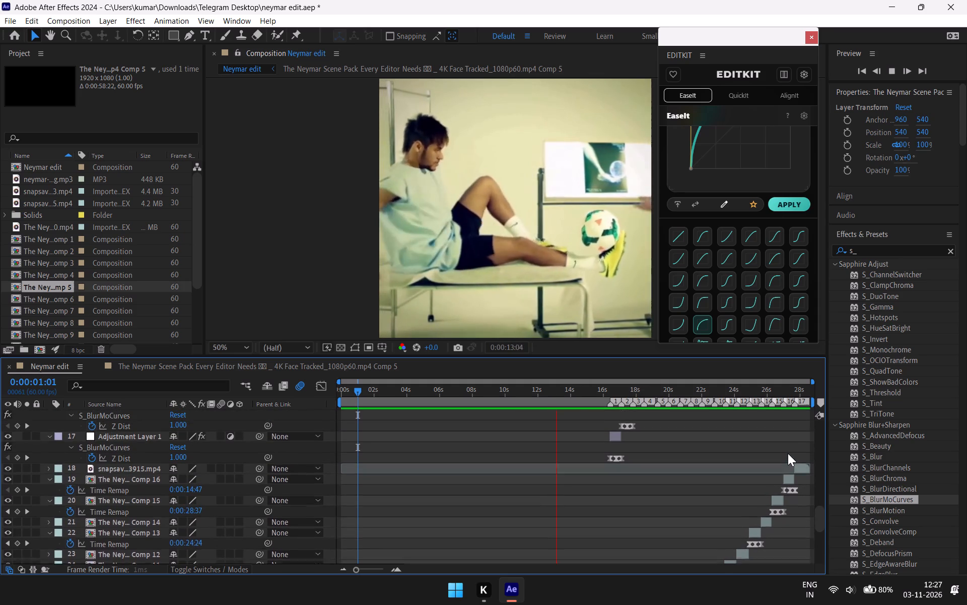
scroll(788, 453, up, 1)
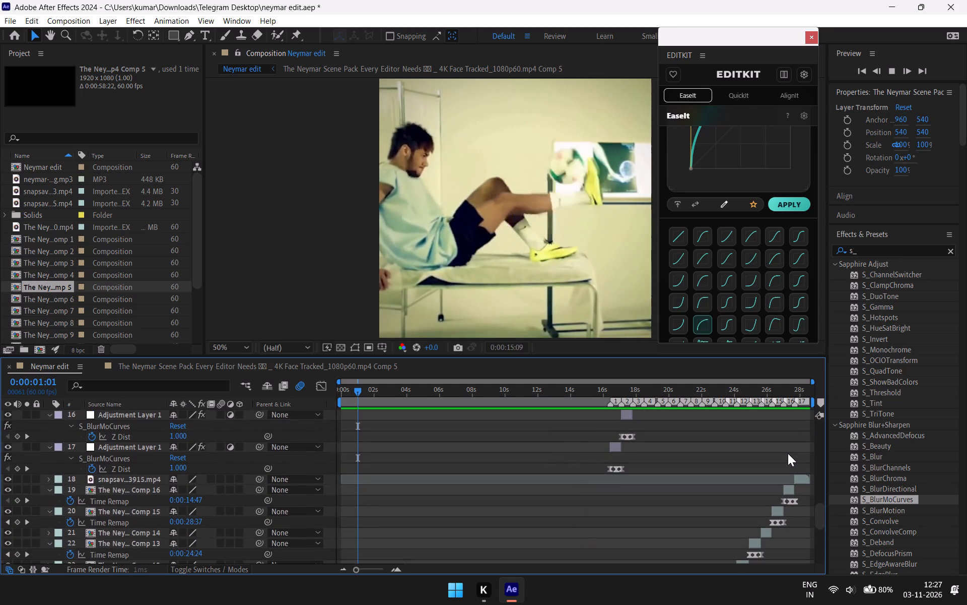
scroll(788, 453, up, 1)
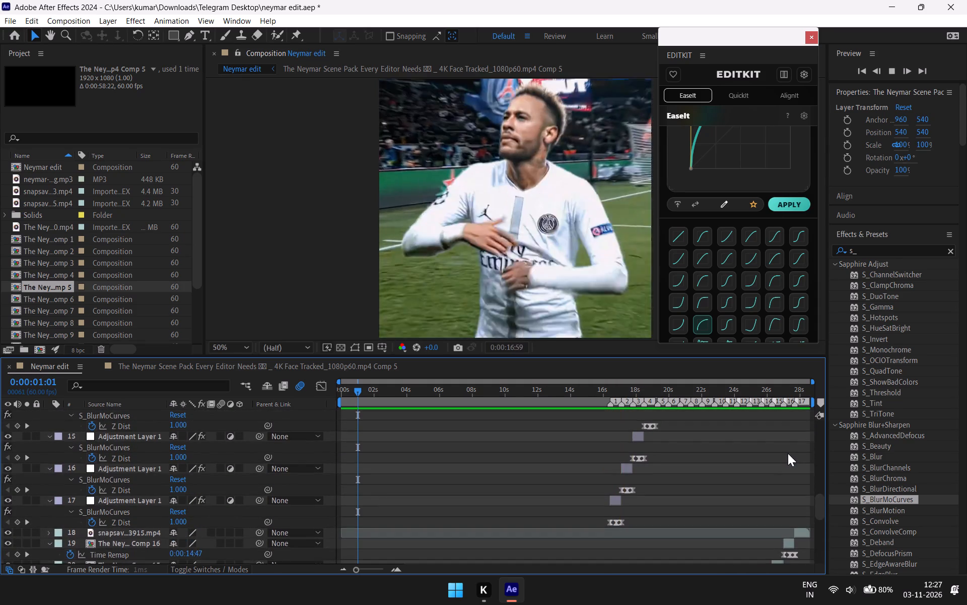
scroll(788, 453, up, 1)
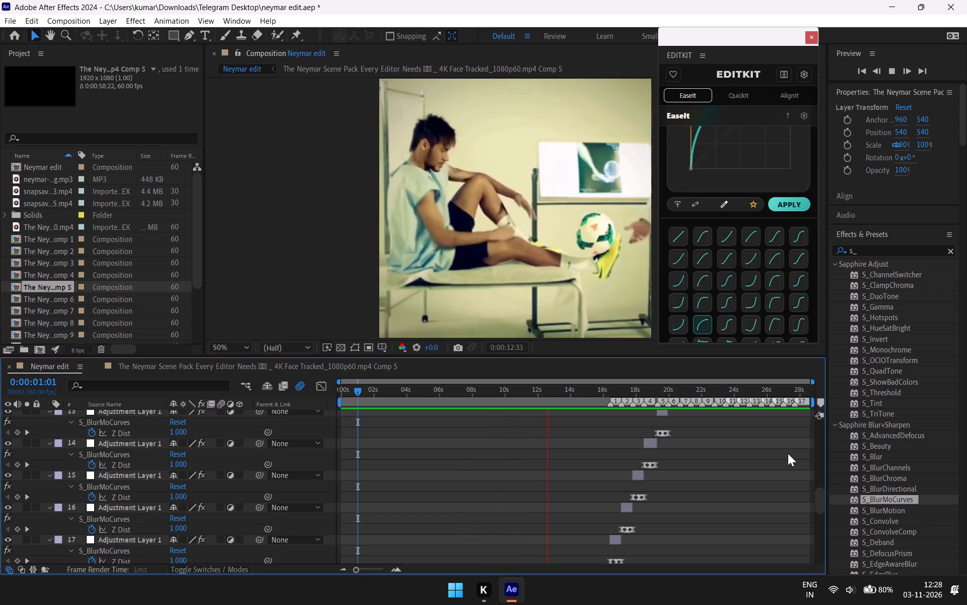
key(space)
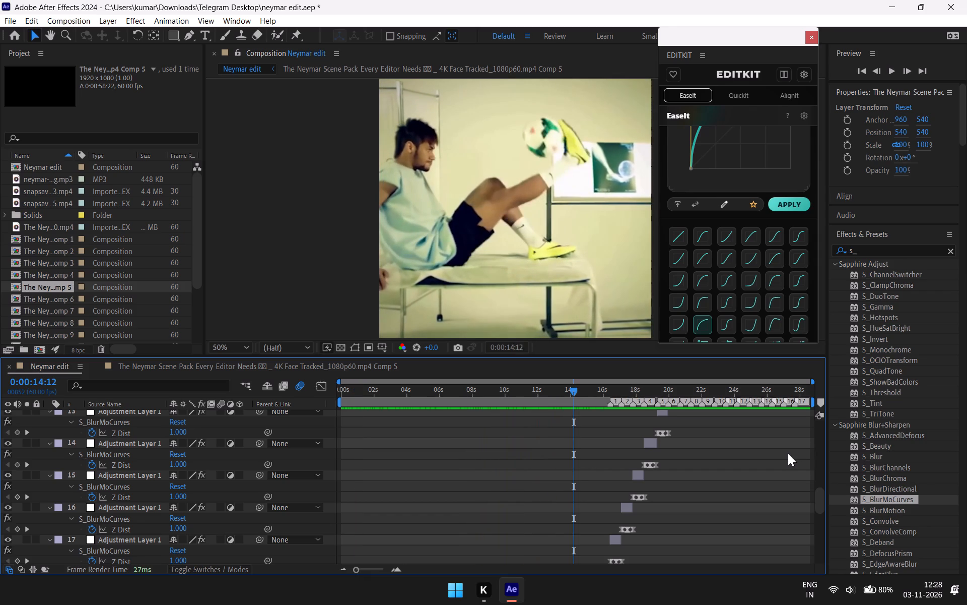
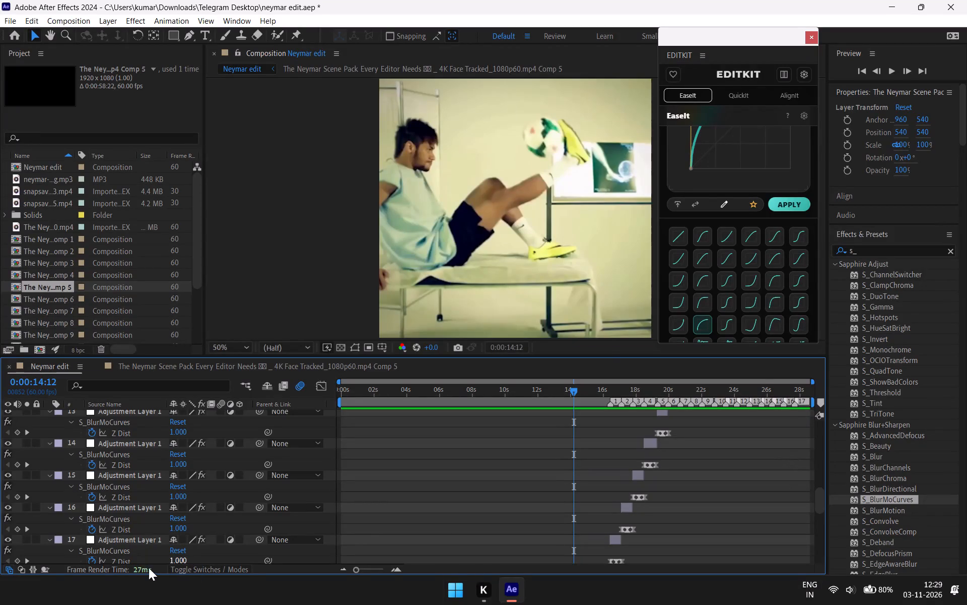
Return the playhead to 0:00:00:00 and try to play the edit from the start.
scroll(141, 568, down, 1)
scroll(85, 585, down, 1)
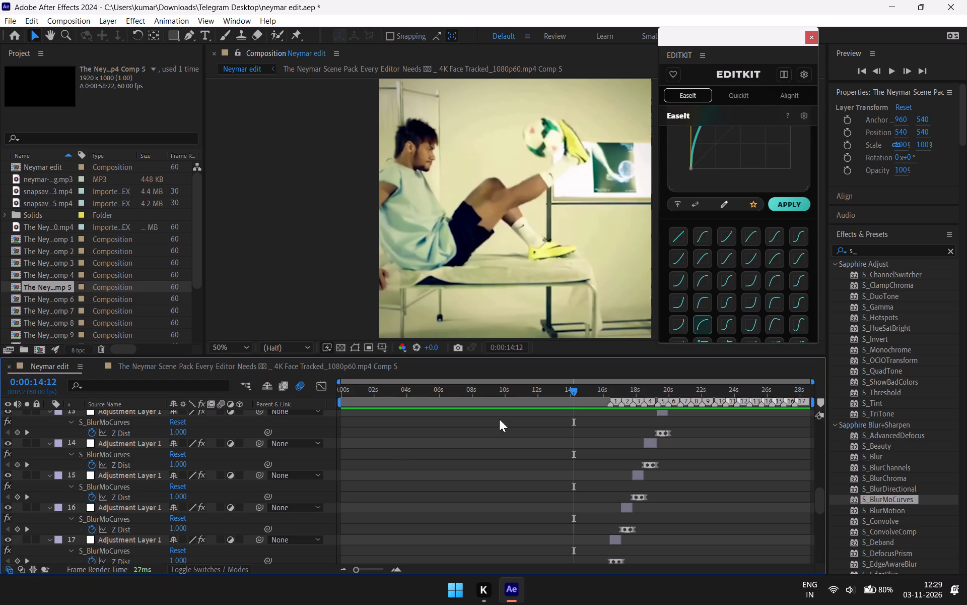
drag(575, 390, 138, 604)
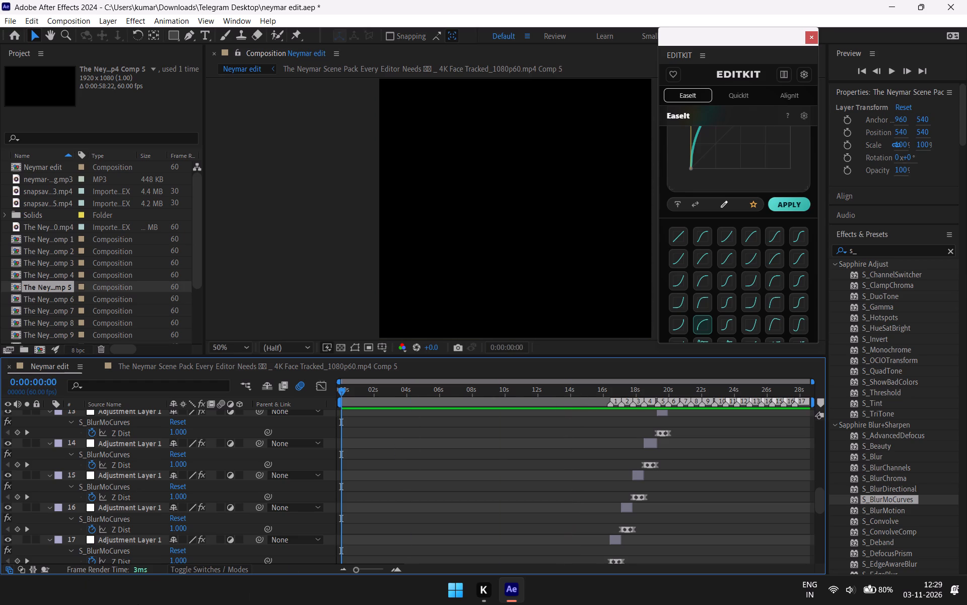
click(138, 604)
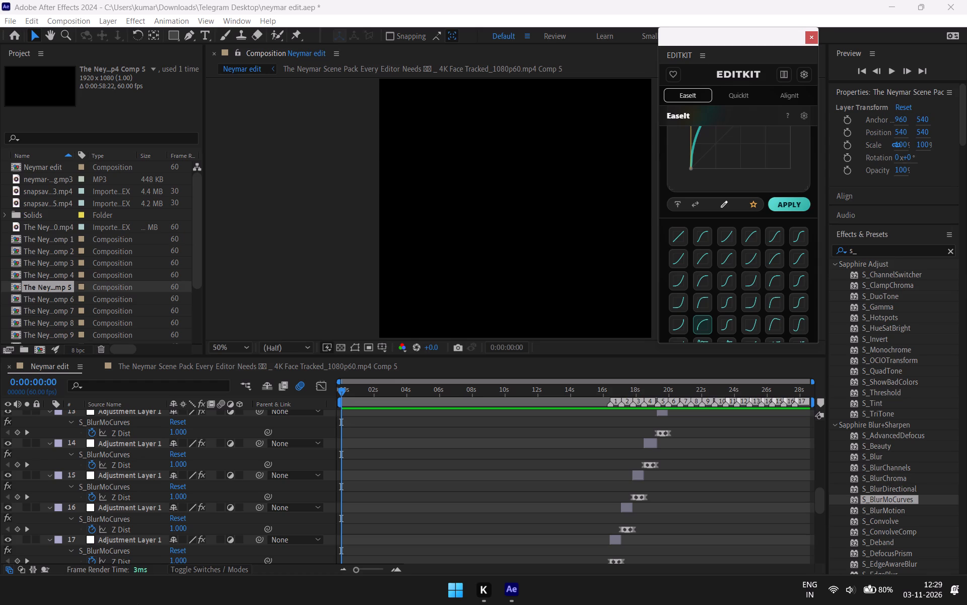
key(space)
key(space)
key(space)
key(space)
key(space)
key(space)
key(space)
Scrub through the intro clip to about 0:00:09:04 and back, and preview the opening from 0:00:00:00 up to 0:00:00:47.
drag(340, 391, 504, 416)
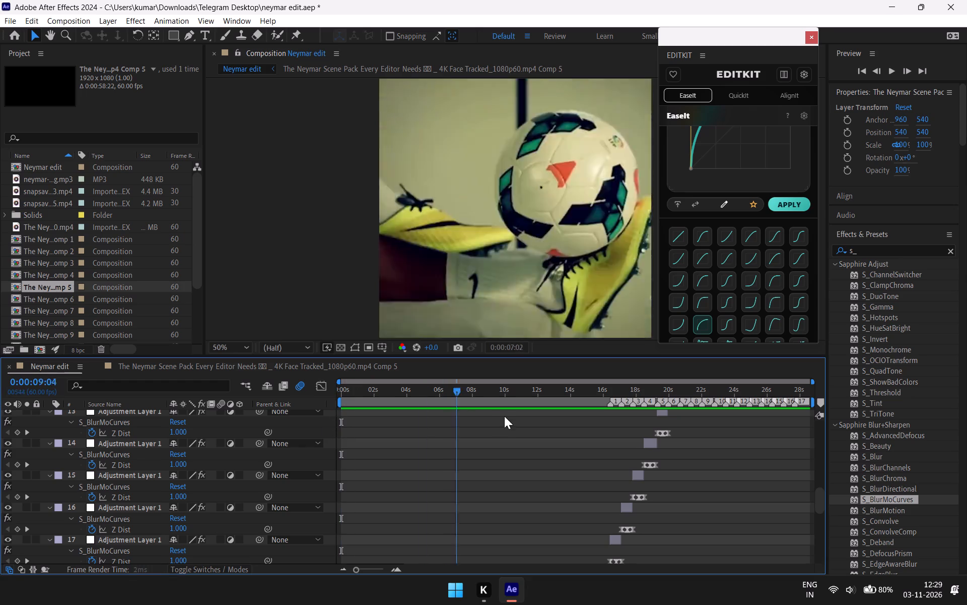
drag(504, 416, 322, 477)
key(space)
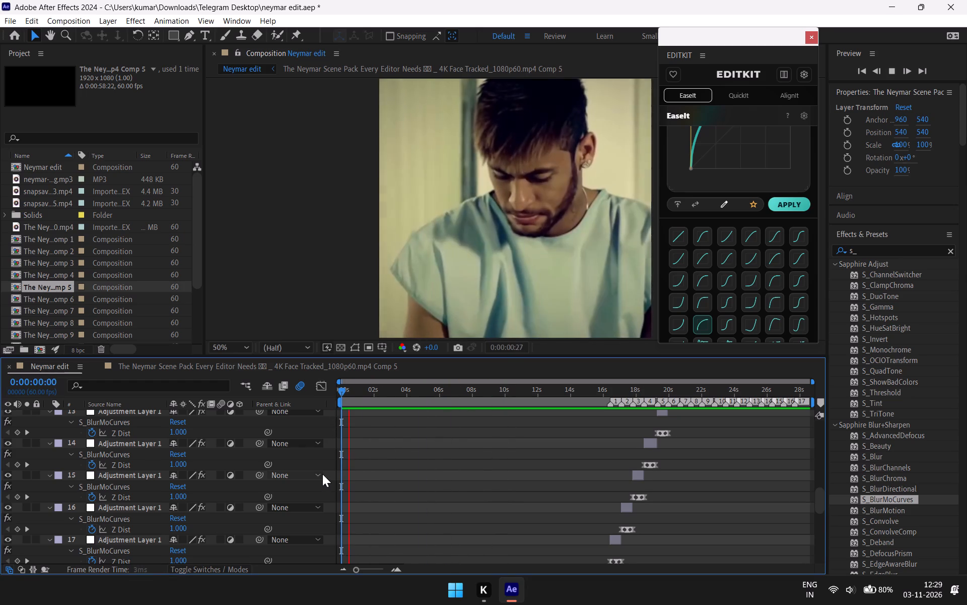
key(space)
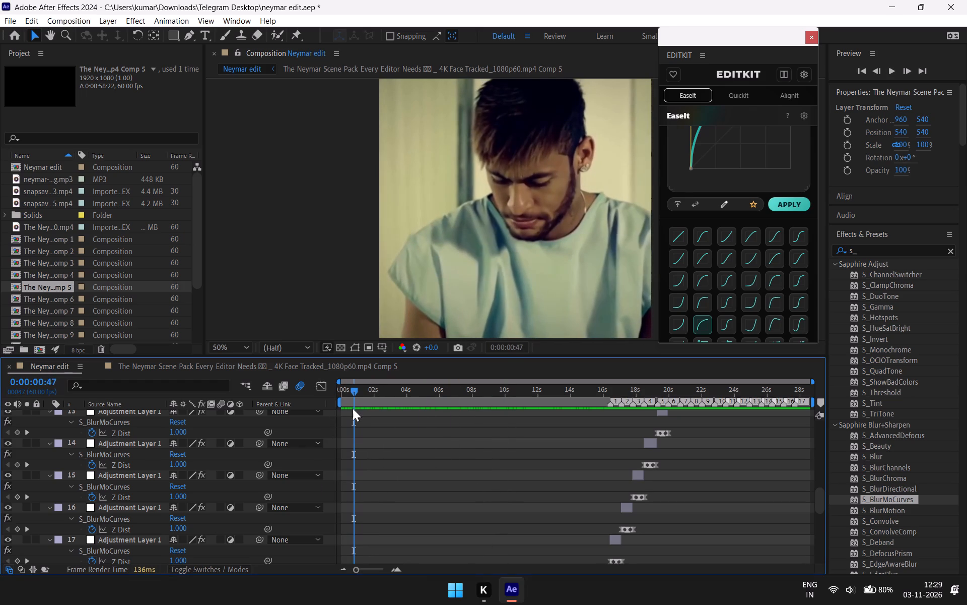
Play back the edit from 0:00:00:00, examining the intro clip while looking through the adjustment layers and time-remapped scene comps.
drag(353, 392, 319, 416)
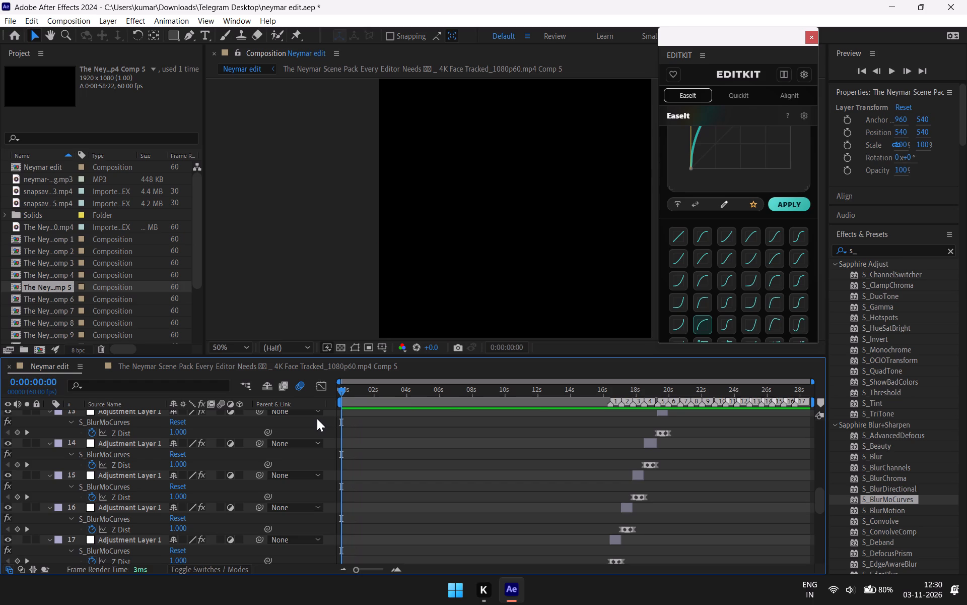
key(space)
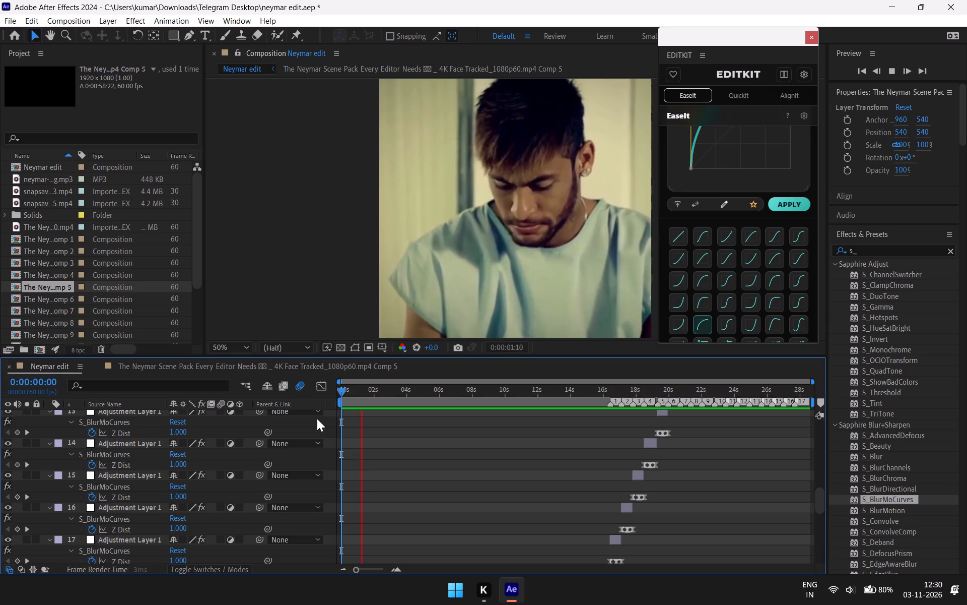
scroll(317, 418, up, 1)
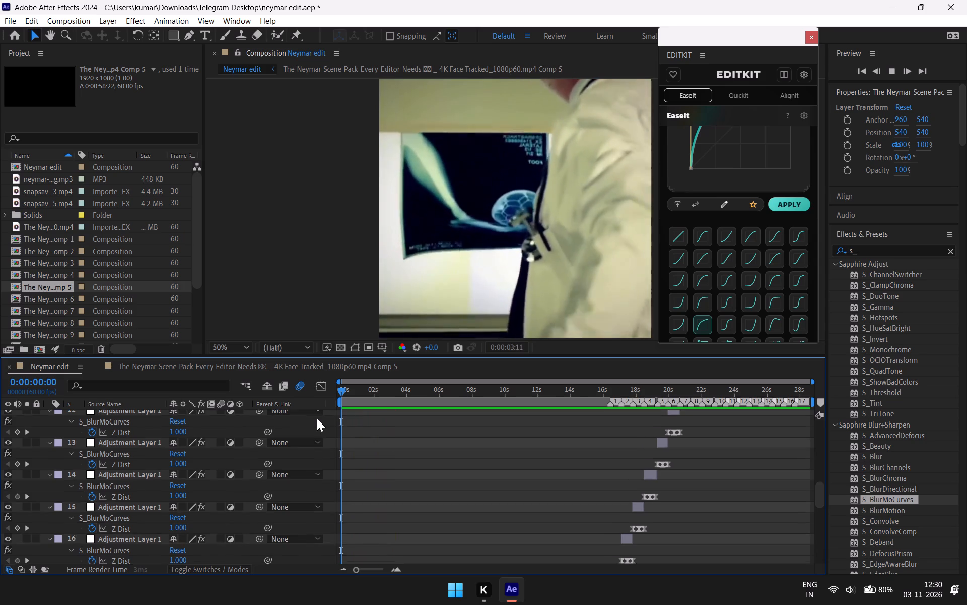
scroll(317, 418, up, 2)
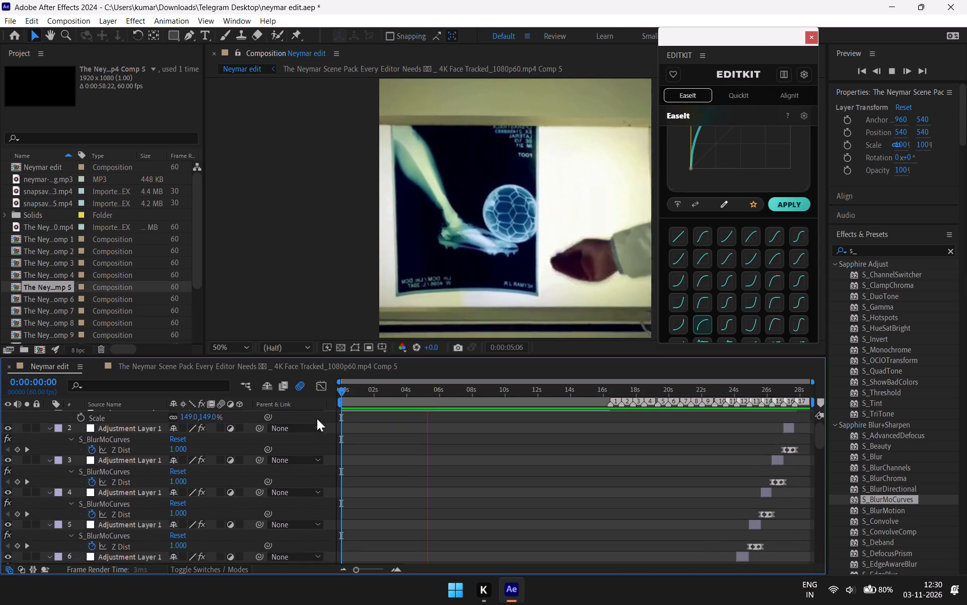
scroll(317, 418, down, 2)
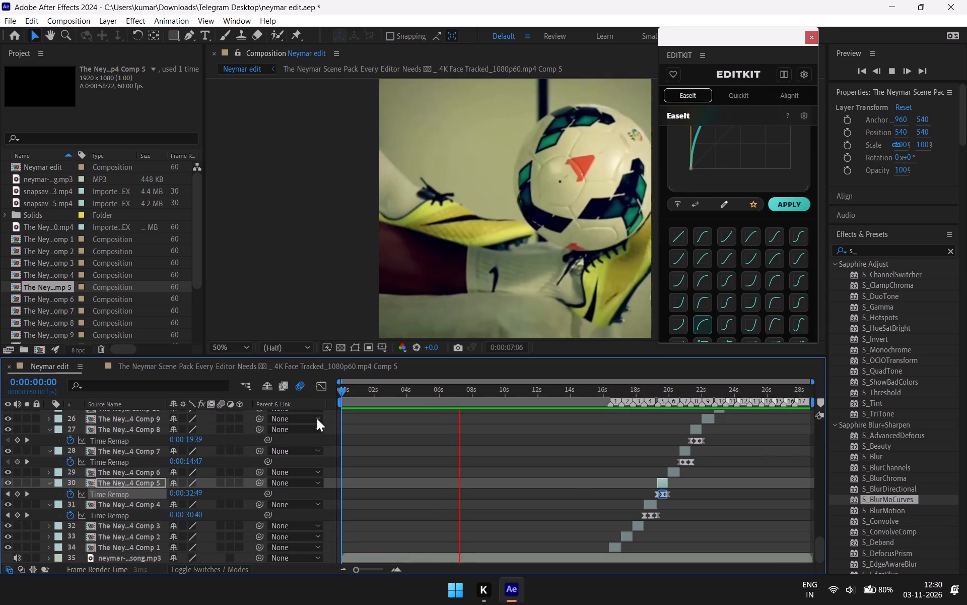
scroll(317, 418, up, 5)
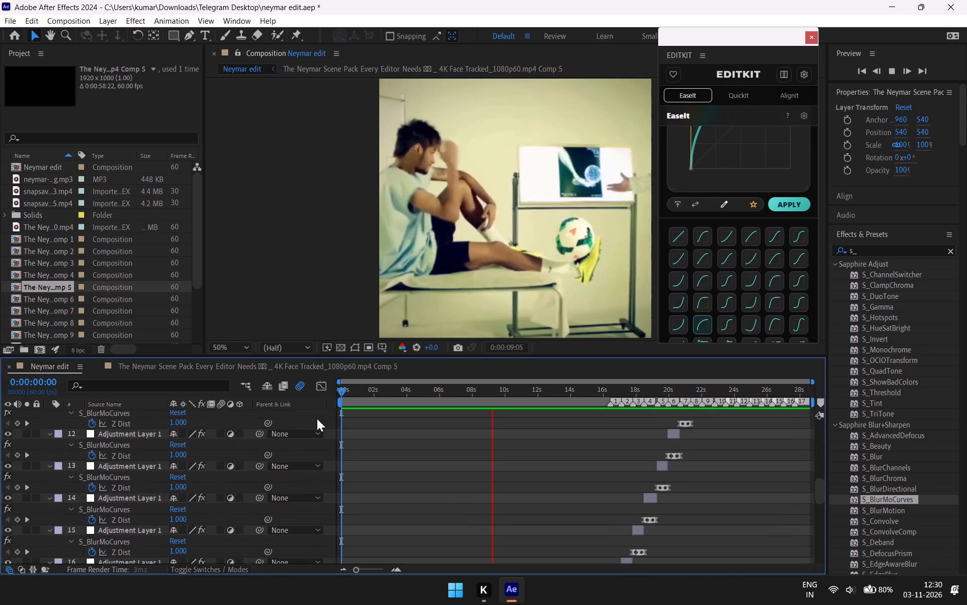
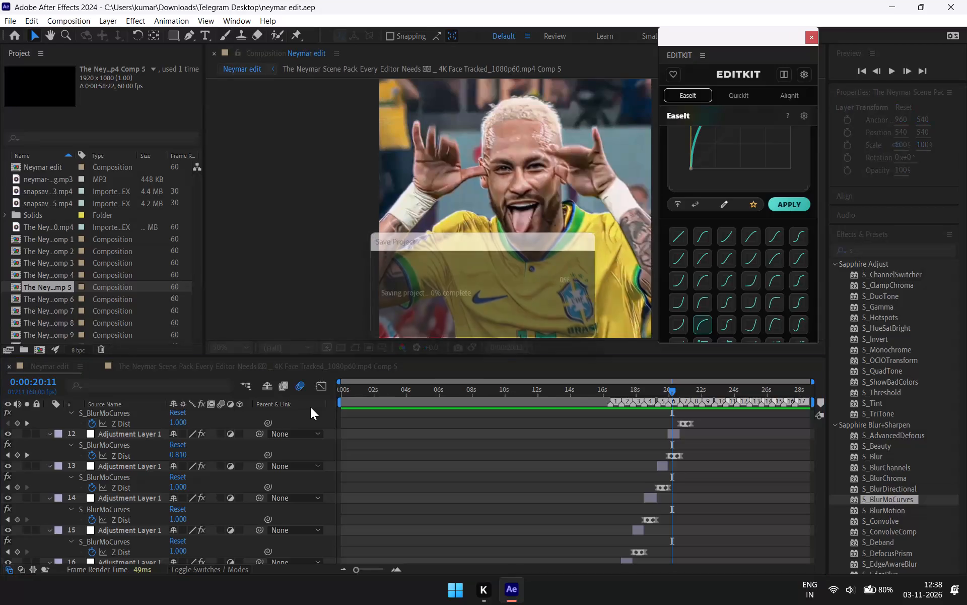
Close the neymar edit project and exit the application.
click(966, 0)
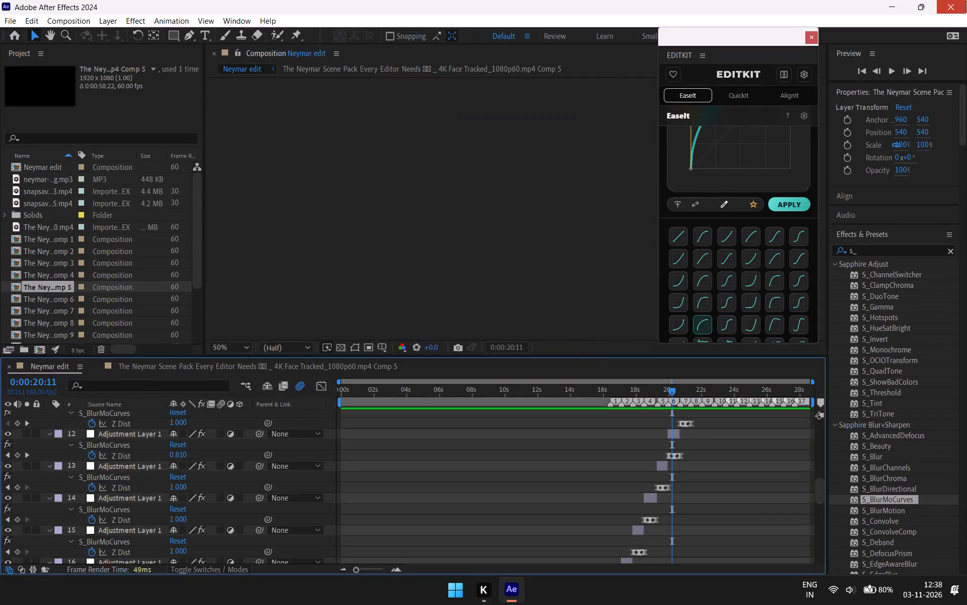
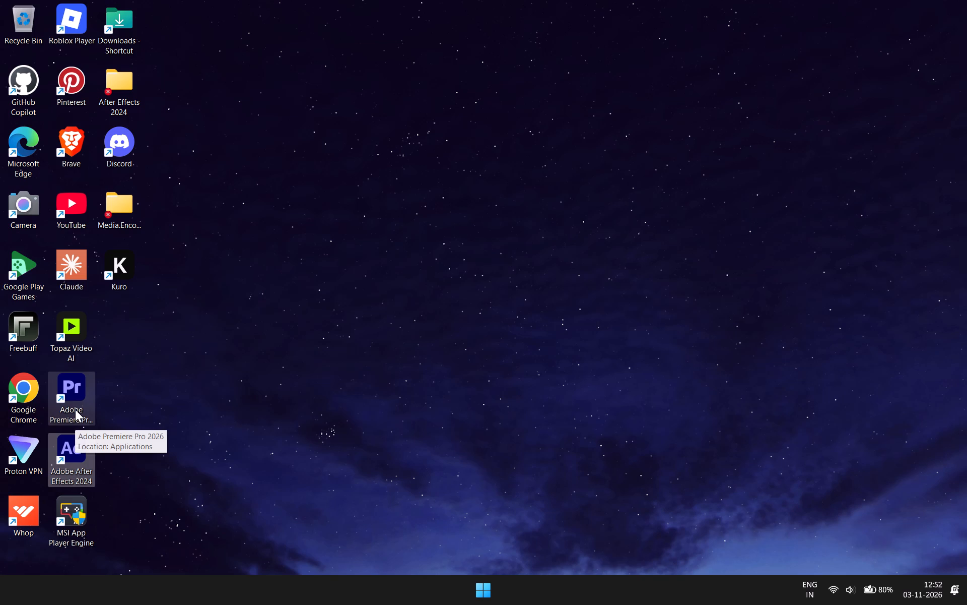
Launch After Effects 2024 and open the recent neymar edit project.
click(59, 445)
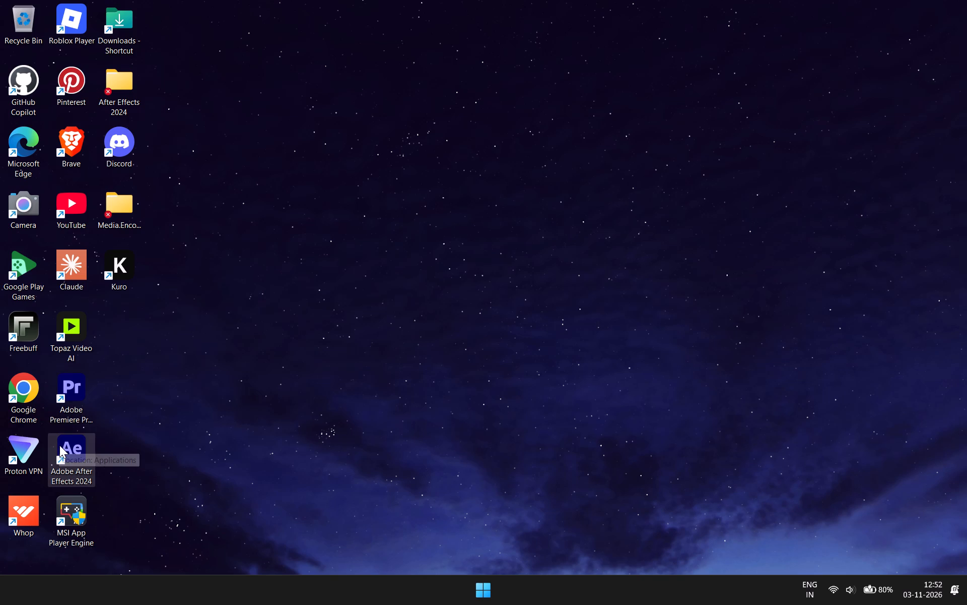
click(59, 445)
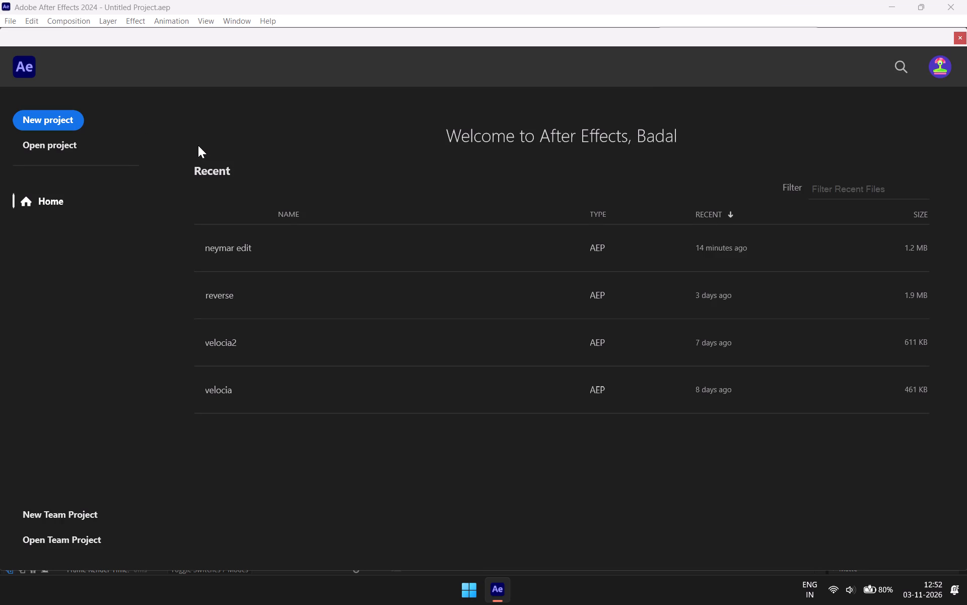
click(369, 241)
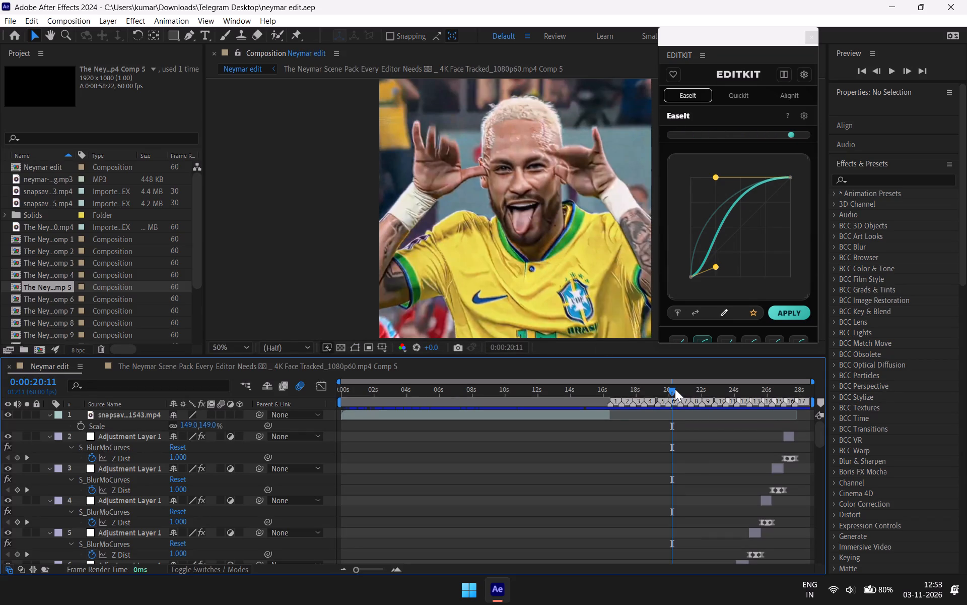
Add a new adjustment layer at the top of the Neymar edit composition, with the playhead near 0:00:16:25.
drag(675, 389, 617, 426)
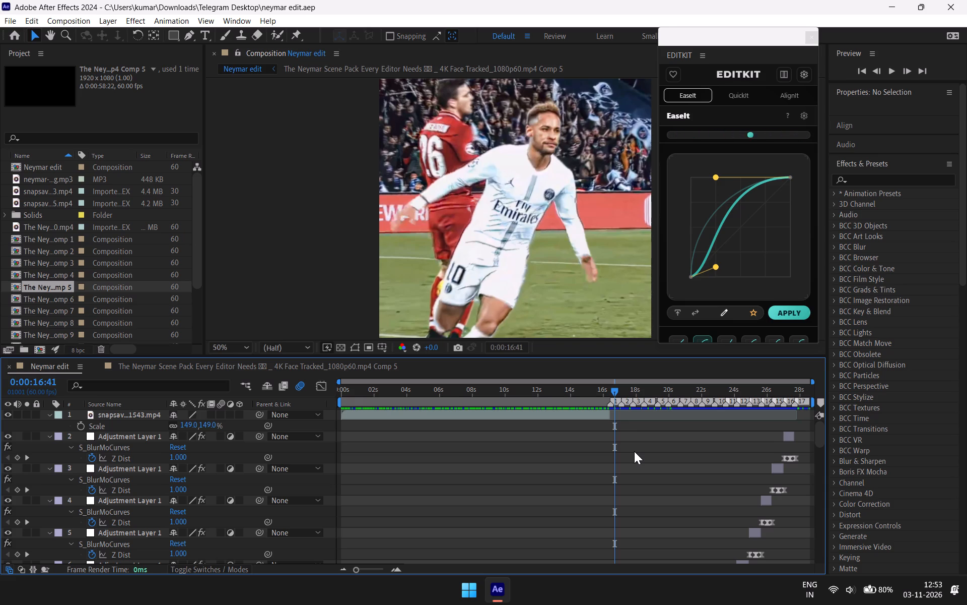
scroll(622, 445, down, 5)
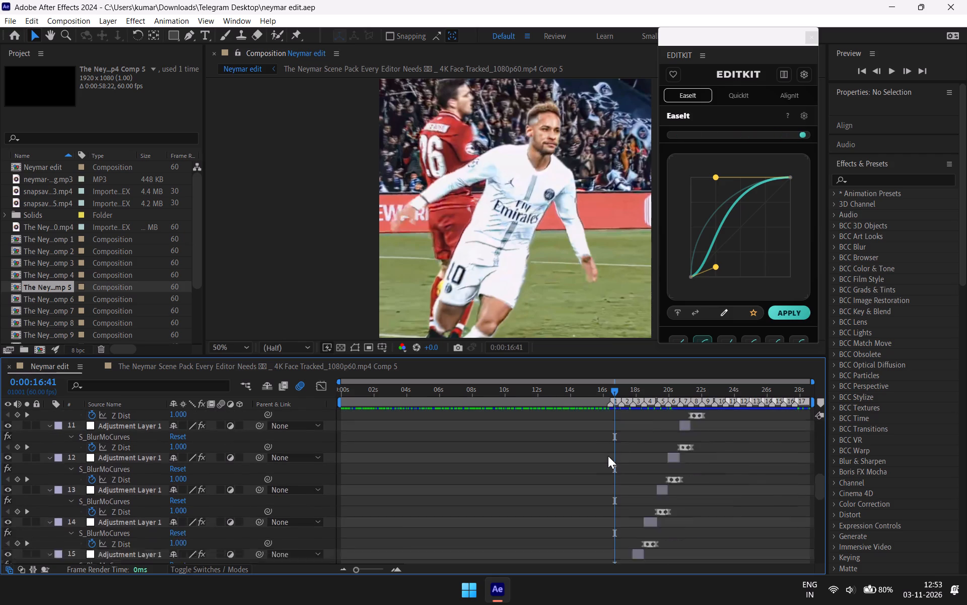
scroll(606, 460, up, 3)
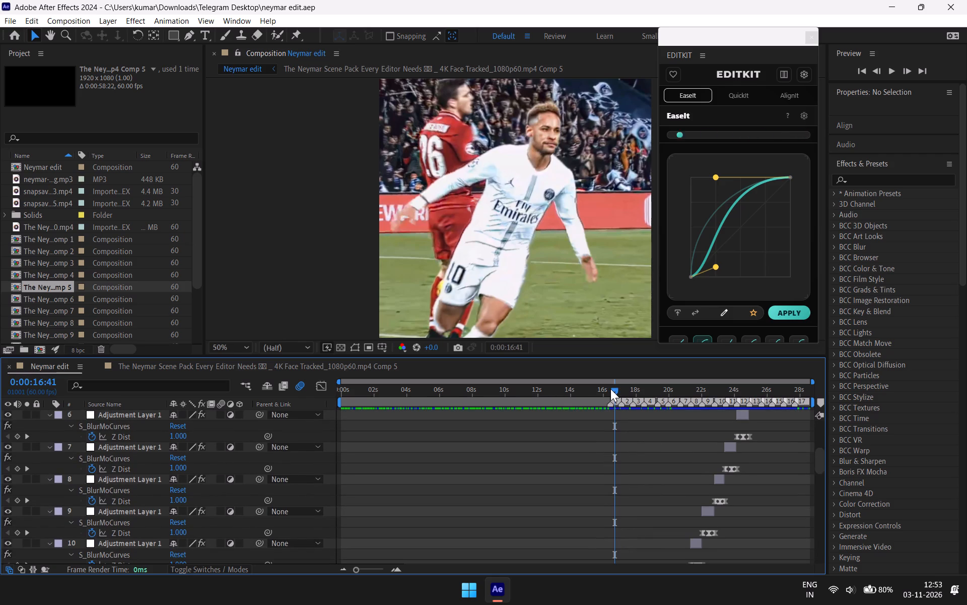
drag(614, 392, 610, 414)
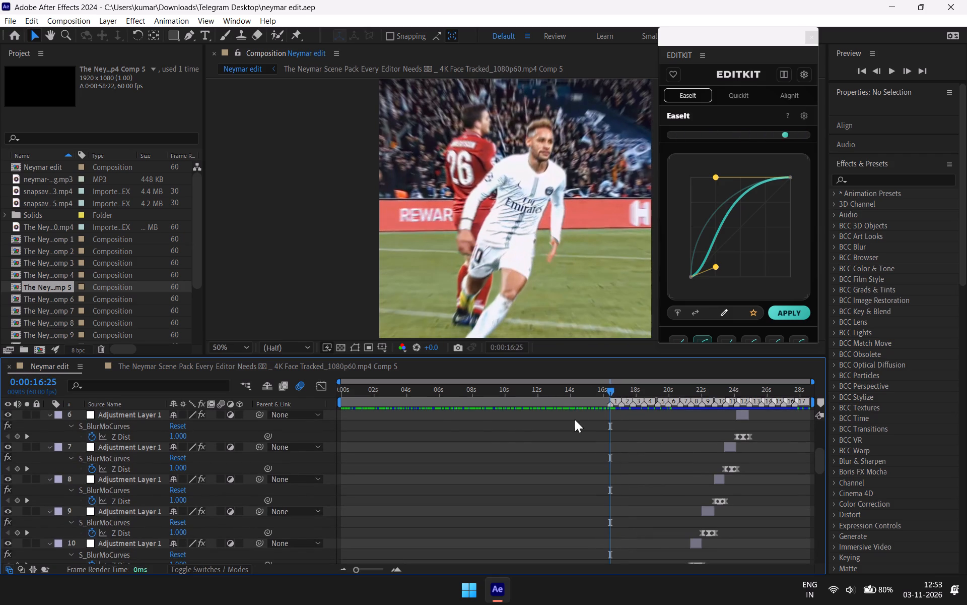
right_click(163, 309)
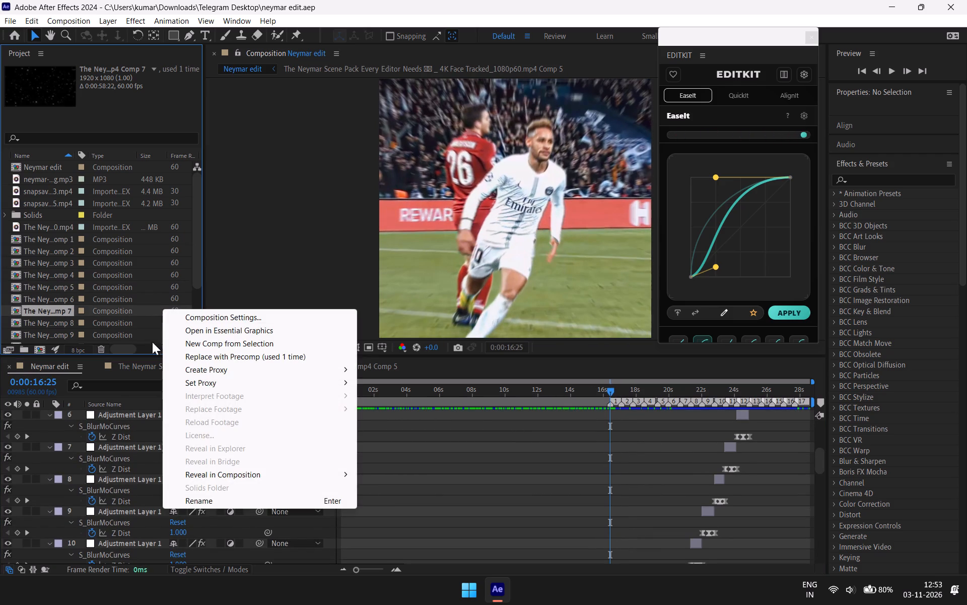
right_click(80, 320)
right_click(37, 428)
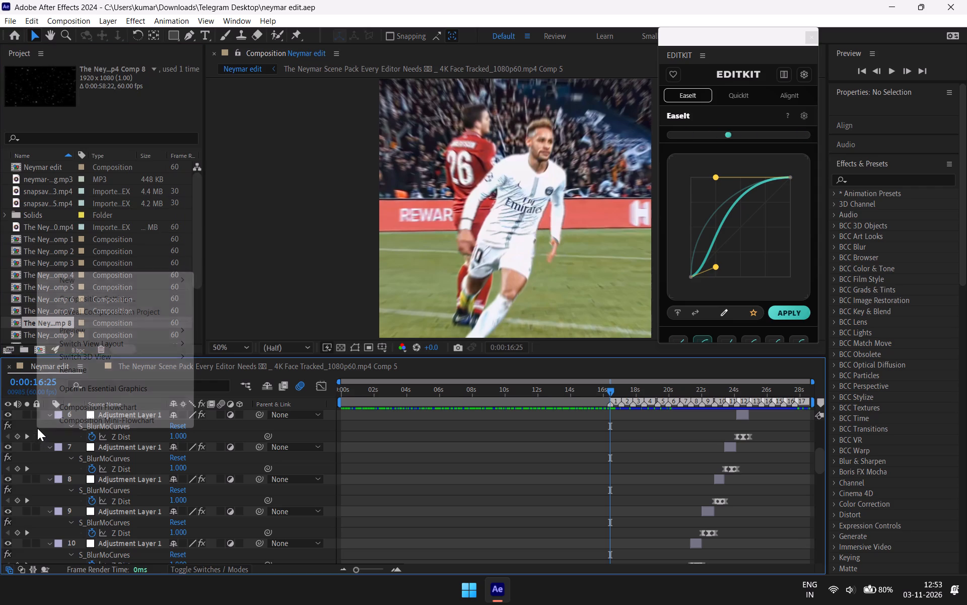
scroll(236, 477, up, 3)
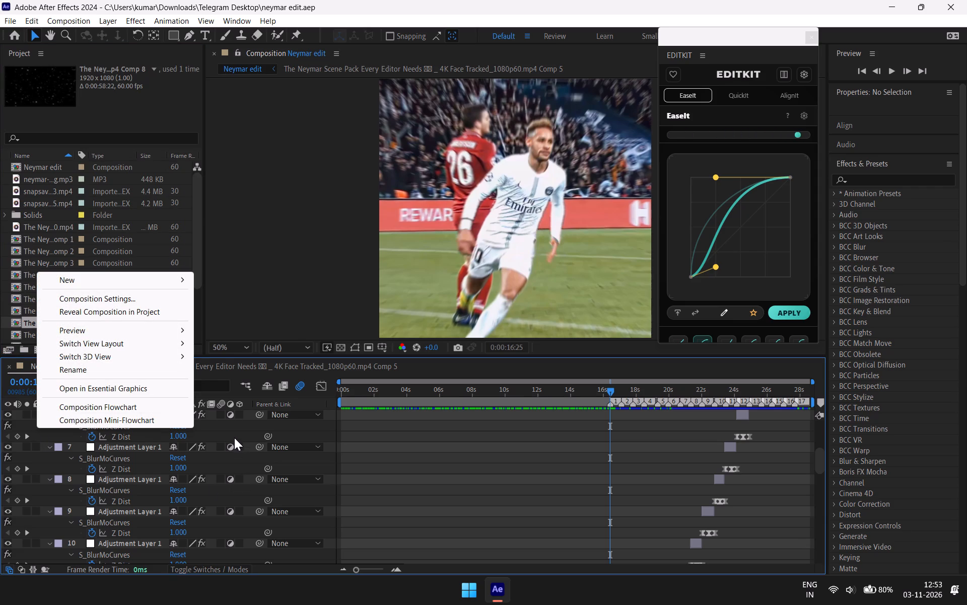
click(234, 436)
scroll(166, 426, up, 8)
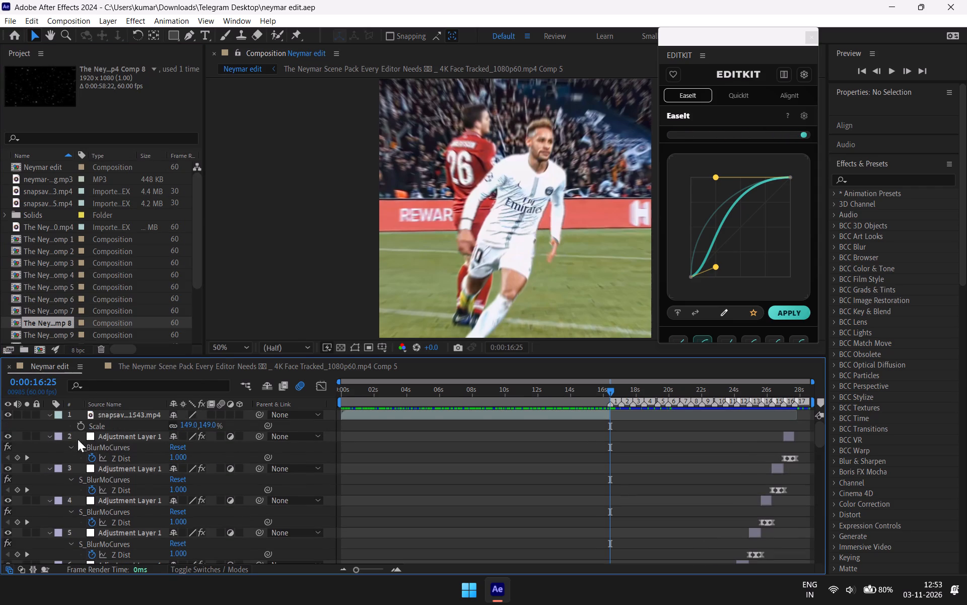
right_click(48, 426)
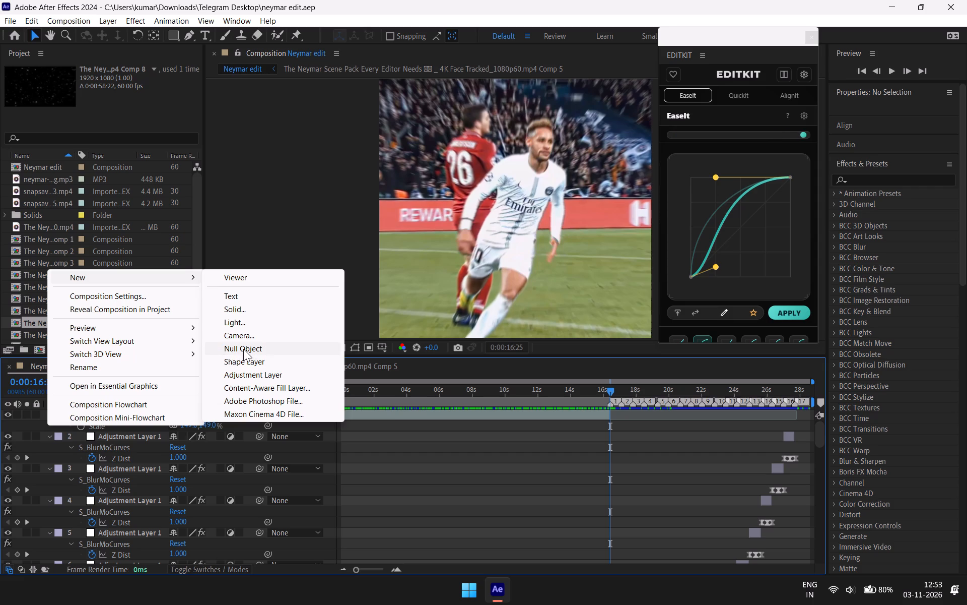
click(241, 376)
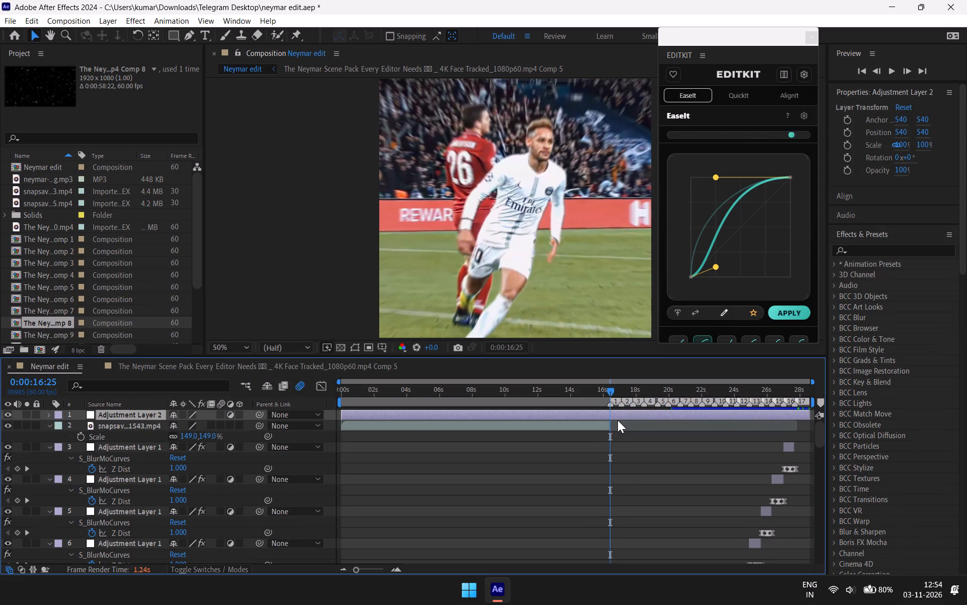
Split the new adjustment layer at 0:00:16:24, marker 1, and delete the portion before it.
text(==)
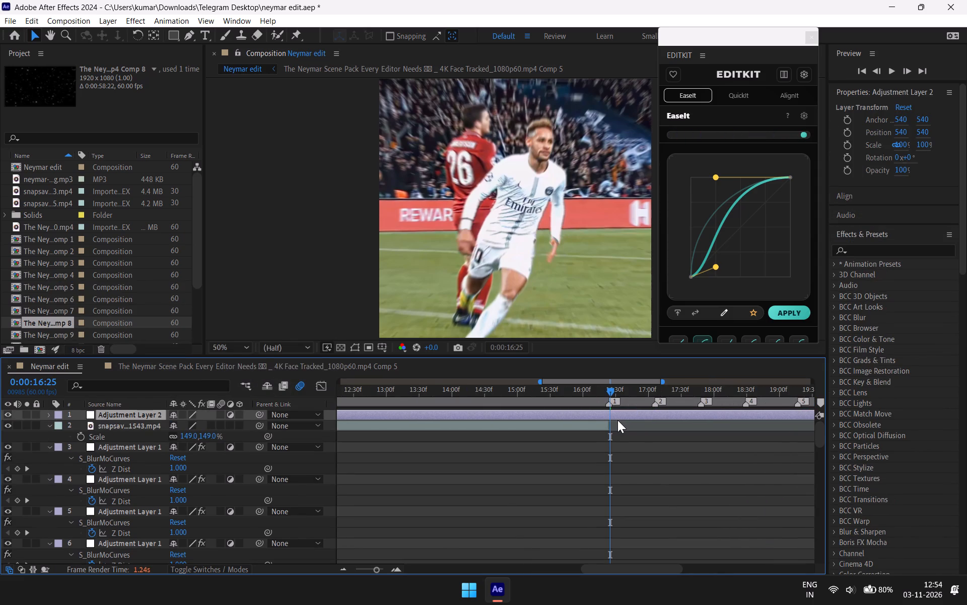
drag(610, 391, 610, 395)
drag(610, 395, 609, 403)
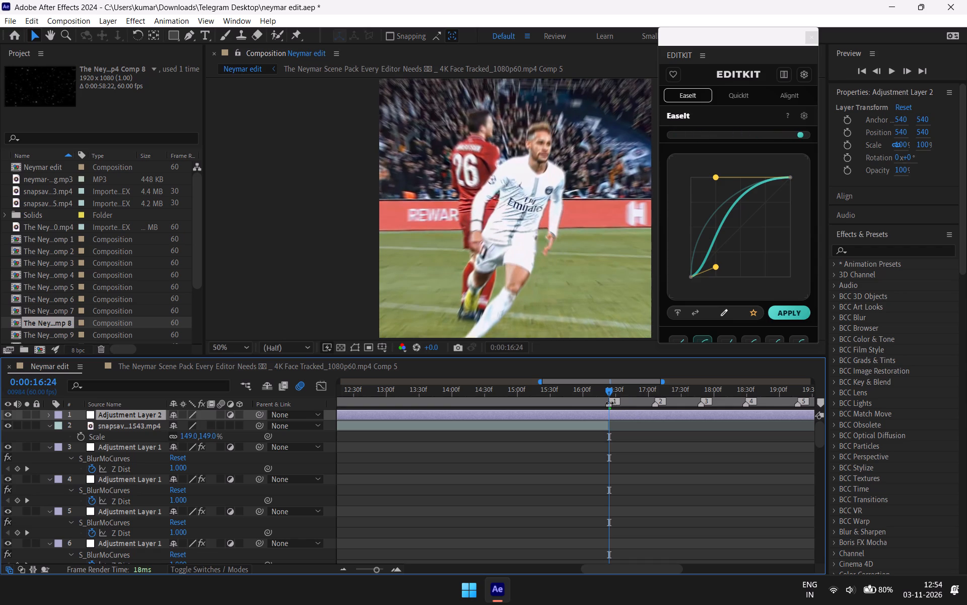
key(ctrl+shift+d)
click(599, 423)
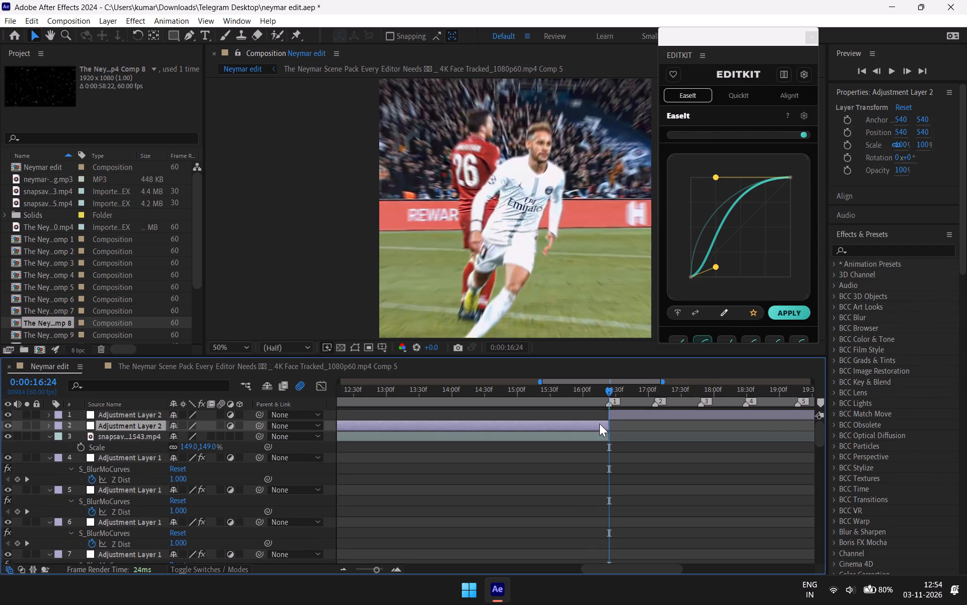
key(BackSpace)
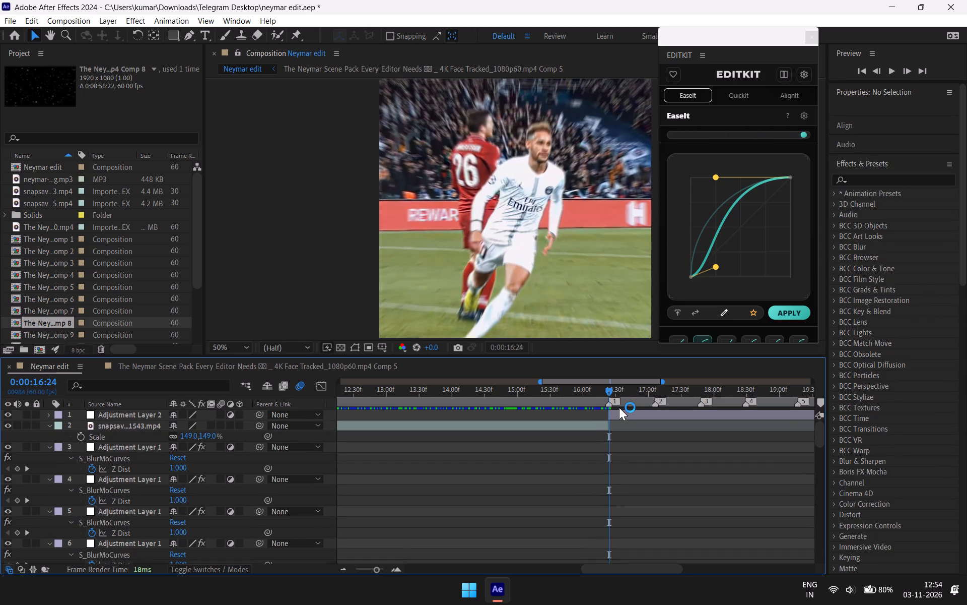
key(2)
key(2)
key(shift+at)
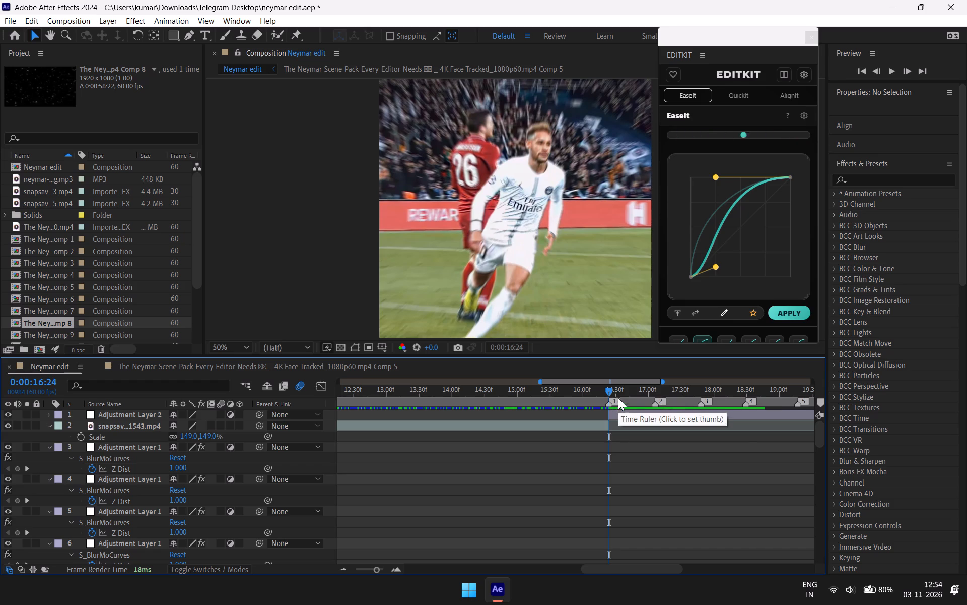
Split Adjustment Layer 2 at marker 2 (0:00:17:06) and again at marker 3 (0:00:17:48).
drag(608, 387, 645, 426)
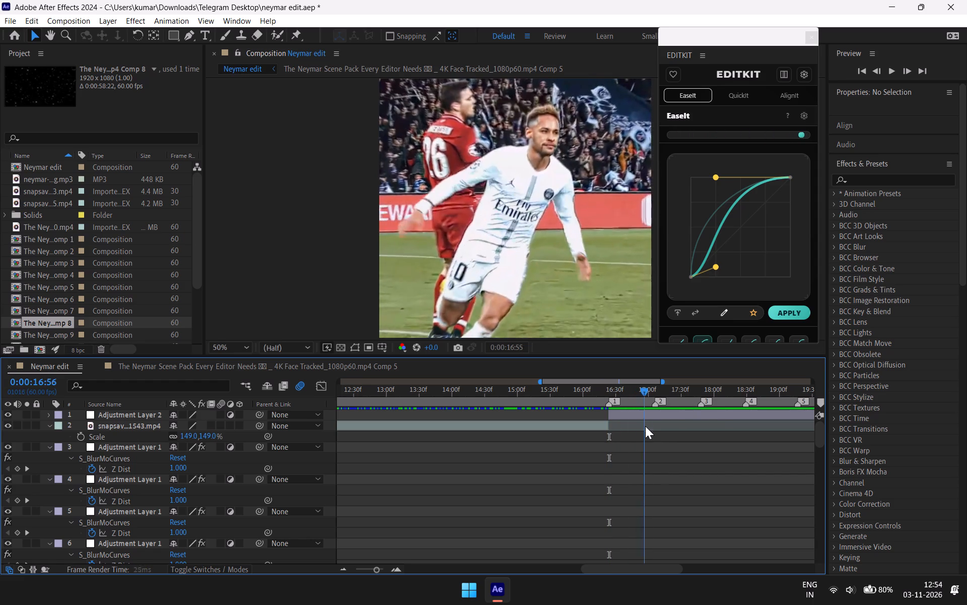
drag(645, 426, 654, 438)
click(670, 414)
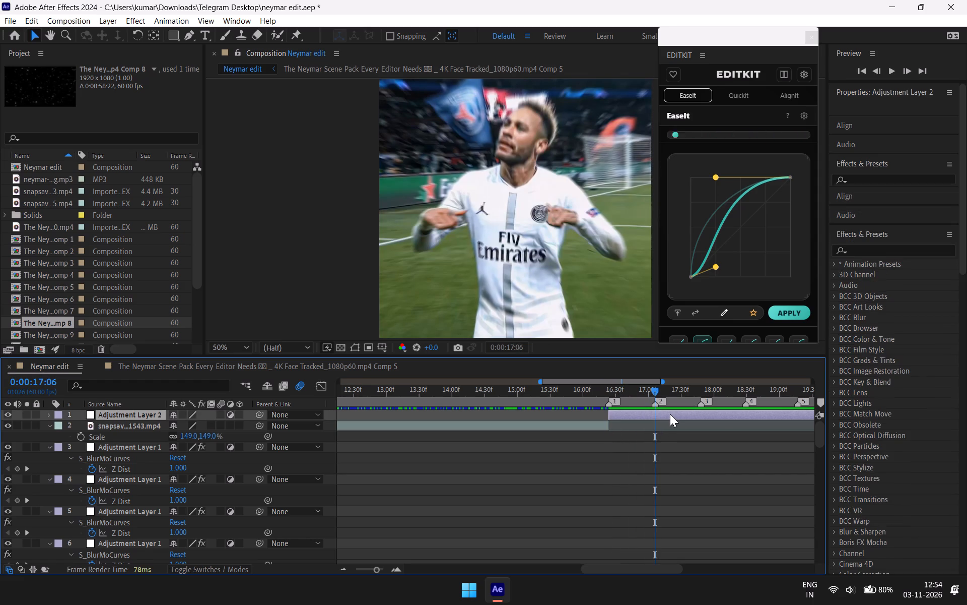
key(ctrl+shift+d)
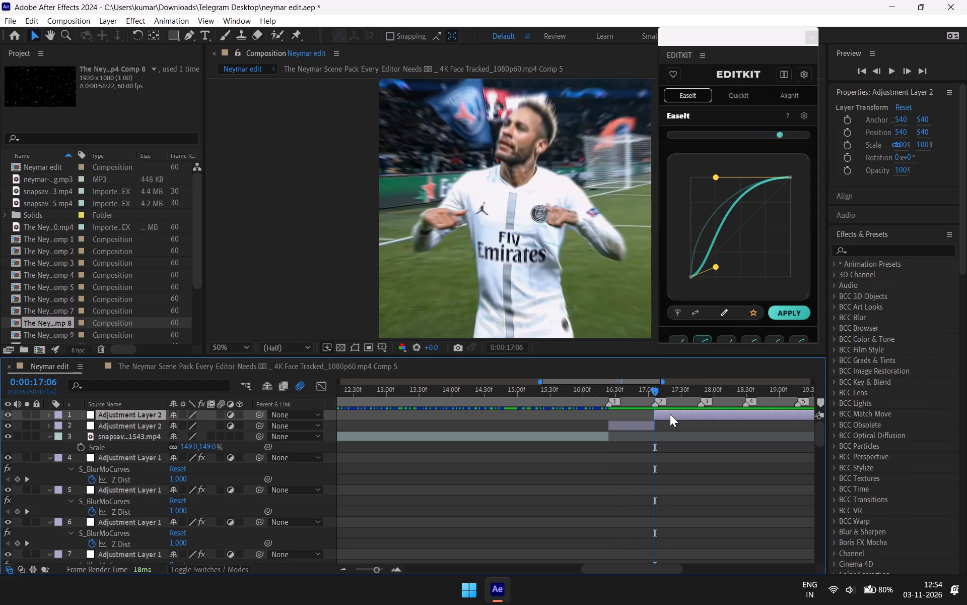
click(670, 414)
drag(659, 392, 685, 408)
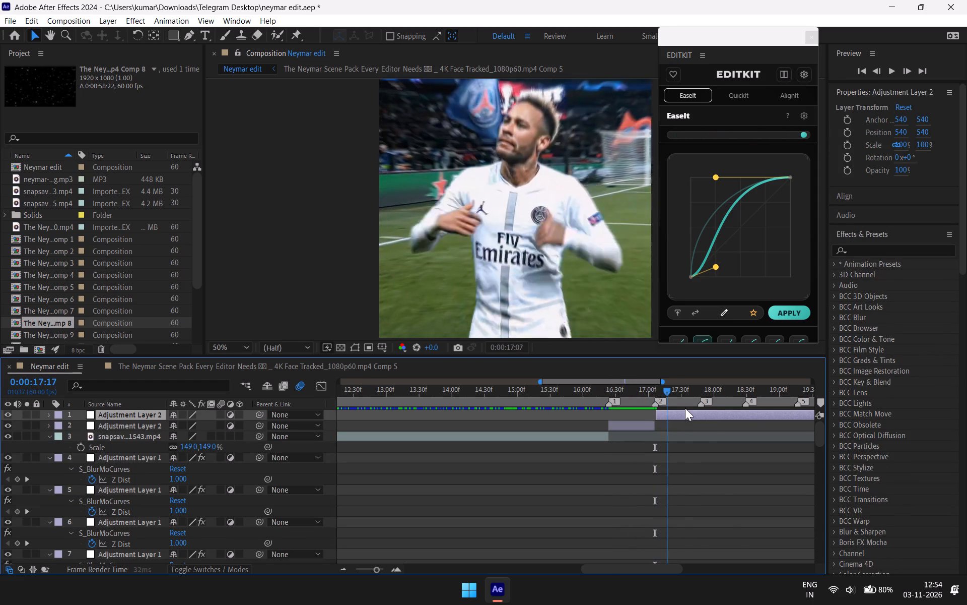
drag(685, 408, 706, 438)
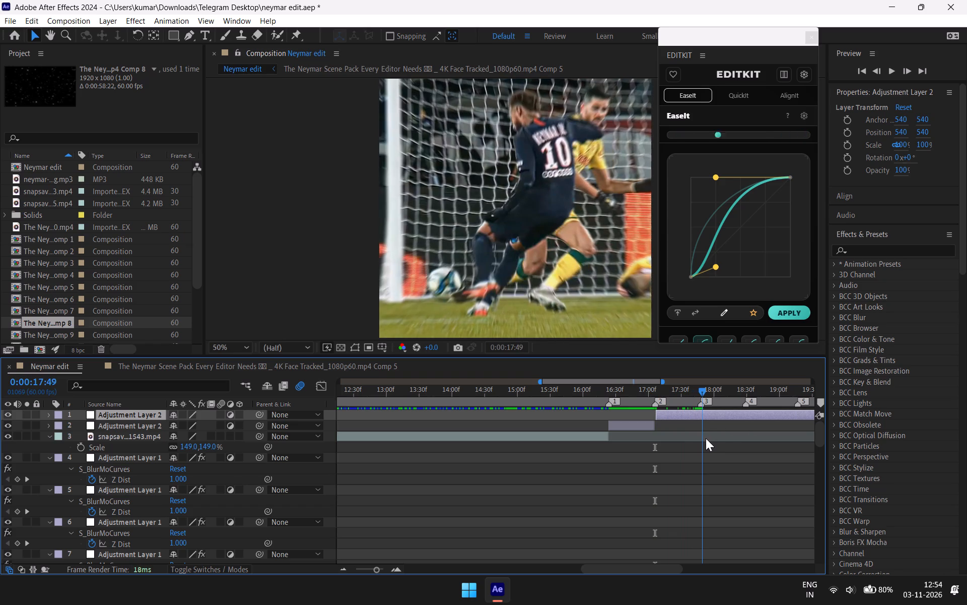
drag(706, 438, 704, 440)
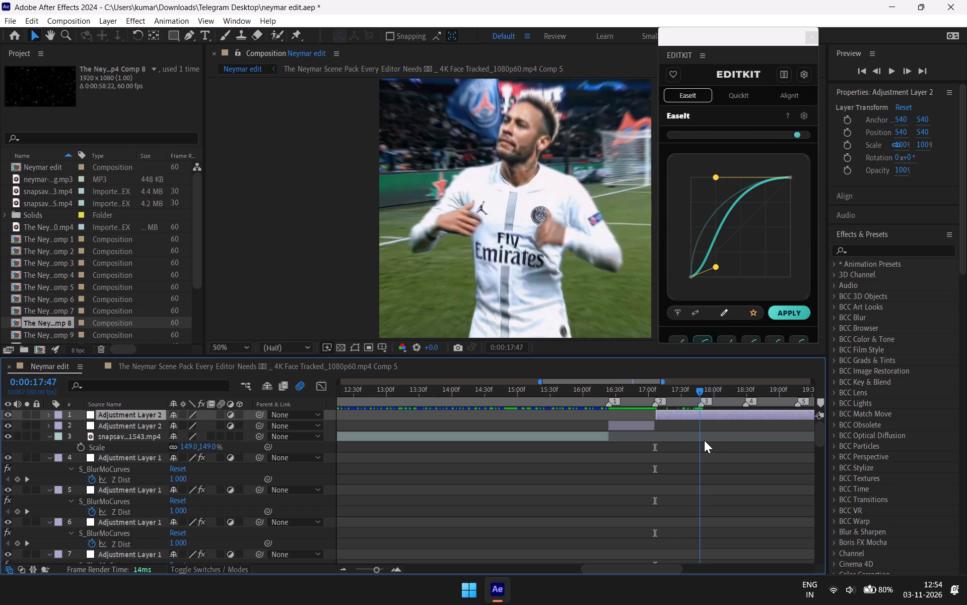
drag(704, 440, 705, 440)
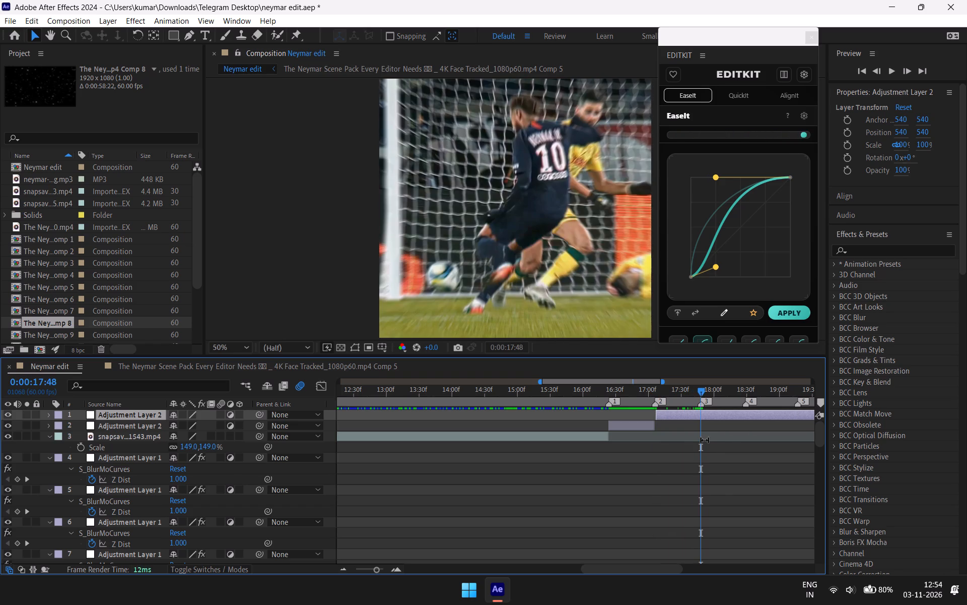
key(ctrl+shift+d)
Split the remaining Adjustment Layer 2 segment at marker 4 (0:00:18:29) and marker 5 (0:00:19:17).
drag(697, 388, 712, 409)
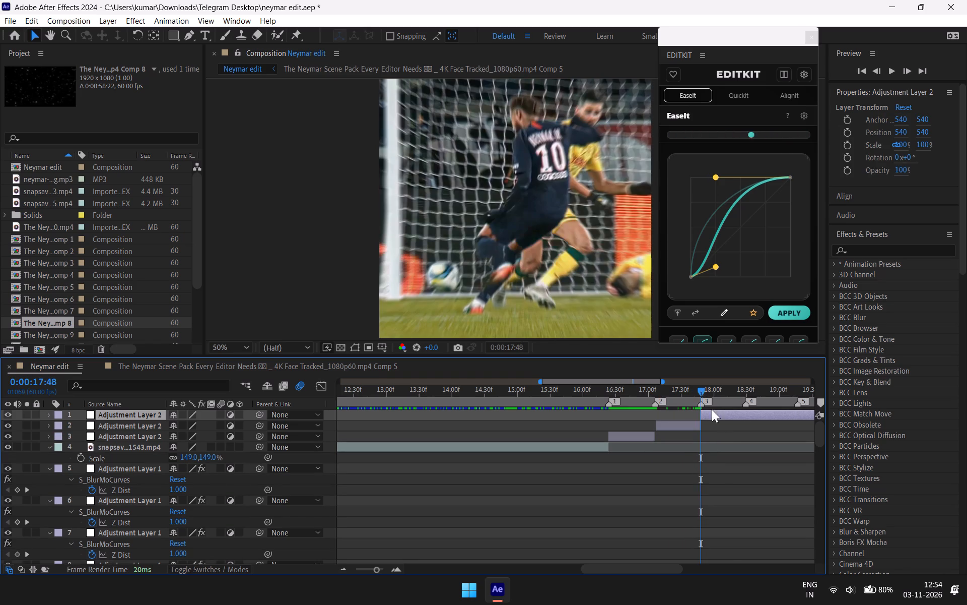
drag(712, 409, 740, 486)
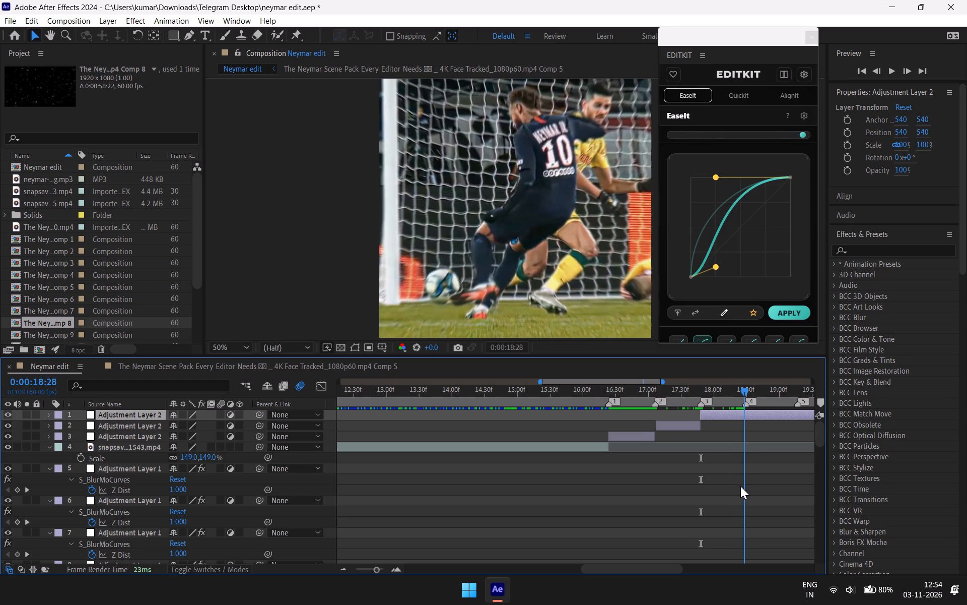
drag(740, 486, 741, 490)
key(ctrl+shift+d)
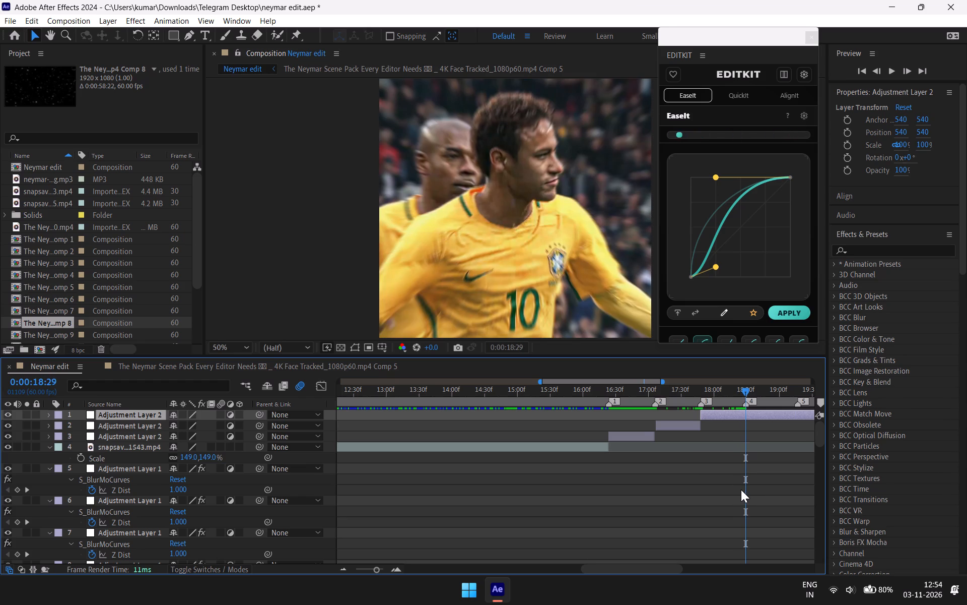
drag(749, 398, 795, 491)
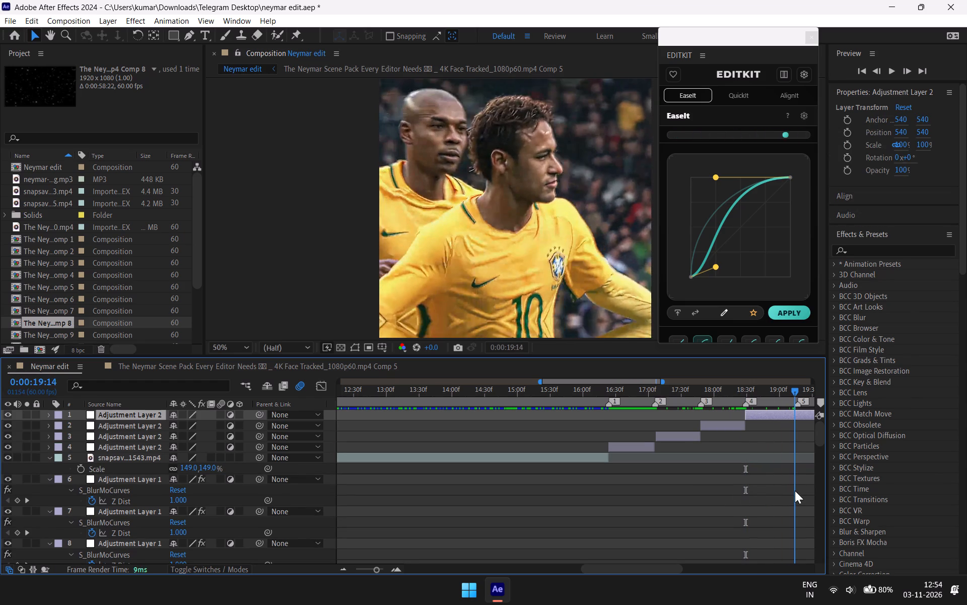
drag(795, 491, 798, 500)
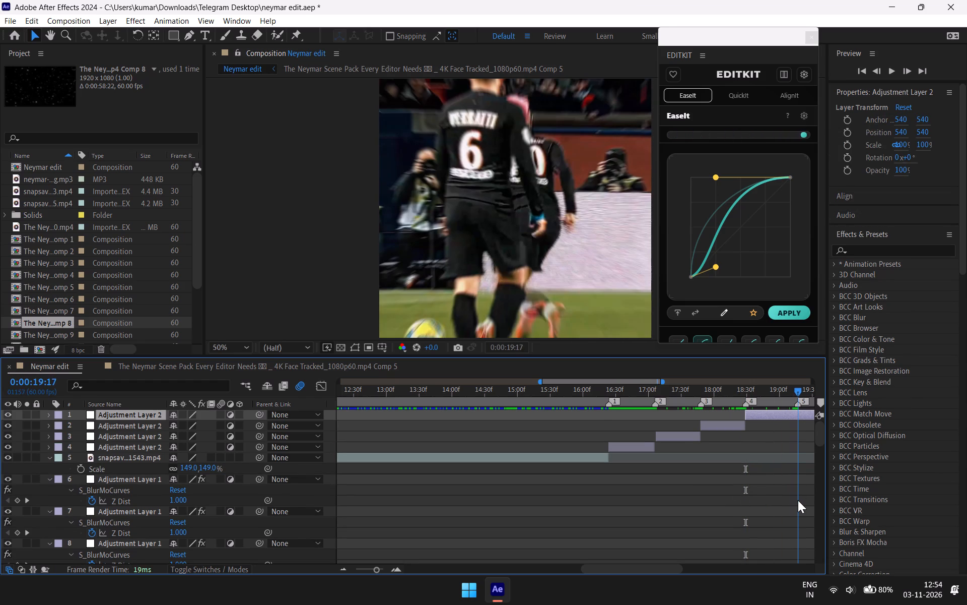
drag(798, 500, 798, 501)
key(ctrl+shift+d)
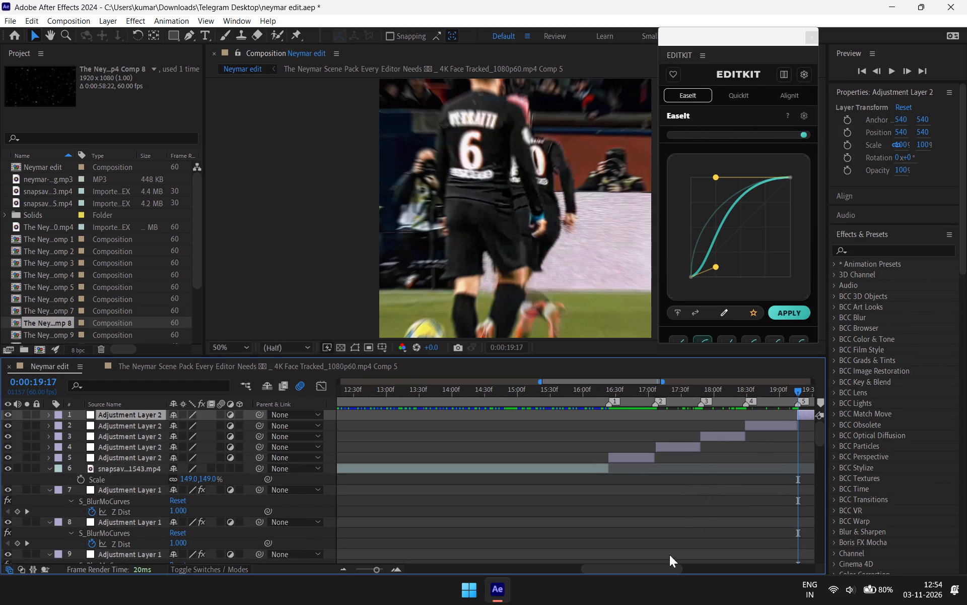
Split the remaining Adjustment Layer 2 segment at marker 6 (0:00:19:56) and marker 7 (0:00:20:40).
drag(658, 569, 749, 577)
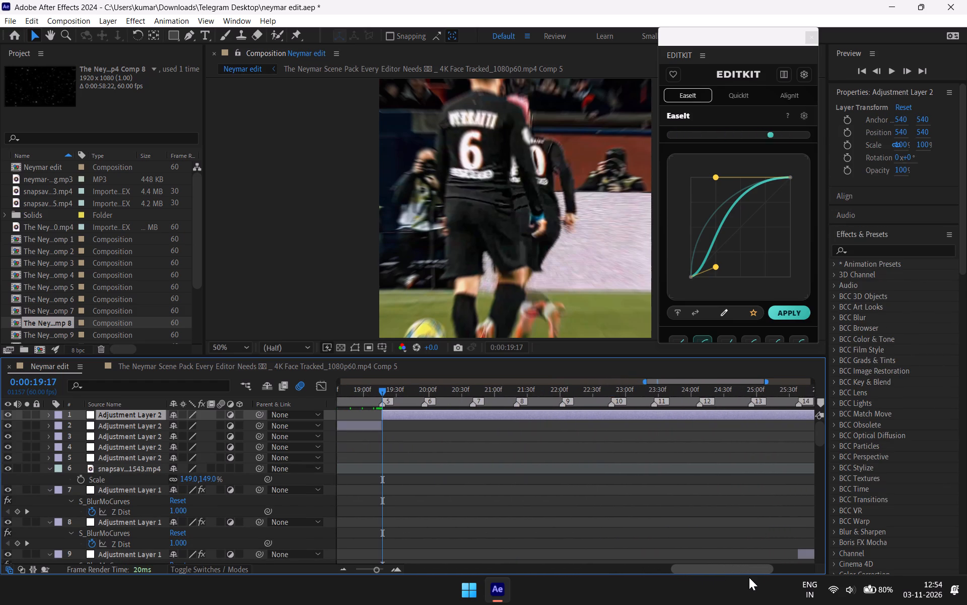
drag(749, 577, 749, 577)
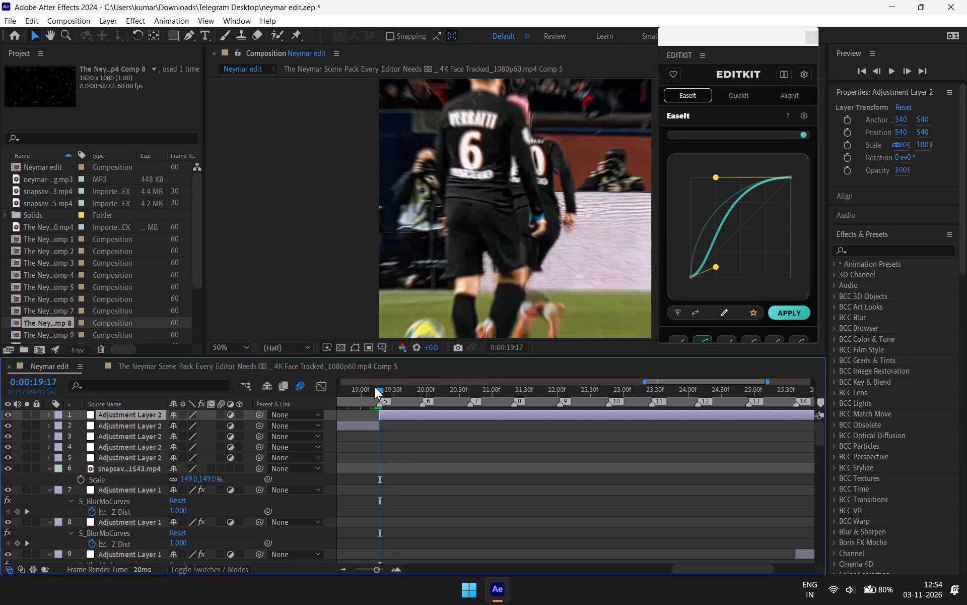
drag(384, 400, 422, 462)
key(ctrl+shift+d)
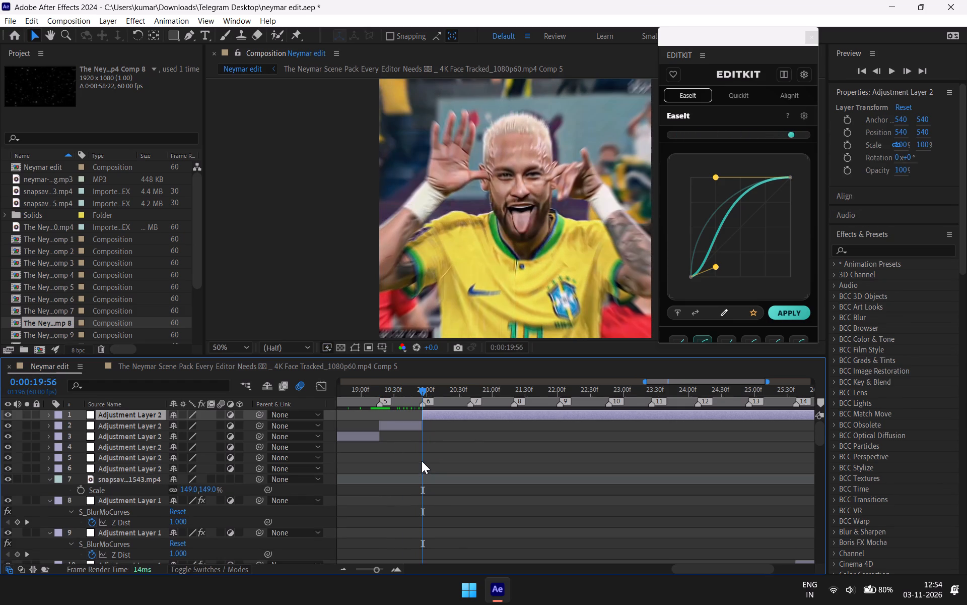
drag(425, 388, 471, 438)
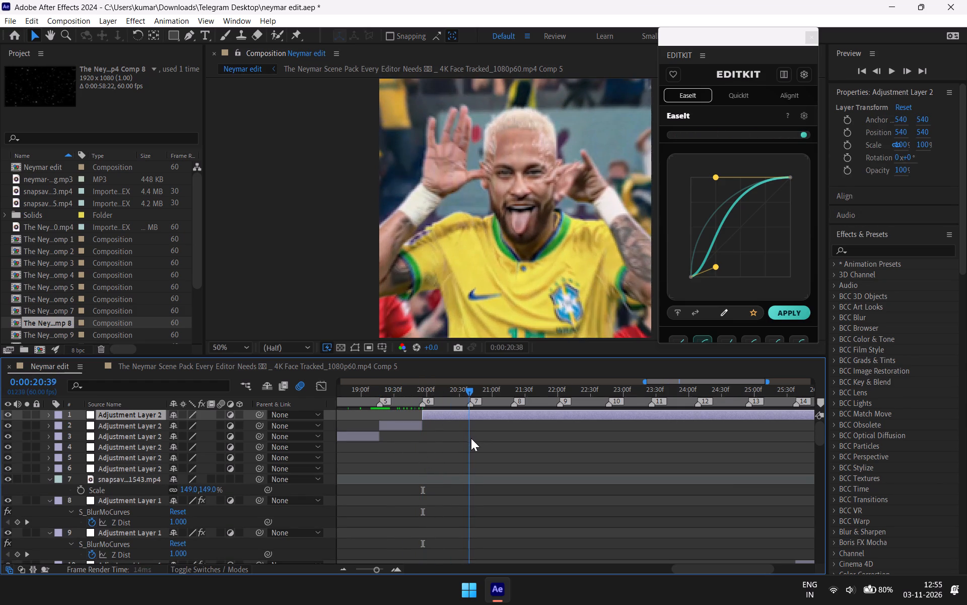
drag(471, 438, 472, 440)
key(ctrl+shift+d)
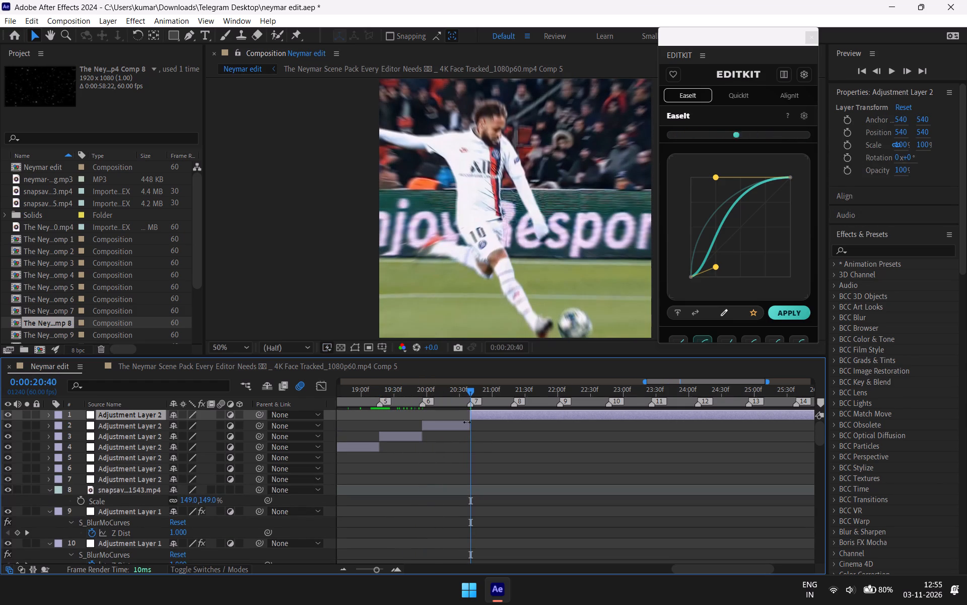
Split the last Adjustment Layer 2 segment at marker 8 (0:00:21:20), in line with the cut between the Comp 7 and Comp 8 clips.
drag(472, 389, 513, 449)
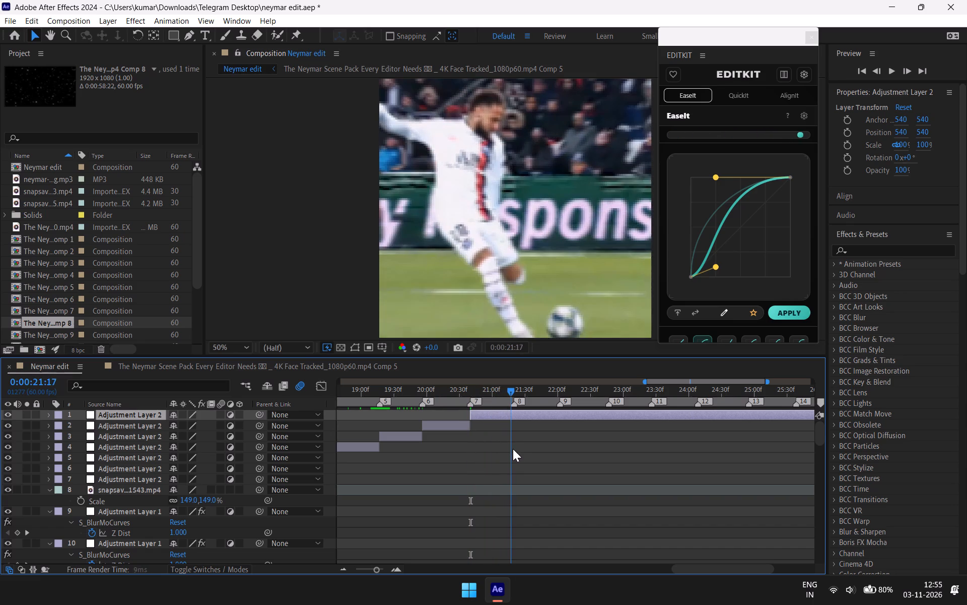
drag(513, 449, 516, 452)
key(ctrl+shift+d)
key(shift+x)
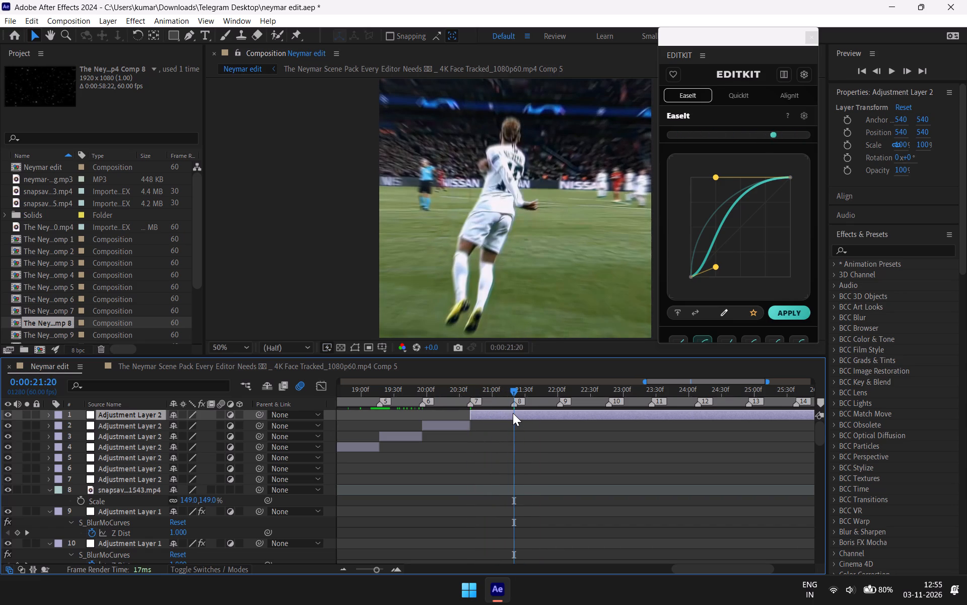
click(513, 412)
key(shift+x)
scroll(526, 448, down, 1)
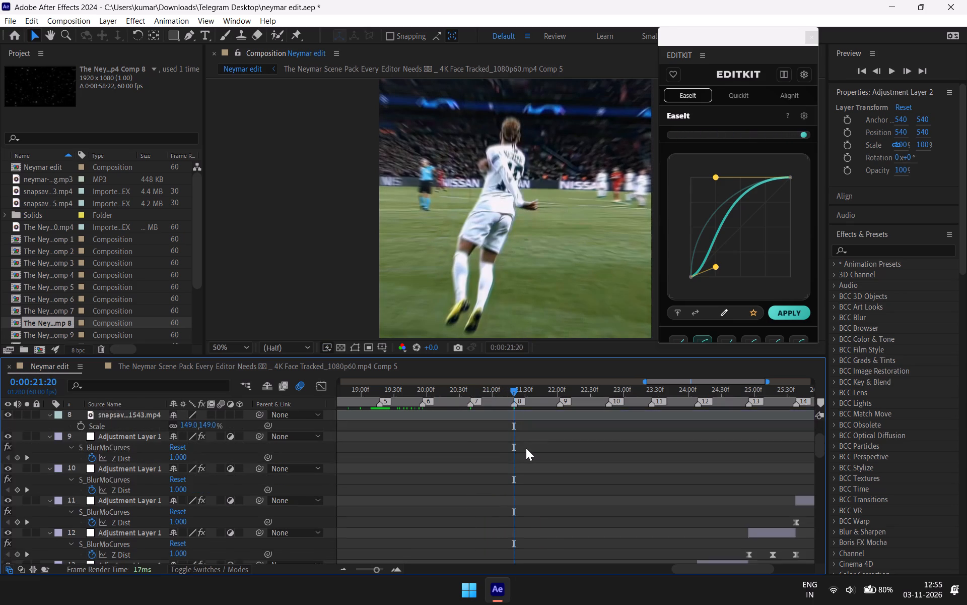
scroll(526, 448, up, 2)
scroll(526, 447, down, 10)
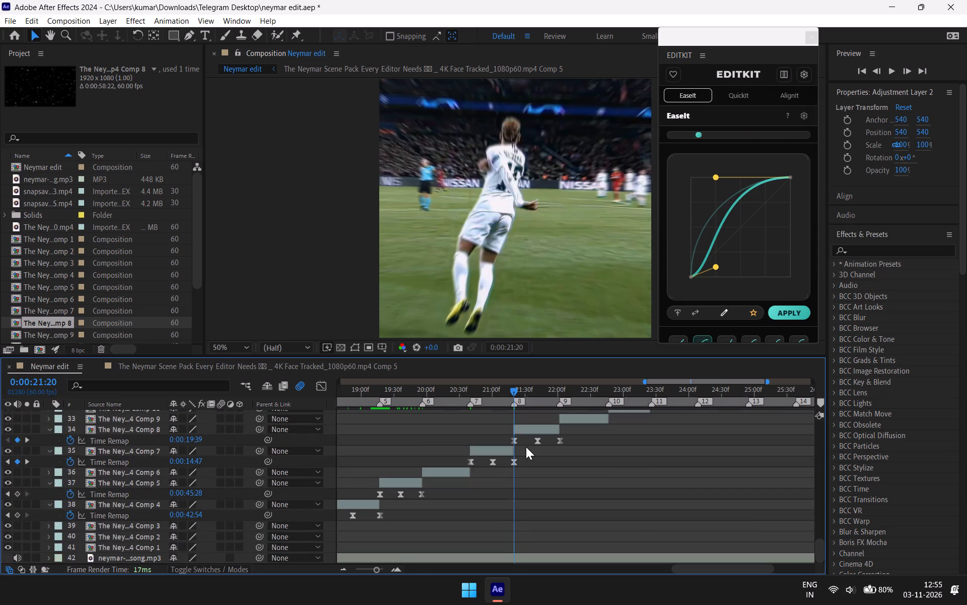
scroll(526, 447, down, 2)
scroll(526, 447, up, 13)
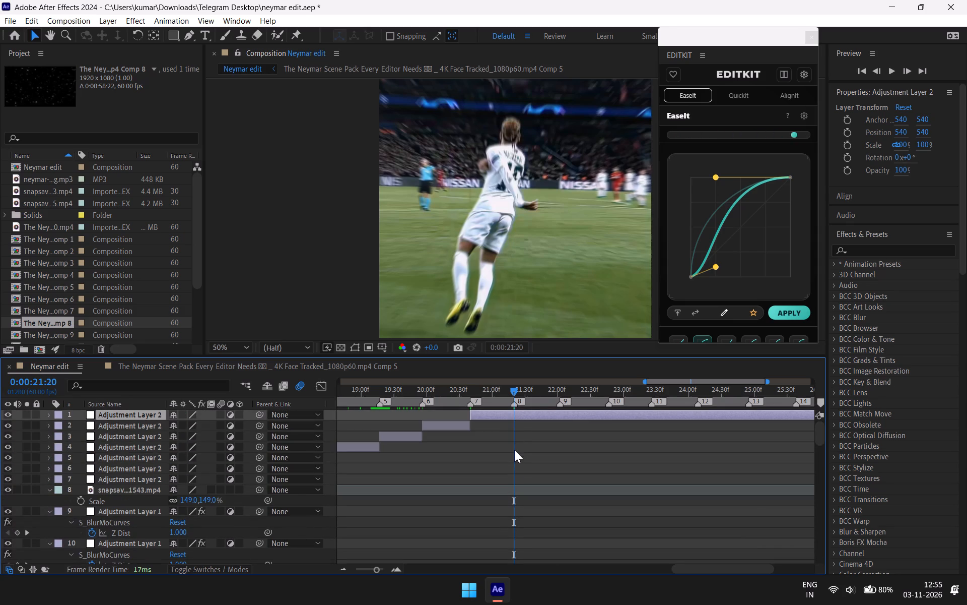
click(511, 417)
click(469, 433)
click(488, 414)
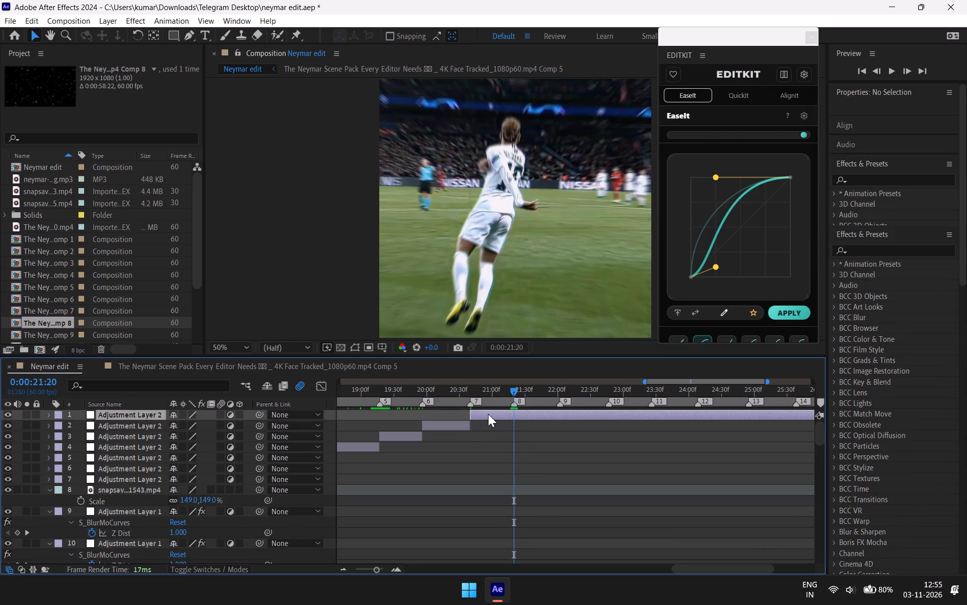
key(ctrl+shift+d)
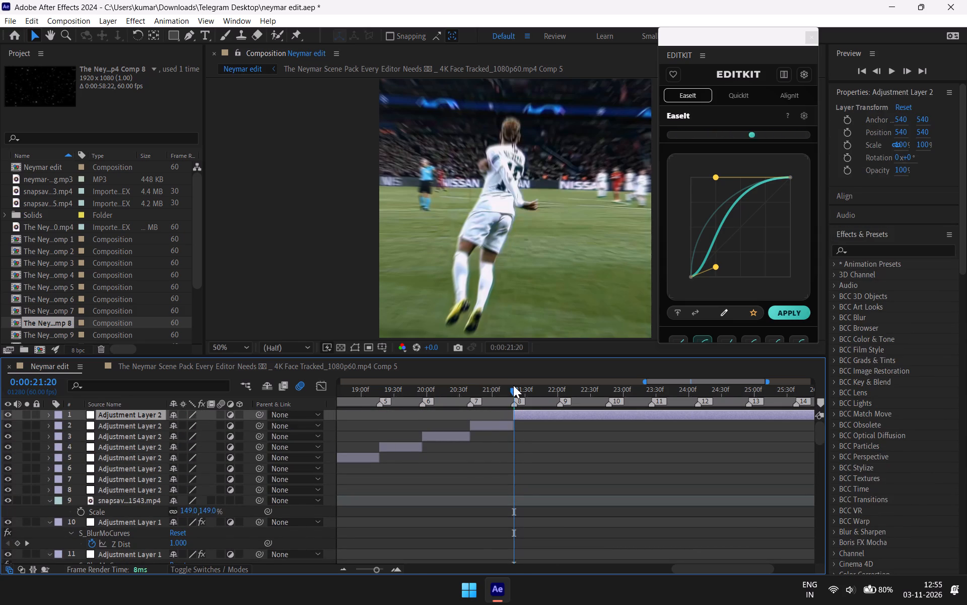
Split the remaining Adjustment Layer 2 segment at marker 9 (0:00:22:02) and marker 10 (0:00:22:46).
drag(513, 386, 560, 469)
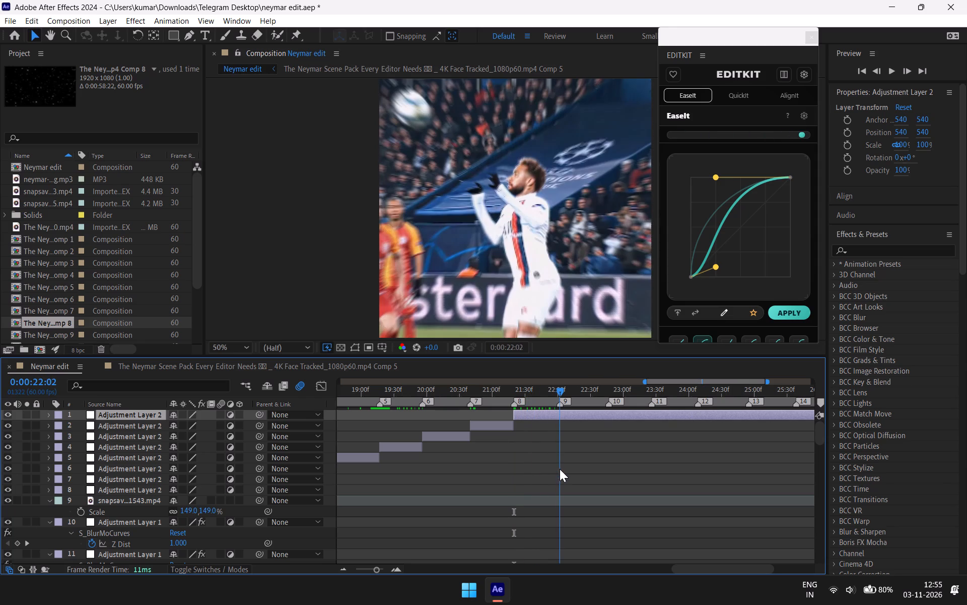
drag(560, 469, 560, 469)
key(ctrl+shift+d)
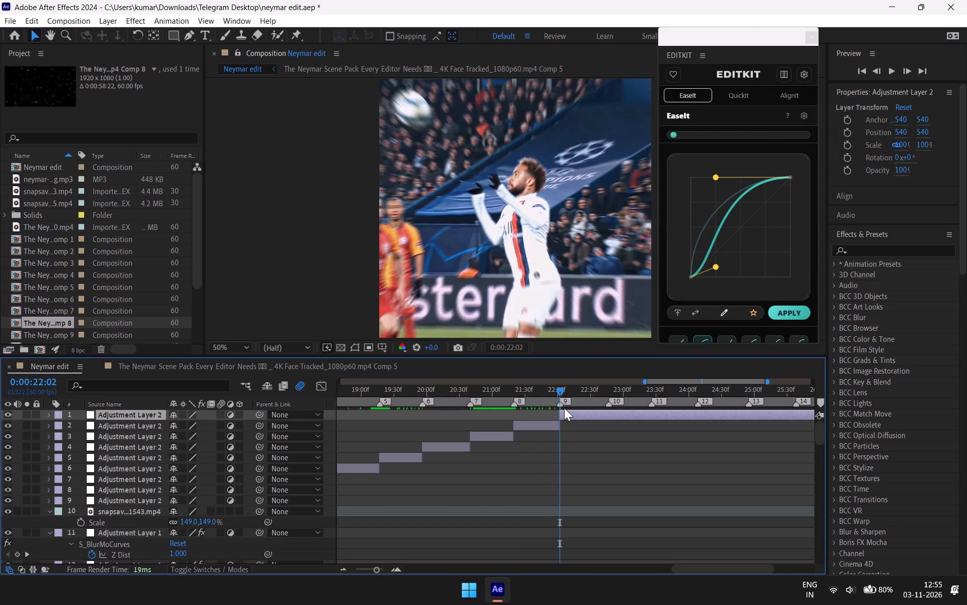
drag(561, 394, 606, 503)
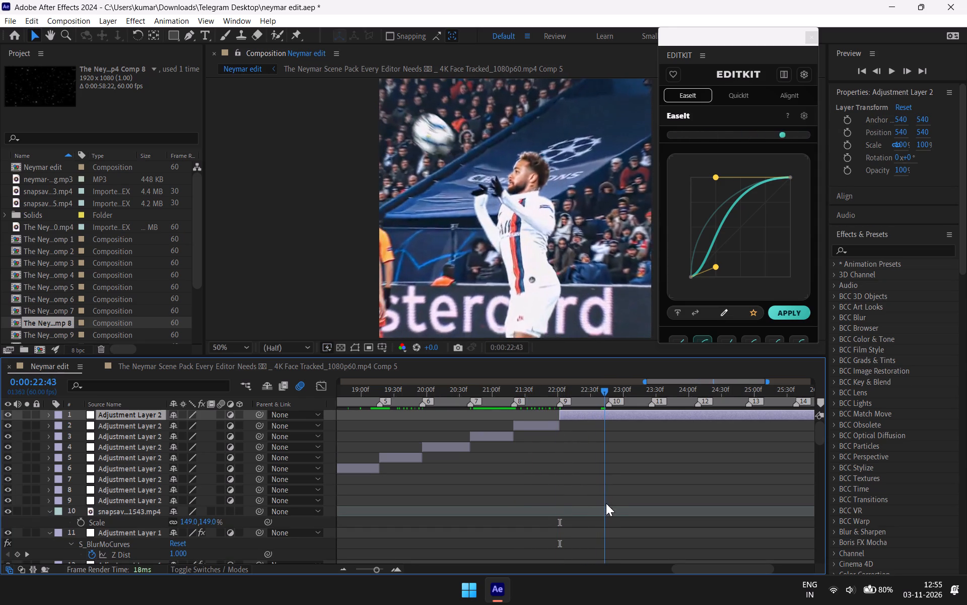
drag(606, 503, 609, 510)
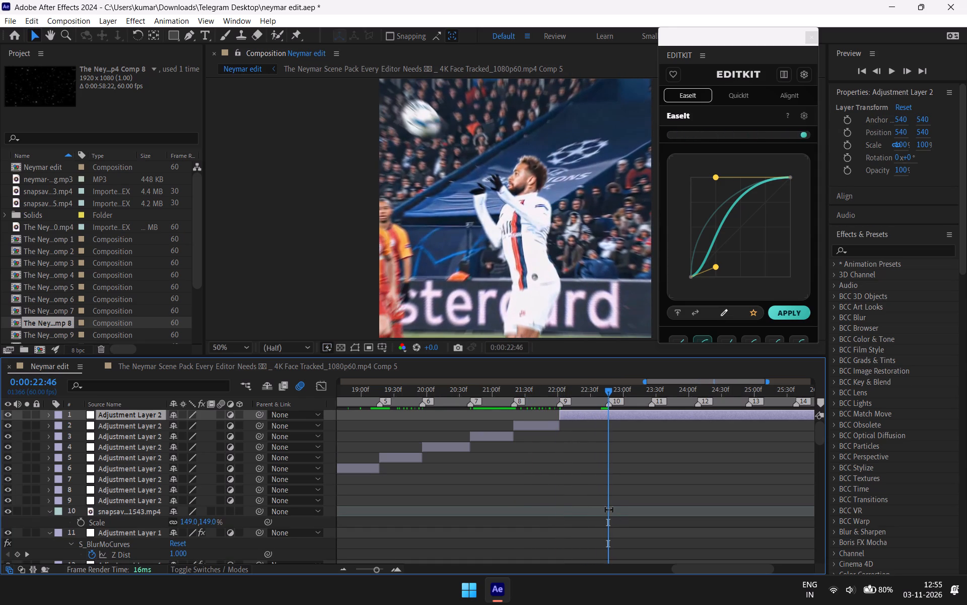
key(ctrl+shift+d)
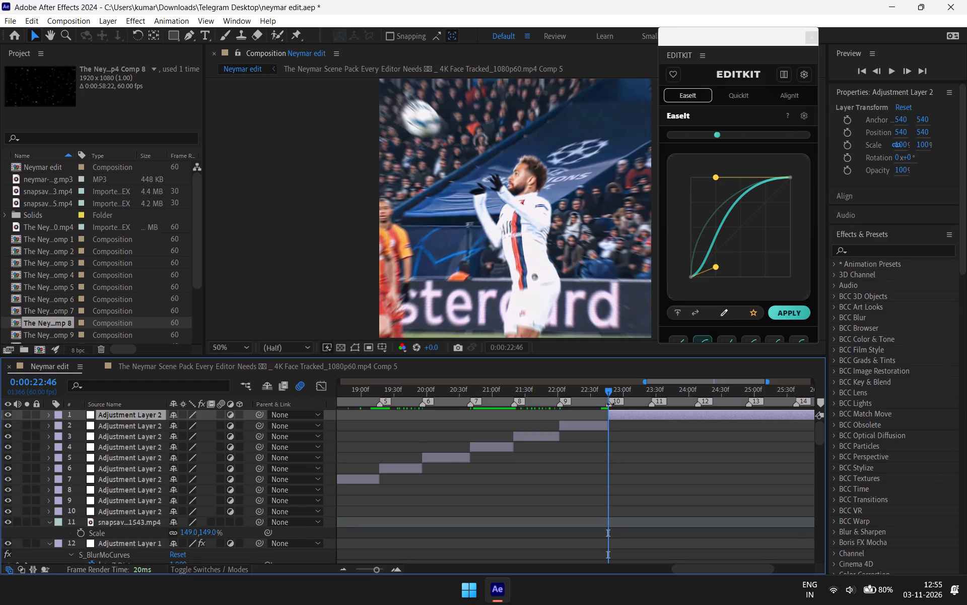
Split the remaining Adjustment Layer 2 segment at marker 11 (0:00:23:26) and marker 12 (0:00:24:08).
drag(606, 390, 650, 460)
key(ctrl+shift+d)
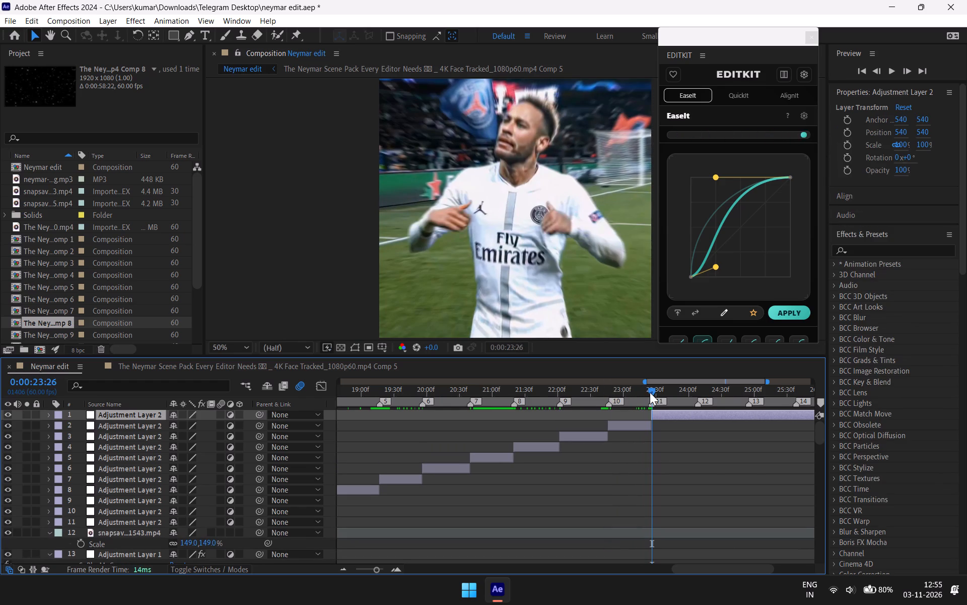
drag(651, 389, 697, 469)
key(ctrl+shift+d)
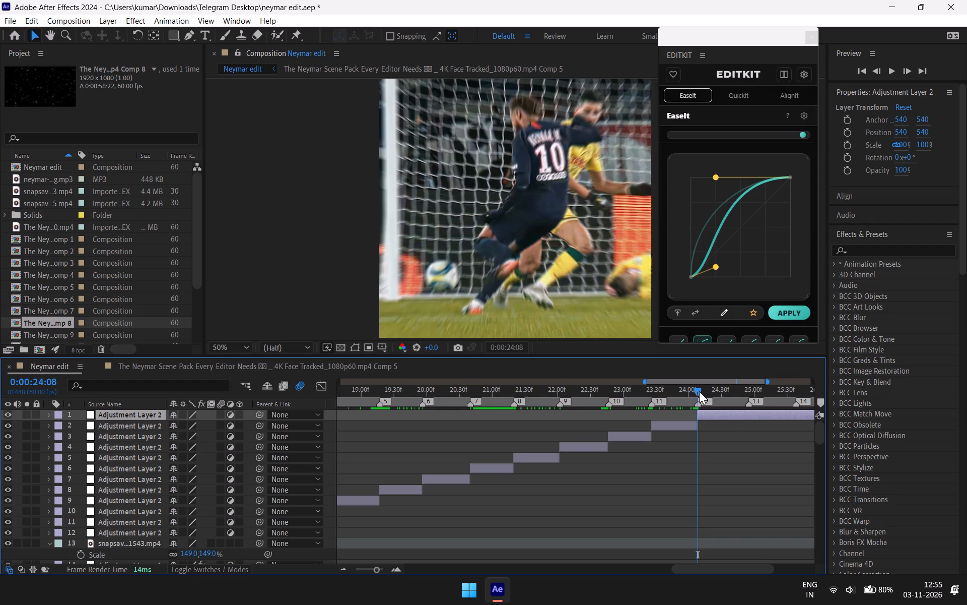
Split the remaining Adjustment Layer 2 segment at marker 13 (0:00:24:55) and marker 14 (0:00:25:38).
drag(699, 391, 750, 460)
key(ctrl+shift+d)
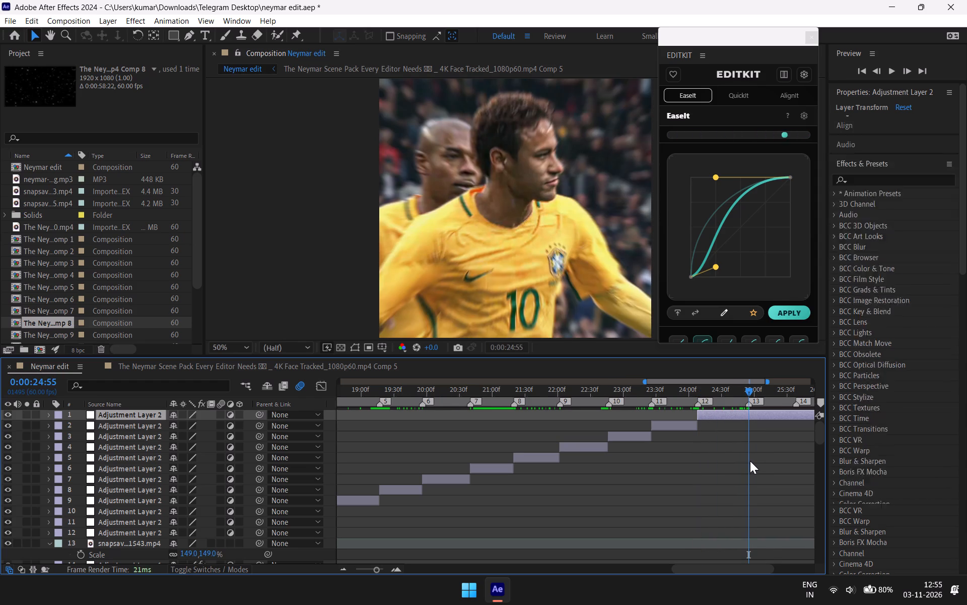
drag(749, 393, 787, 479)
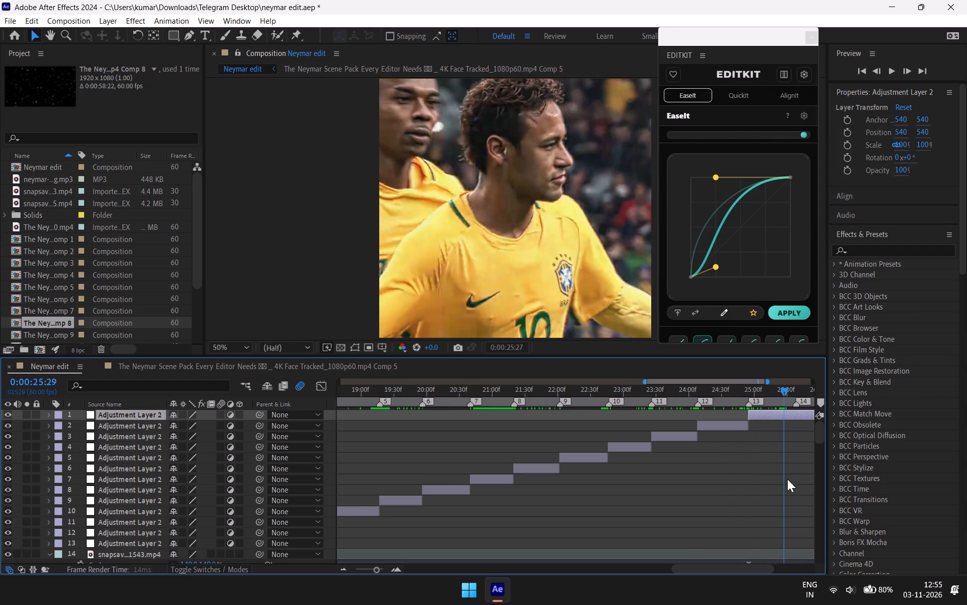
drag(787, 479, 795, 497)
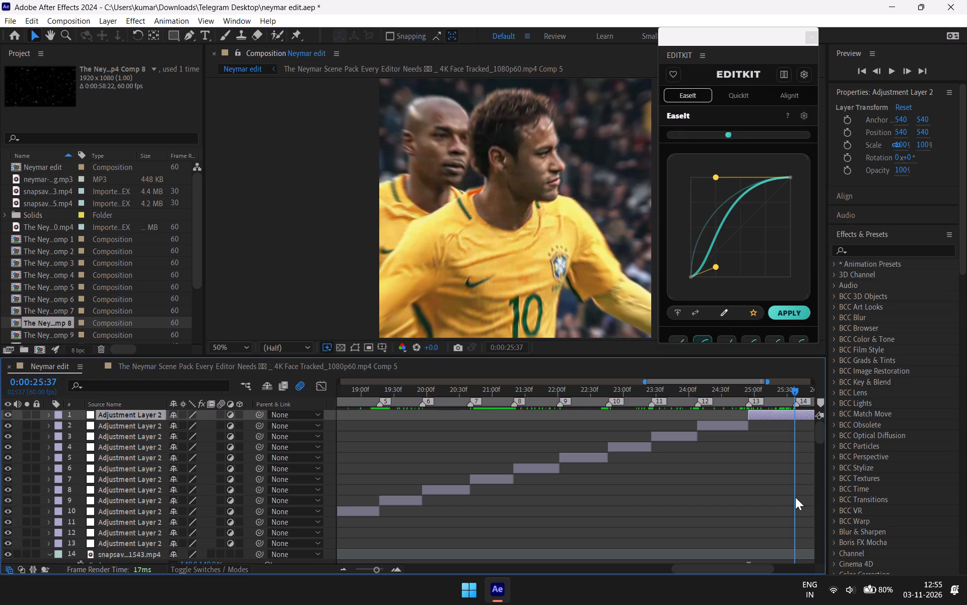
drag(795, 497, 796, 496)
key(ctrl+shift+d)
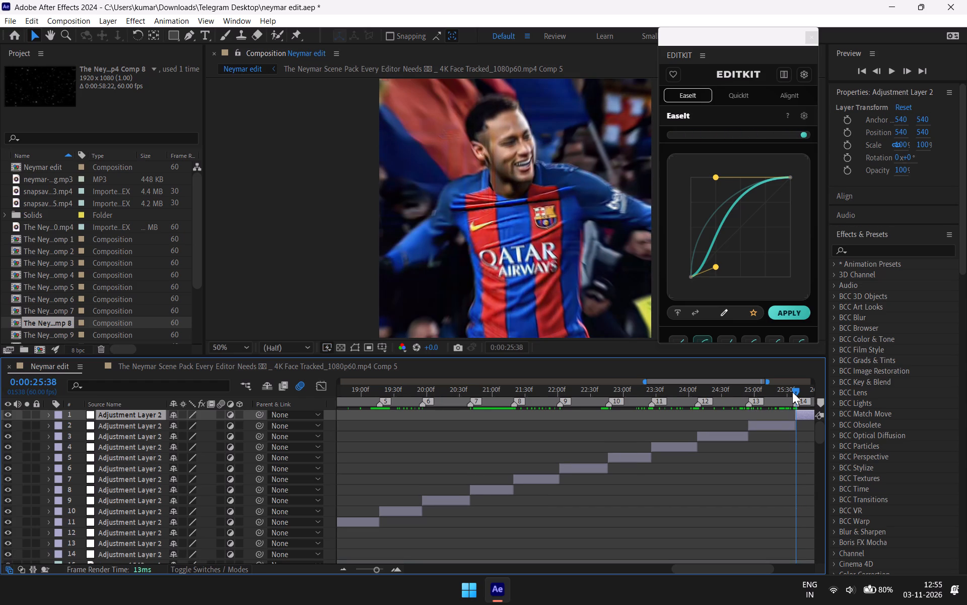
Split the remaining Adjustment Layer 2 segment at marker 15 (0:00:26:18) and marker 16 (0:00:26:58).
drag(796, 389, 664, 505)
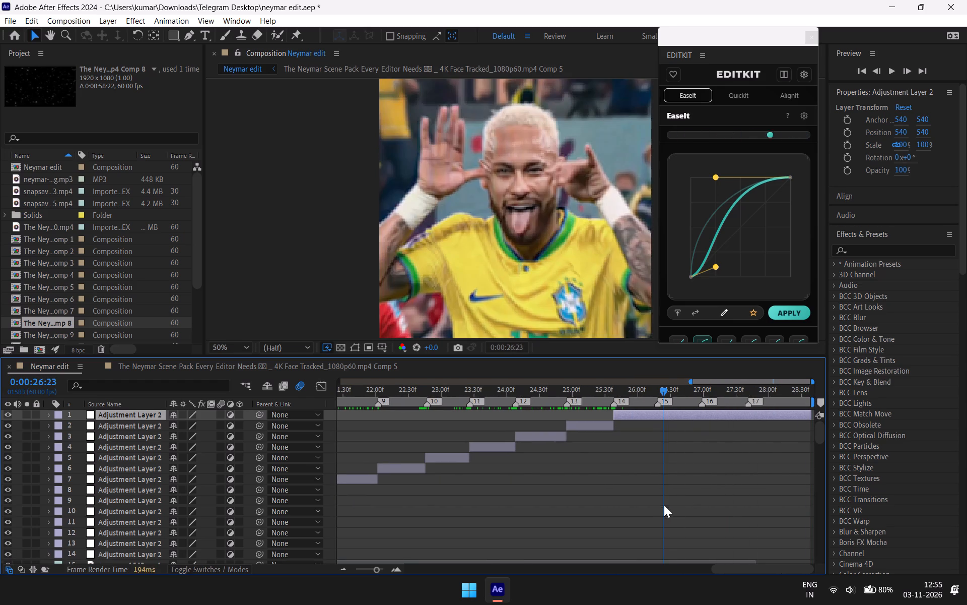
drag(664, 505, 657, 513)
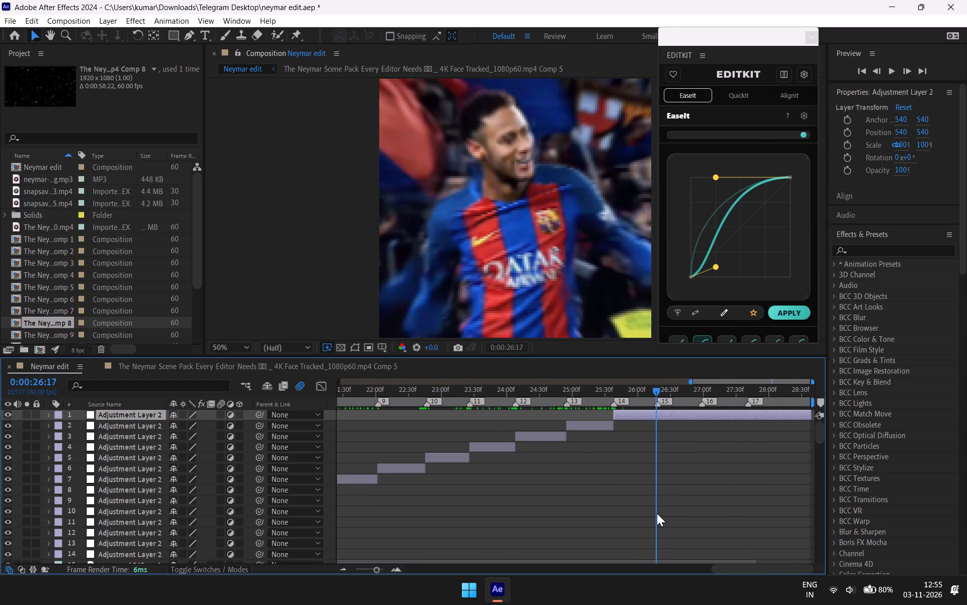
drag(657, 513, 659, 515)
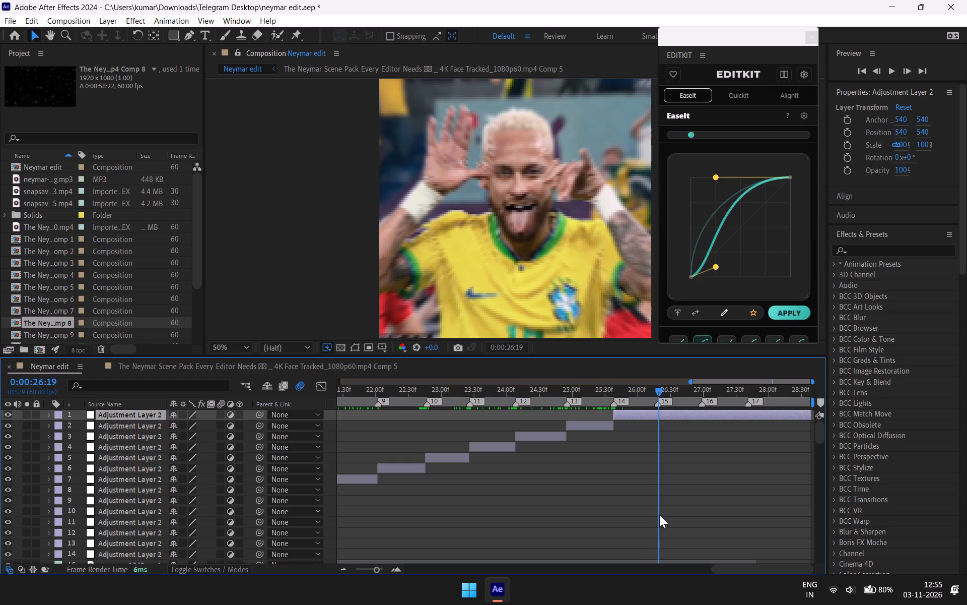
drag(659, 515, 659, 515)
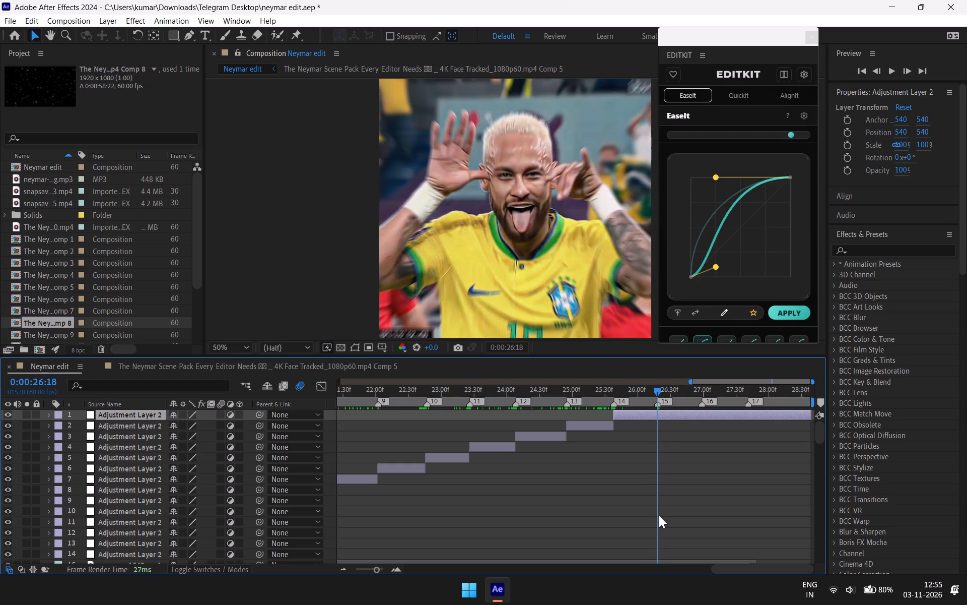
key(ctrl+shift+d)
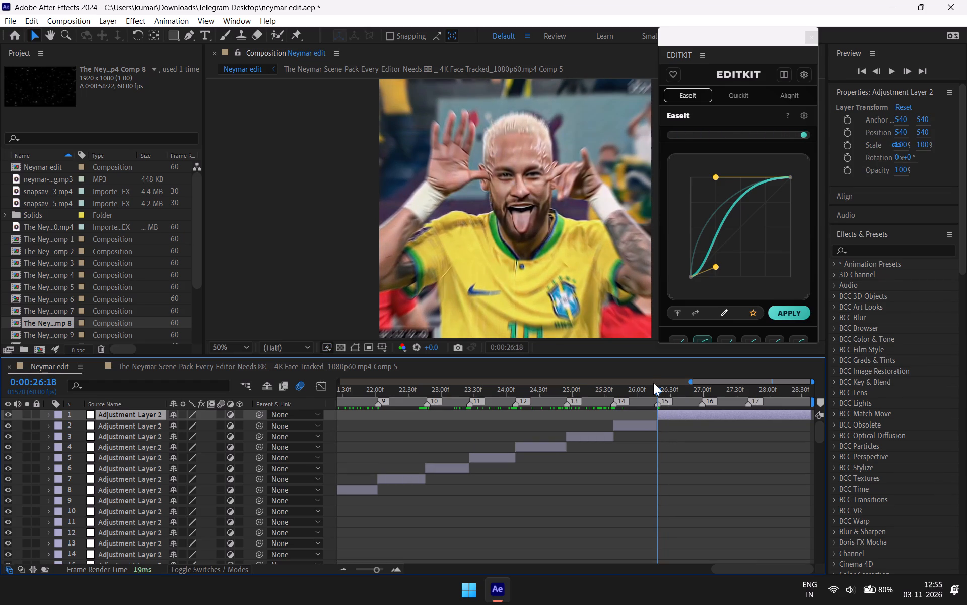
drag(655, 388, 701, 461)
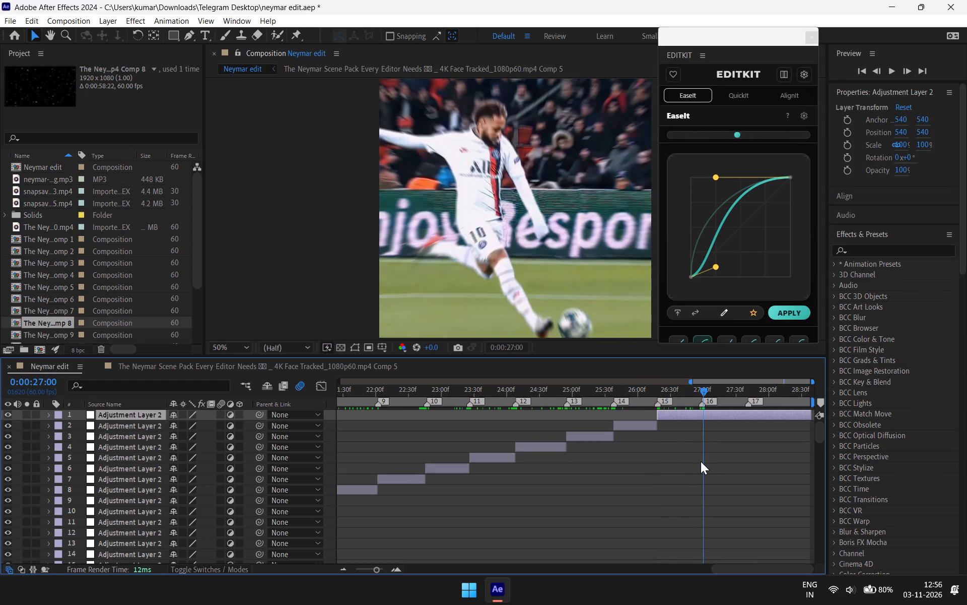
drag(701, 461, 699, 463)
key(ctrl+shift+d)
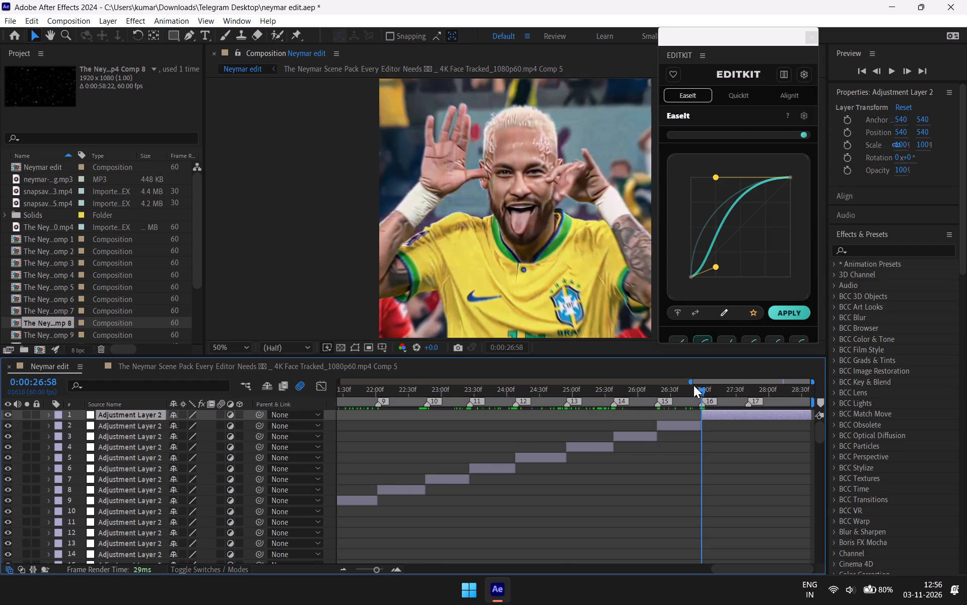
Split the remaining Adjustment Layer 2 segment at marker 17 (0:00:27:42) and delete the portion after it.
drag(704, 394, 750, 461)
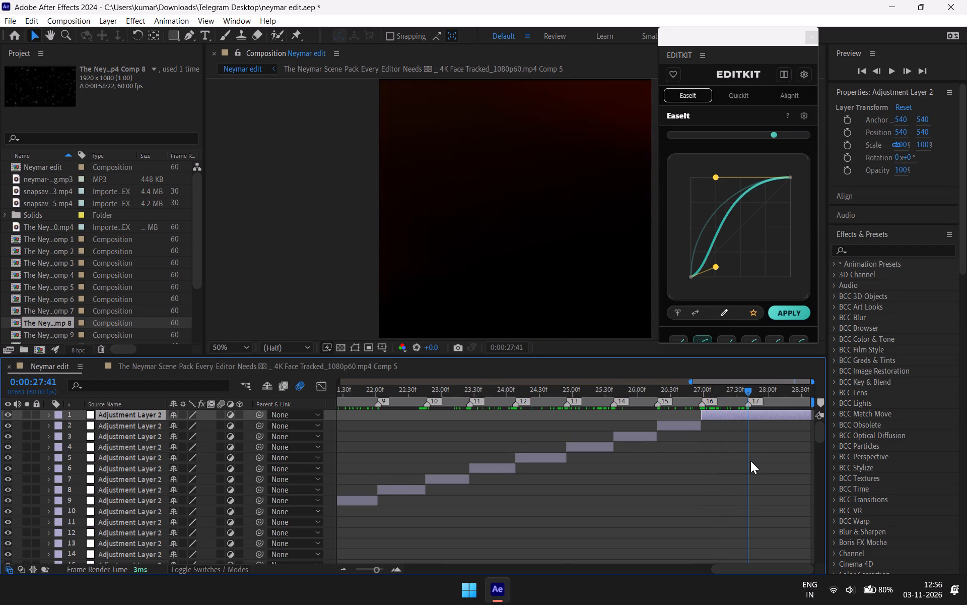
drag(750, 461, 751, 461)
key(ctrl+shift+d)
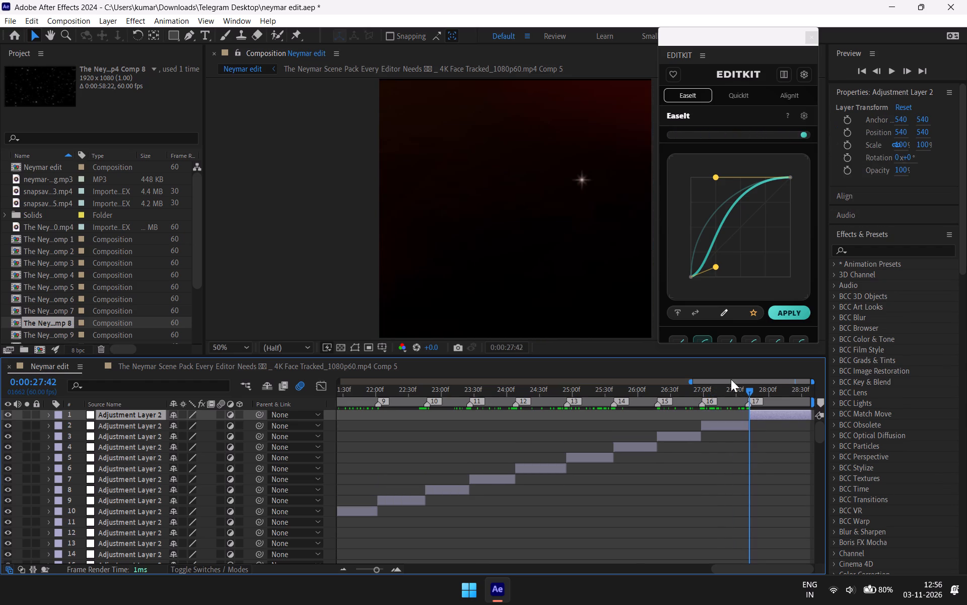
drag(755, 393, 866, 443)
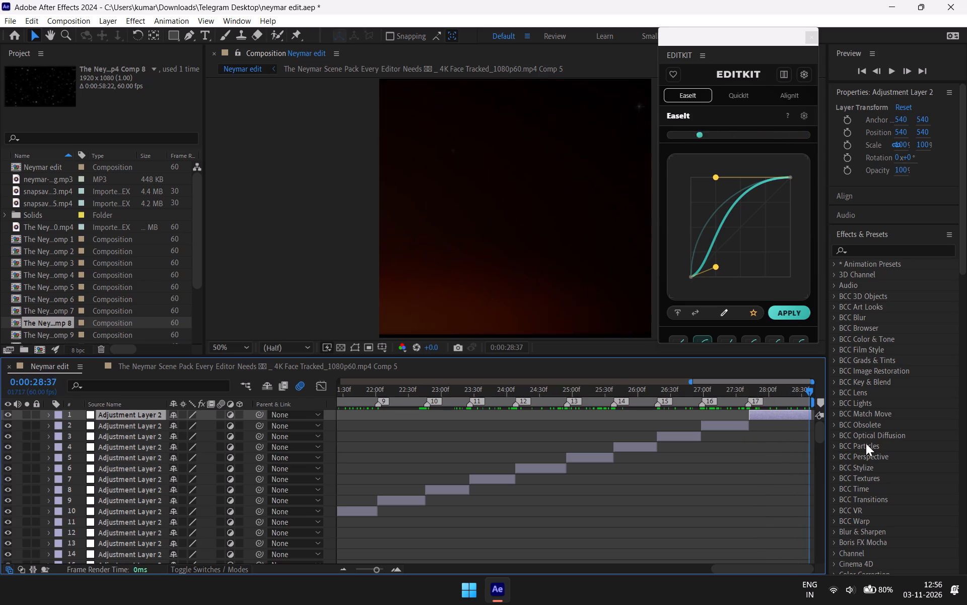
drag(866, 443, 811, 445)
key(BackSpace)
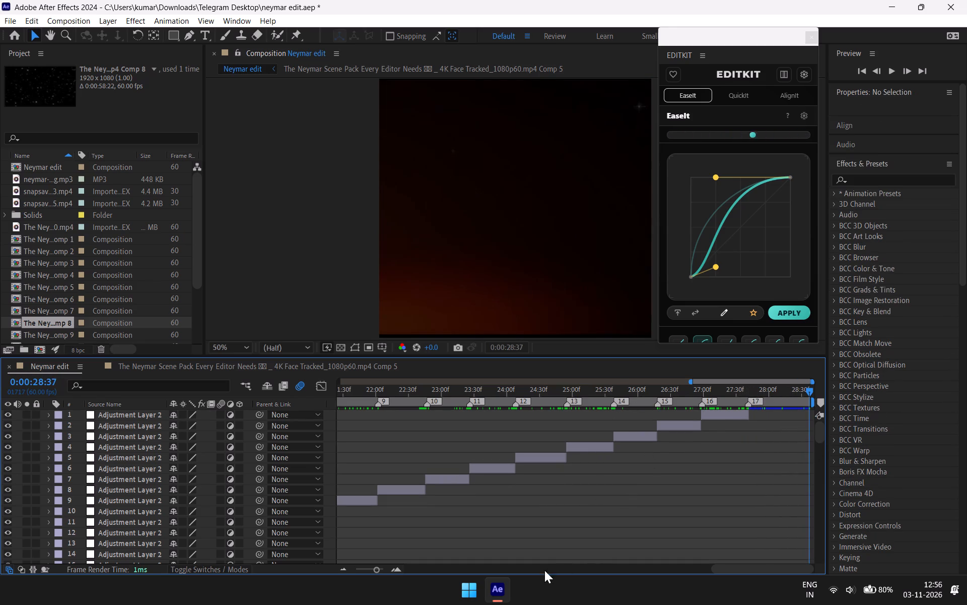
Select the Adjustment Layer 2 segment at marker 1 and search the effects for "s_ha".
scroll(567, 515, down, 2)
scroll(567, 515, up, 2)
shift+scroll(567, 515, up, 1)
shift+scroll(567, 515, down, 3)
shift+scroll(567, 515, up, 6)
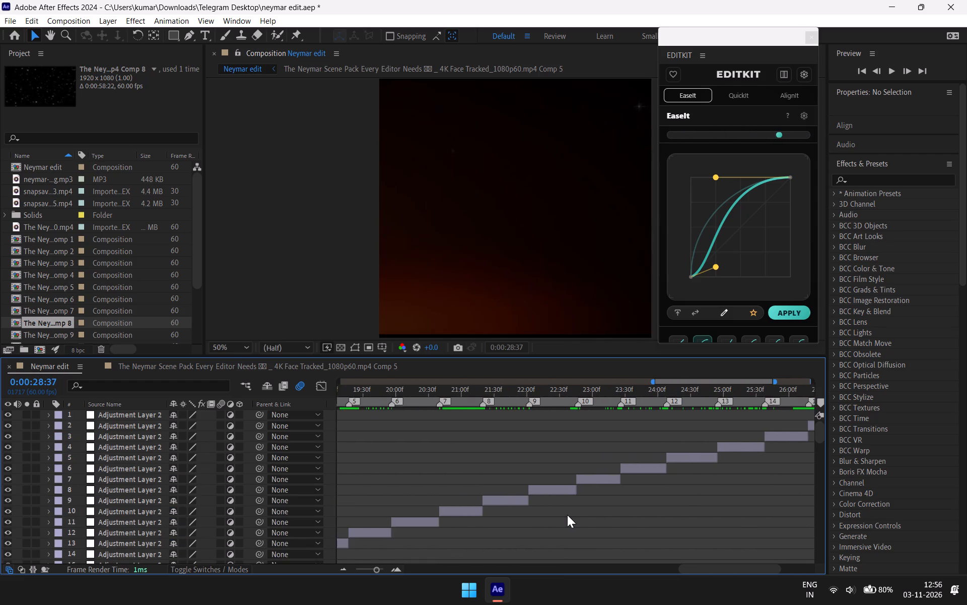
shift+scroll(567, 515, up, 6)
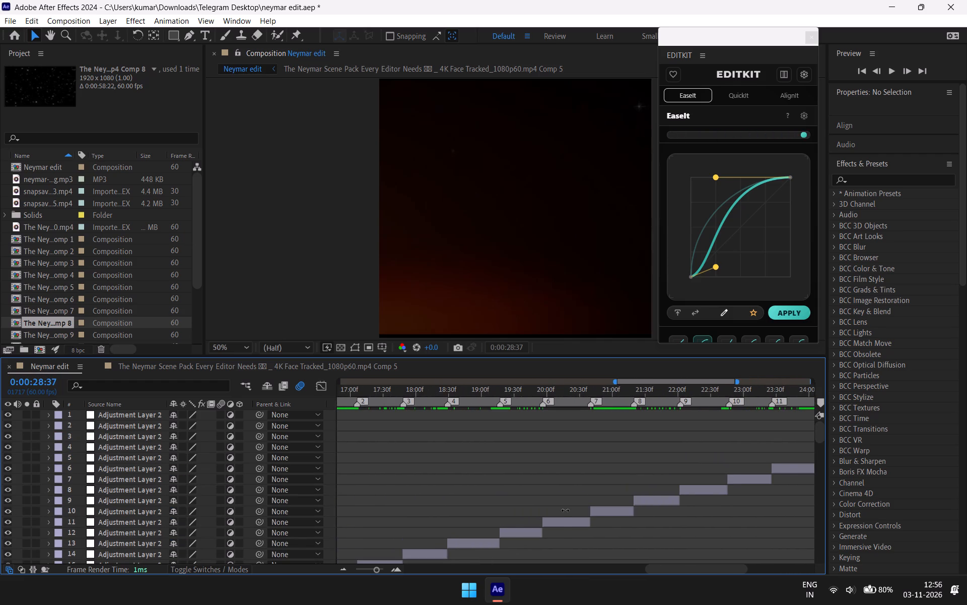
shift+scroll(565, 510, down, 2)
shift+scroll(565, 510, up, 5)
scroll(565, 510, down, 1)
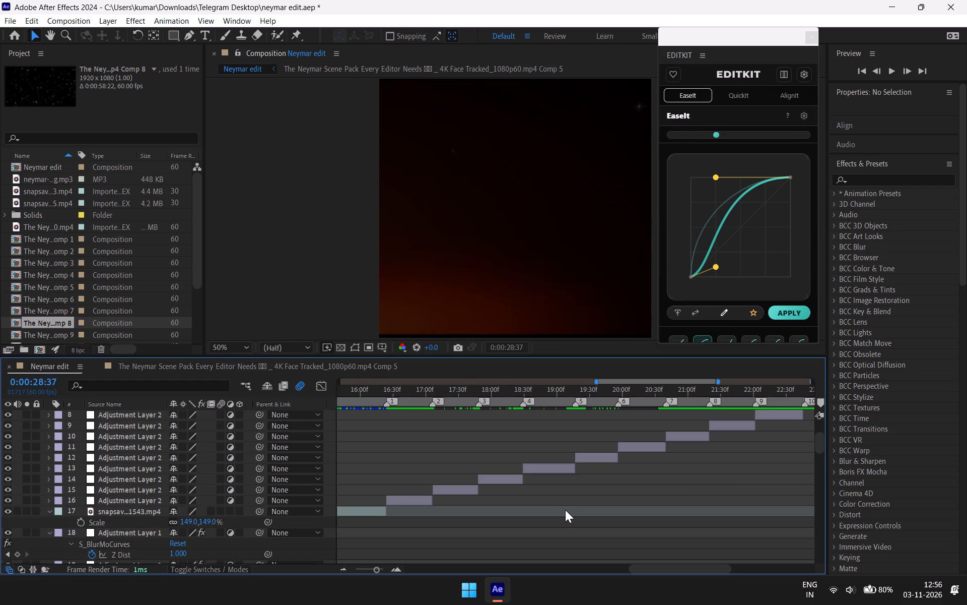
shift+scroll(549, 506, up, 2)
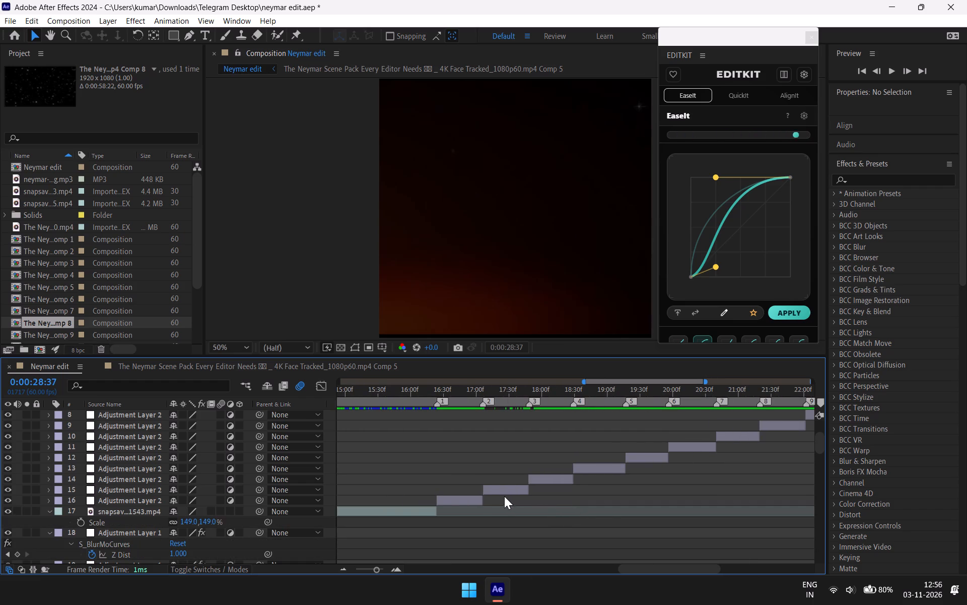
click(471, 497)
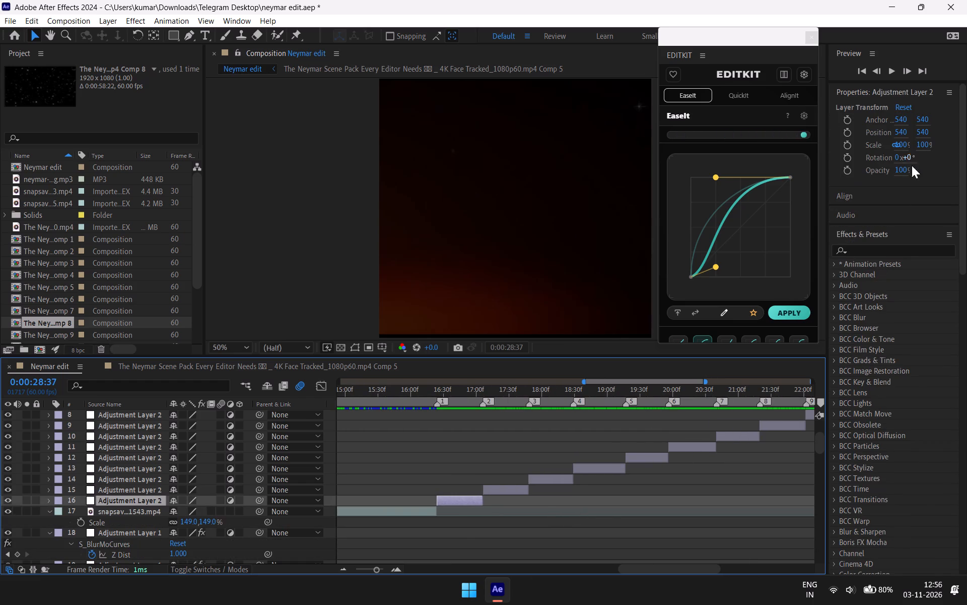
click(866, 252)
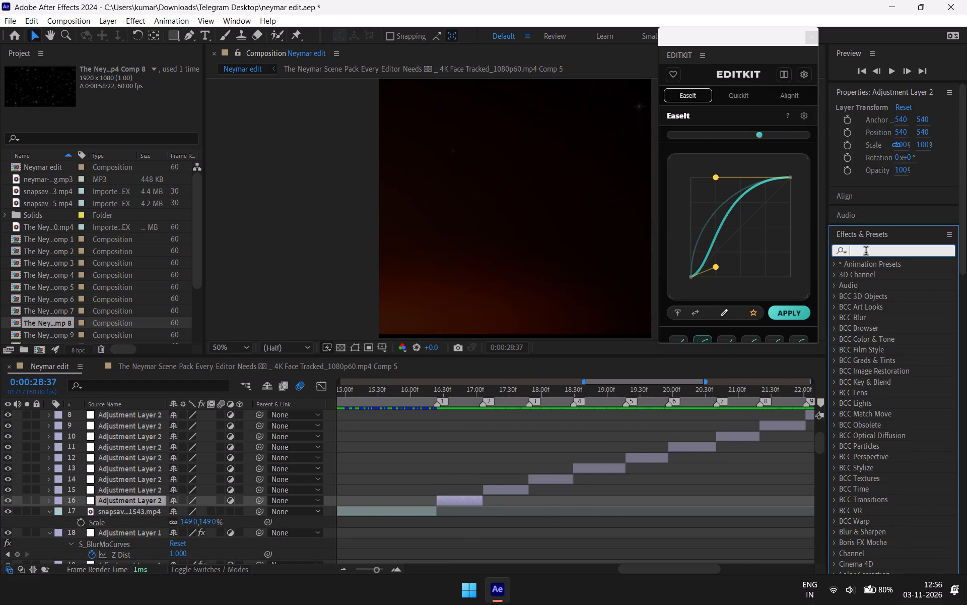
key(s)
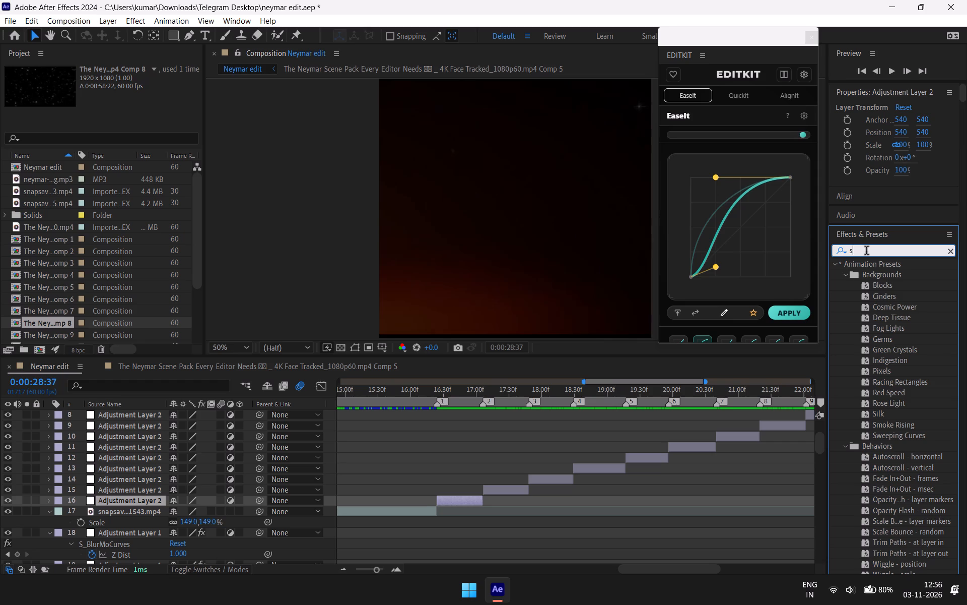
key(shift+underscore)
text(ha)
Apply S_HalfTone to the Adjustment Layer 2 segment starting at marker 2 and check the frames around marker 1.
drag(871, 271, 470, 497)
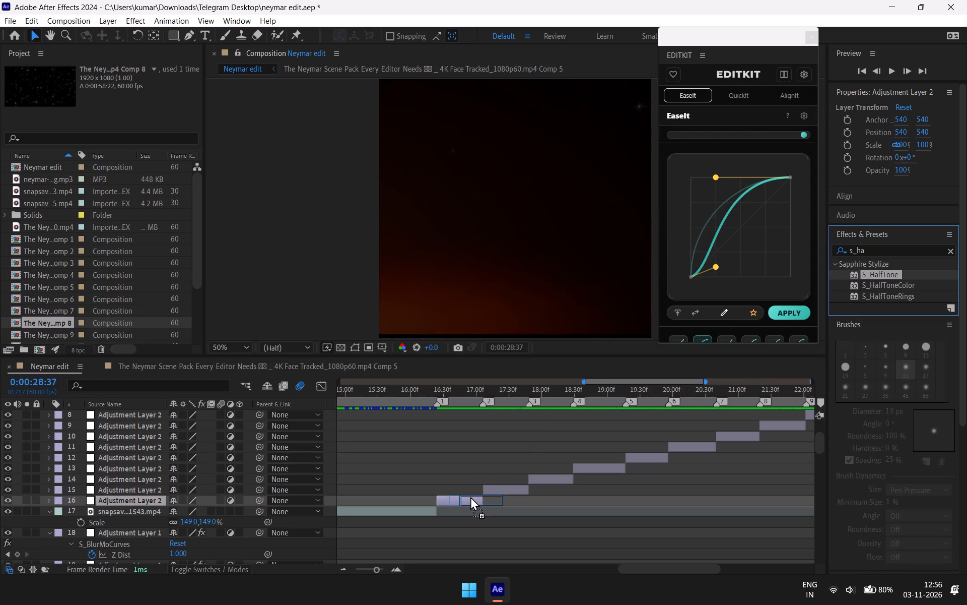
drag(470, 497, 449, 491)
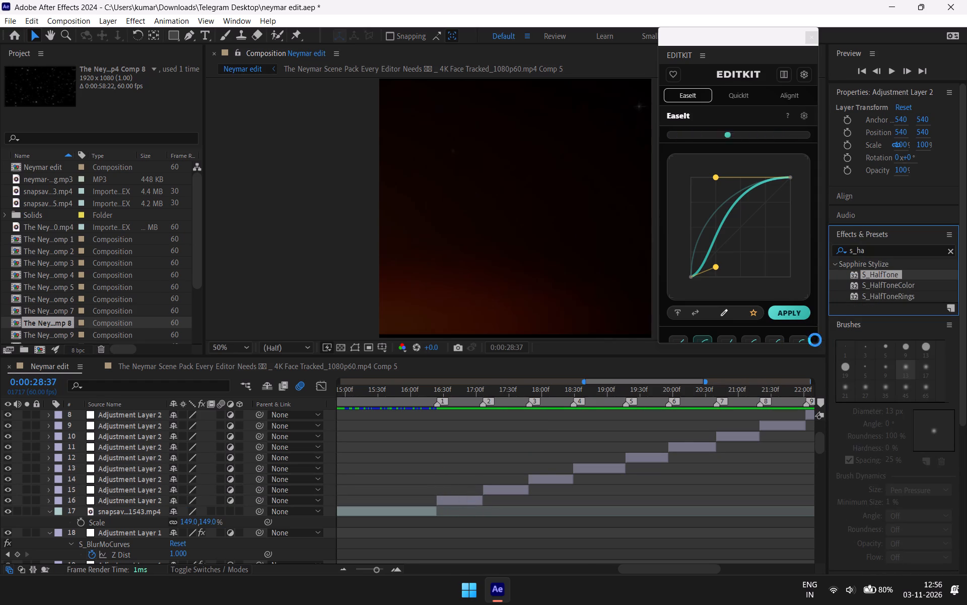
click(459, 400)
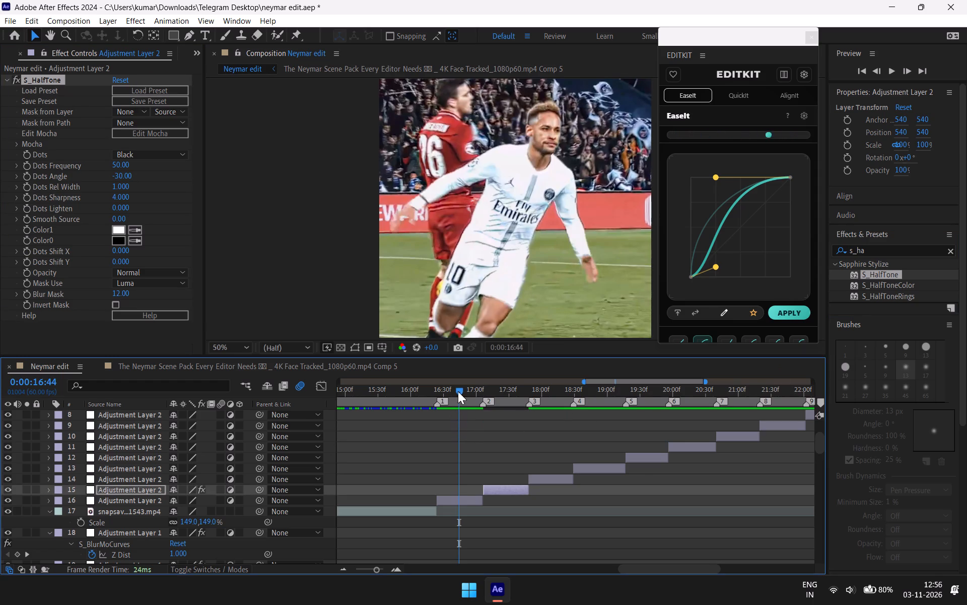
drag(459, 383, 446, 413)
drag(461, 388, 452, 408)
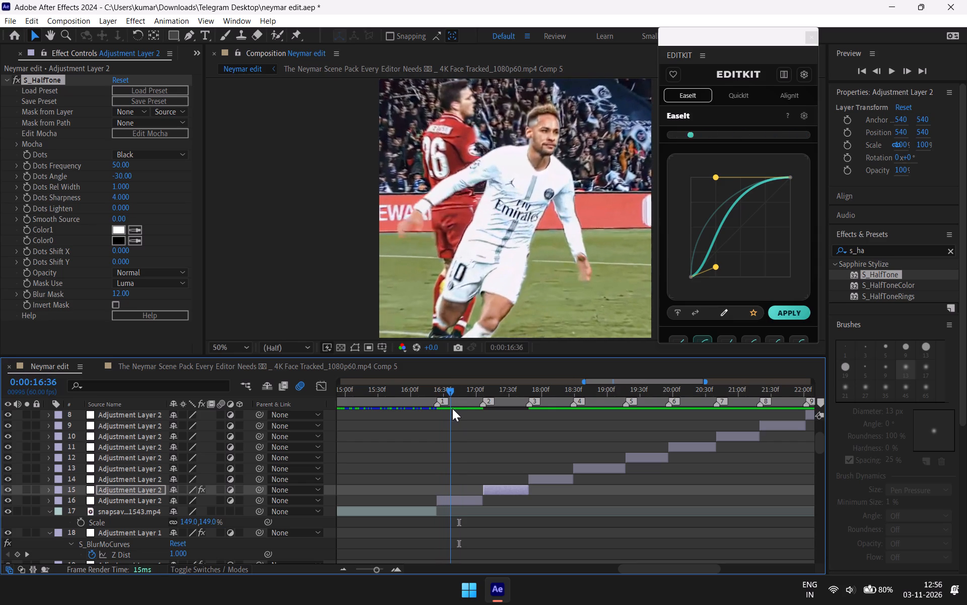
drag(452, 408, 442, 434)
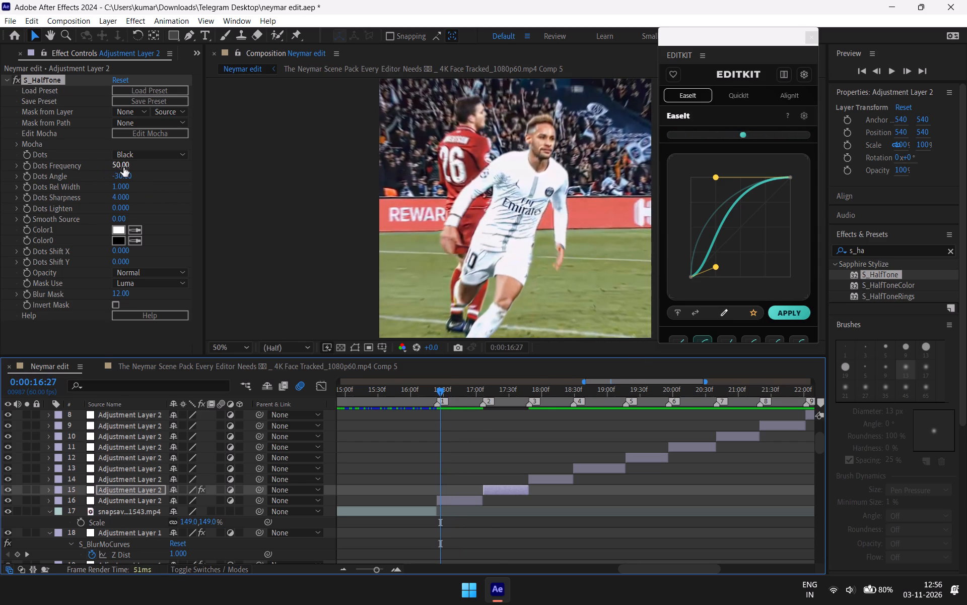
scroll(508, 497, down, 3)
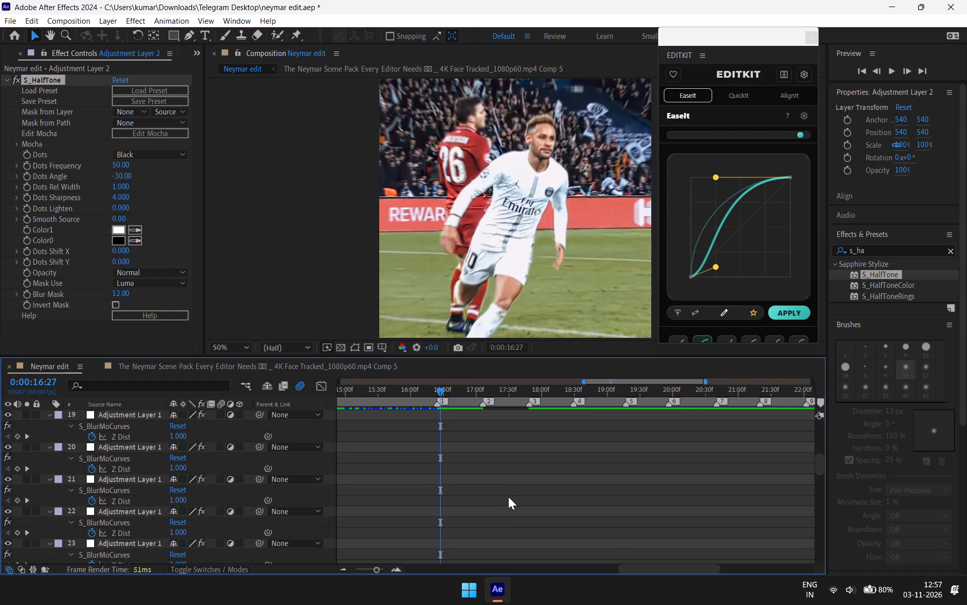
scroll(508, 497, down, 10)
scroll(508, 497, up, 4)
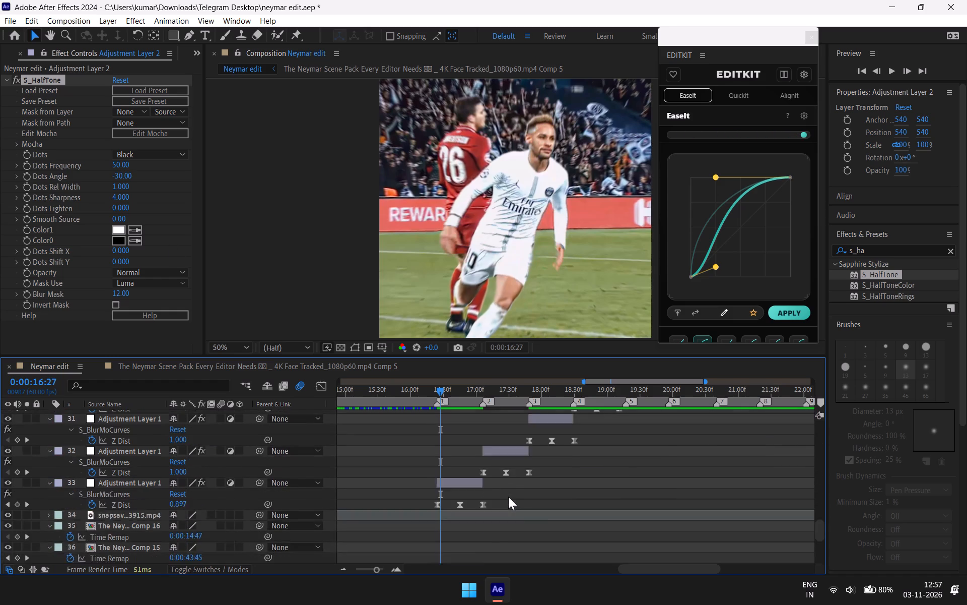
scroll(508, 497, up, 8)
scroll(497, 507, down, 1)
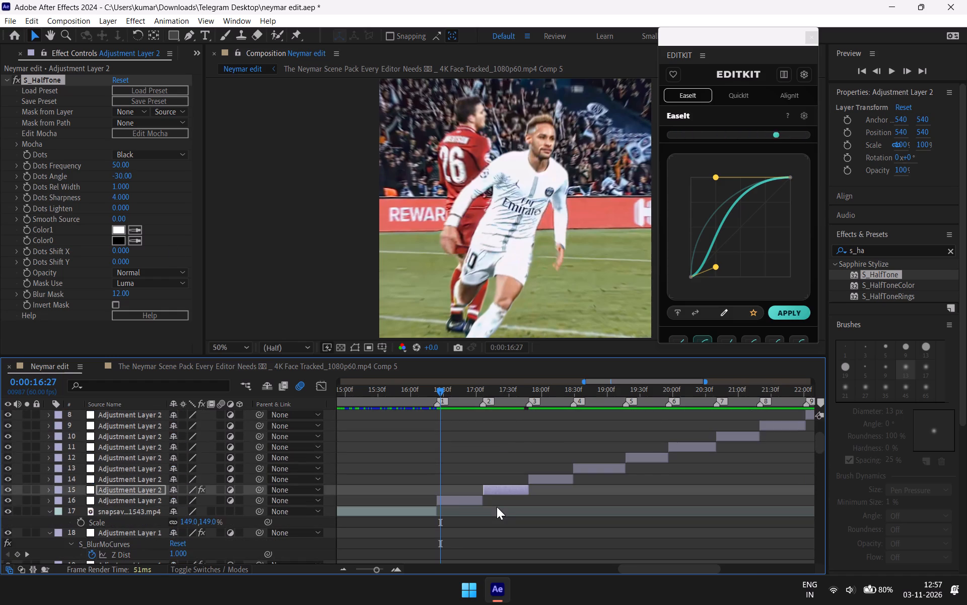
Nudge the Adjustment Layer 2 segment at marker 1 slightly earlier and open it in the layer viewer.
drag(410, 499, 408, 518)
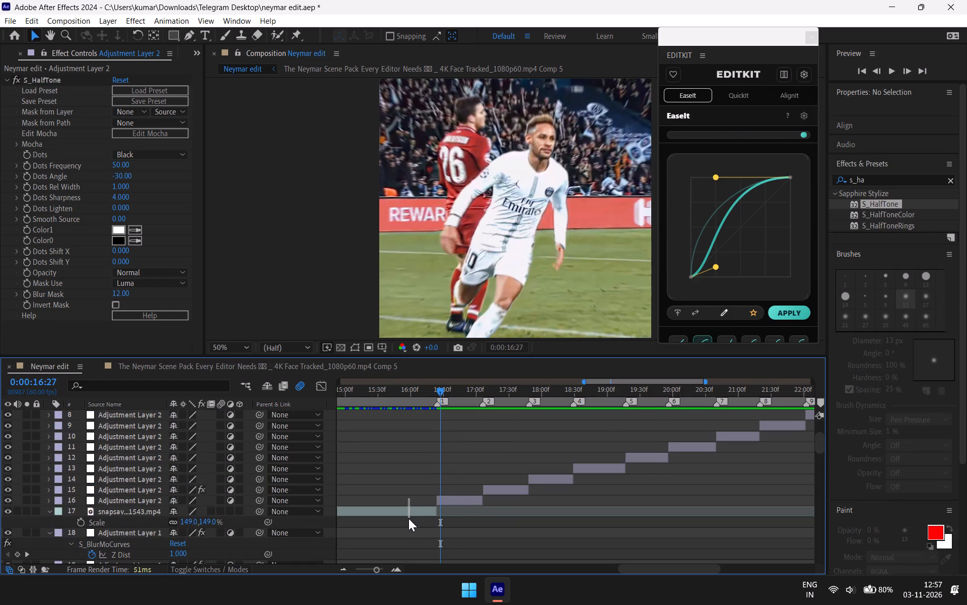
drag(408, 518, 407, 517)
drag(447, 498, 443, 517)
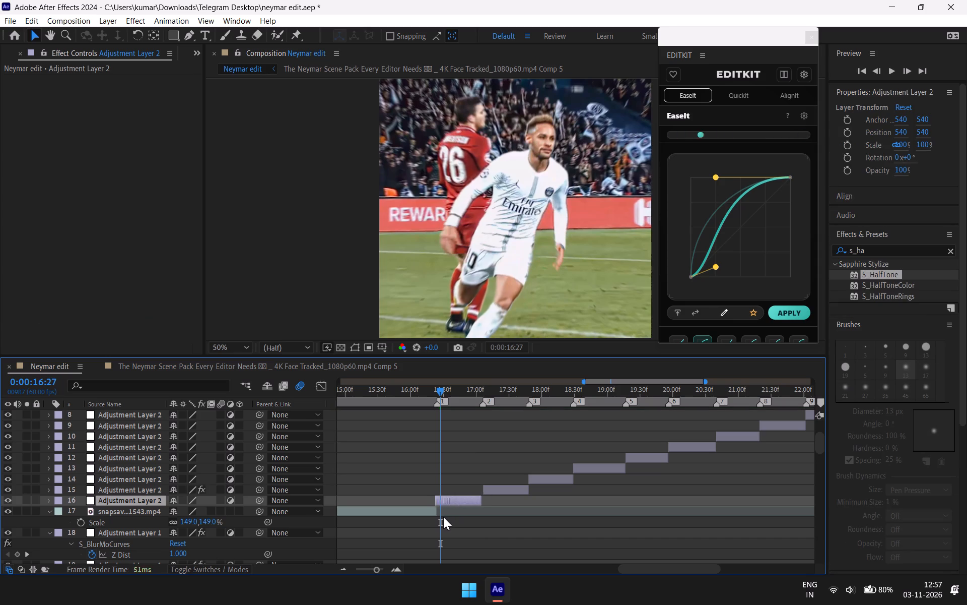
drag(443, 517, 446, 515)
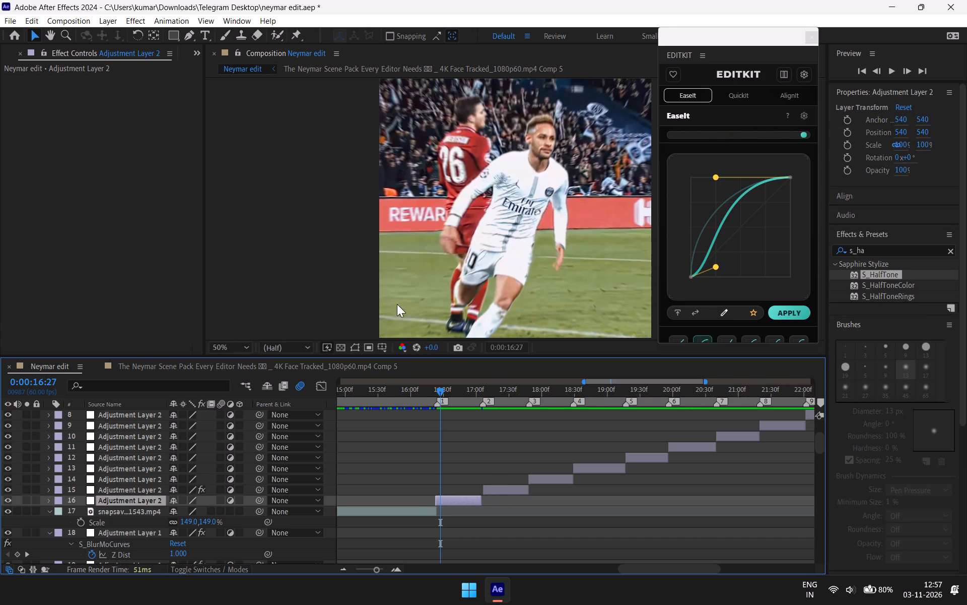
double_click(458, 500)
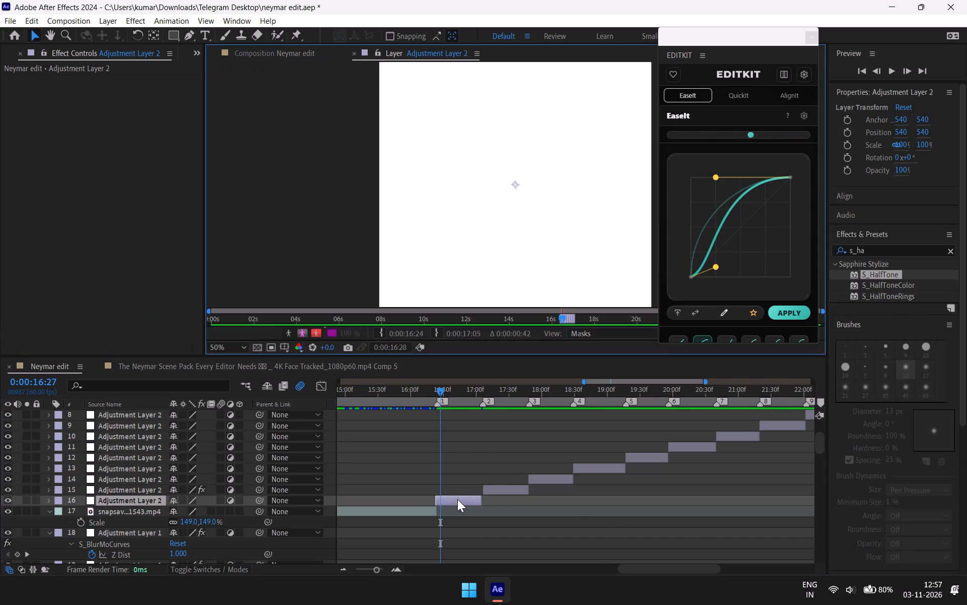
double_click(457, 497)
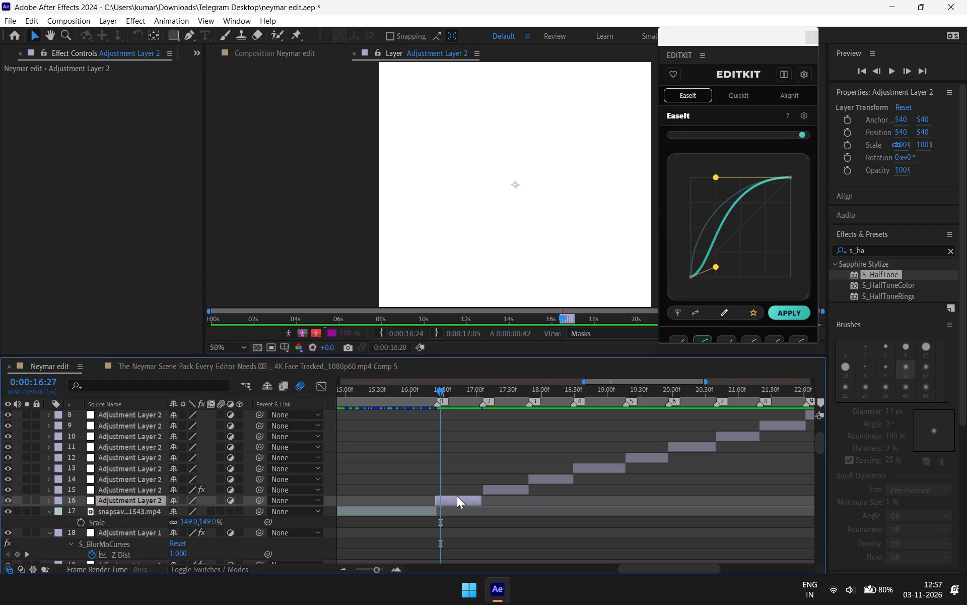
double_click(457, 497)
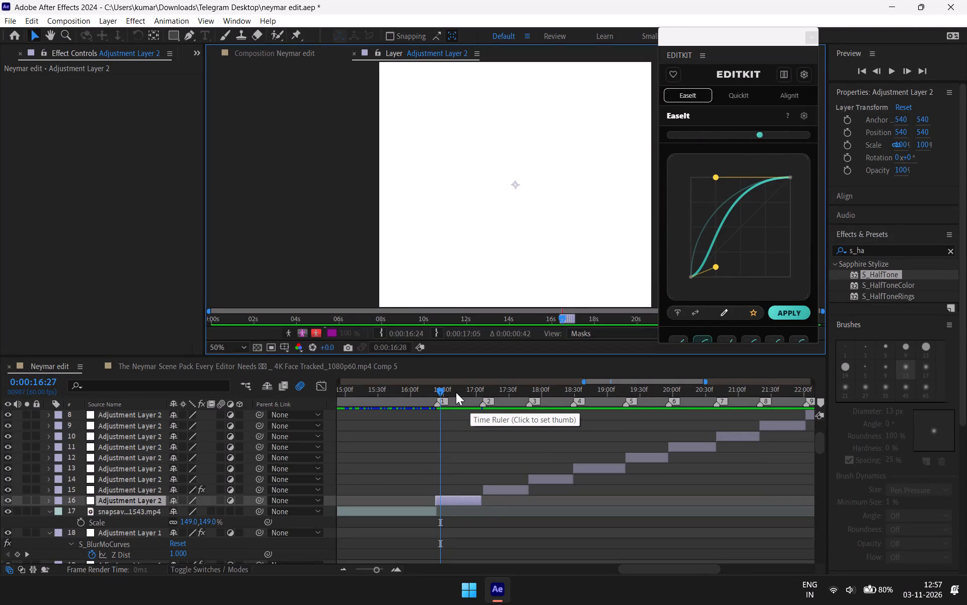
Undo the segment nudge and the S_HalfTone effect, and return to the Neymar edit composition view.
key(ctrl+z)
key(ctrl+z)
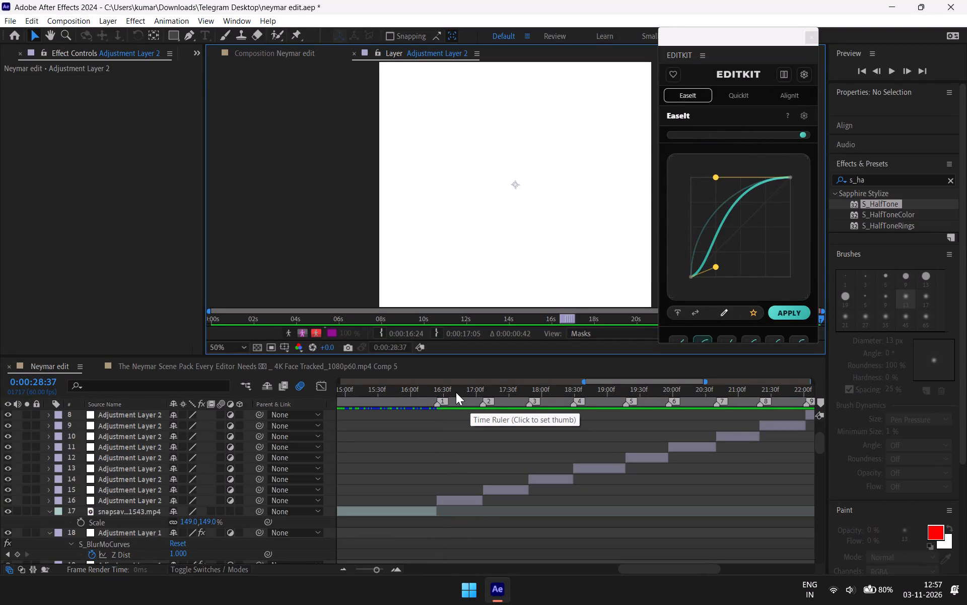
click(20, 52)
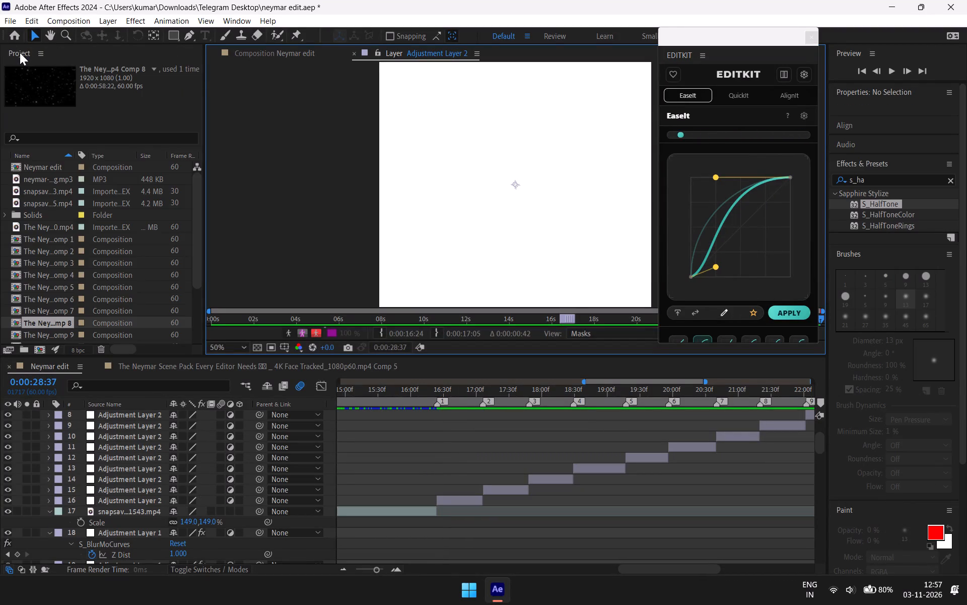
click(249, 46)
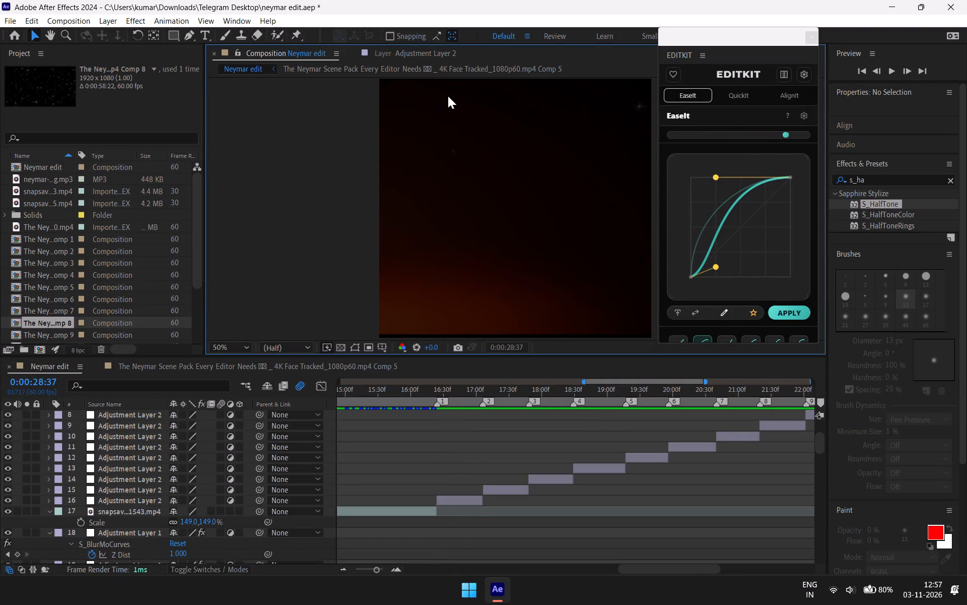
Apply the S_HalfTone effect directly to the Comp 1 scene clip that starts at marker 1.
drag(453, 428, 449, 420)
click(445, 401)
drag(444, 387, 448, 392)
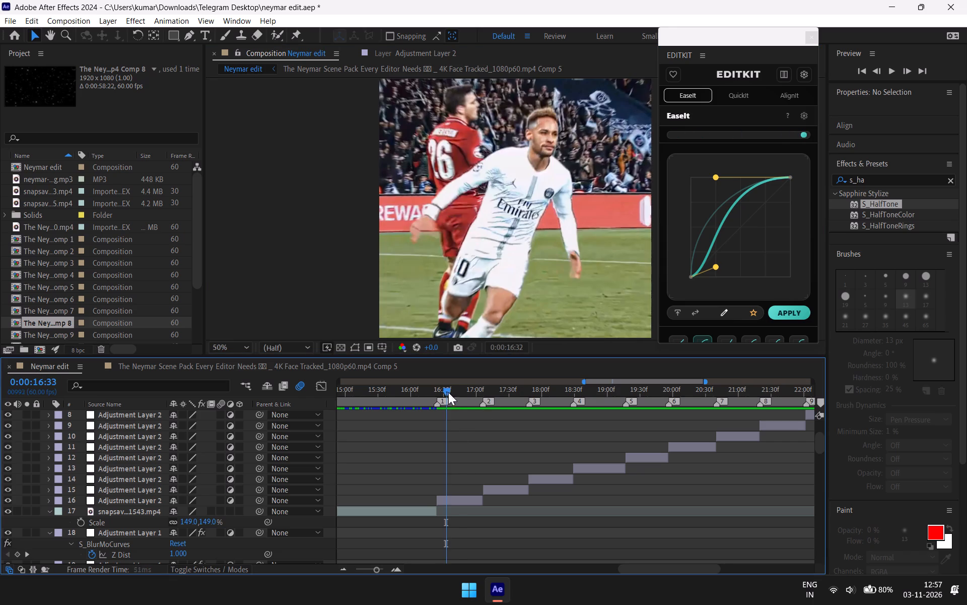
drag(448, 392, 453, 424)
scroll(600, 537, down, 7)
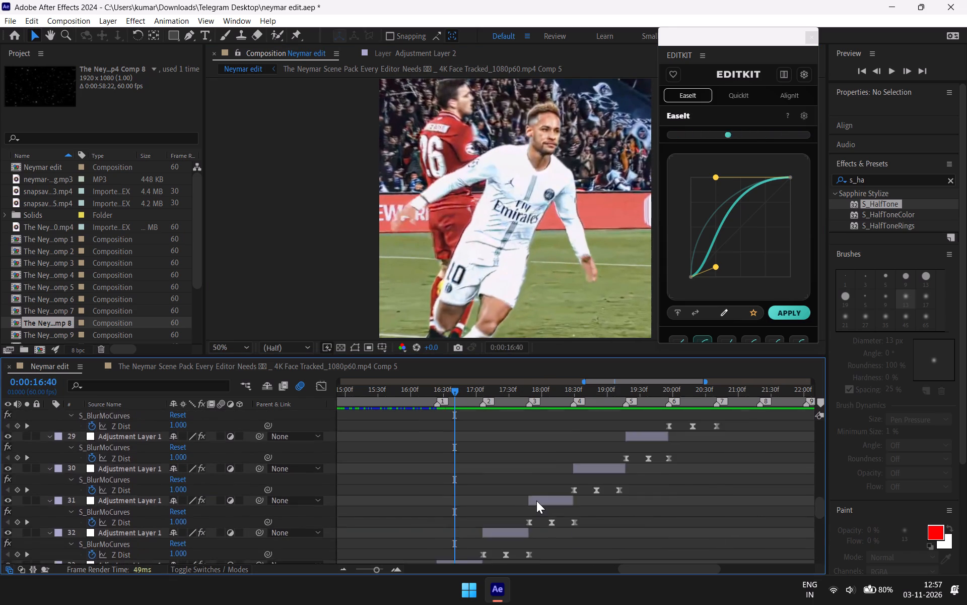
scroll(536, 501, down, 9)
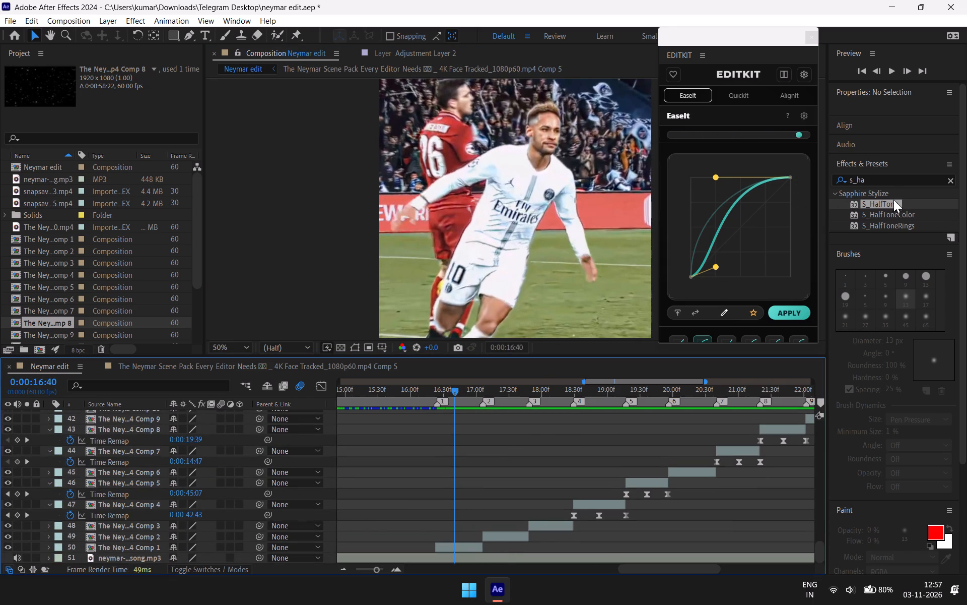
drag(893, 203, 474, 544)
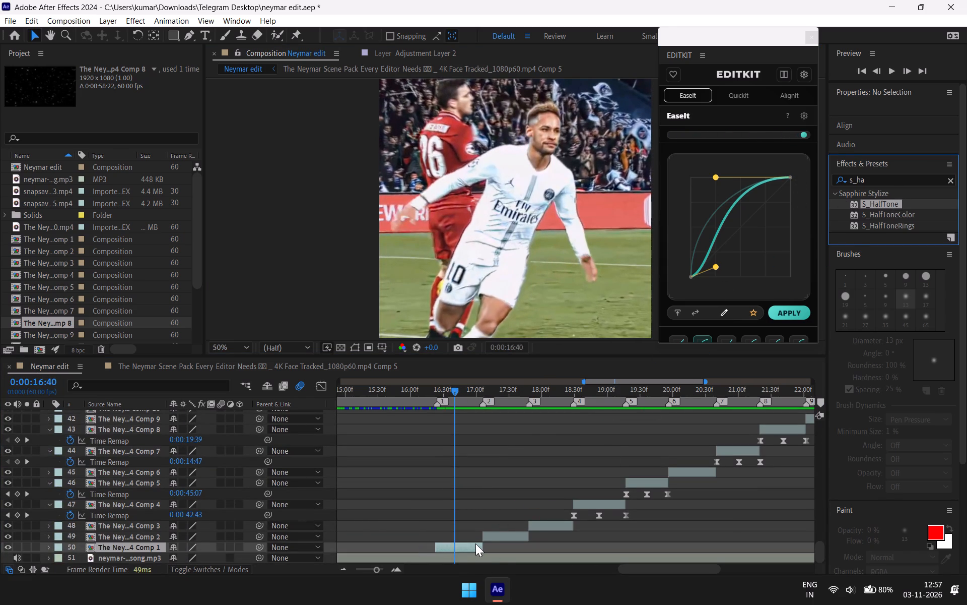
Scrub around marker 1 and play the edit from 0:00:16:23 to review the halftone look on the Comp 1 clip.
drag(452, 392, 456, 400)
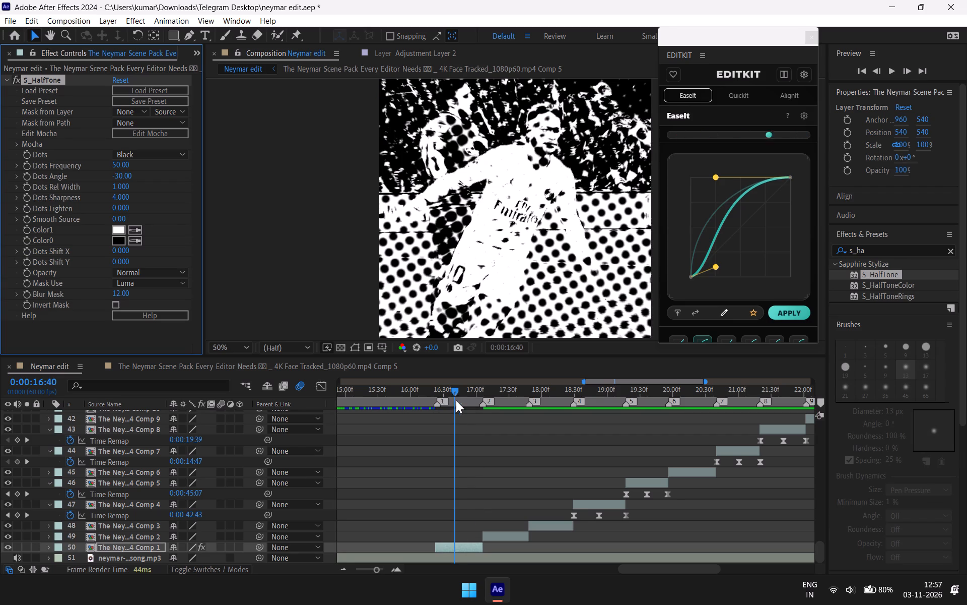
drag(456, 400, 432, 447)
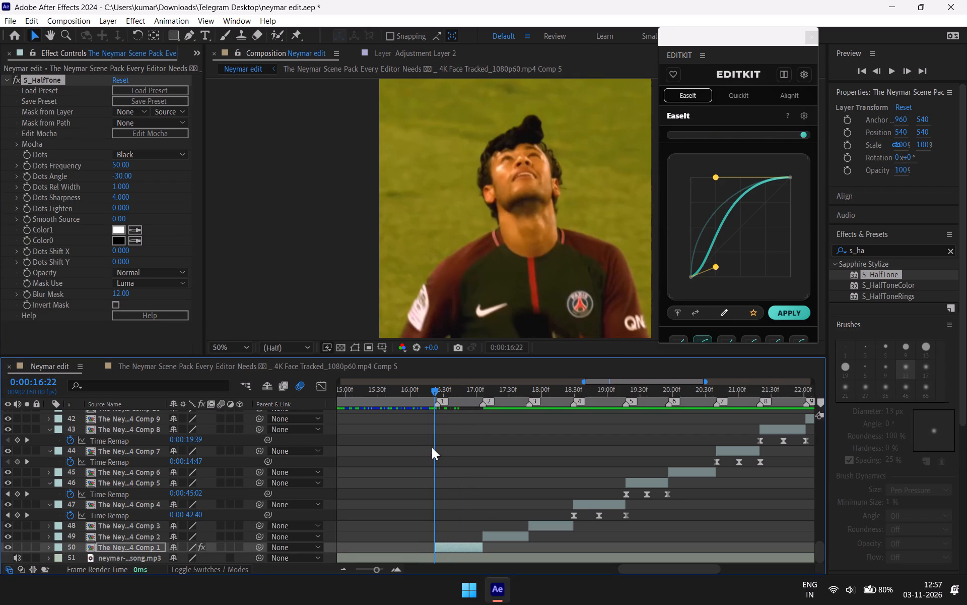
drag(432, 447, 431, 447)
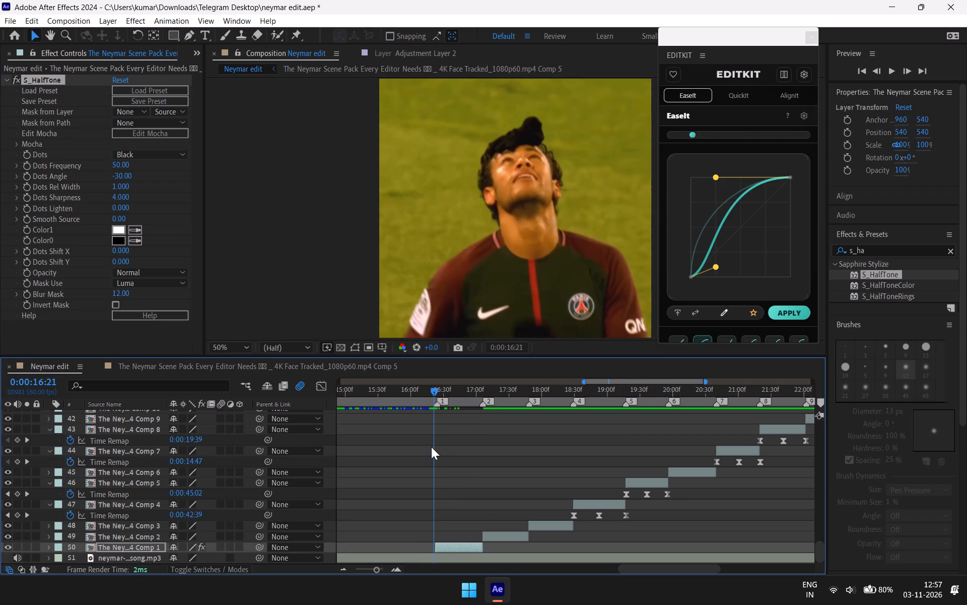
drag(431, 447, 433, 447)
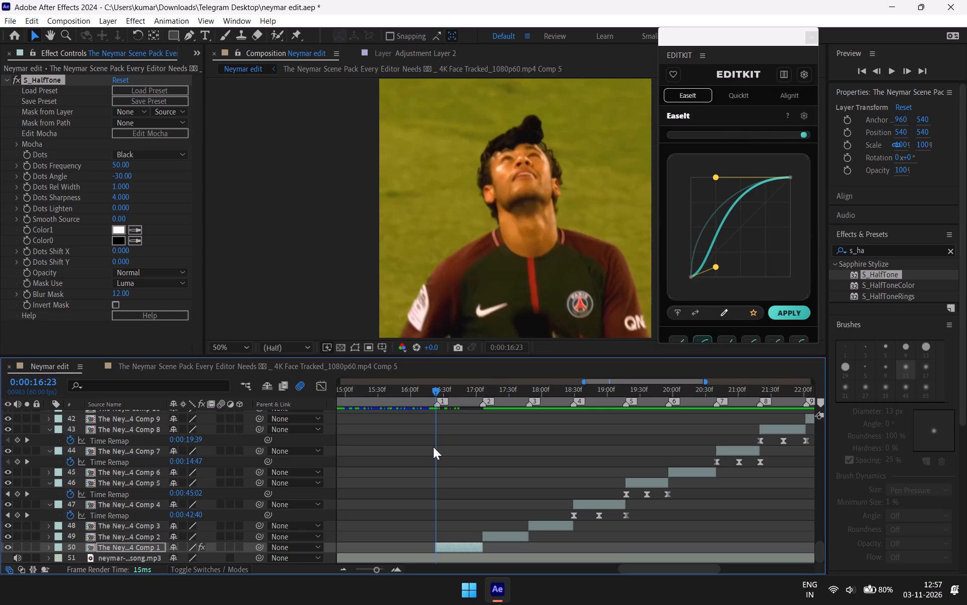
key(space)
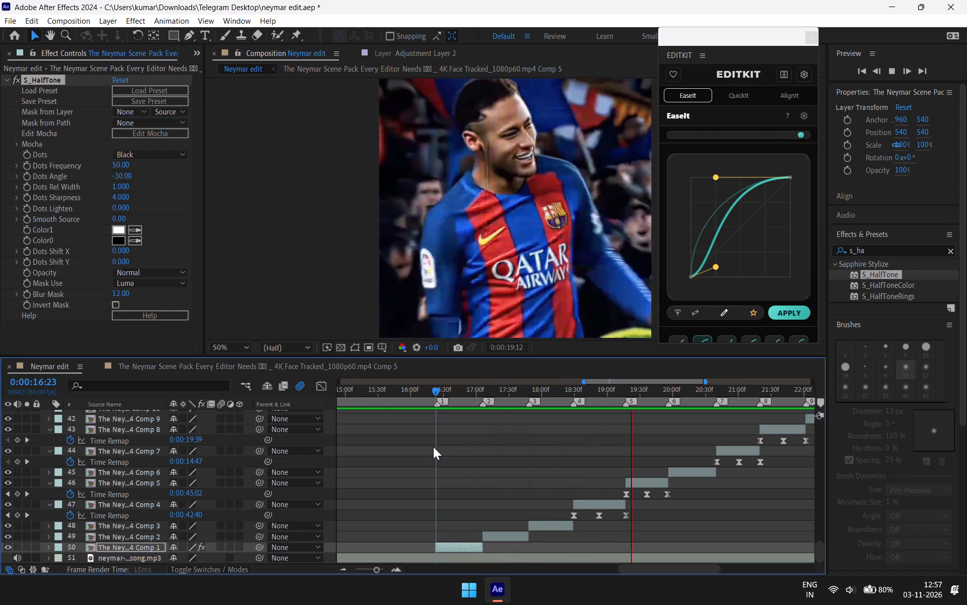
key(space)
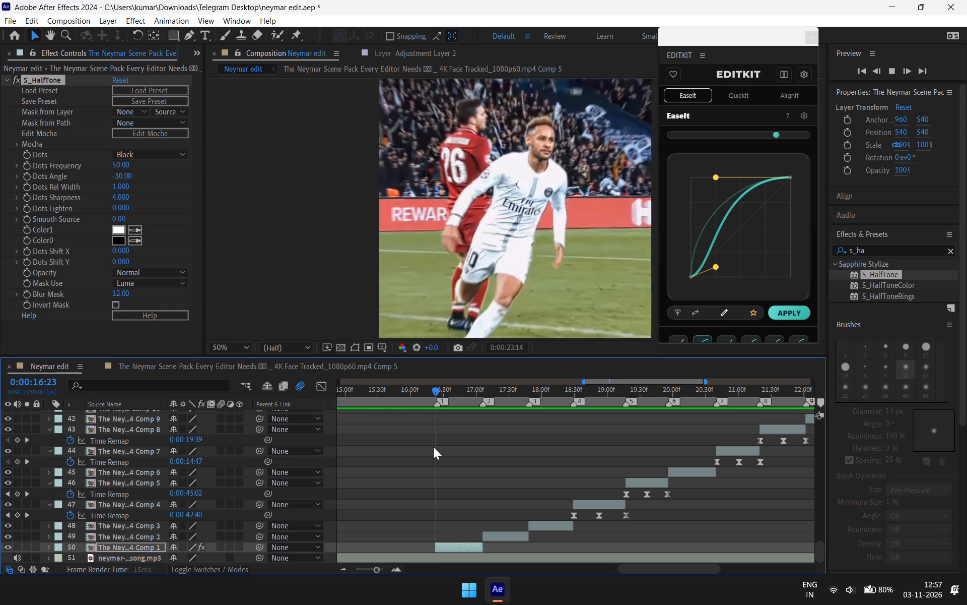
key(space)
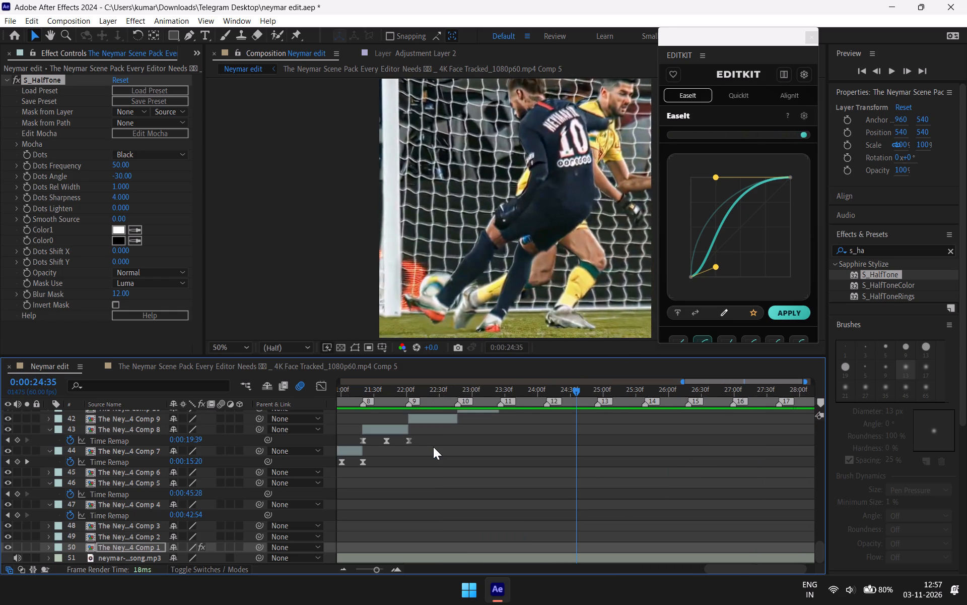
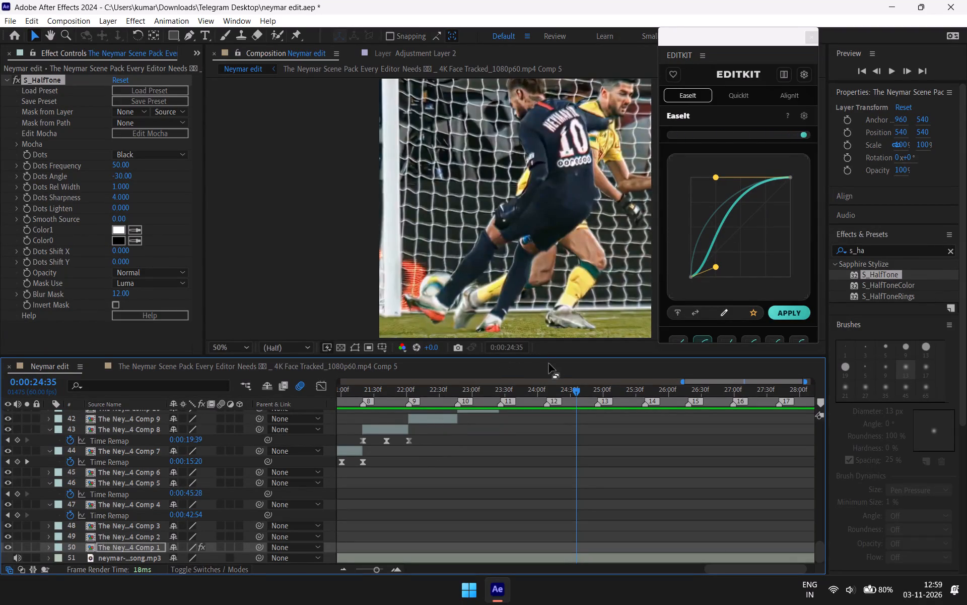
Scrub back through the edit to marker 1 and review the halftone look on the Comp 1 clip.
drag(576, 392, 348, 578)
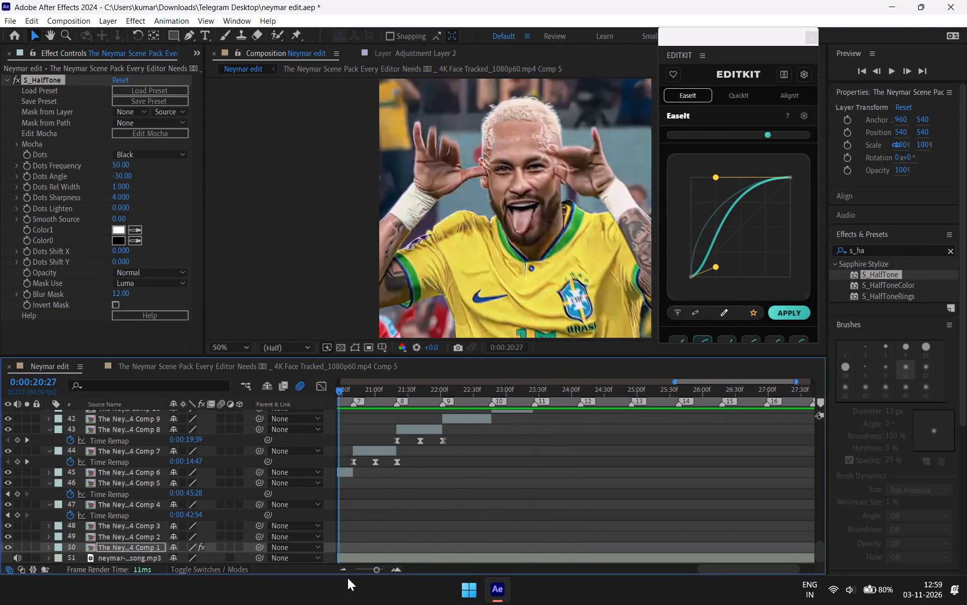
drag(348, 578, 393, 601)
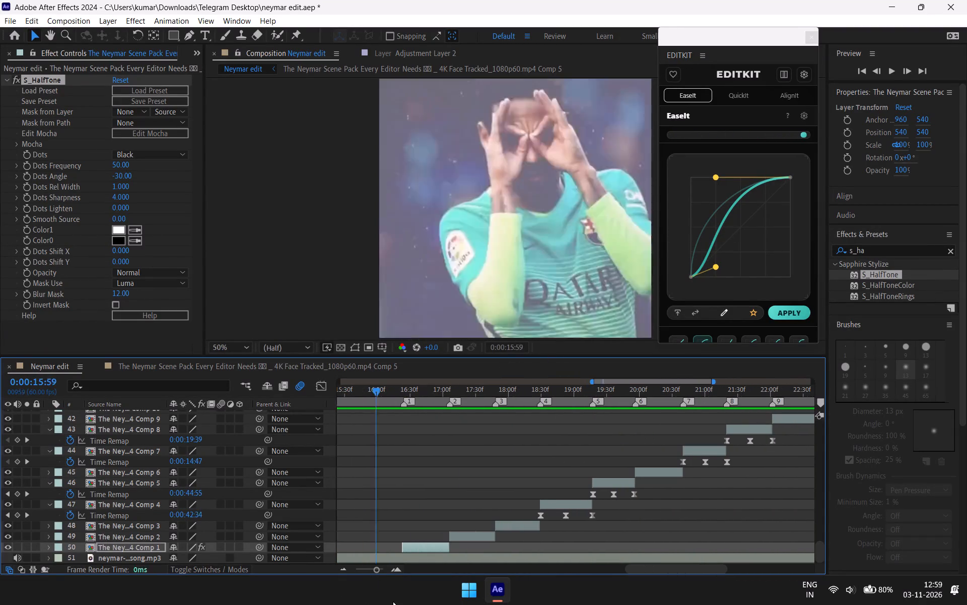
drag(393, 601, 437, 584)
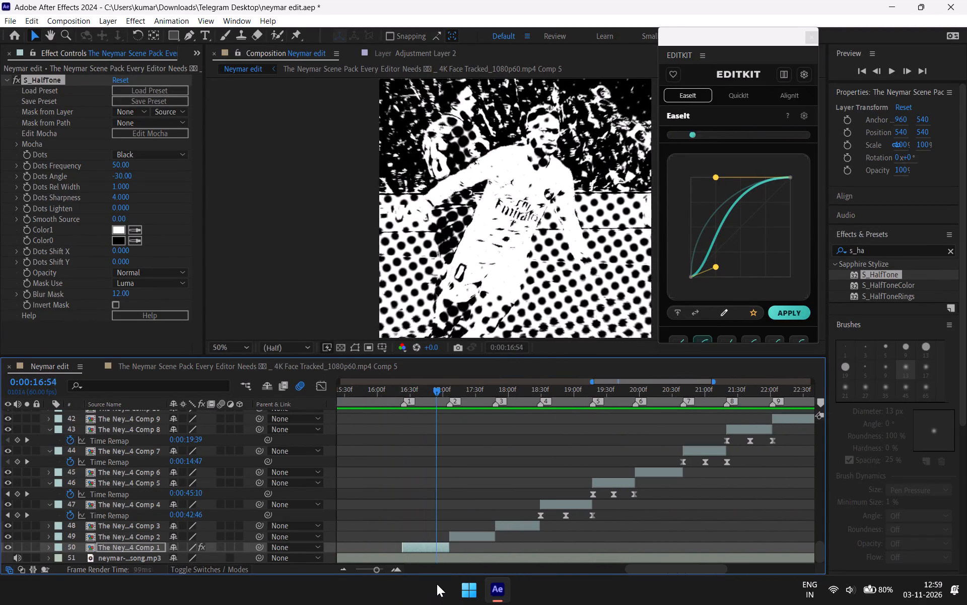
drag(437, 584, 441, 592)
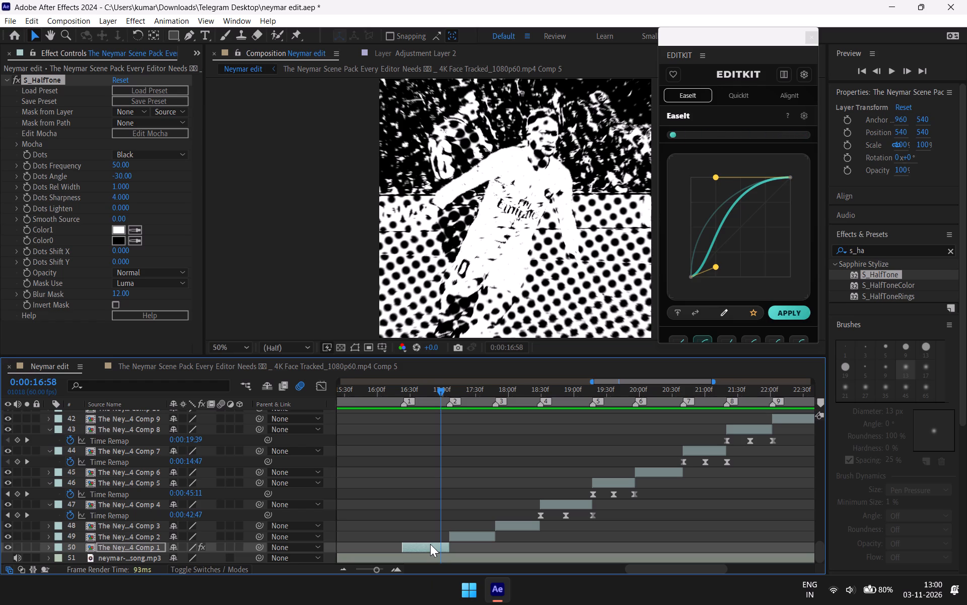
Undo the S_HalfTone effect on the Comp 1 clip and set the current time to 0:00:16:22, just before marker 1.
key(ctrl+z)
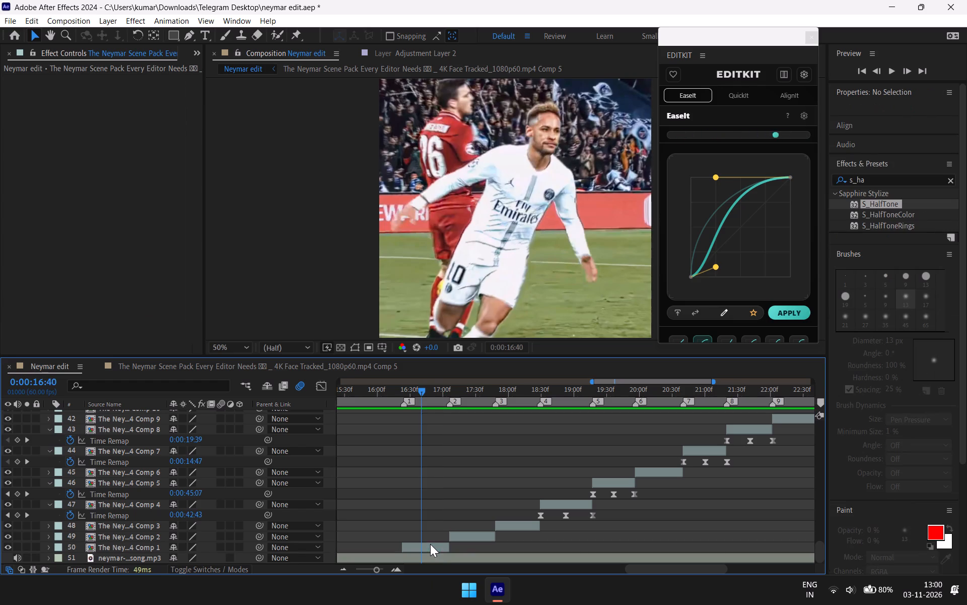
drag(420, 388, 411, 436)
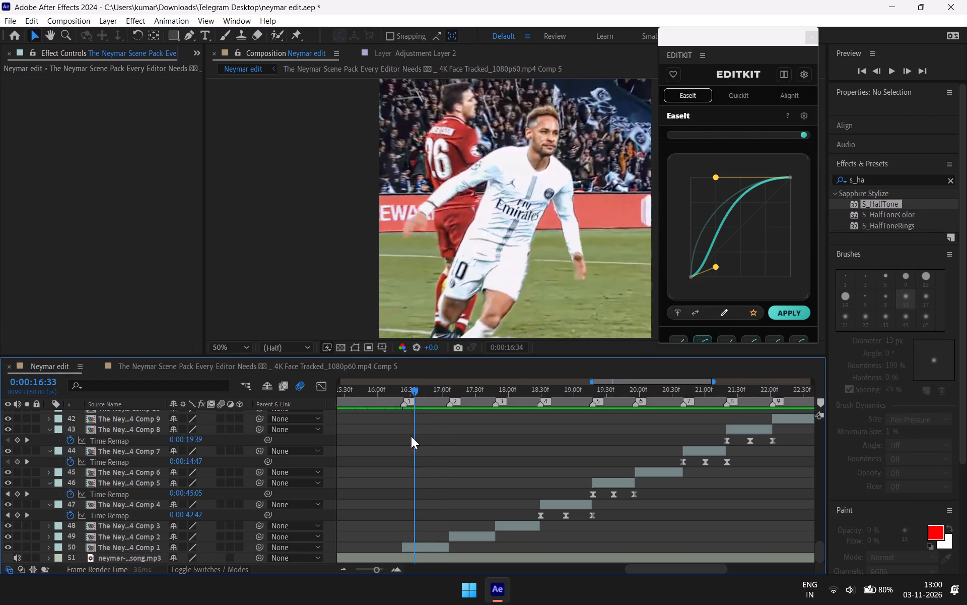
drag(411, 436, 400, 472)
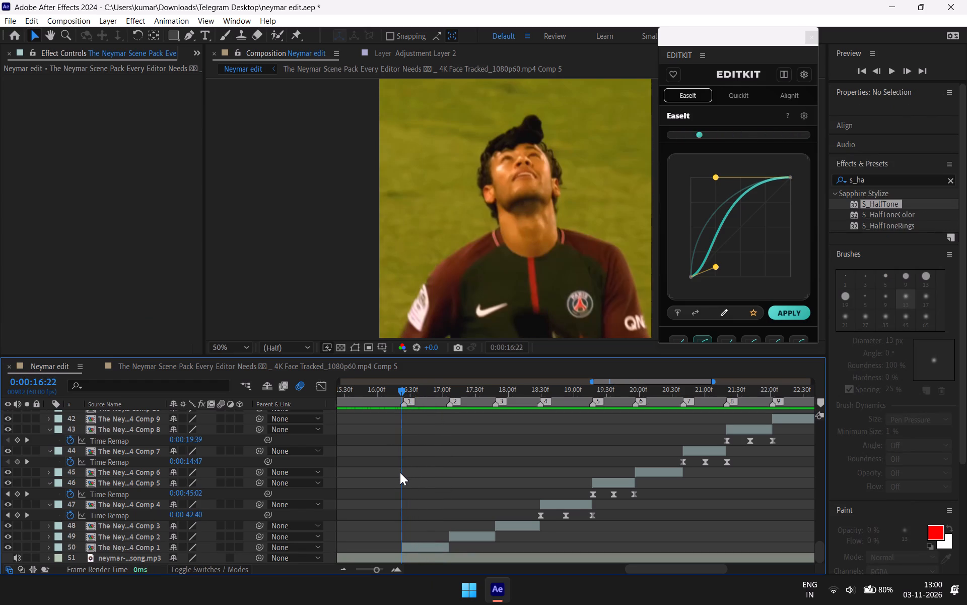
Move the Adjustment Layer 2 segment at marker 1 below the Adjustment Layer 1 segments, directly above the snapsav...3915.mp4 layer.
scroll(407, 465, up, 10)
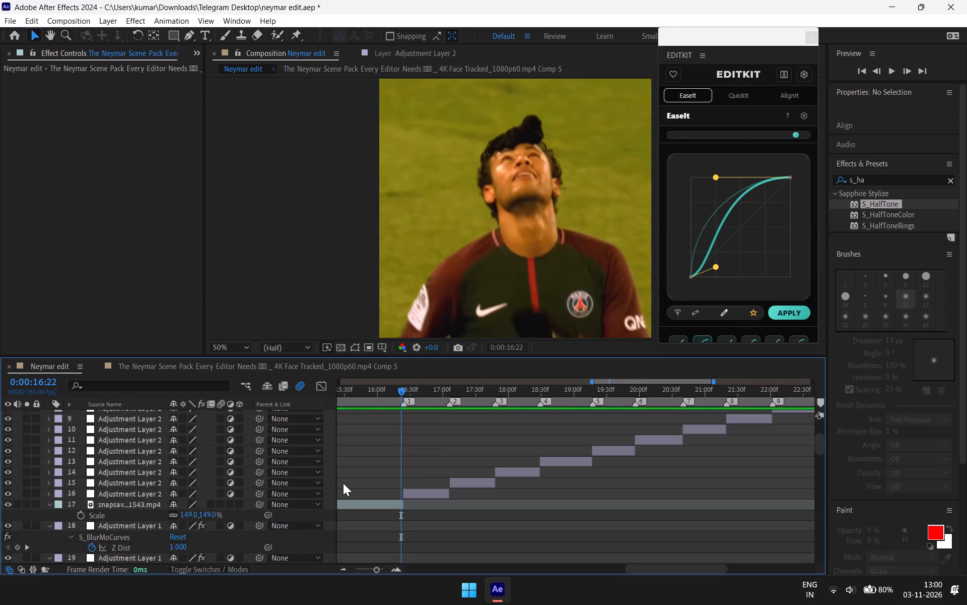
click(347, 491)
click(428, 492)
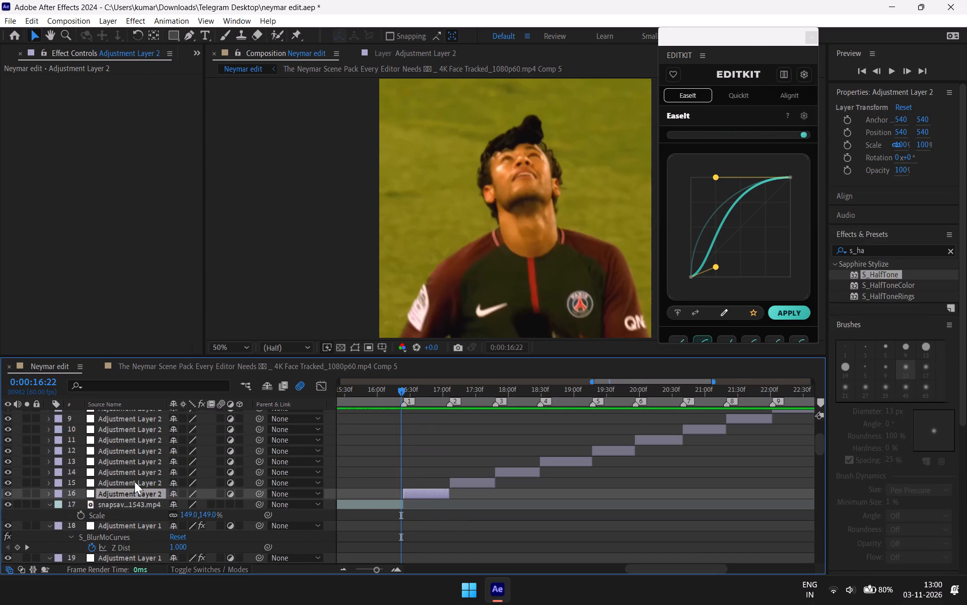
drag(121, 490, 162, 550)
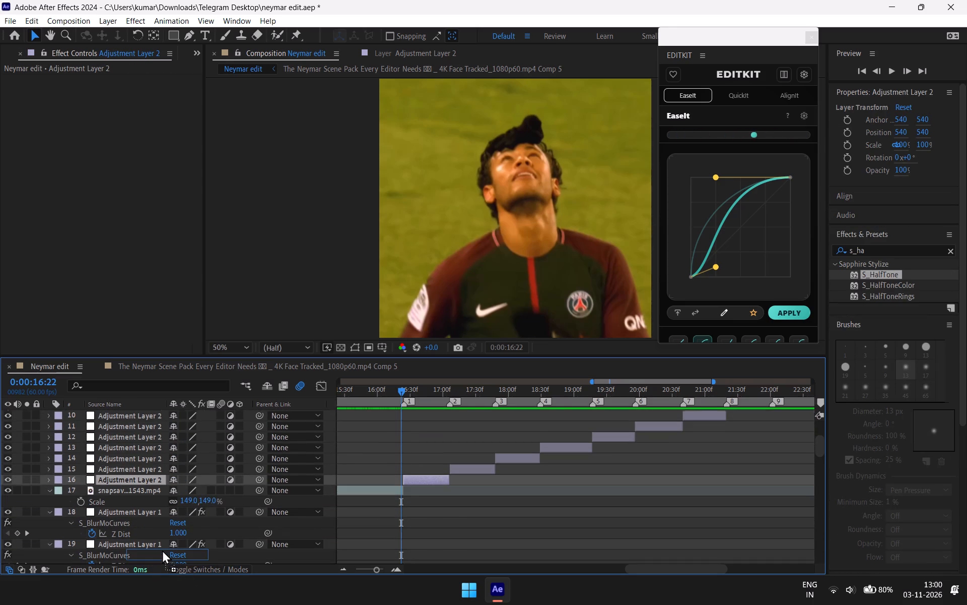
drag(162, 550, 128, 552)
drag(128, 552, 118, 557)
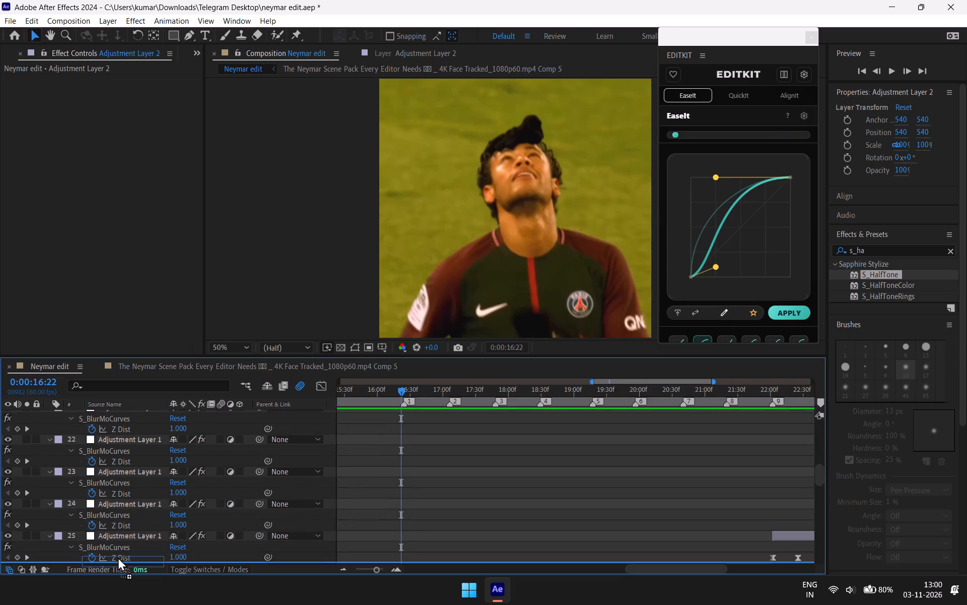
drag(118, 557, 118, 554)
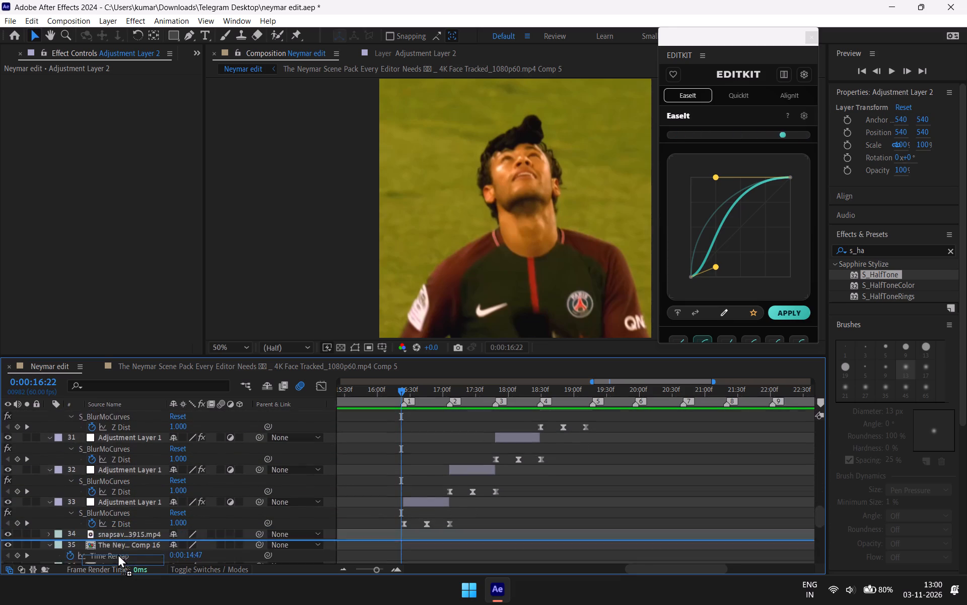
drag(118, 554, 146, 516)
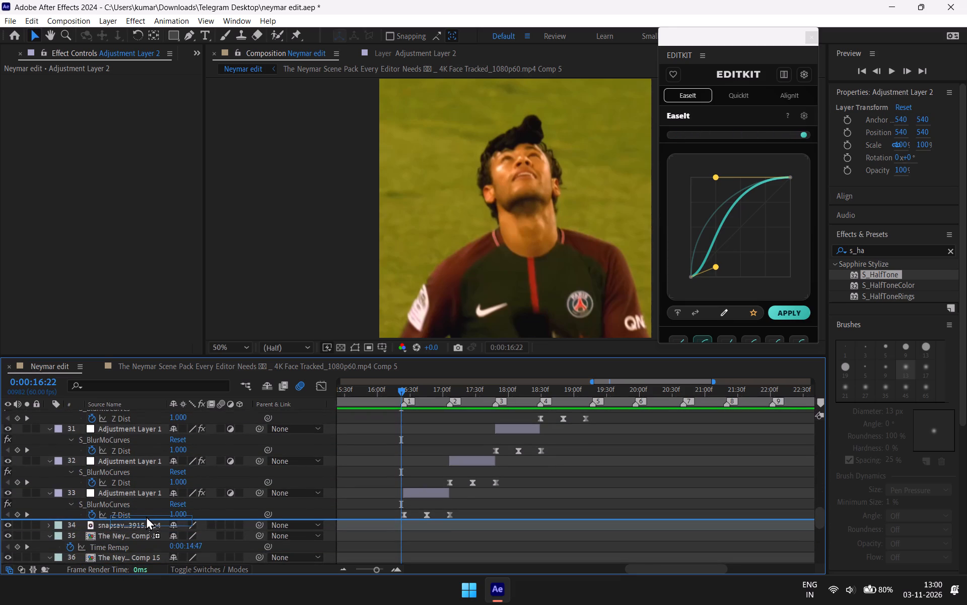
drag(146, 516, 141, 524)
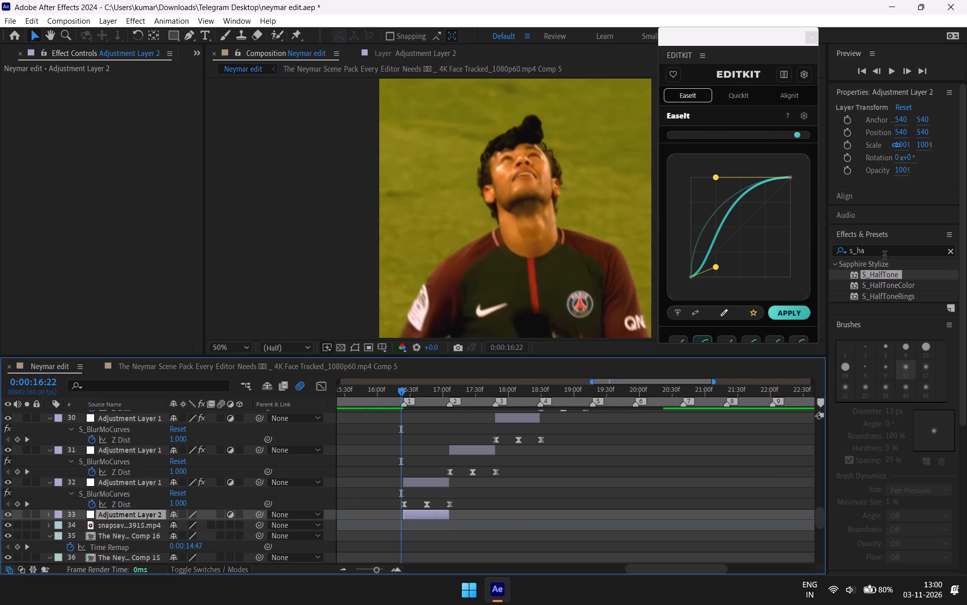
Apply S_HalfTone to the relocated Adjustment Layer 2 segment and scrub around marker 1 to check the look.
drag(871, 273, 421, 507)
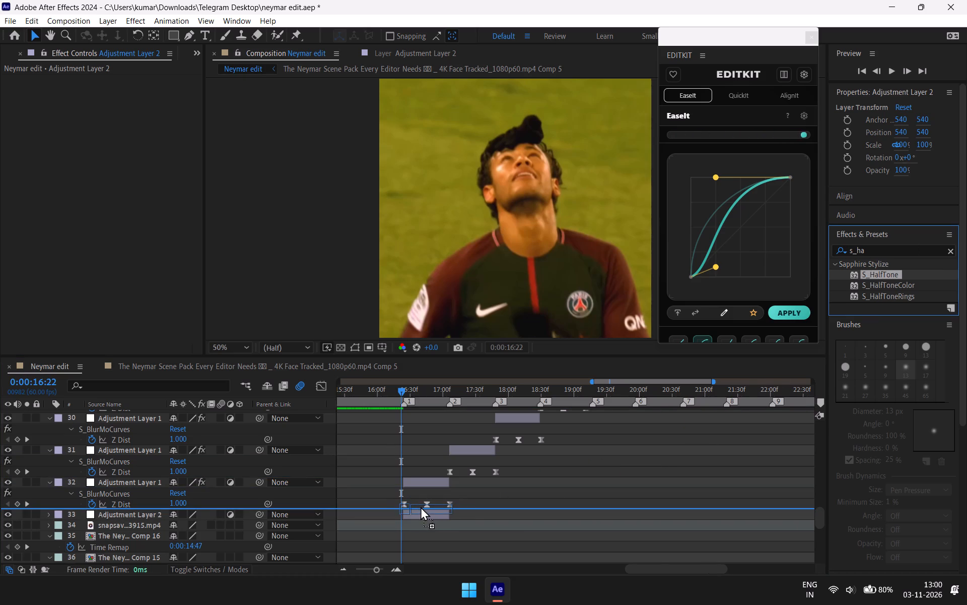
drag(421, 507, 415, 511)
drag(401, 388, 405, 391)
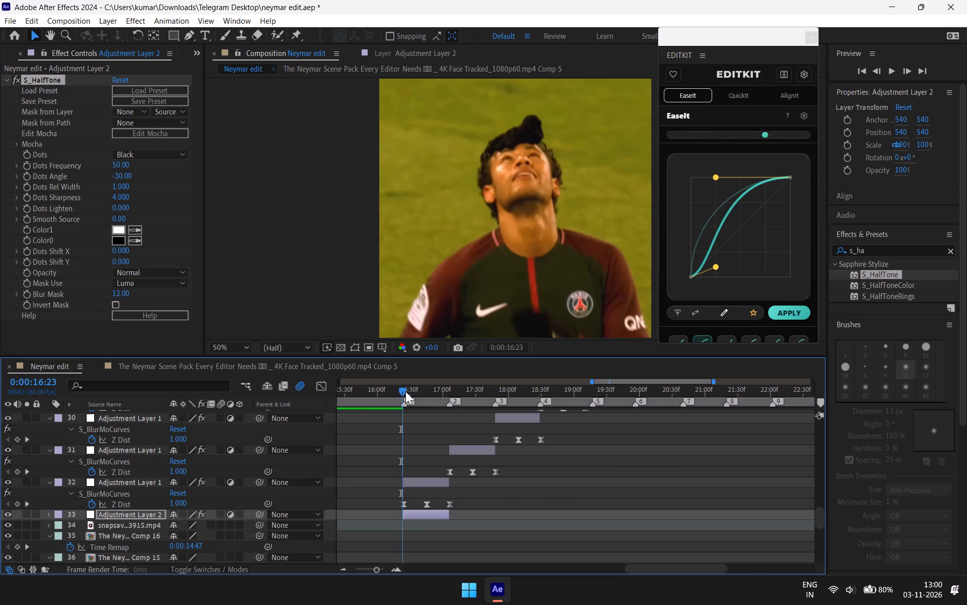
drag(405, 391, 414, 413)
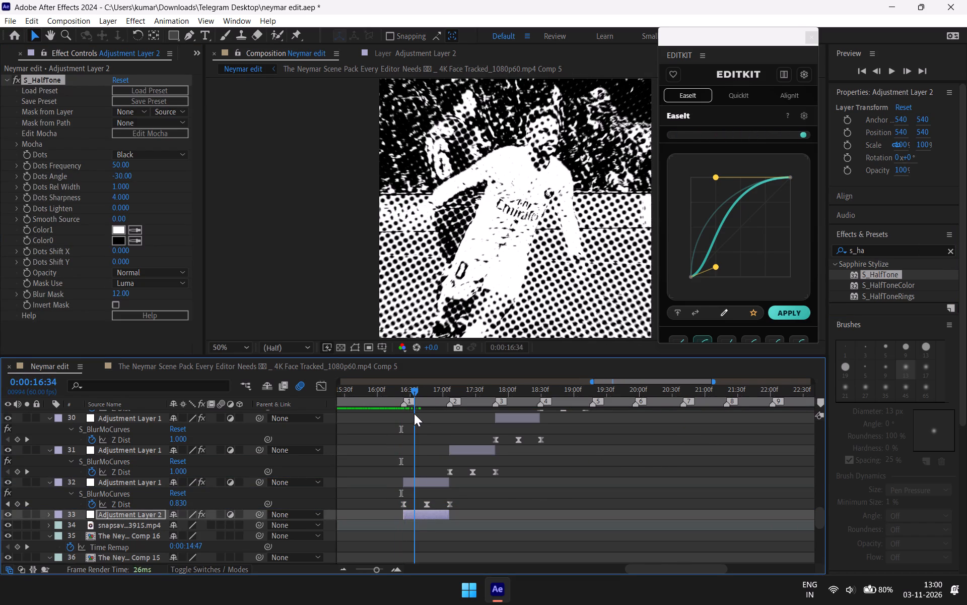
drag(414, 413, 403, 425)
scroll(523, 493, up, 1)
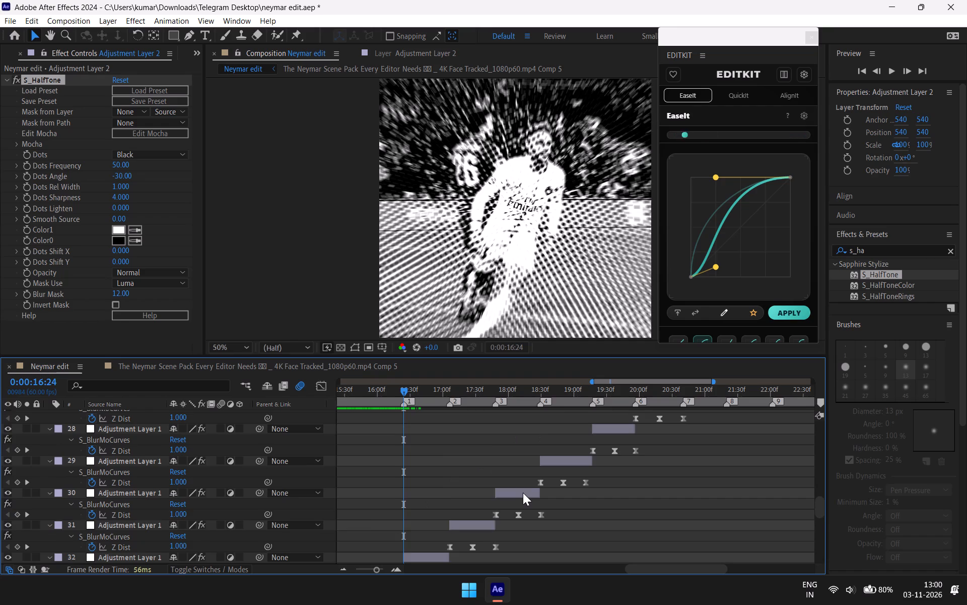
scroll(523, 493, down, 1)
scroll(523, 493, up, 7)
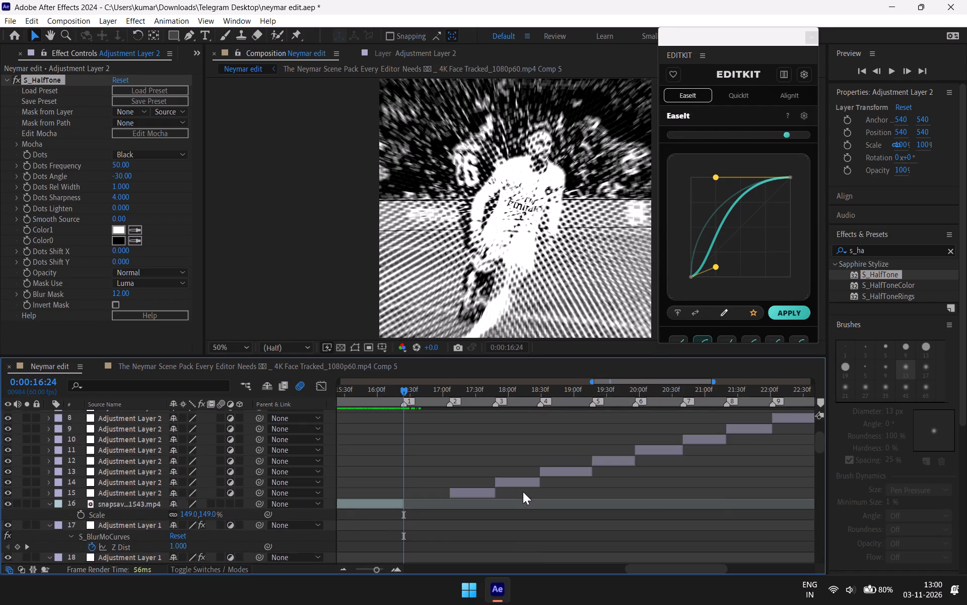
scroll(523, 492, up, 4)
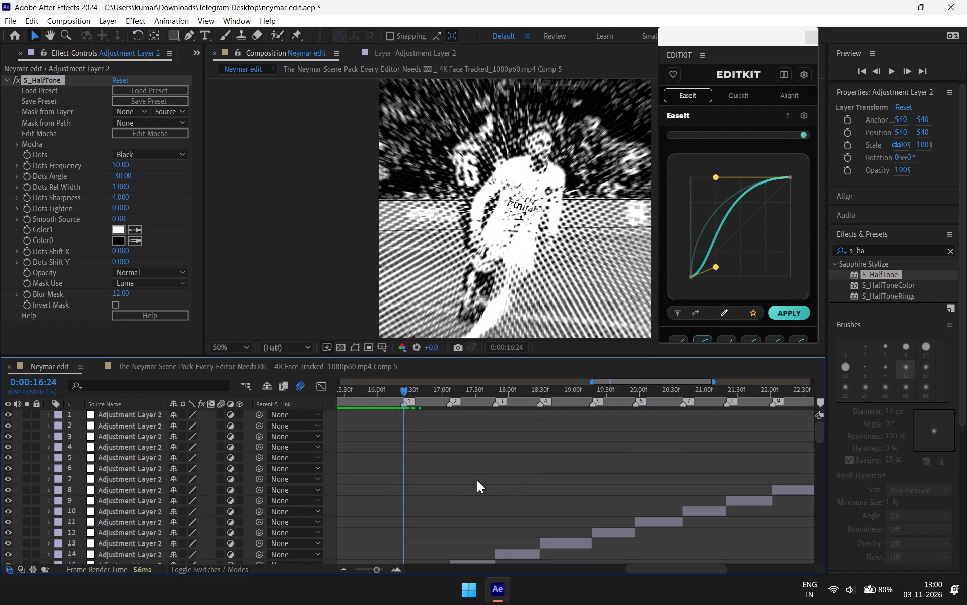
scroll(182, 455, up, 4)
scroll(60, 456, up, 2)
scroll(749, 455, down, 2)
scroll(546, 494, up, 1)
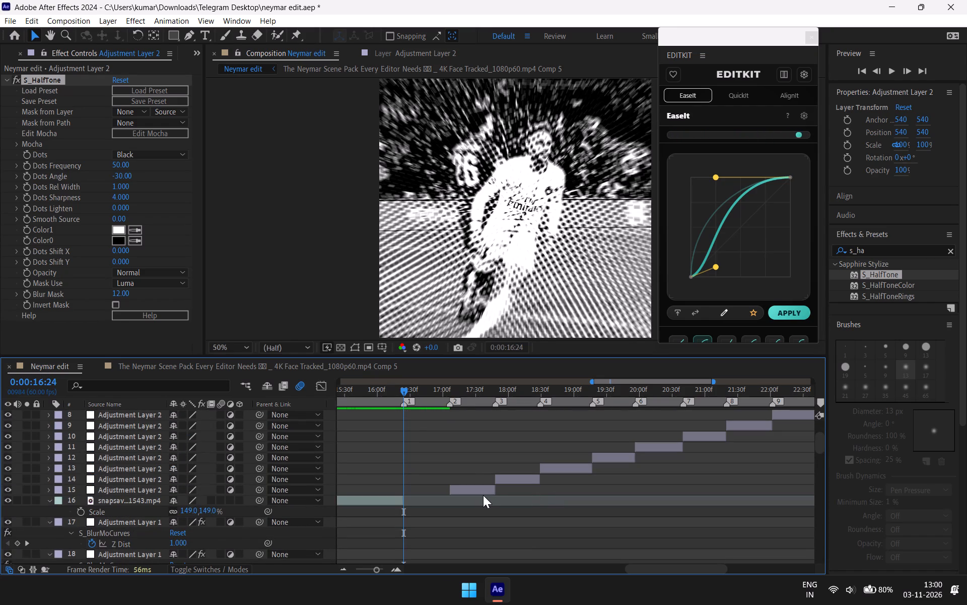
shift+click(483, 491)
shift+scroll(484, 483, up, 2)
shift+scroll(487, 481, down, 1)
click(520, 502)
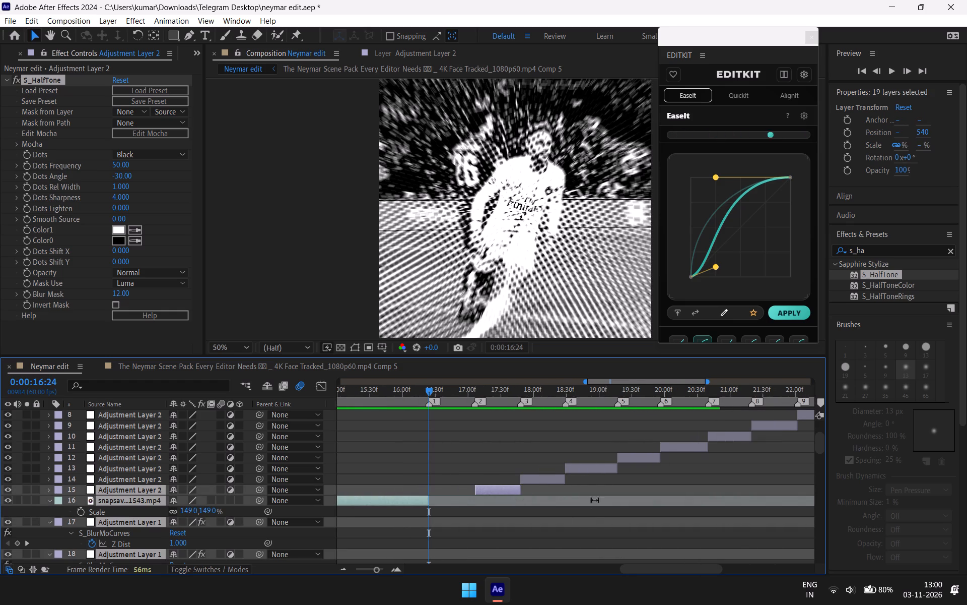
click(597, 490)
Move the fifteen Adjustment Layer 2 segments at markers 2 to 16 down the stack, directly above the Adjustment Layer 1 segment at marker 1.
shift+click(486, 489)
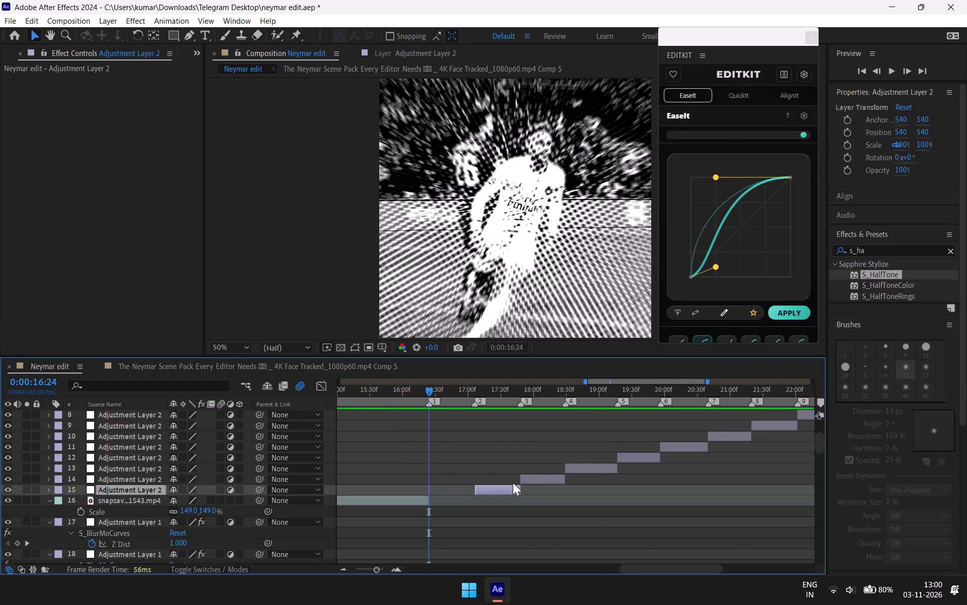
shift+scroll(513, 482, up, 2)
shift+scroll(514, 482, down, 3)
shift+scroll(631, 458, down, 5)
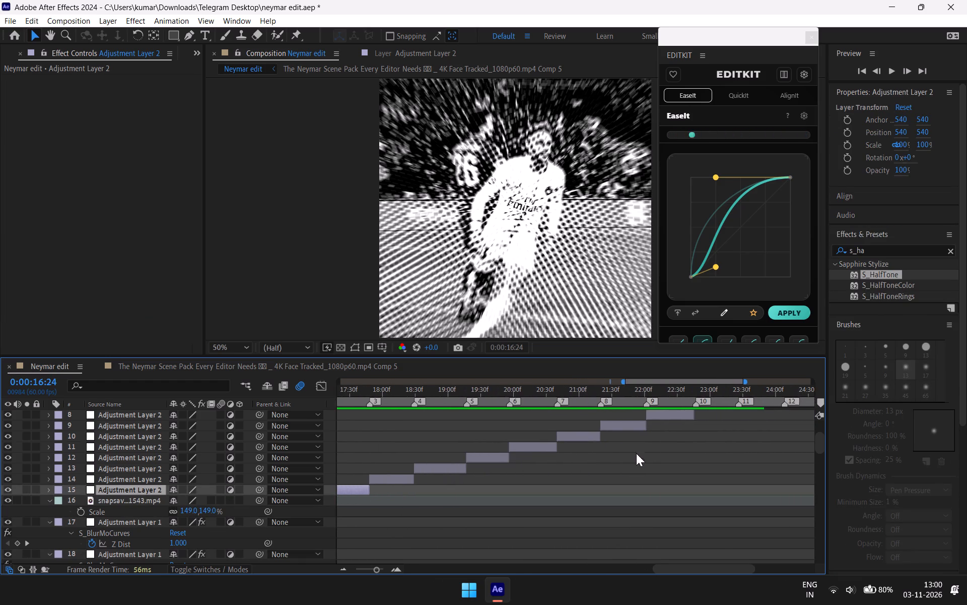
shift+scroll(692, 422, down, 10)
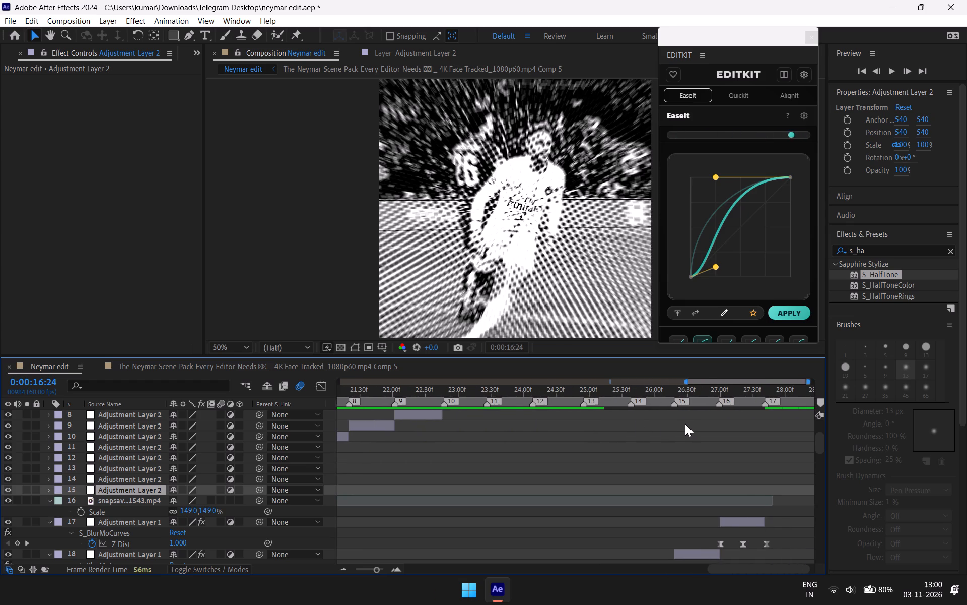
scroll(674, 455, up, 4)
scroll(749, 418, down, 2)
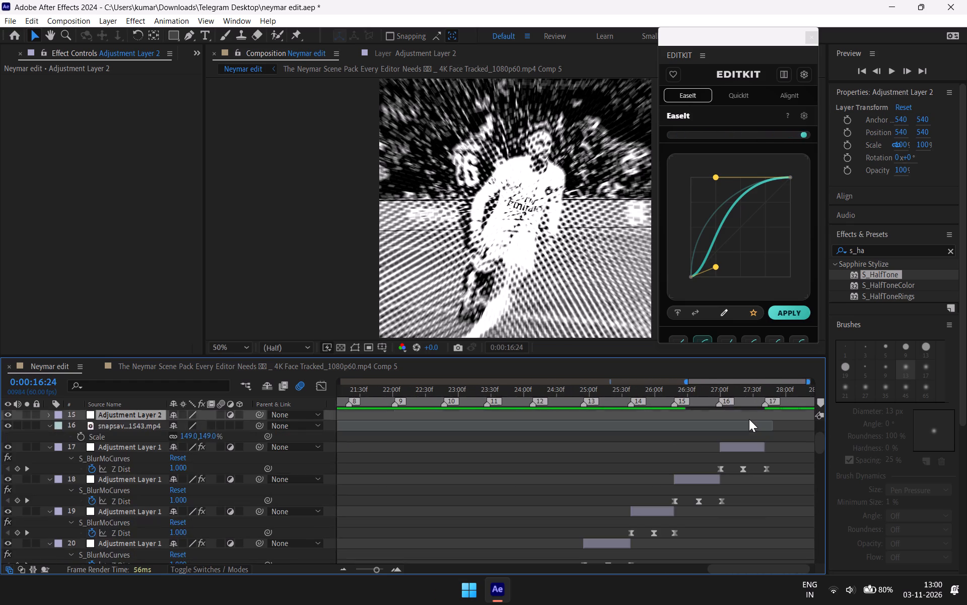
scroll(749, 419, up, 3)
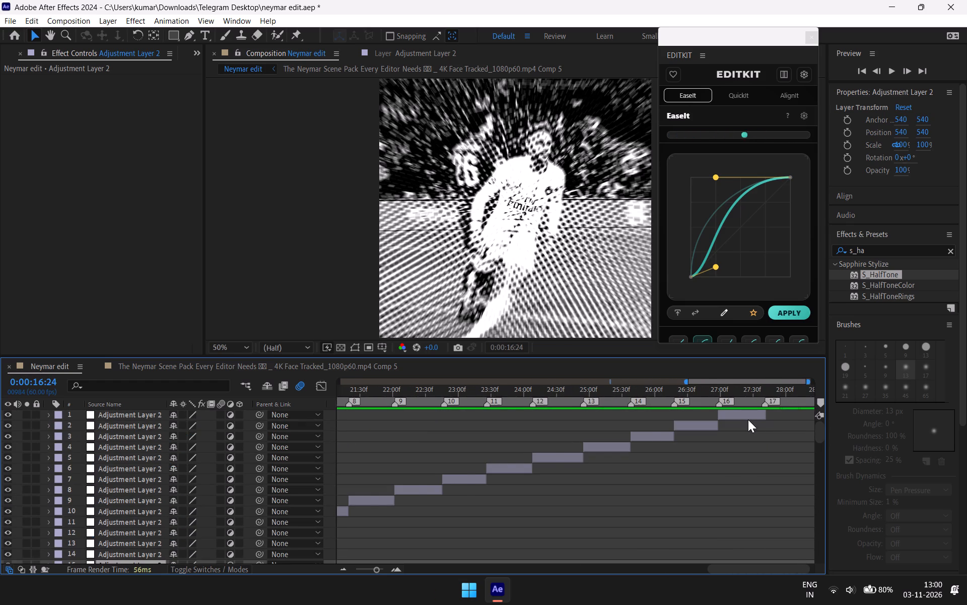
shift+scroll(748, 419, up, 1)
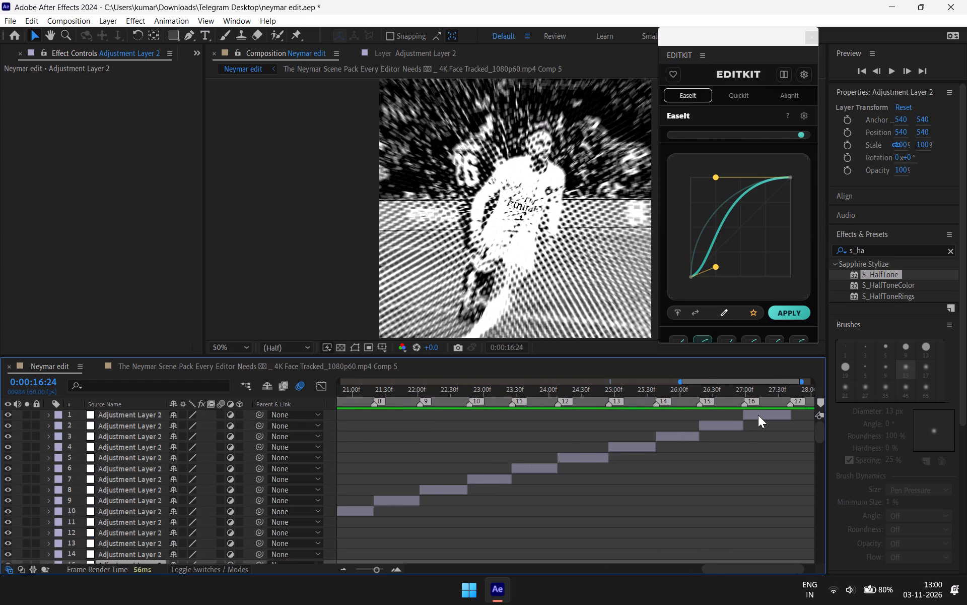
shift+click(758, 415)
scroll(378, 504, down, 1)
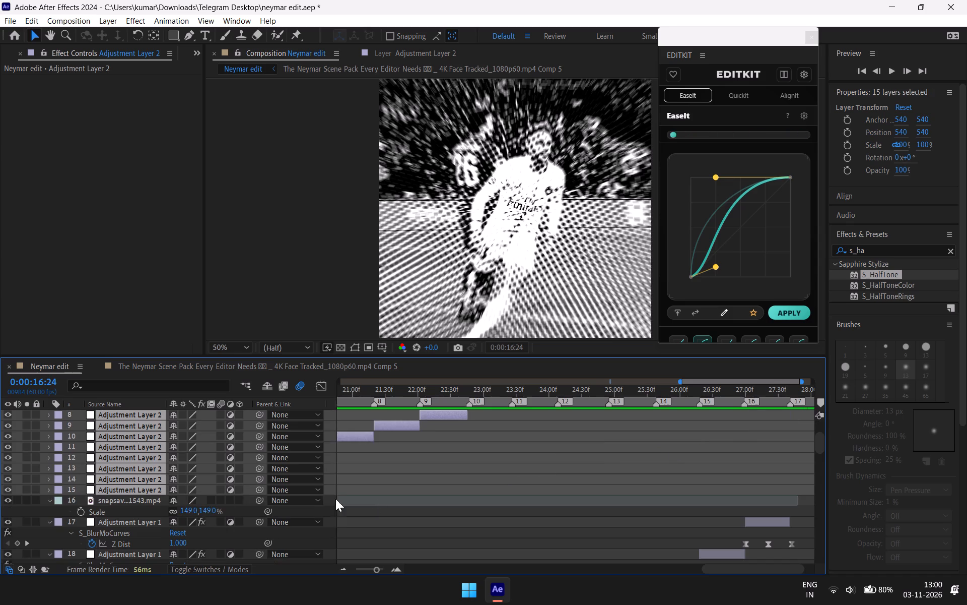
drag(123, 457, 128, 523)
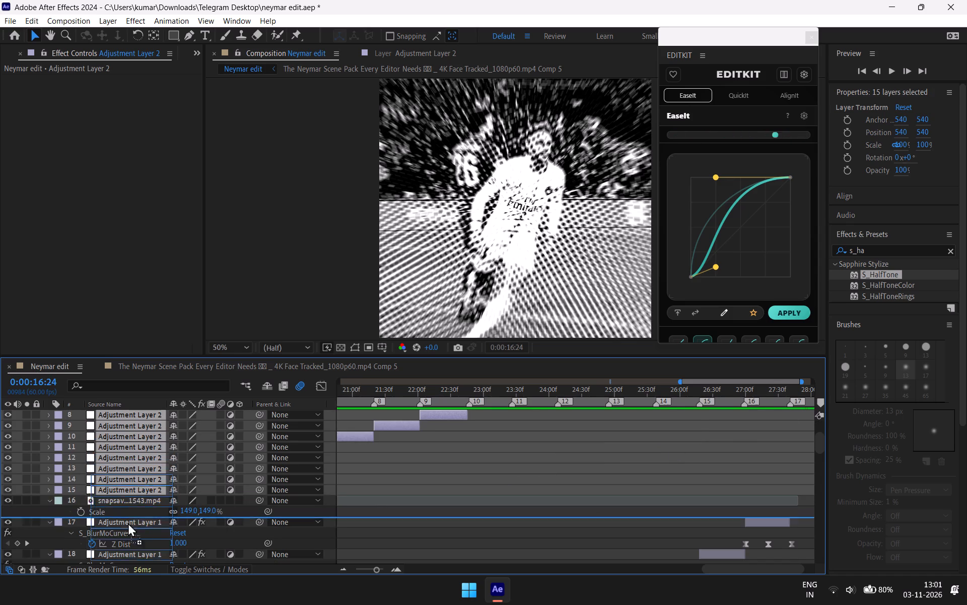
drag(128, 523, 122, 520)
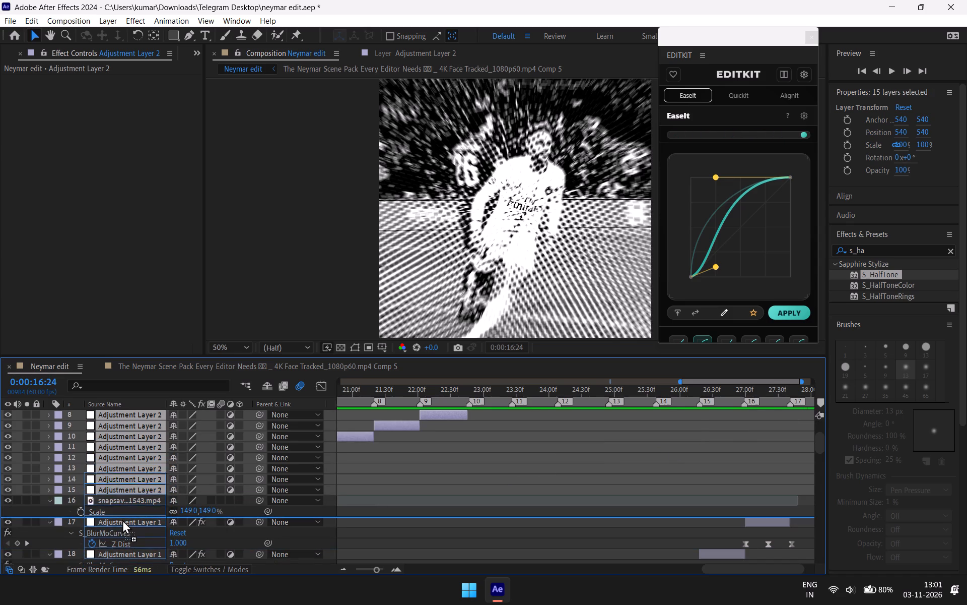
drag(122, 520, 110, 585)
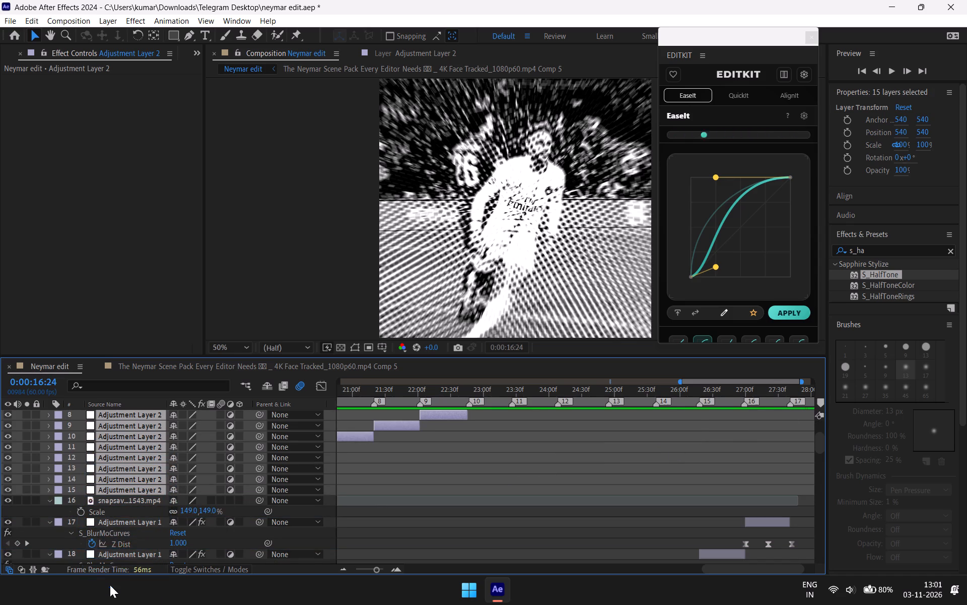
drag(110, 585, 115, 552)
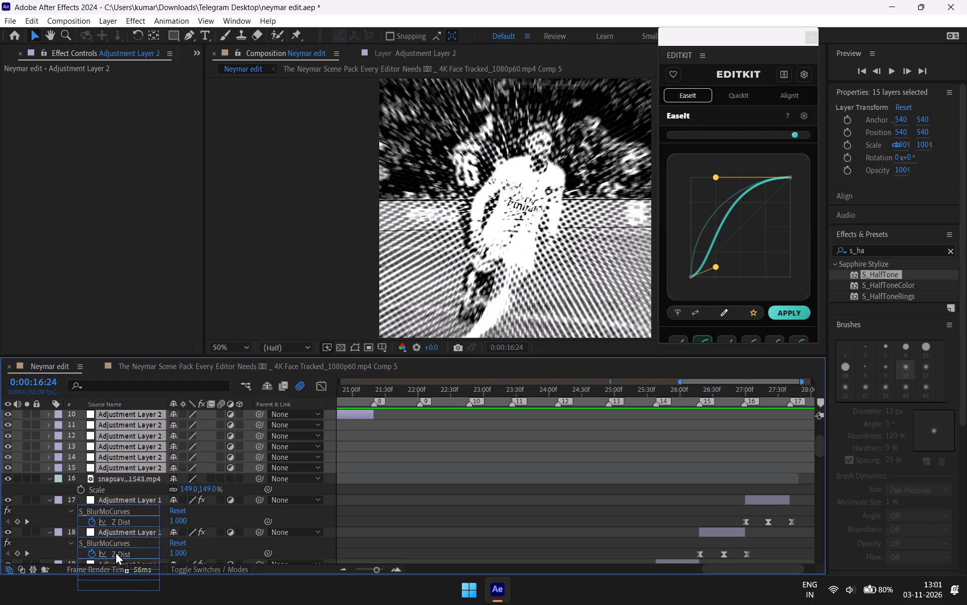
drag(115, 552, 118, 548)
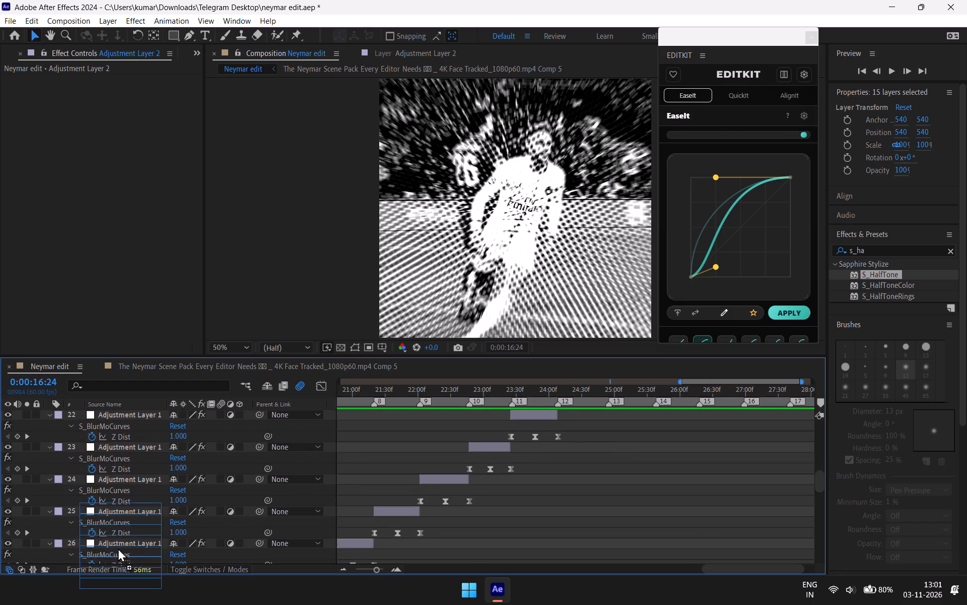
drag(118, 548, 120, 558)
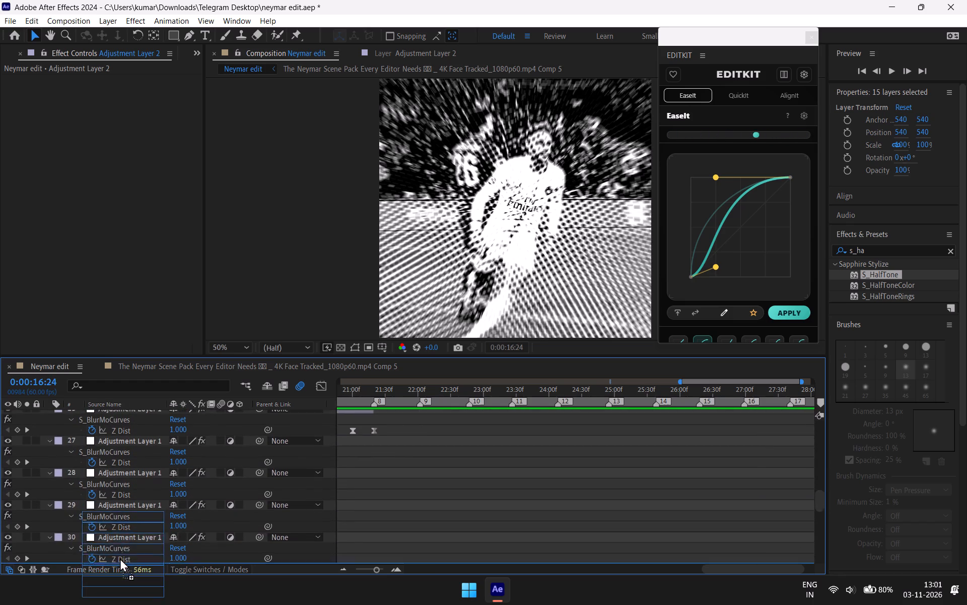
drag(120, 558, 120, 564)
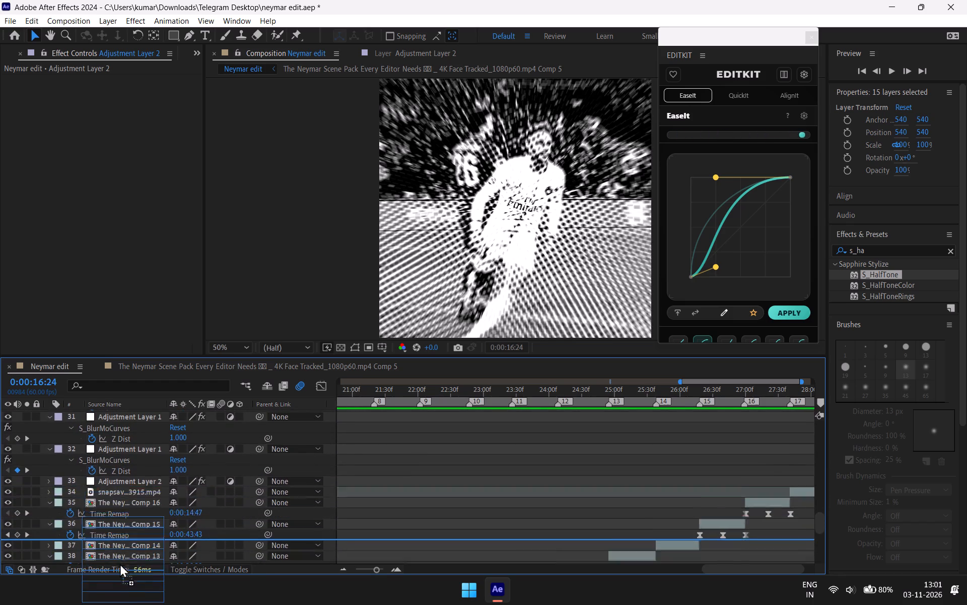
drag(120, 564, 179, 414)
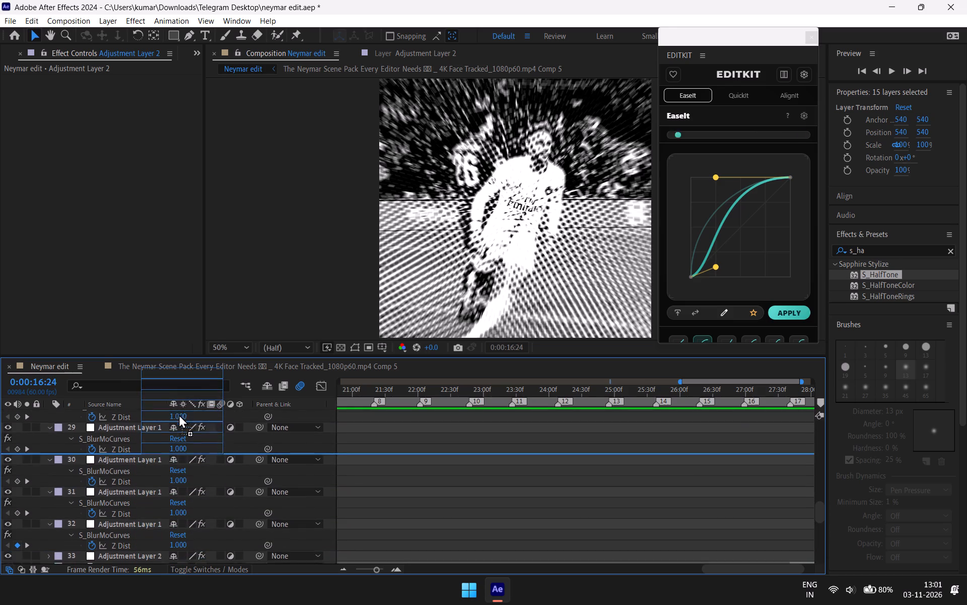
drag(179, 414, 178, 418)
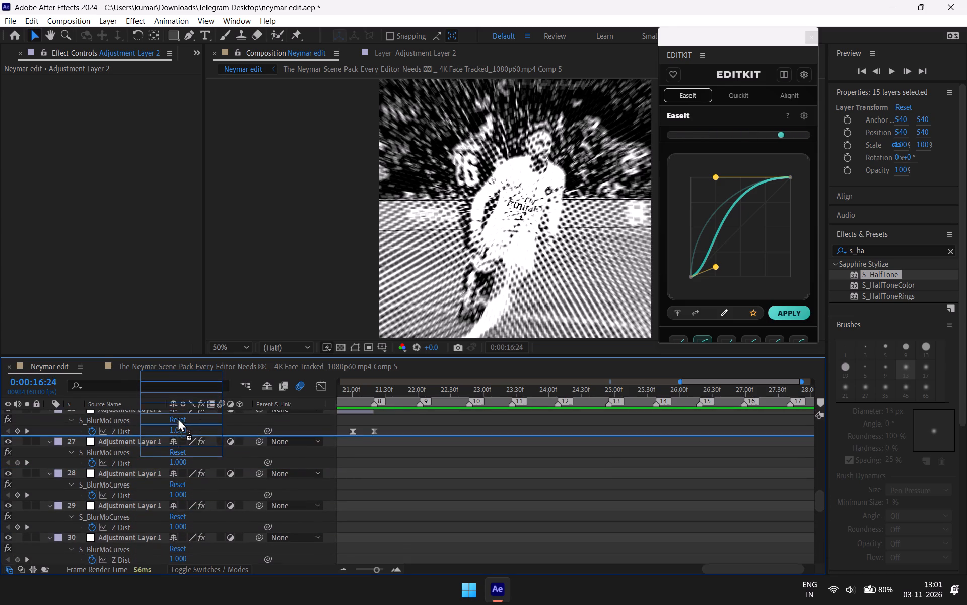
drag(178, 418, 180, 431)
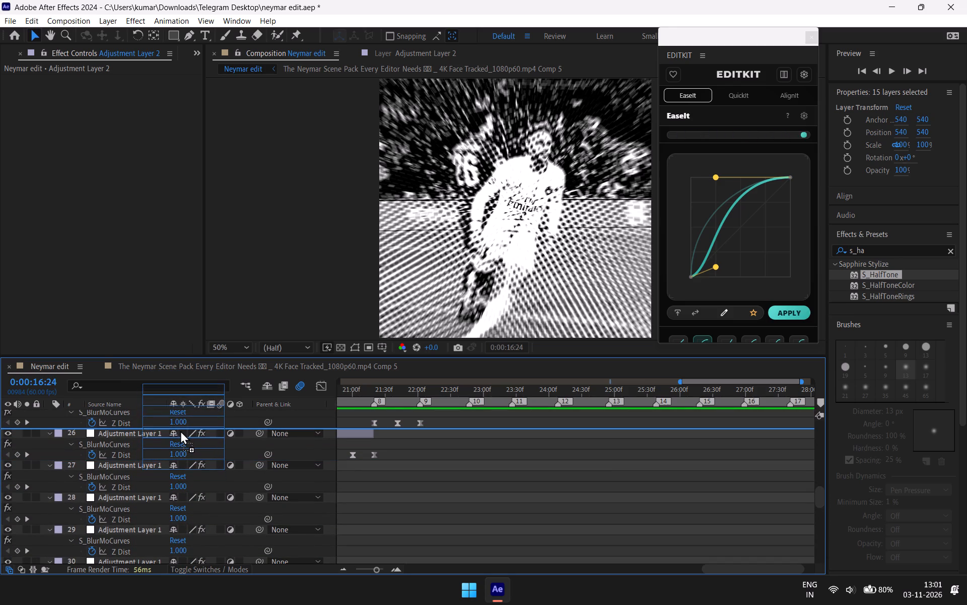
drag(180, 431, 180, 440)
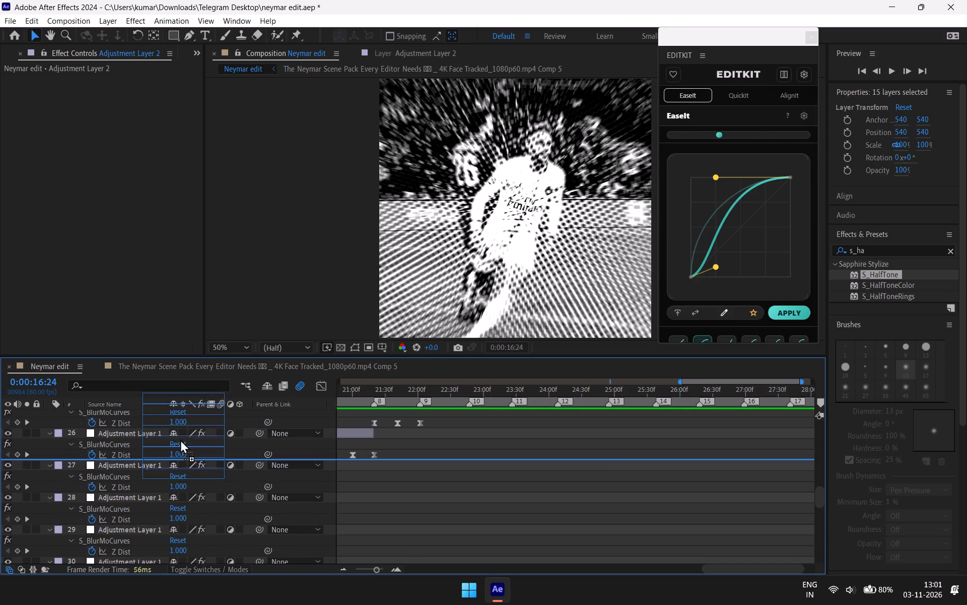
drag(180, 440, 175, 476)
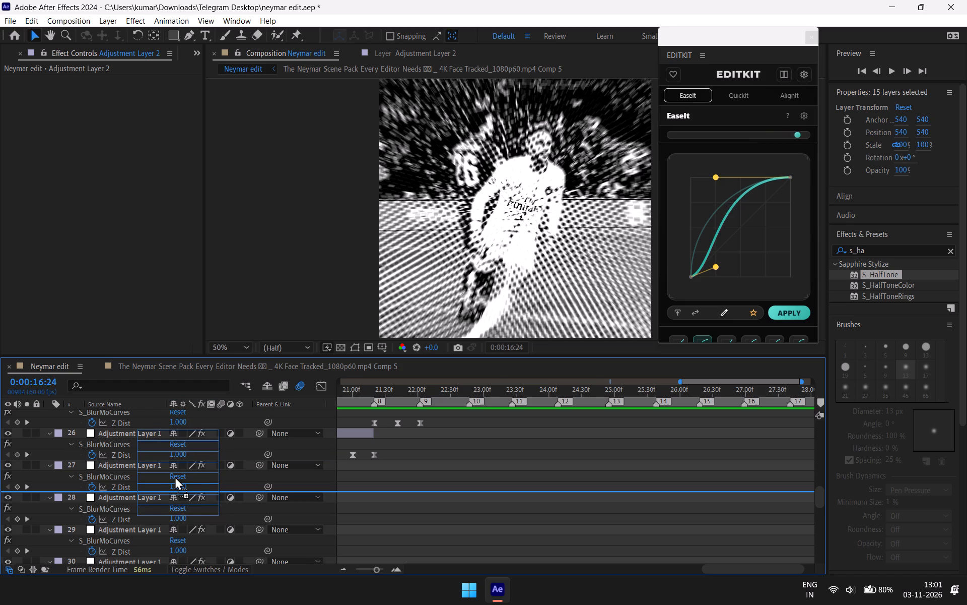
drag(175, 476, 144, 513)
ctrl+scroll(178, 475, up, 1)
ctrl+scroll(178, 475, down, 1)
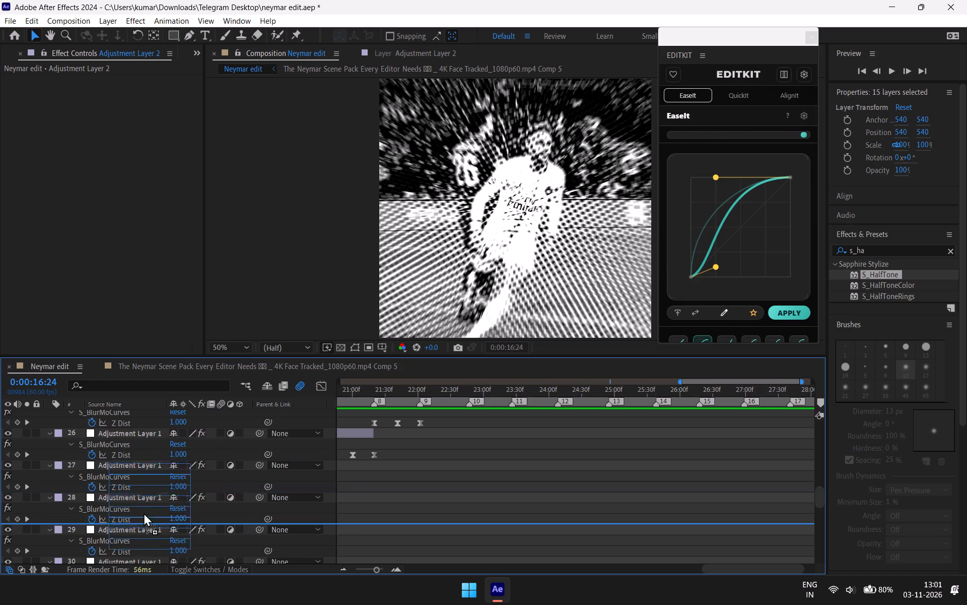
drag(144, 513, 139, 547)
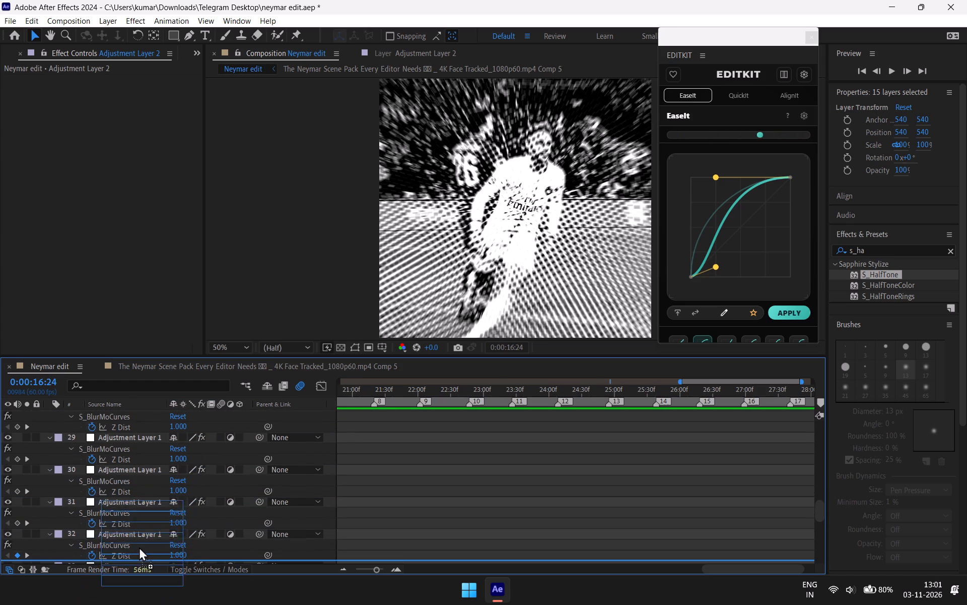
drag(139, 547, 179, 462)
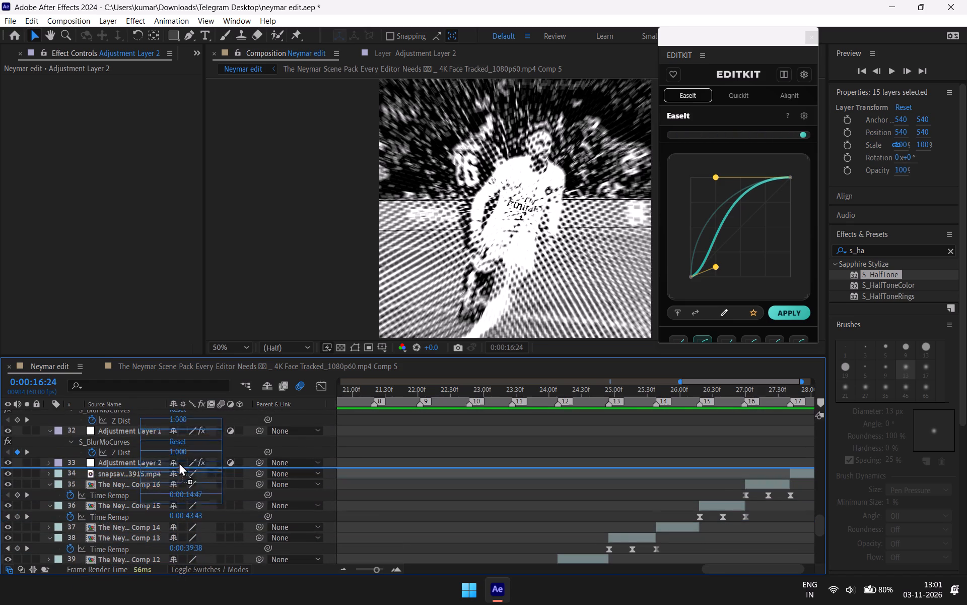
drag(179, 462, 195, 433)
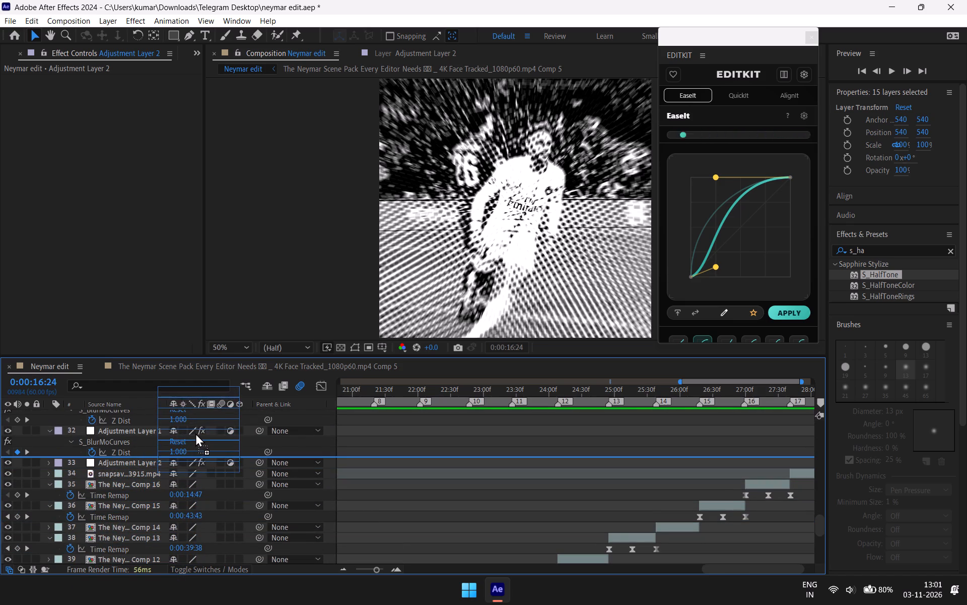
drag(195, 433, 200, 434)
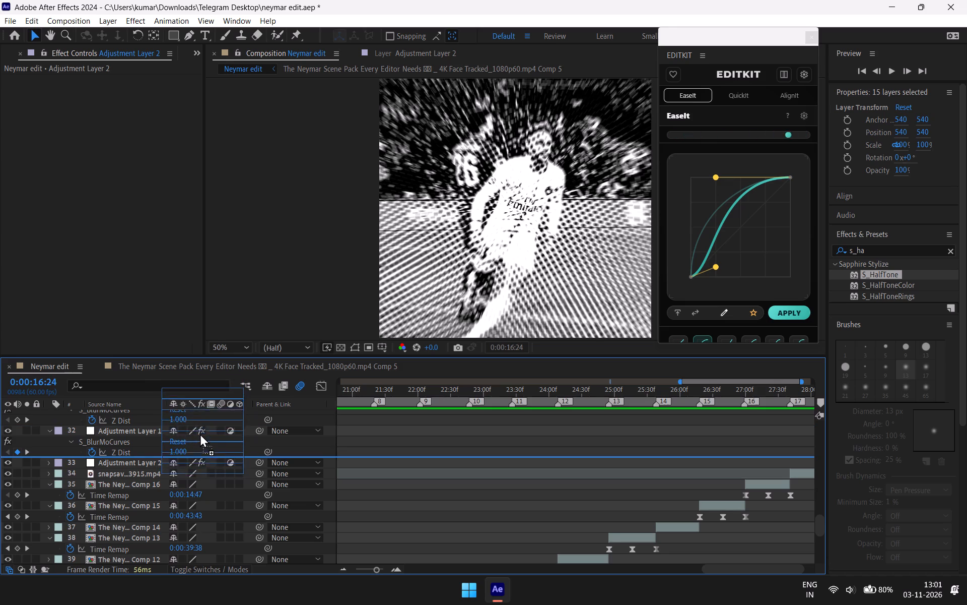
drag(200, 434, 200, 447)
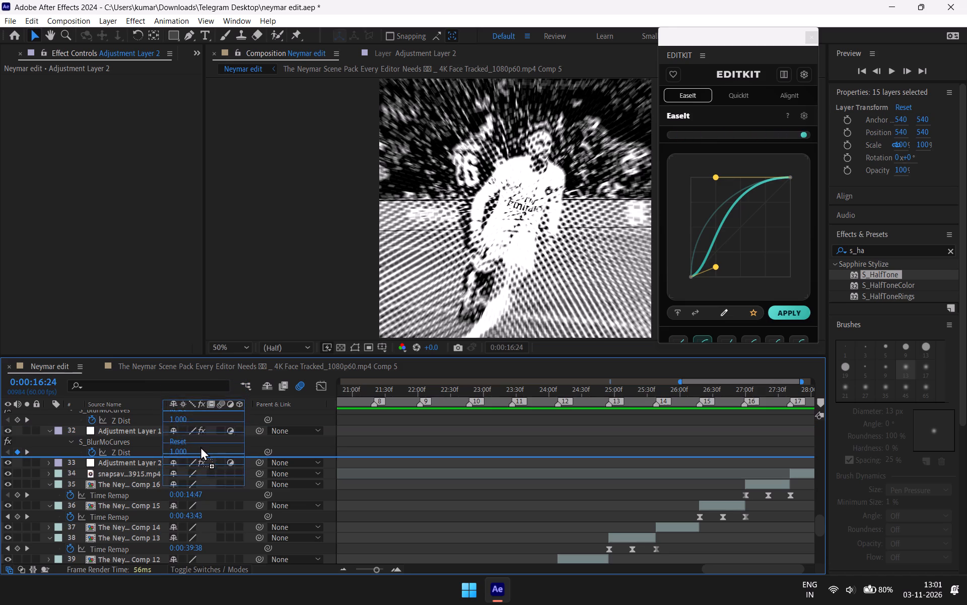
drag(200, 447, 201, 445)
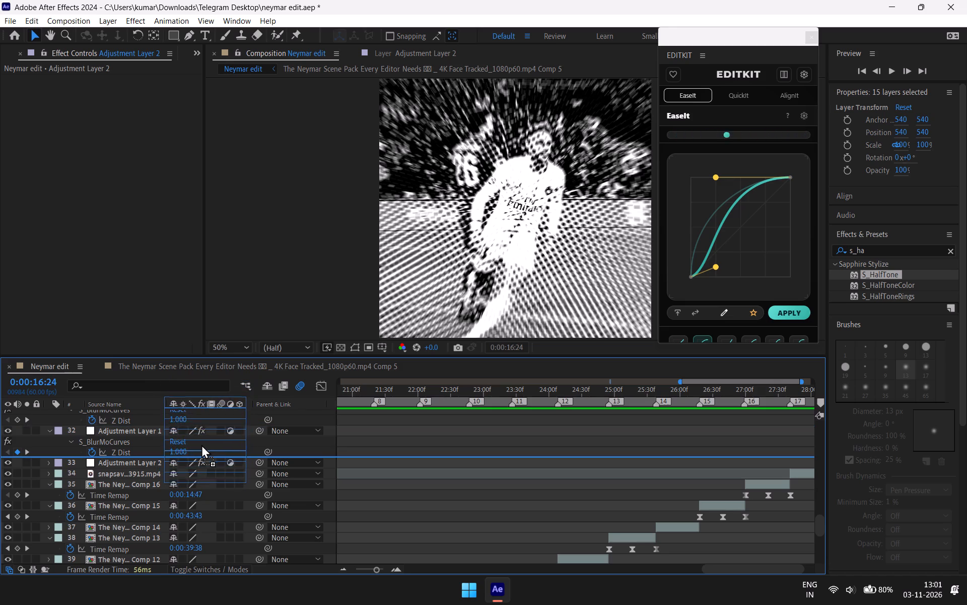
drag(201, 445, 205, 428)
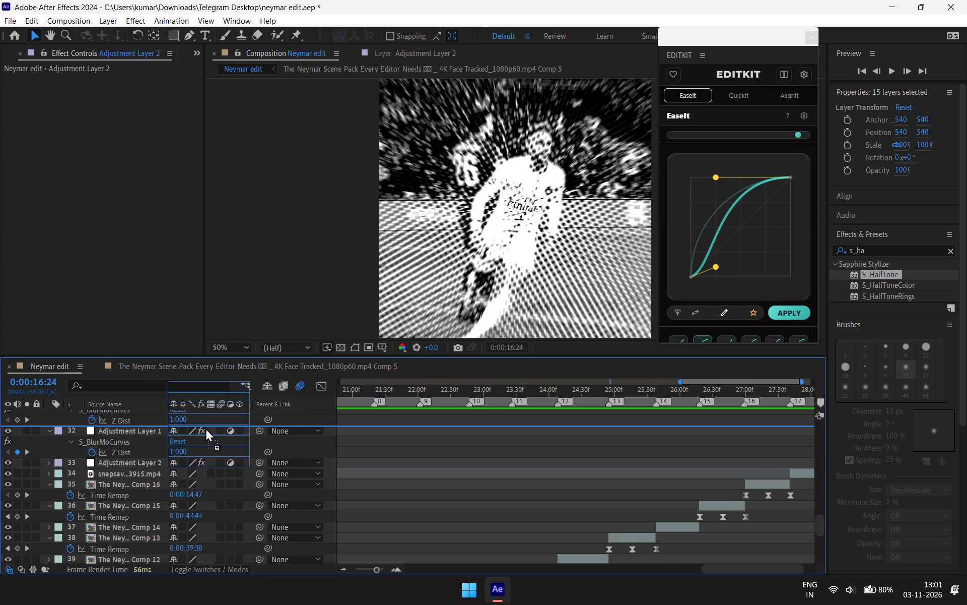
scroll(630, 501, up, 3)
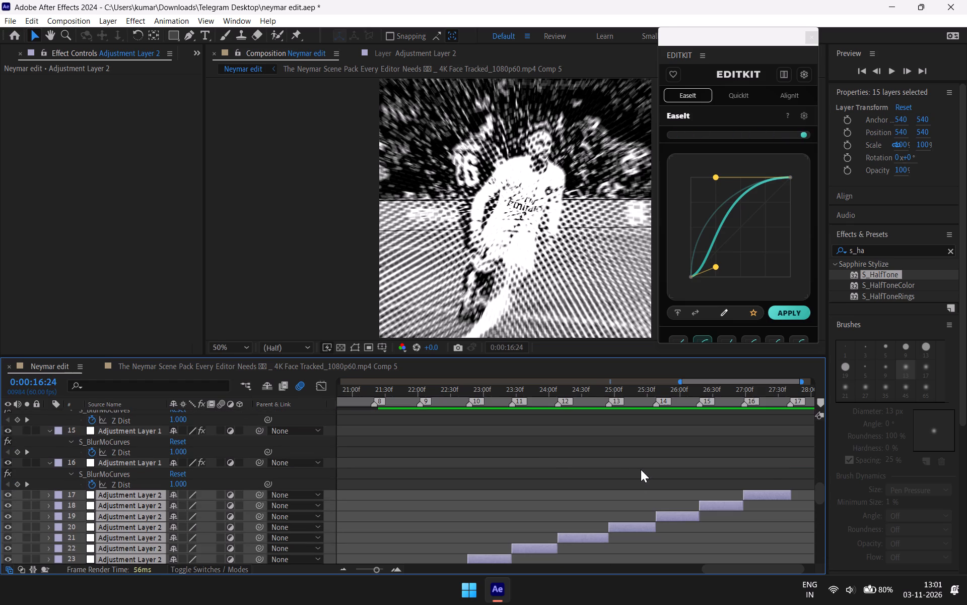
drag(747, 450, 735, 446)
drag(677, 438, 670, 444)
Examine the stacking order of the moved Adjustment Layer 2 segments against the Adjustment Layer 1 segments and comp clips from marker 1 onward.
drag(743, 565, 762, 567)
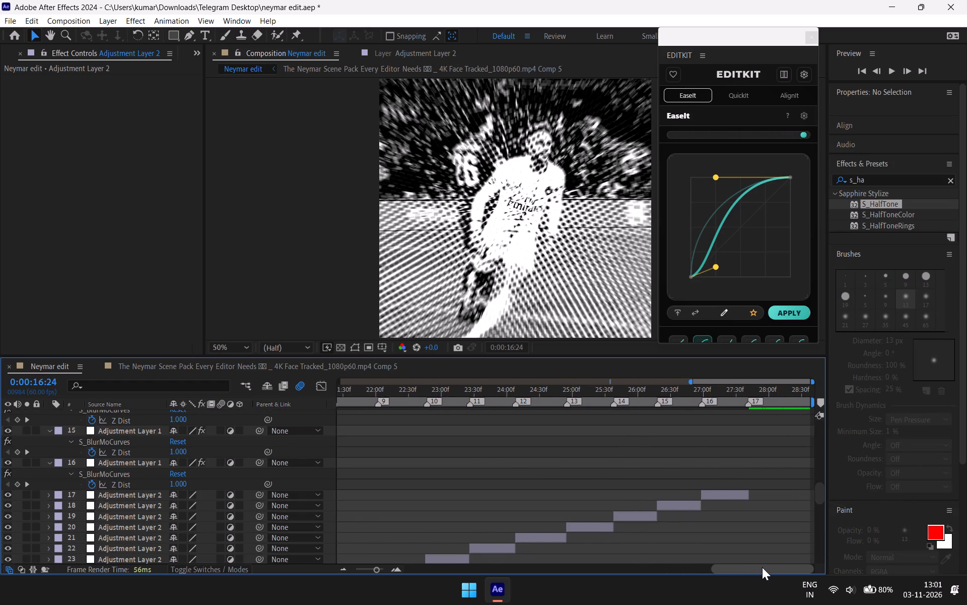
drag(762, 567, 651, 569)
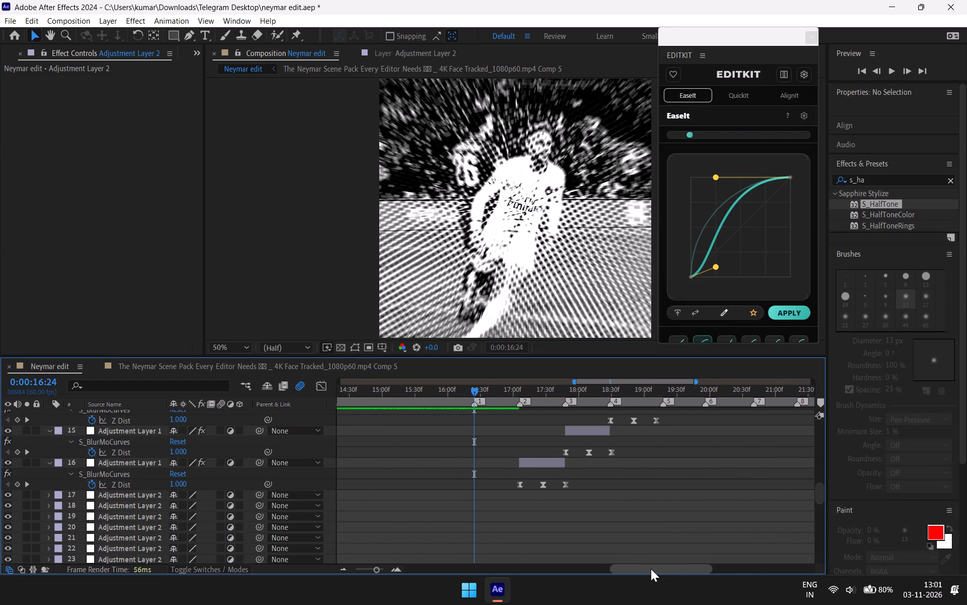
drag(651, 569, 655, 569)
scroll(602, 480, down, 2)
scroll(561, 499, down, 1)
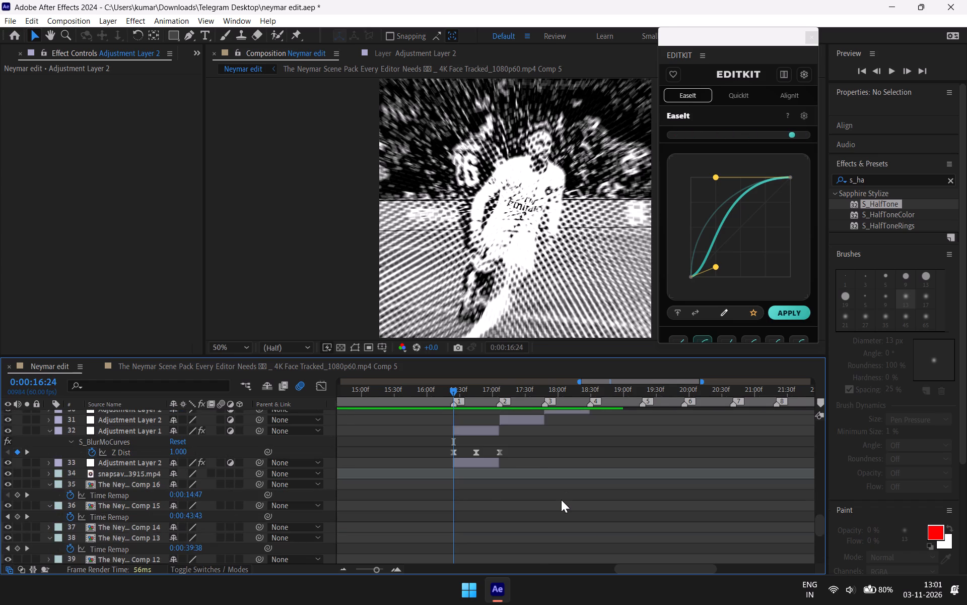
scroll(561, 500, down, 6)
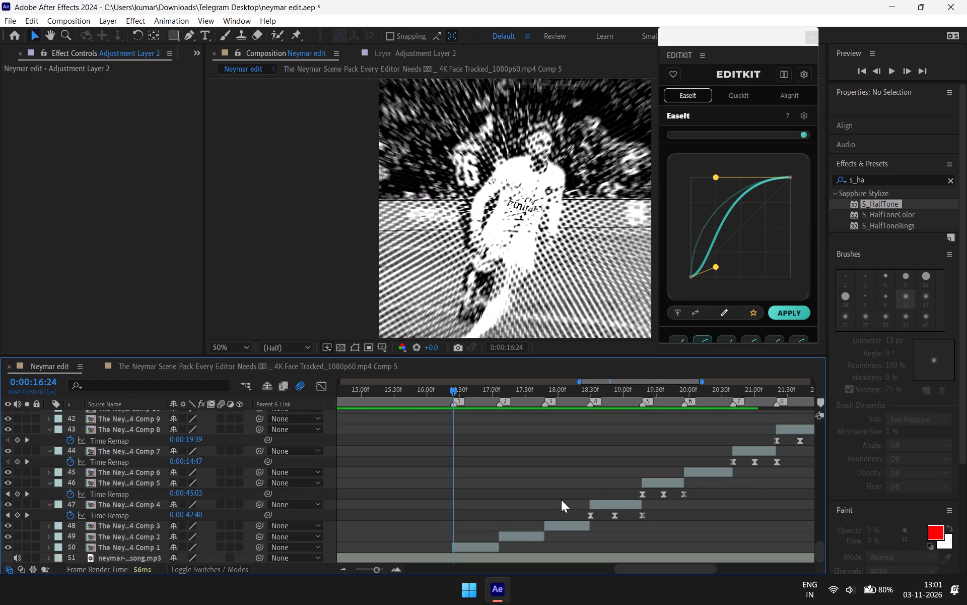
scroll(561, 500, up, 5)
drag(624, 499, 624, 500)
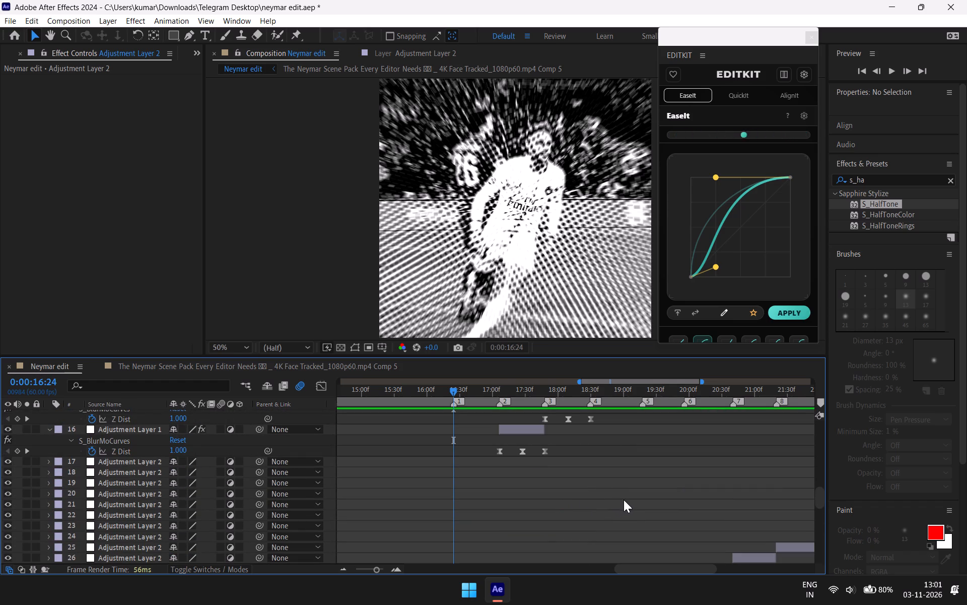
drag(624, 500, 608, 502)
scroll(785, 508, down, 2)
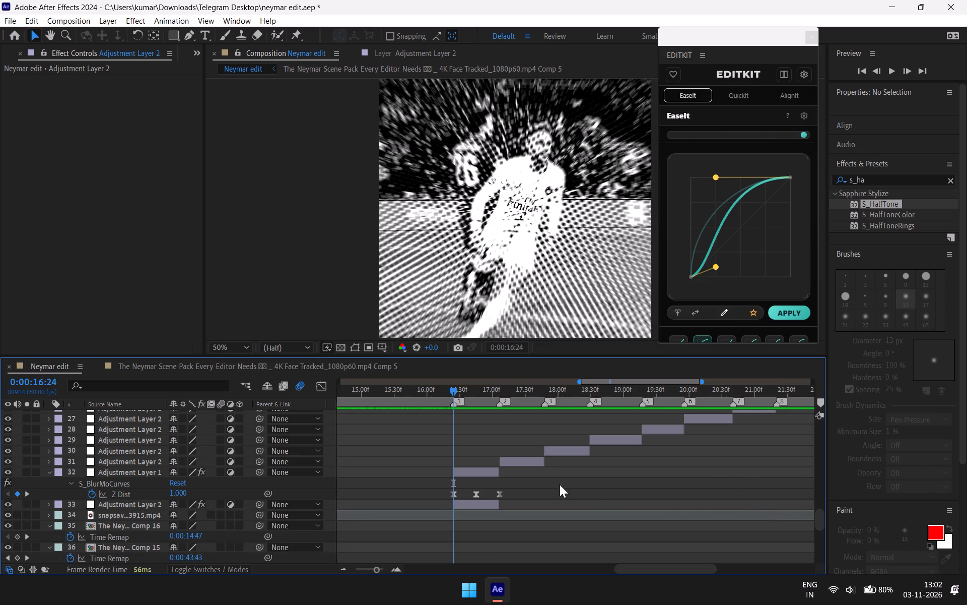
Examine the layer stack from the comp clips up to the top, comparing Adjustment Layer 1 and Adjustment Layer 2 segments through marker 17.
scroll(499, 474, up, 3)
scroll(500, 473, down, 3)
scroll(500, 473, up, 3)
scroll(500, 473, down, 1)
scroll(500, 473, up, 8)
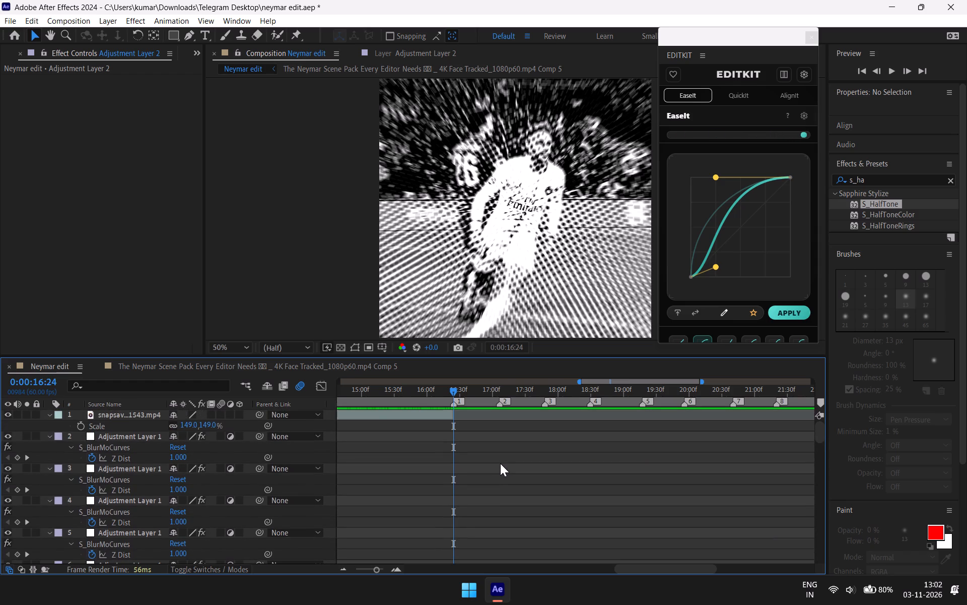
scroll(500, 463, up, 3)
scroll(500, 463, down, 12)
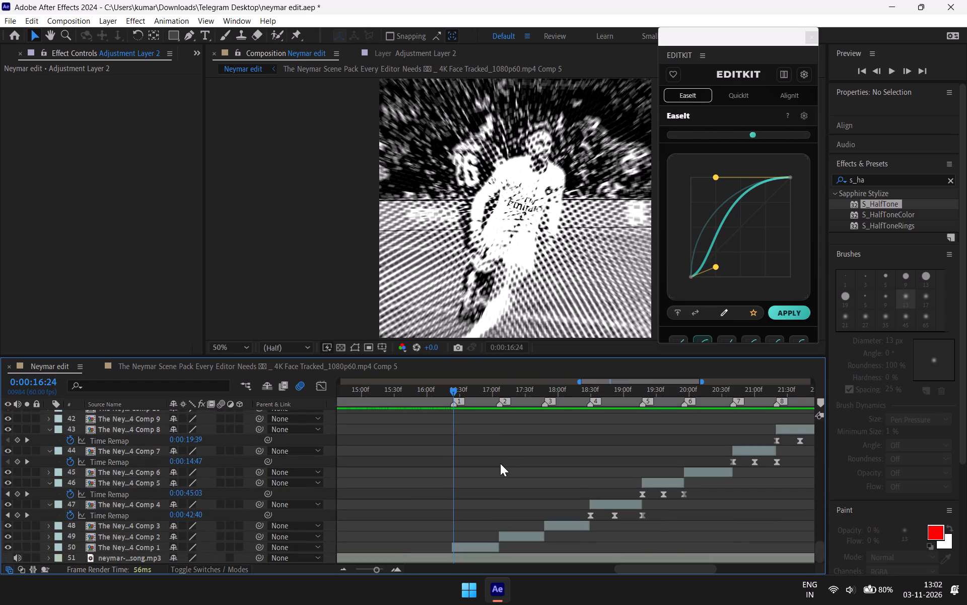
scroll(500, 463, up, 3)
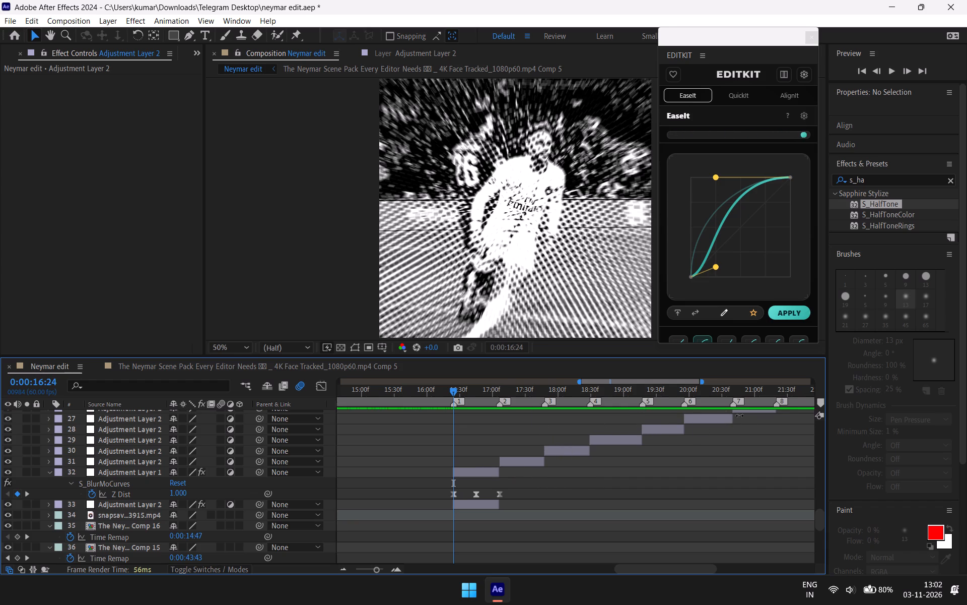
drag(652, 572, 700, 583)
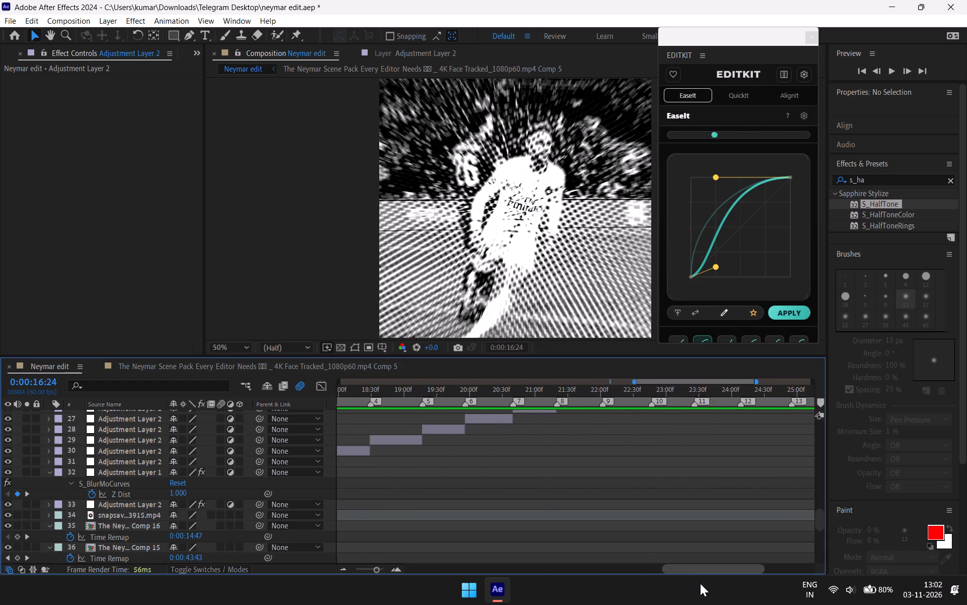
drag(700, 583, 700, 583)
scroll(546, 494, up, 1)
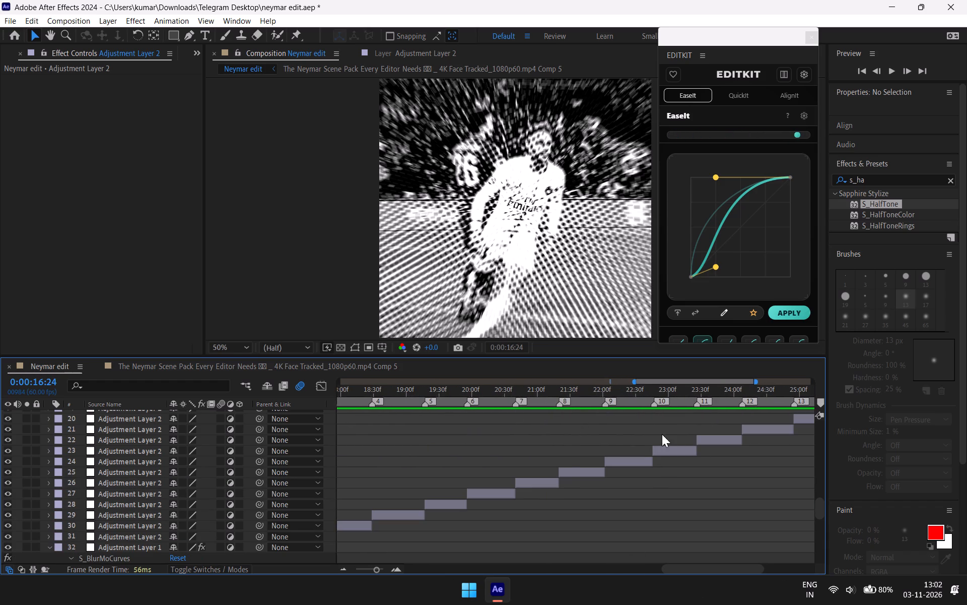
drag(728, 486, 652, 501)
scroll(710, 474, up, 8)
drag(714, 469, 695, 470)
drag(718, 377, 734, 380)
drag(731, 381, 822, 390)
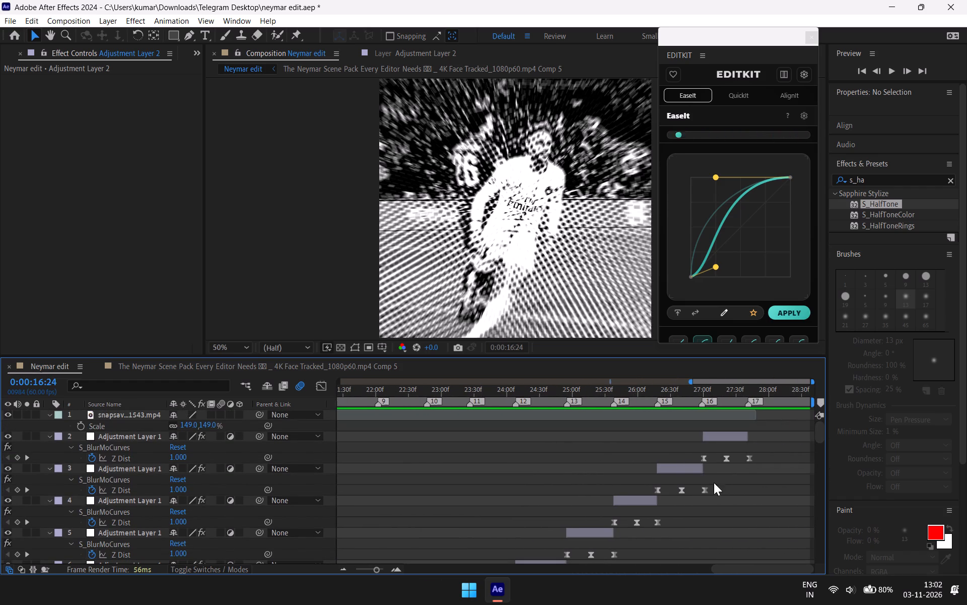
scroll(788, 482, up, 3)
scroll(778, 437, down, 4)
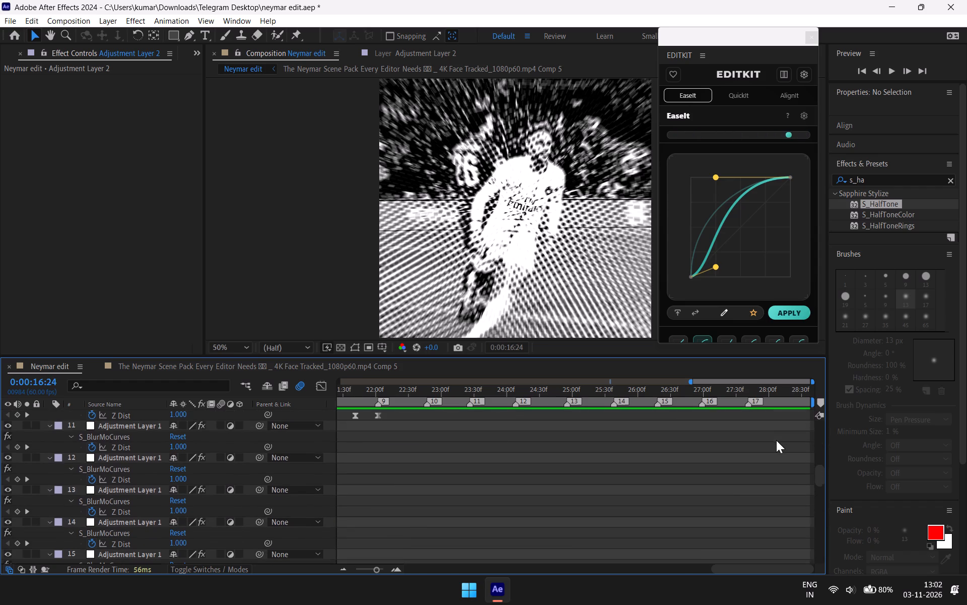
scroll(739, 470, down, 2)
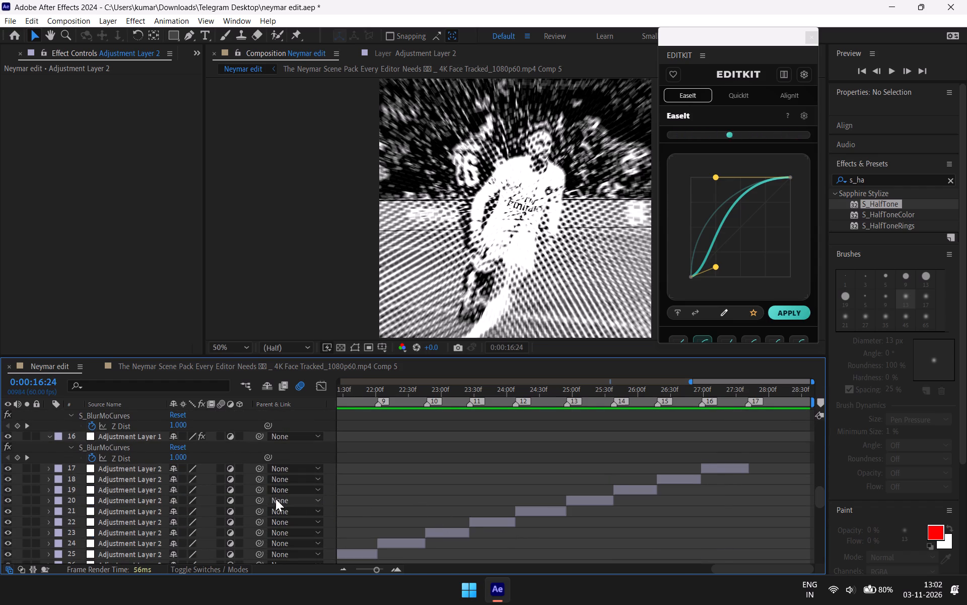
Move the Adjustment Layer 1 segment at marker 1 up the stack, directly below the other Adjustment Layer 1 segments and above all Adjustment Layer 2 segments.
click(461, 376)
click(464, 379)
drag(464, 379, 474, 397)
double_click(462, 561)
drag(462, 565, 476, 572)
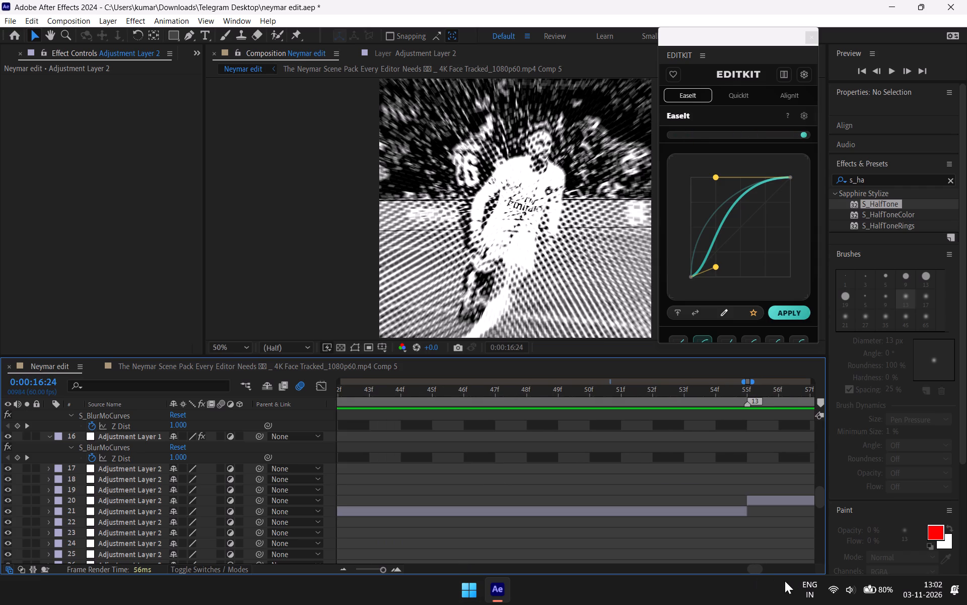
click(566, 572)
drag(566, 571, 497, 572)
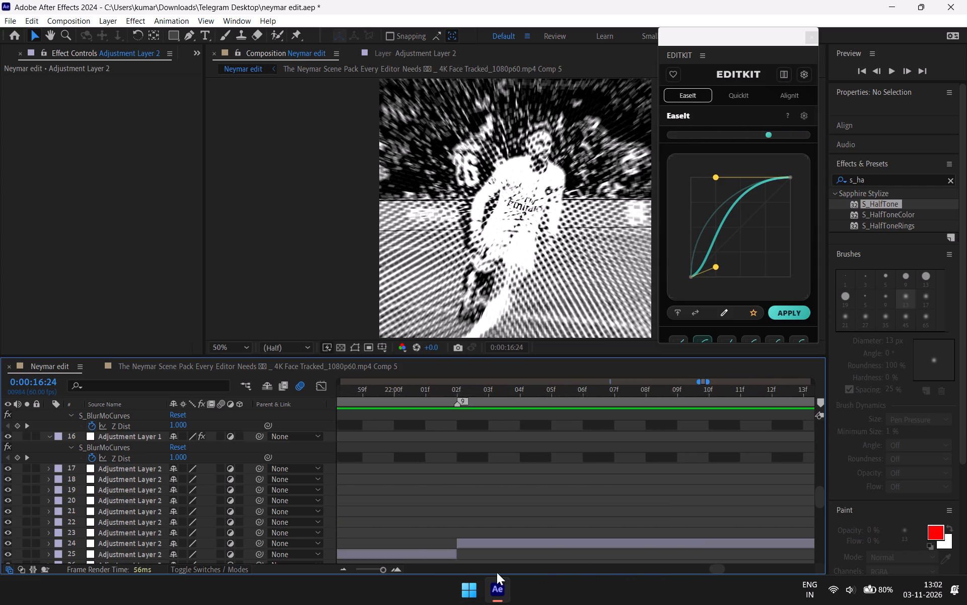
drag(497, 572, 486, 575)
key(minus)
text(---)
key(minus)
key(minus)
scroll(599, 499, down, 2)
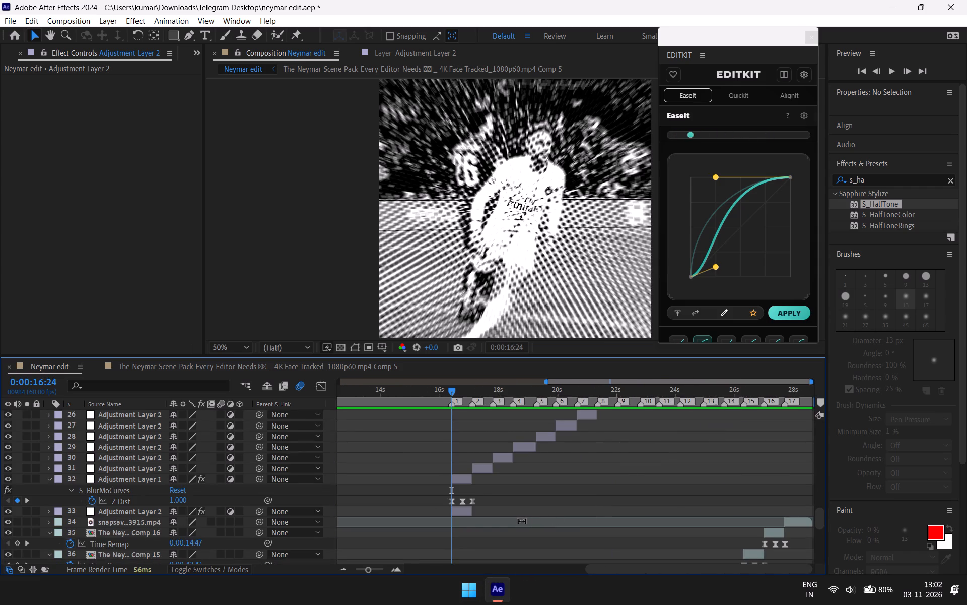
click(466, 514)
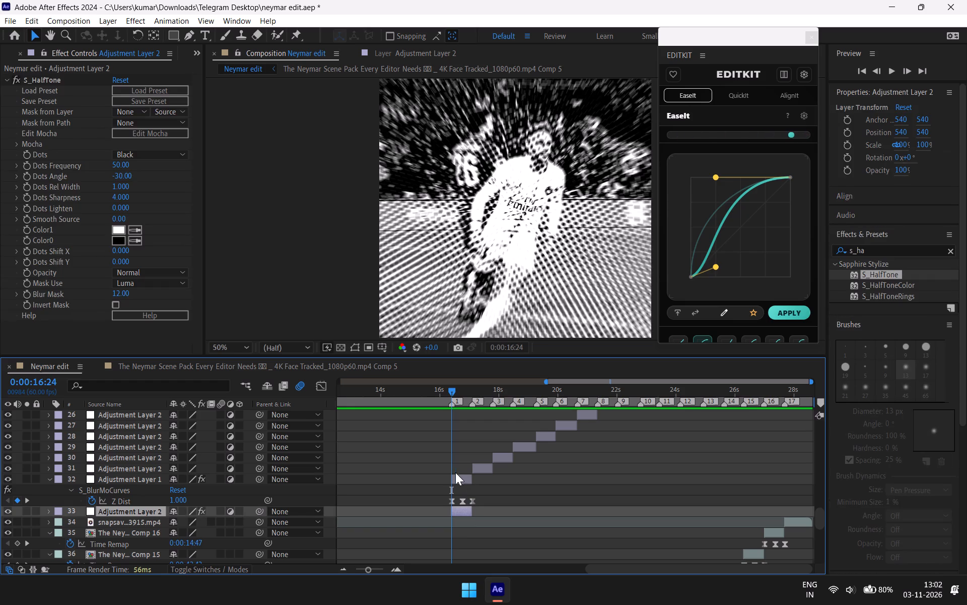
click(456, 479)
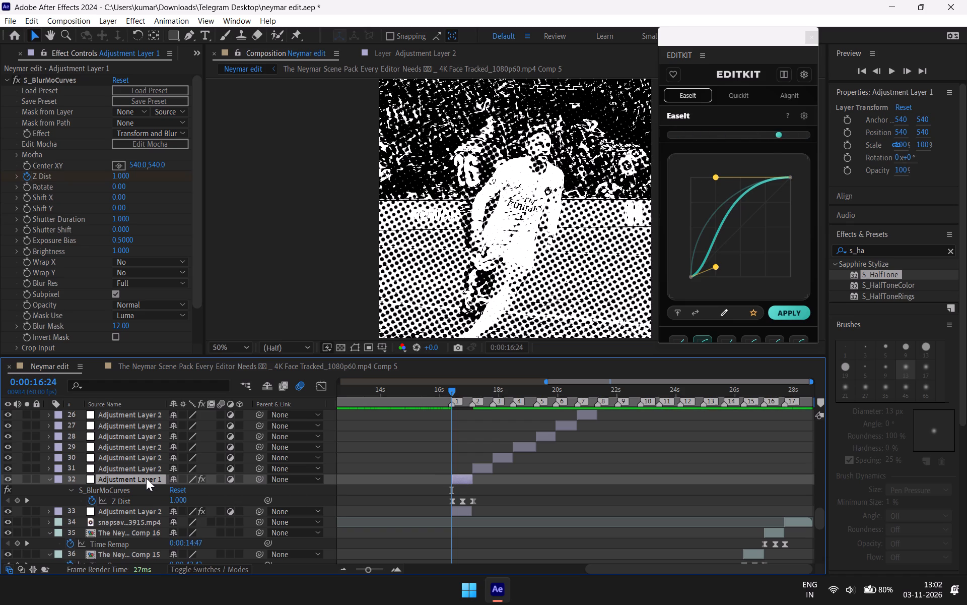
drag(146, 478, 158, 414)
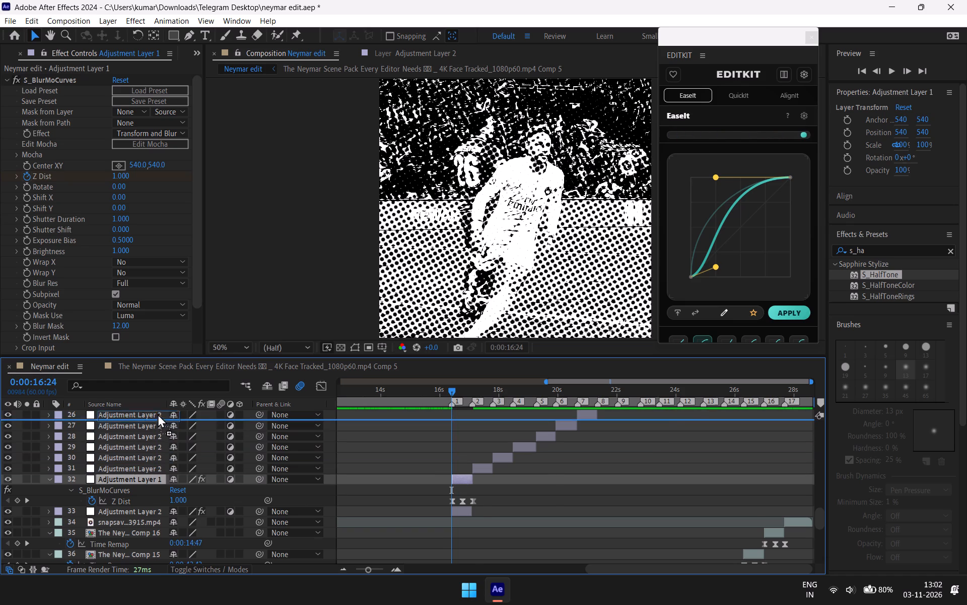
drag(158, 414, 152, 400)
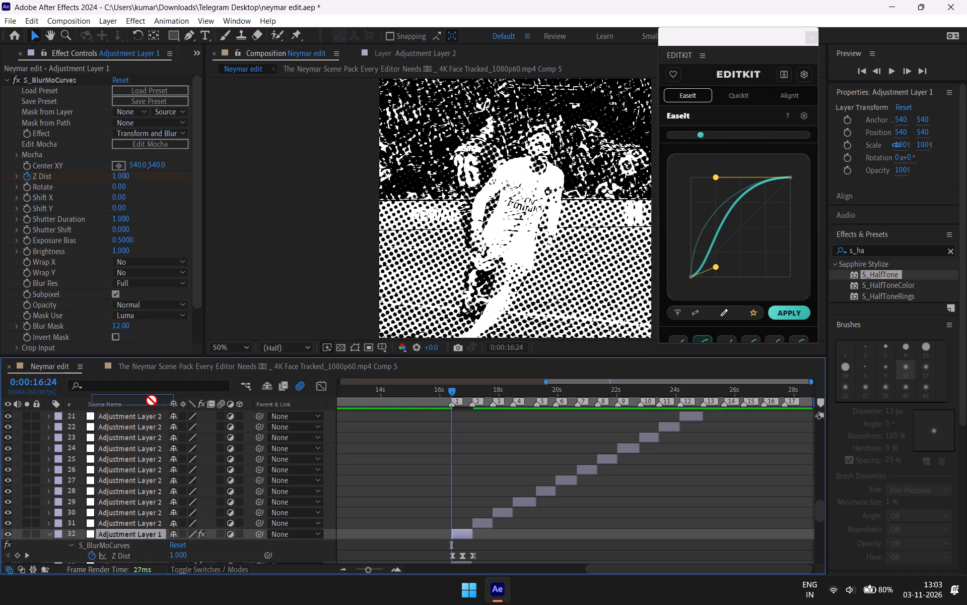
drag(152, 400, 131, 547)
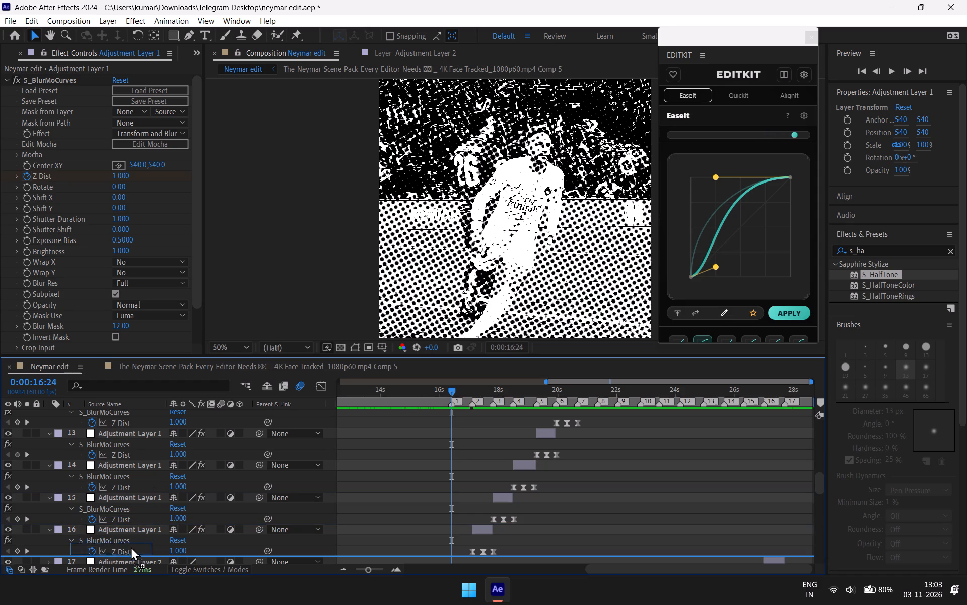
drag(131, 547, 131, 548)
Set S_HalfTone's Dots Frequency to 100 on the Adjustment Layer 2 segment at marker 1.
scroll(523, 518, down, 1)
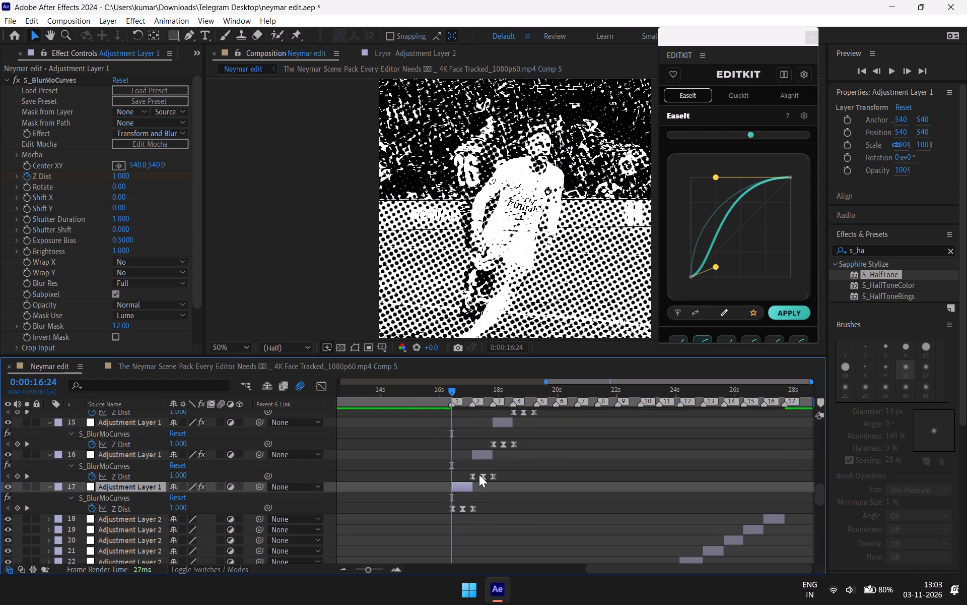
scroll(486, 471, down, 5)
scroll(487, 471, up, 2)
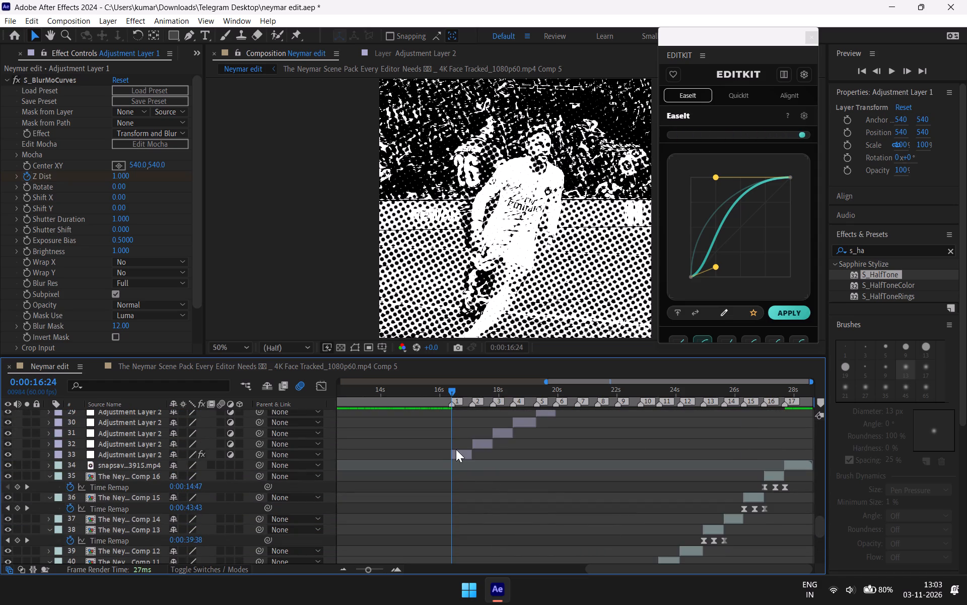
click(457, 452)
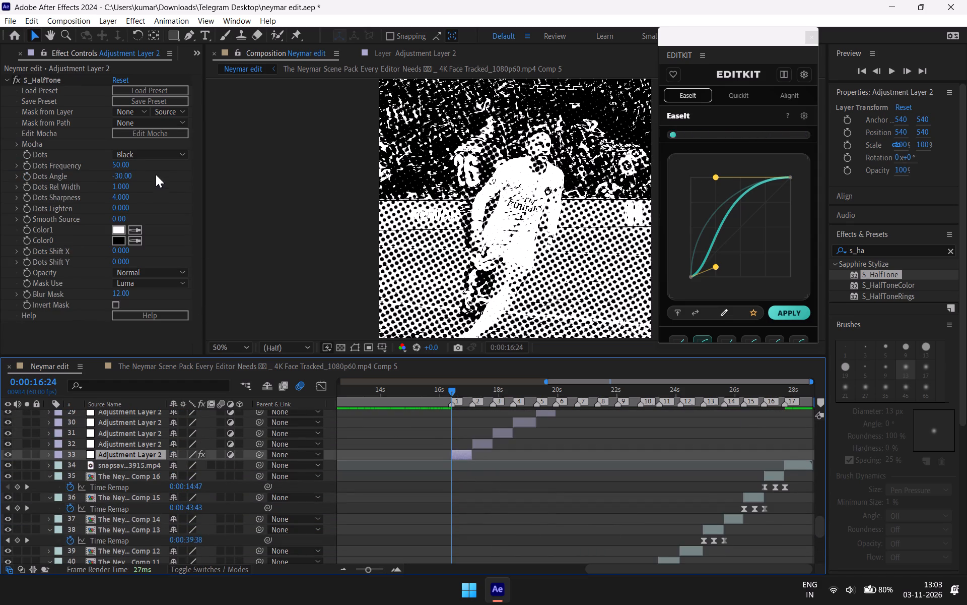
drag(126, 161, 138, 147)
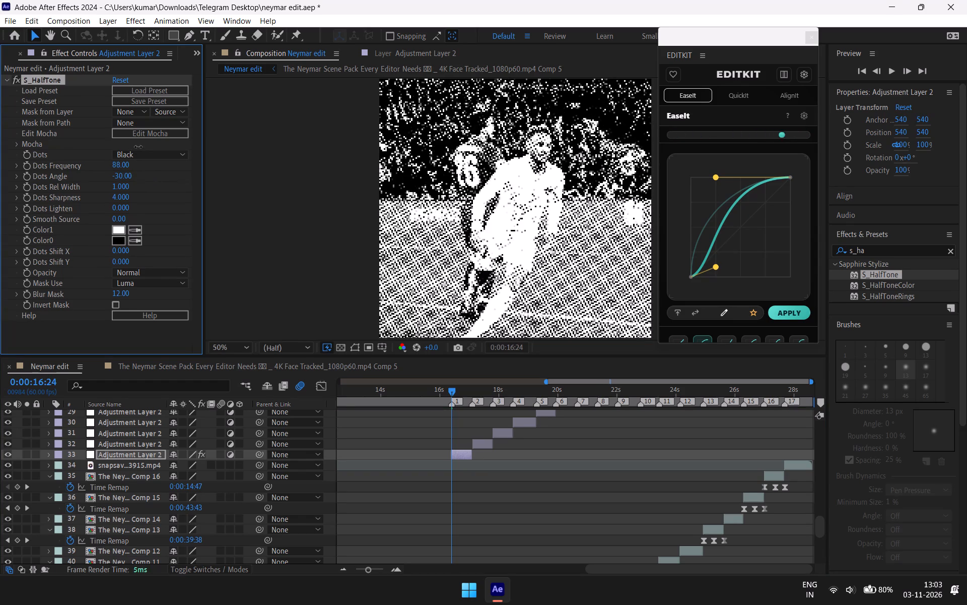
drag(138, 147, 144, 144)
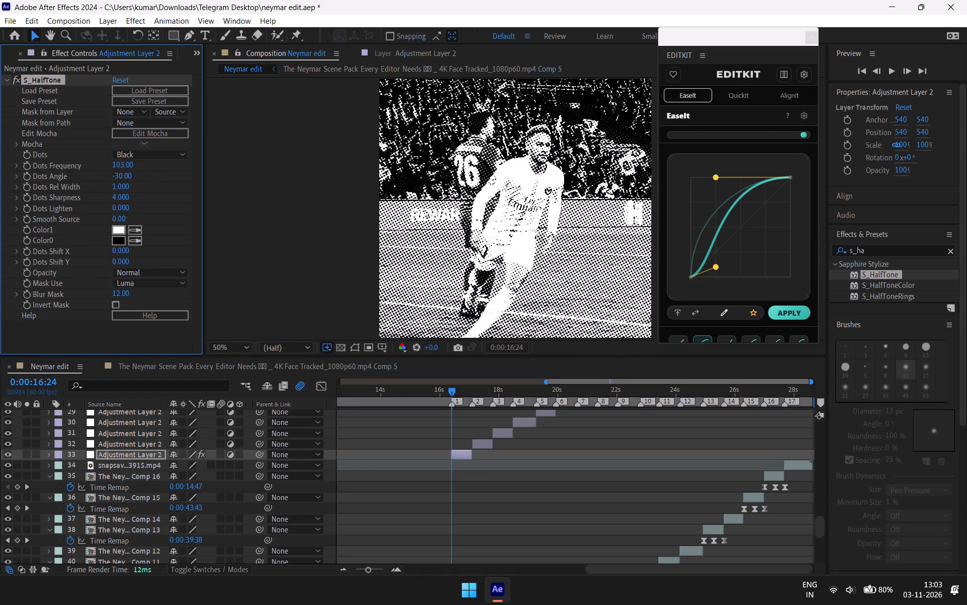
drag(144, 144, 144, 145)
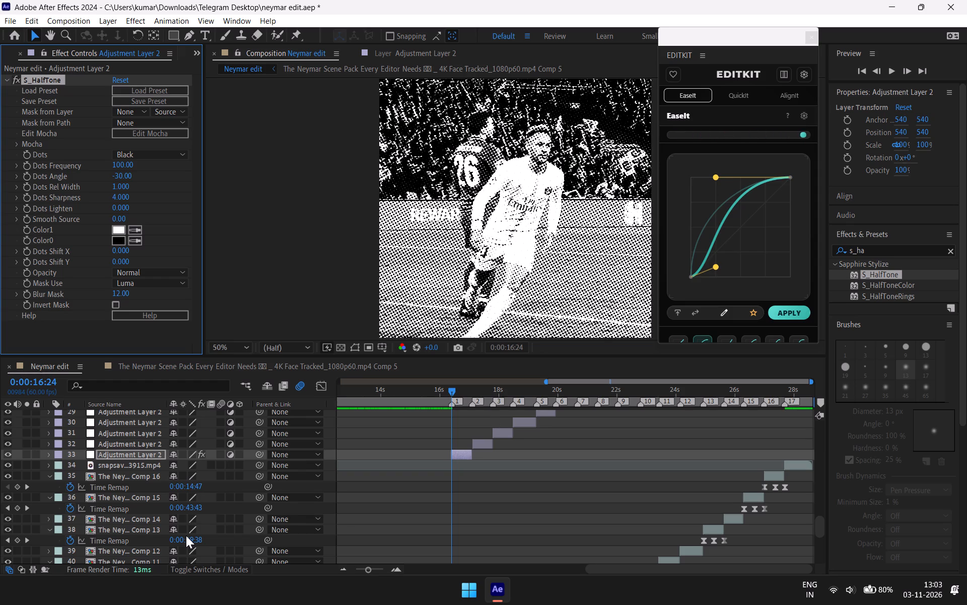
Keyframe the marker 1 Adjustment Layer 2 segment's opacity from 100% at 0:00:16:24 to 0% at its end, 0:00:17:05.
key(t)
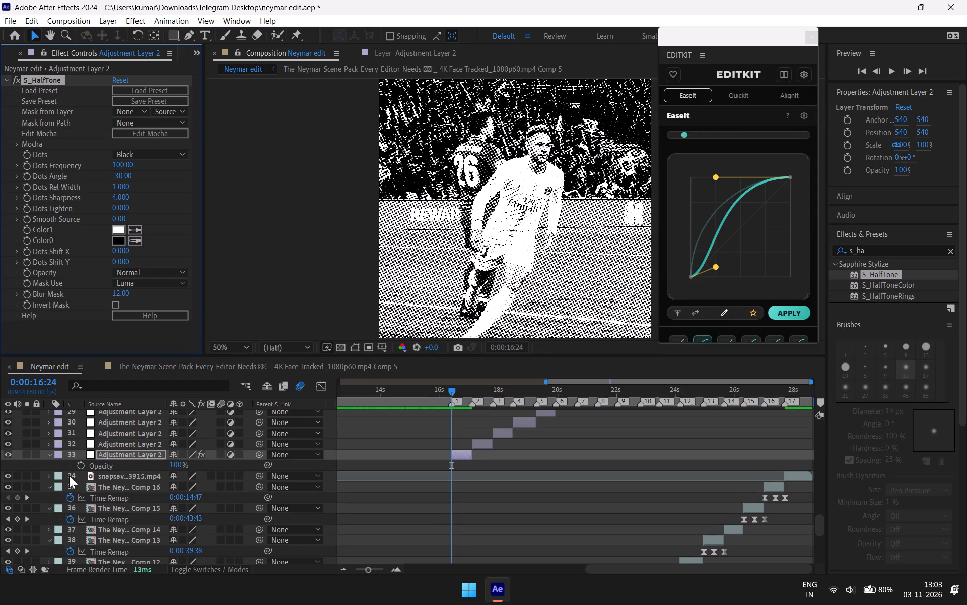
click(77, 468)
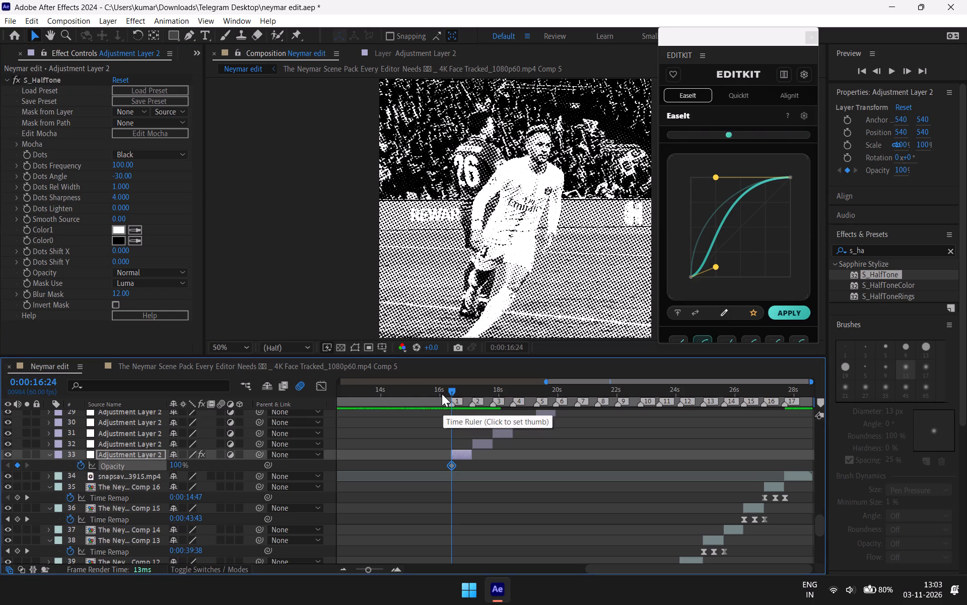
key(e)
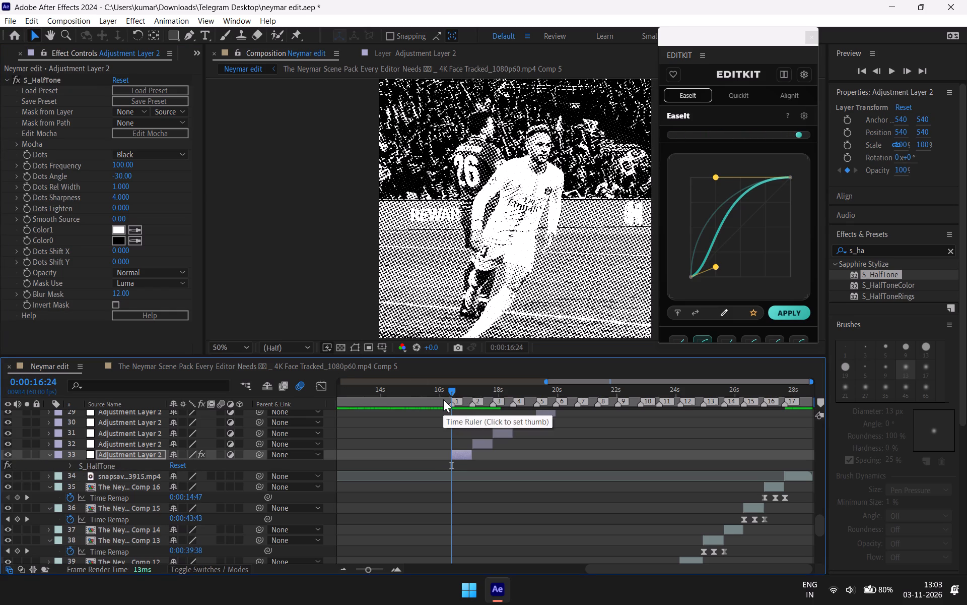
key(e)
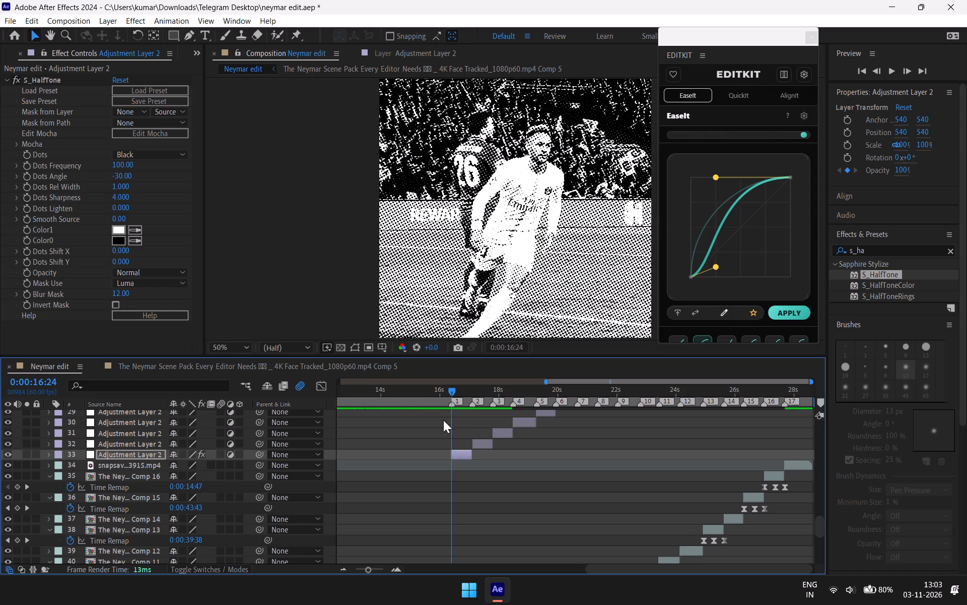
click(108, 456)
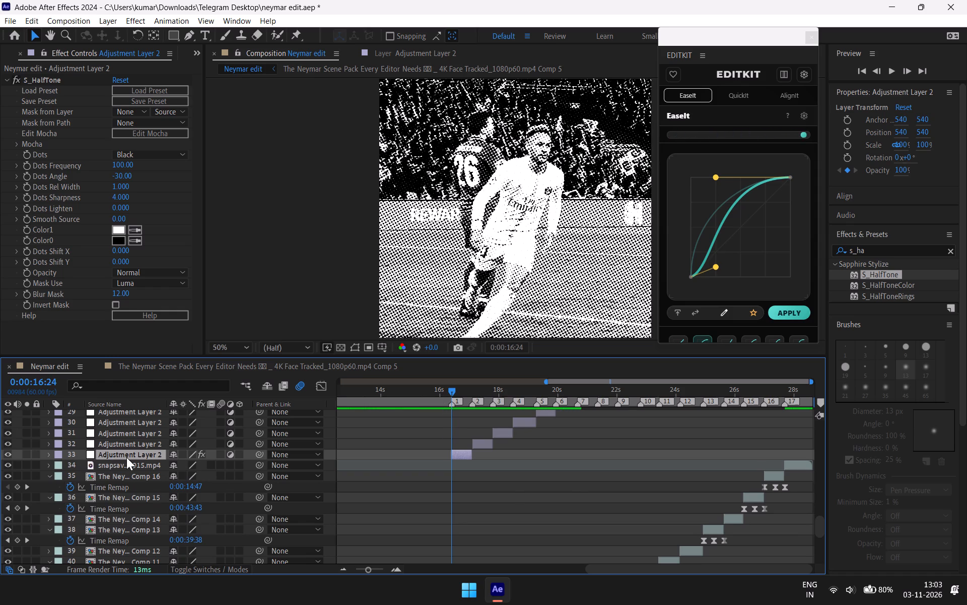
key(t)
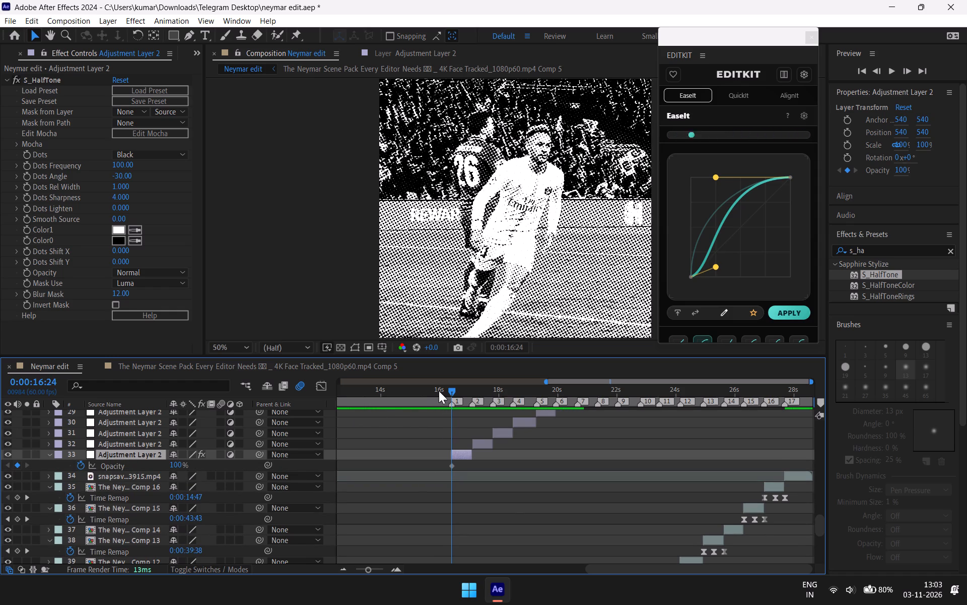
drag(449, 387, 470, 417)
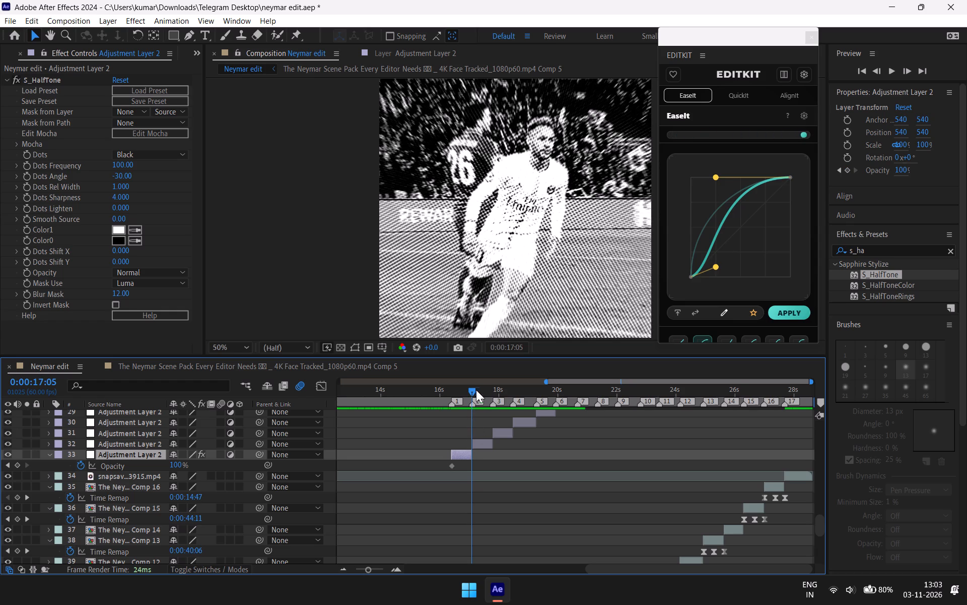
drag(471, 384, 476, 391)
click(172, 462)
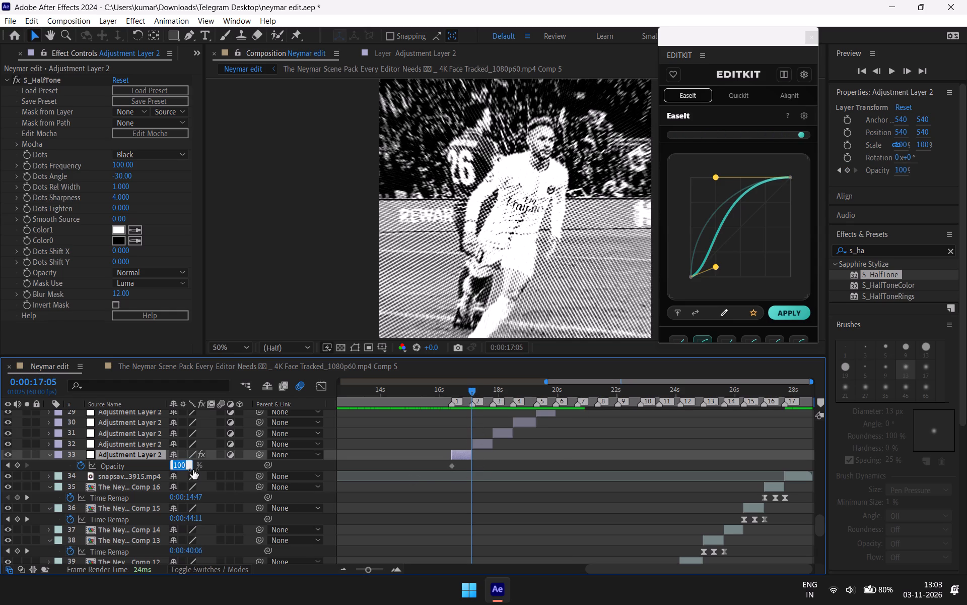
key(0)
click(444, 516)
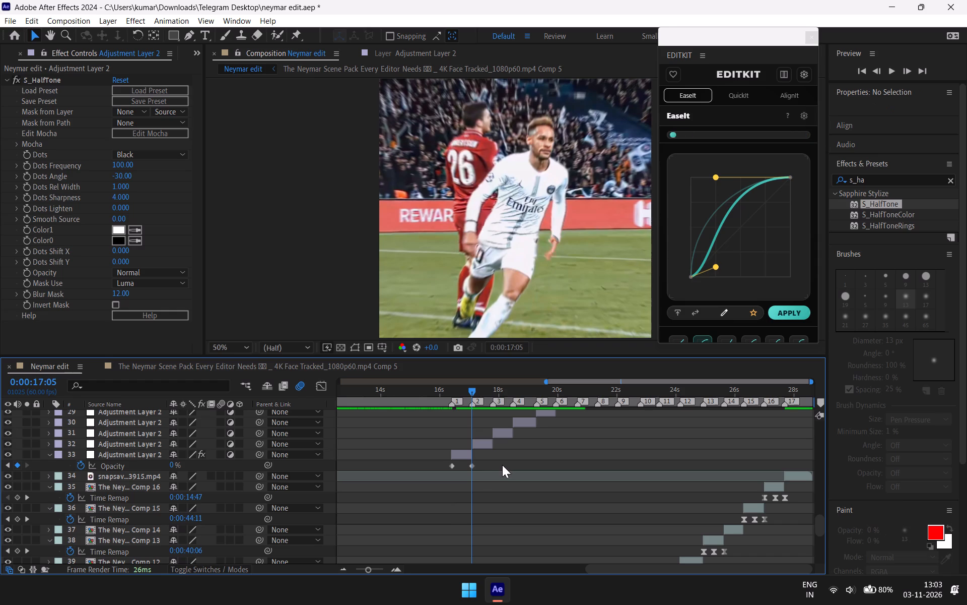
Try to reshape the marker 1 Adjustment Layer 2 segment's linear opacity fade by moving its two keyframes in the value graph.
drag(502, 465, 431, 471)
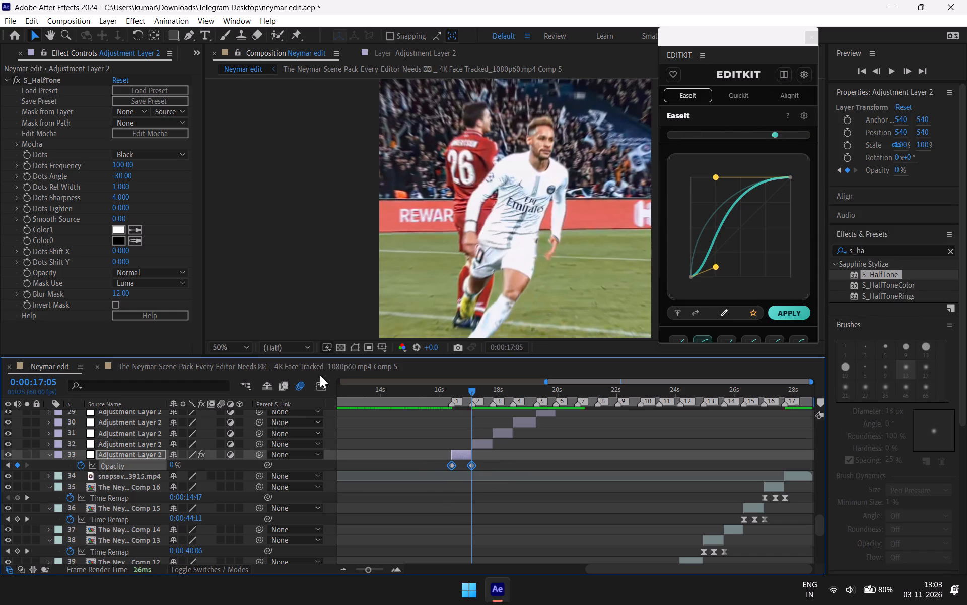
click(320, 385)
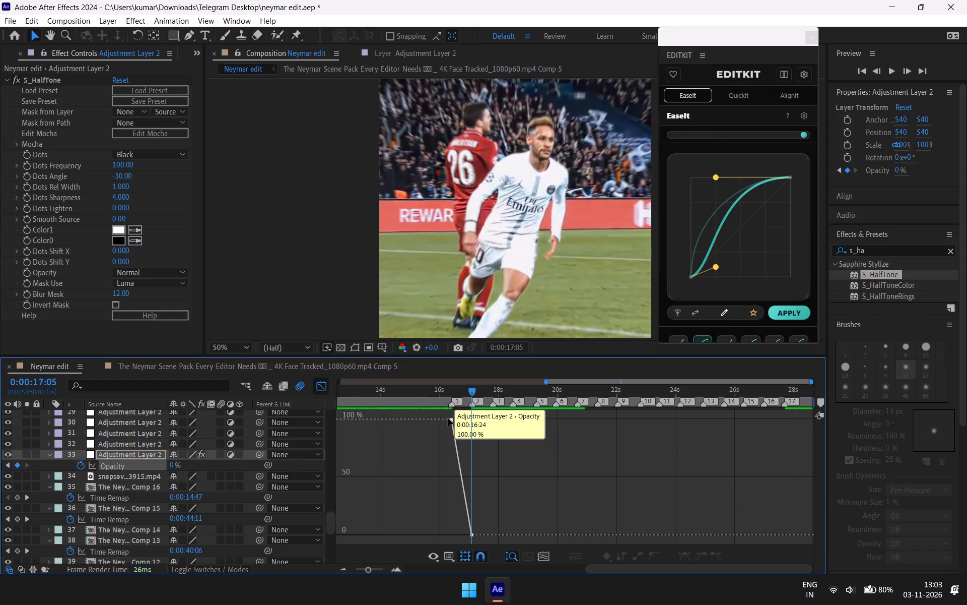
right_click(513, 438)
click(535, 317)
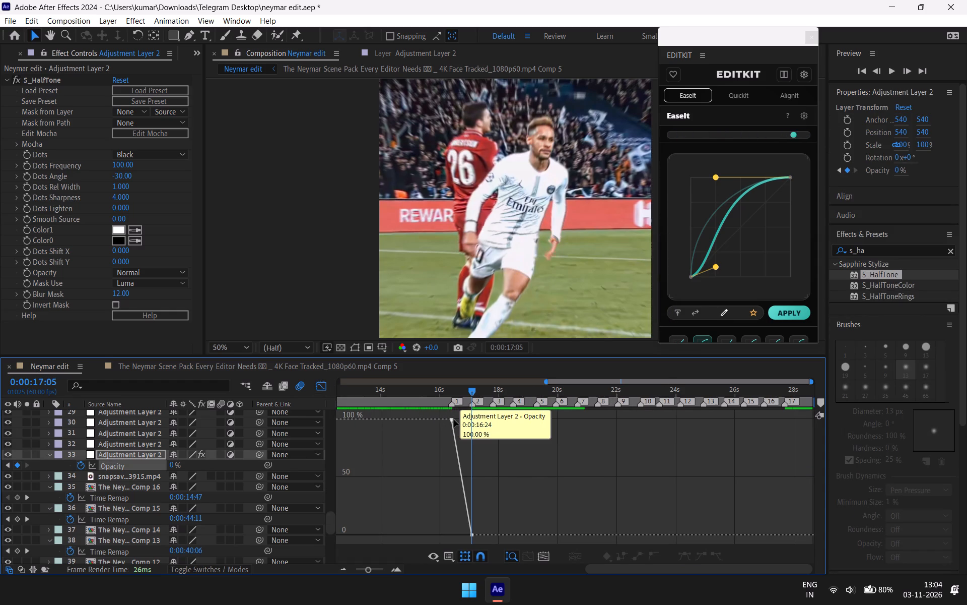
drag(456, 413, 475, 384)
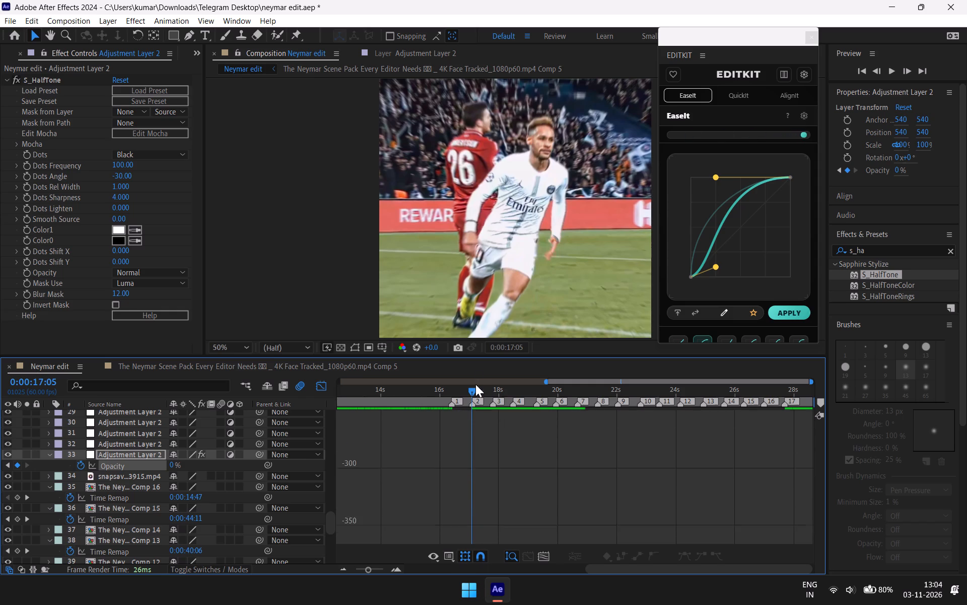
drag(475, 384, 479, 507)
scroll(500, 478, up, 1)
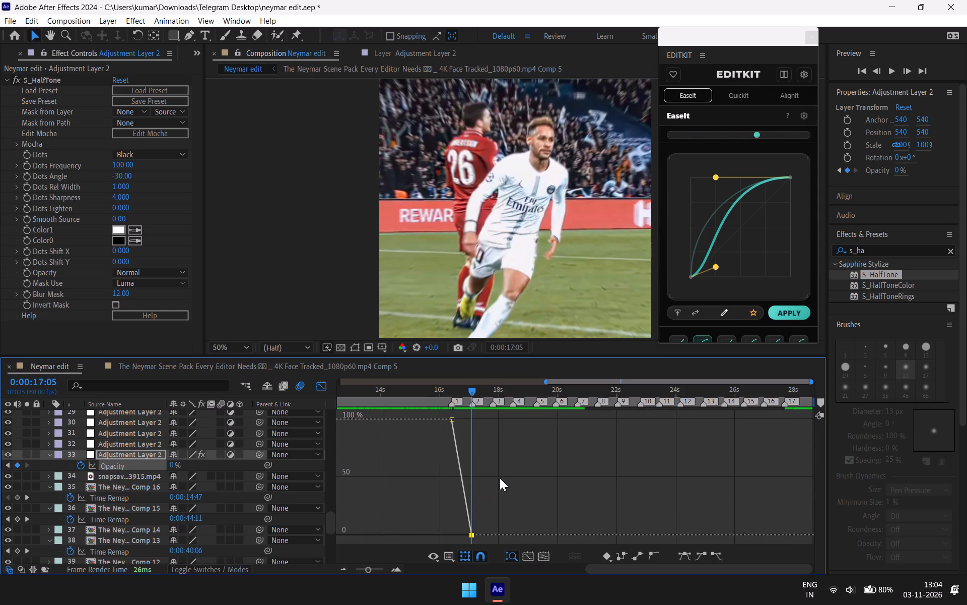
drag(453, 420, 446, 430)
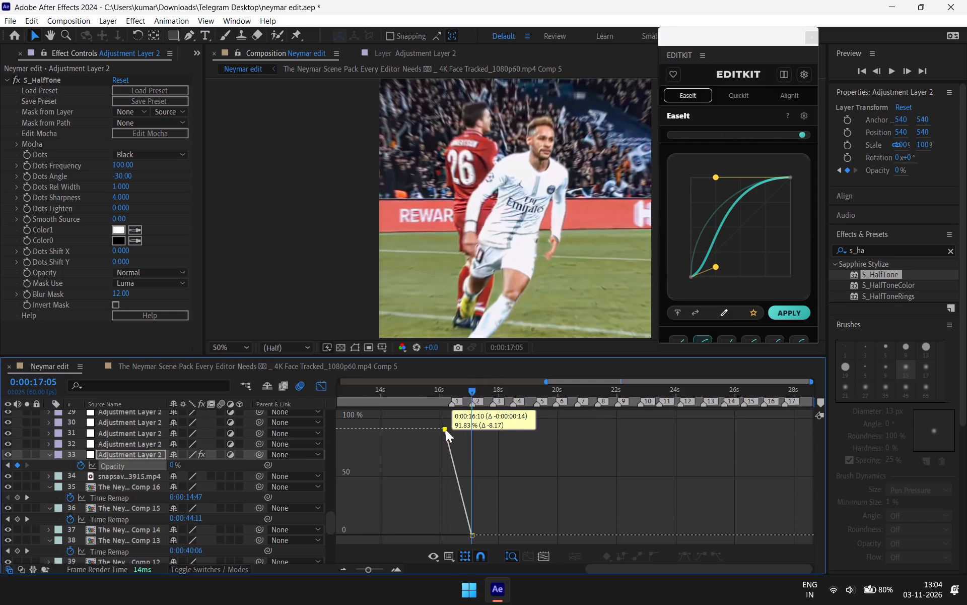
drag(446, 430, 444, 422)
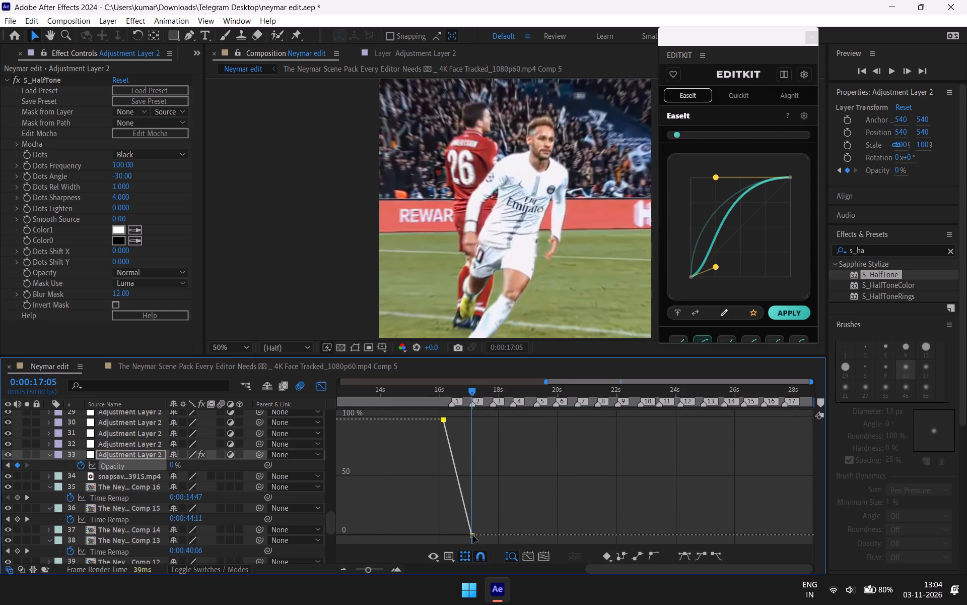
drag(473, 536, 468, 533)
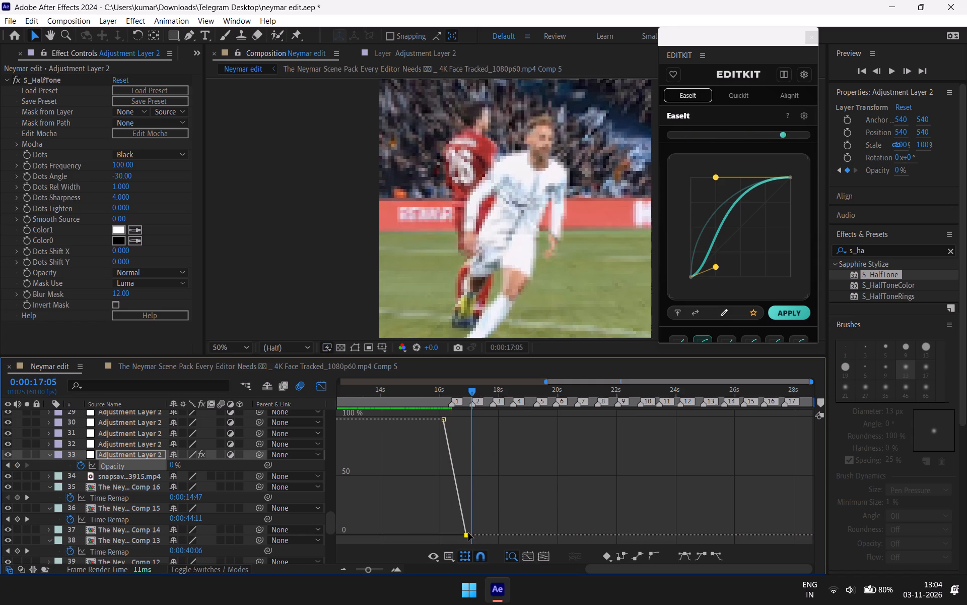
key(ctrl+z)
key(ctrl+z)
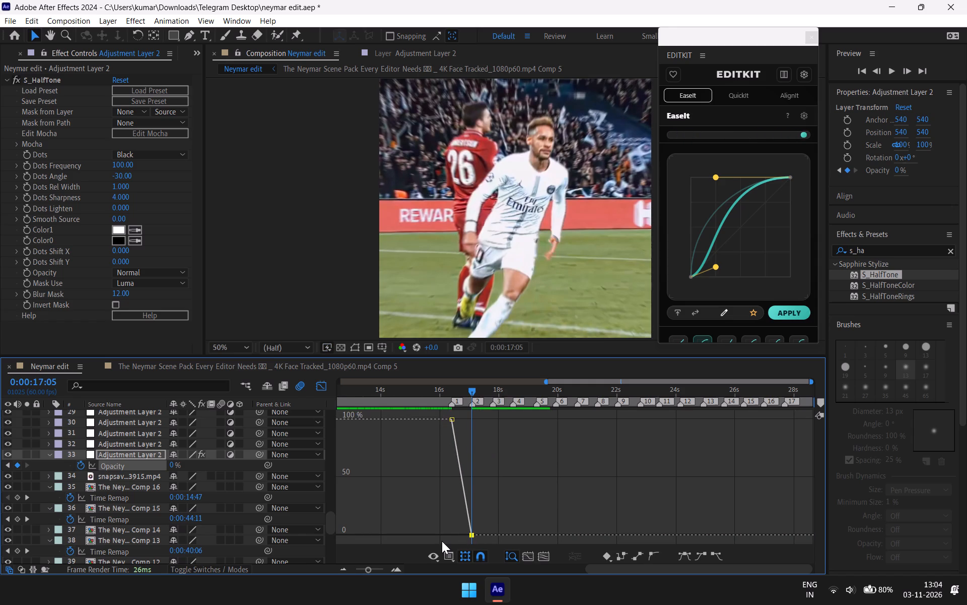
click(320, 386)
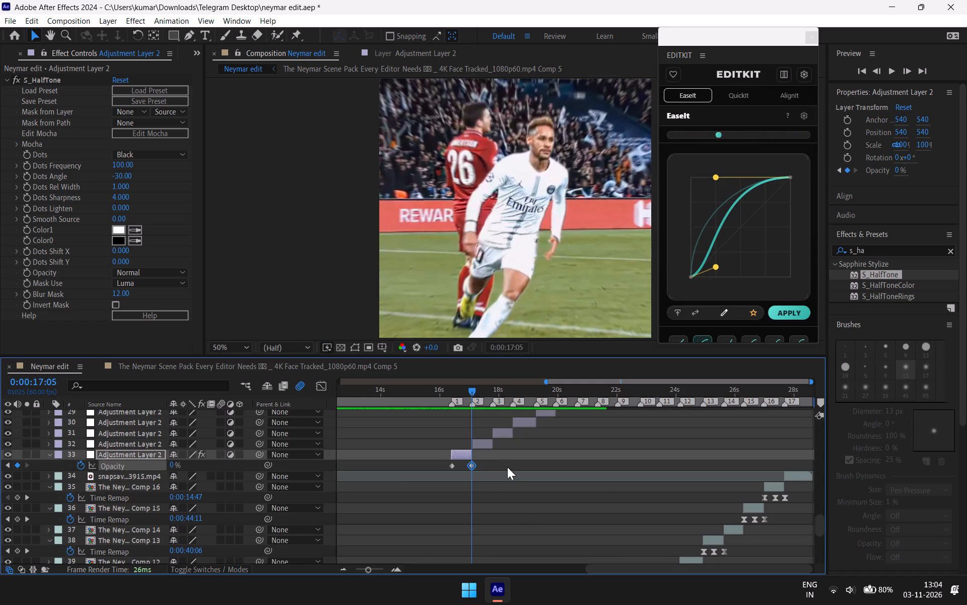
Apply Easy Ease to both opacity keyframes of the marker 1 Adjustment Layer 2 segment and show its value graph.
drag(488, 466, 436, 478)
key(F9)
click(322, 388)
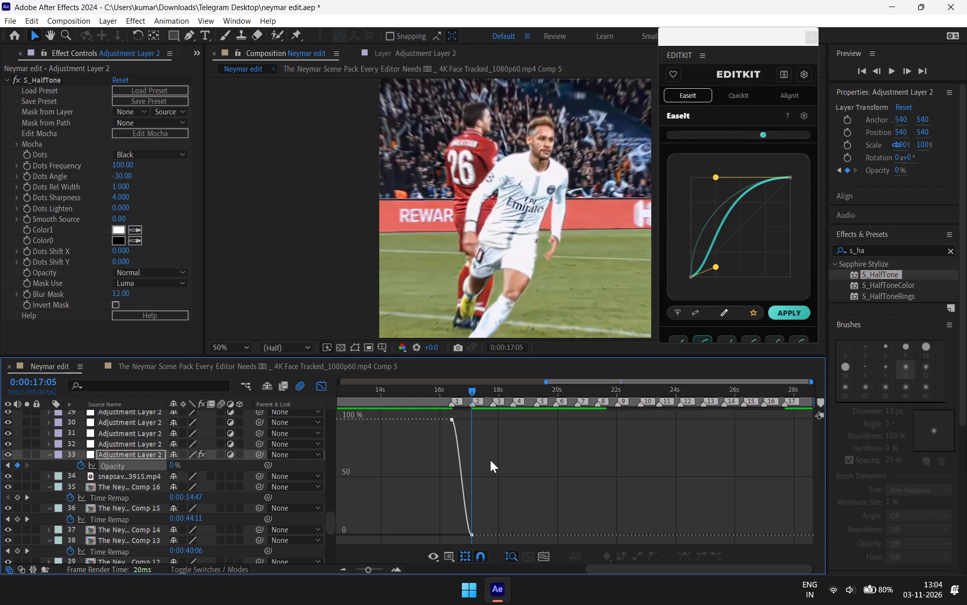
Preview the eased halftone fade from just before marker 1 through marker 2 with the opacity curve in close view.
scroll(490, 460, up, 1)
drag(466, 405, 419, 458)
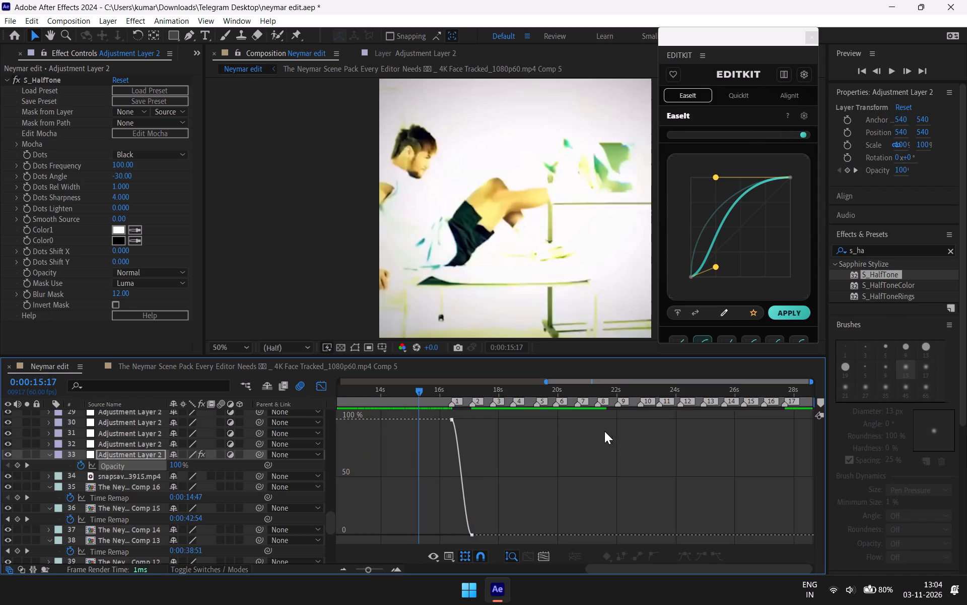
drag(556, 429, 407, 379)
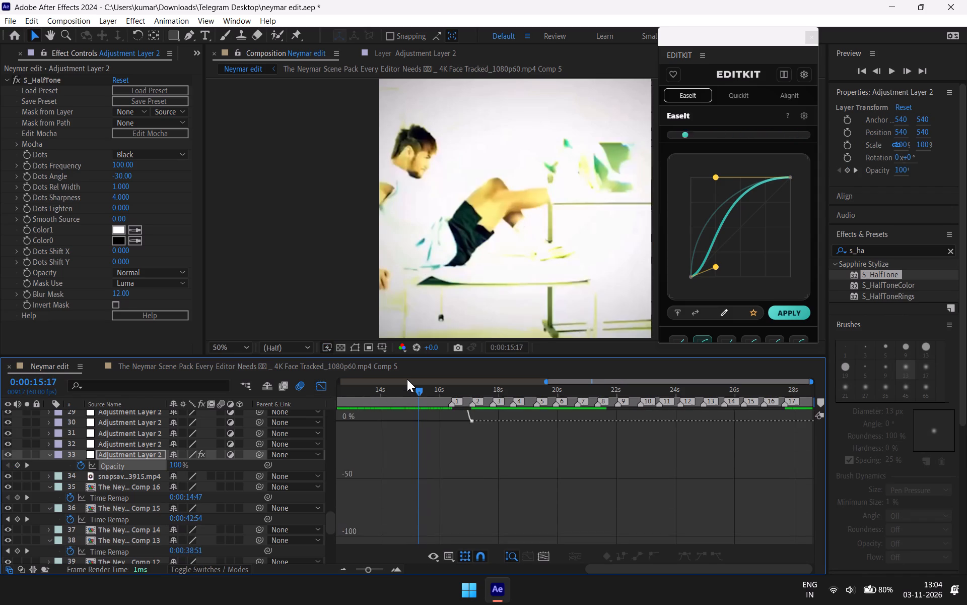
drag(407, 379, 409, 375)
key(equal)
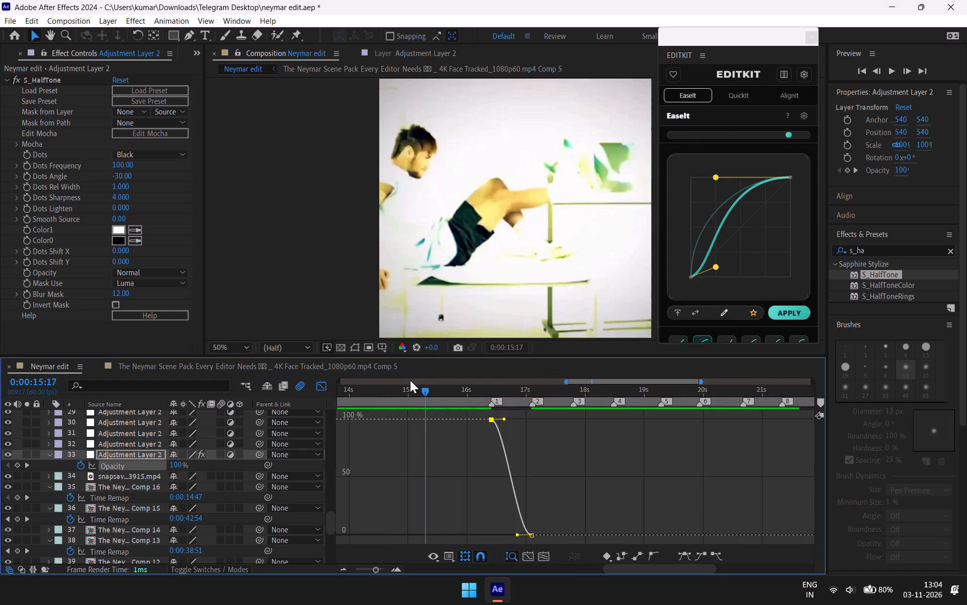
key(equal)
key(equal)
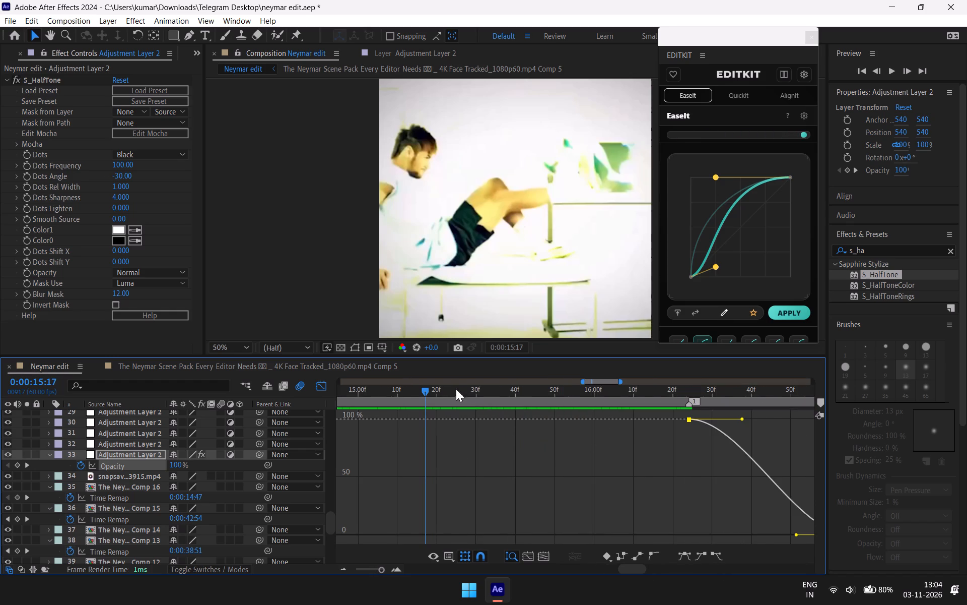
drag(425, 389, 670, 489)
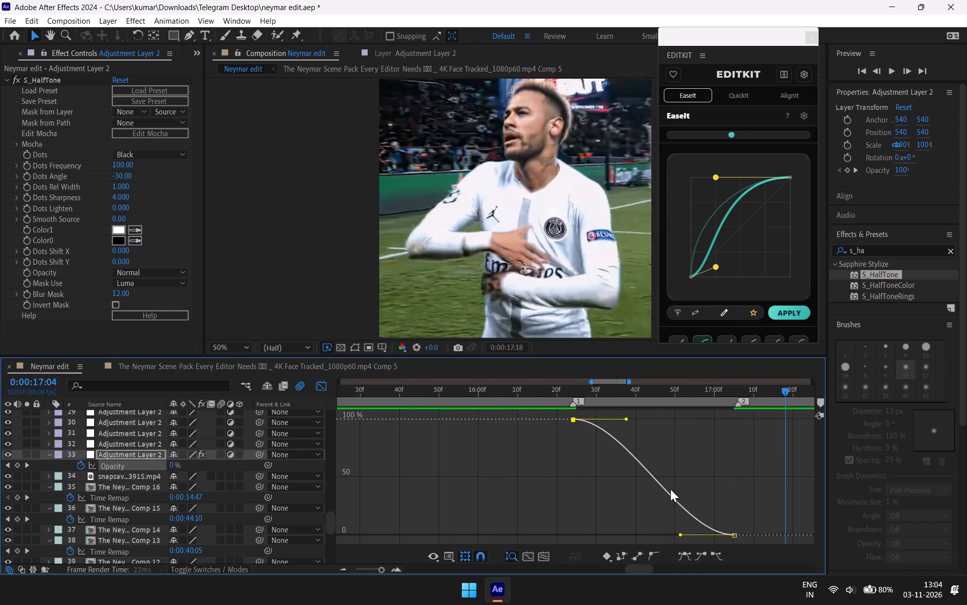
drag(670, 489, 595, 523)
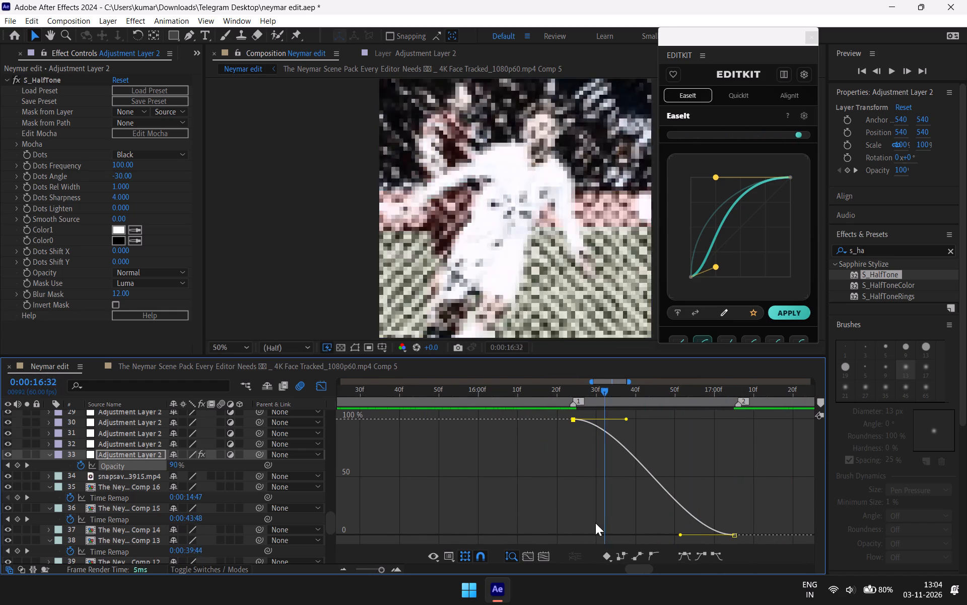
drag(595, 523, 540, 532)
key(space)
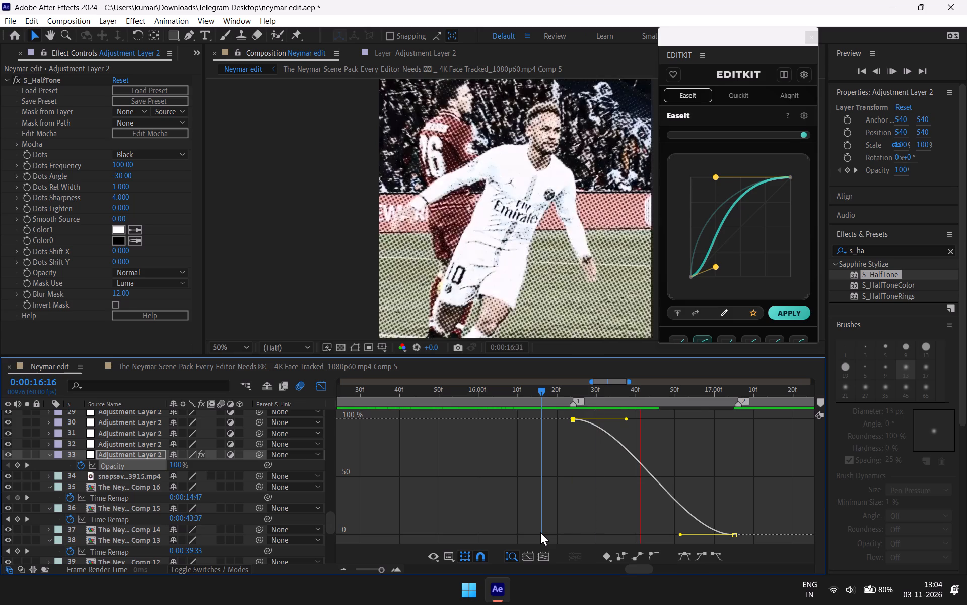
key(space)
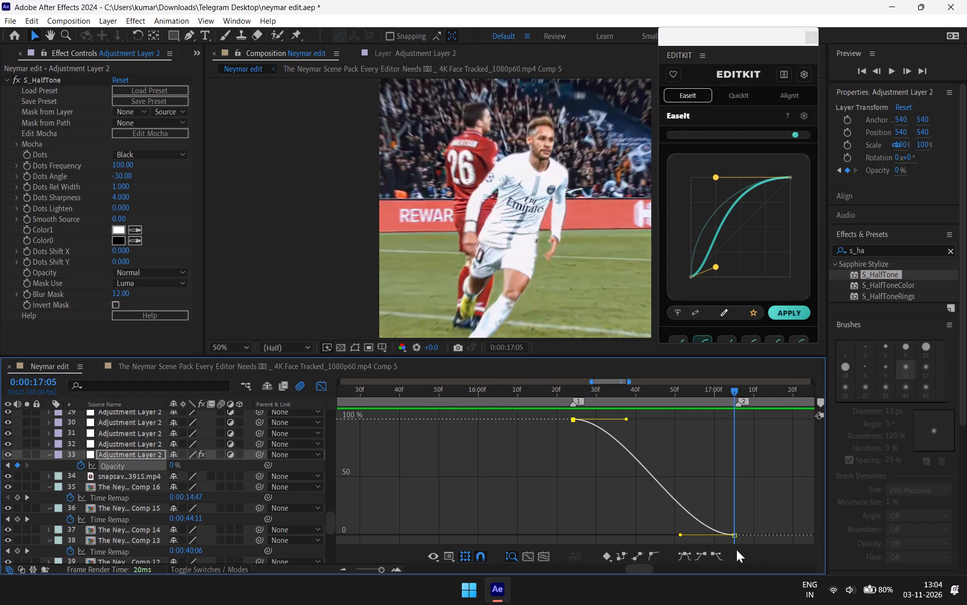
Shape the marker 1 opacity curve to drop steeply from 100% at the start and flatten gradually into 0%, and check the fade.
drag(626, 415, 618, 438)
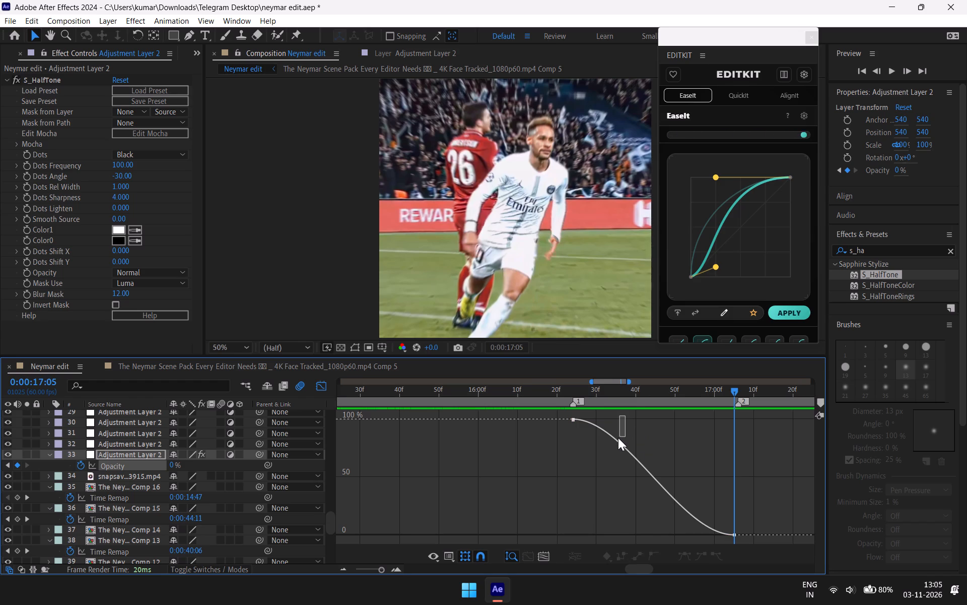
drag(618, 438, 545, 459)
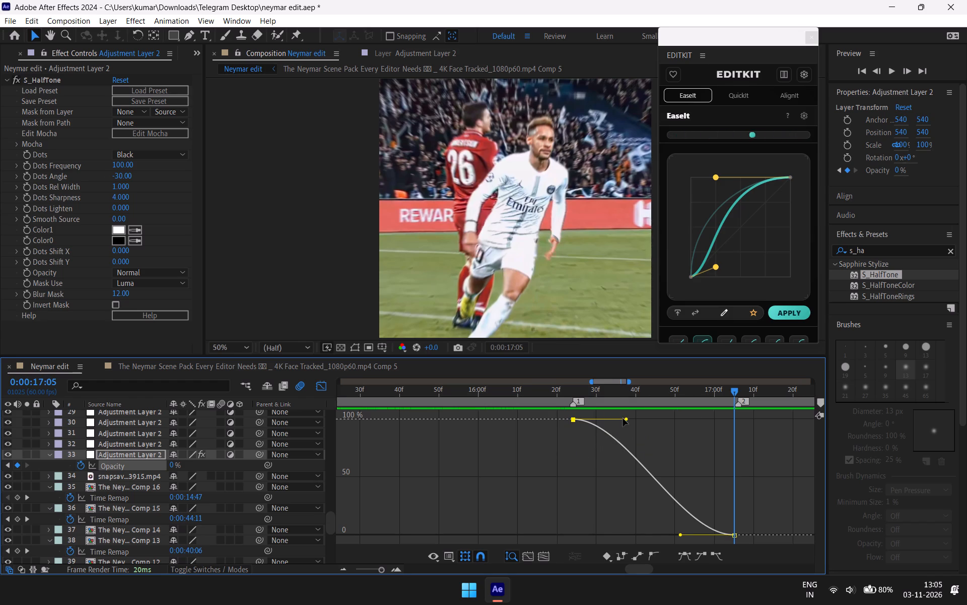
drag(627, 419, 584, 510)
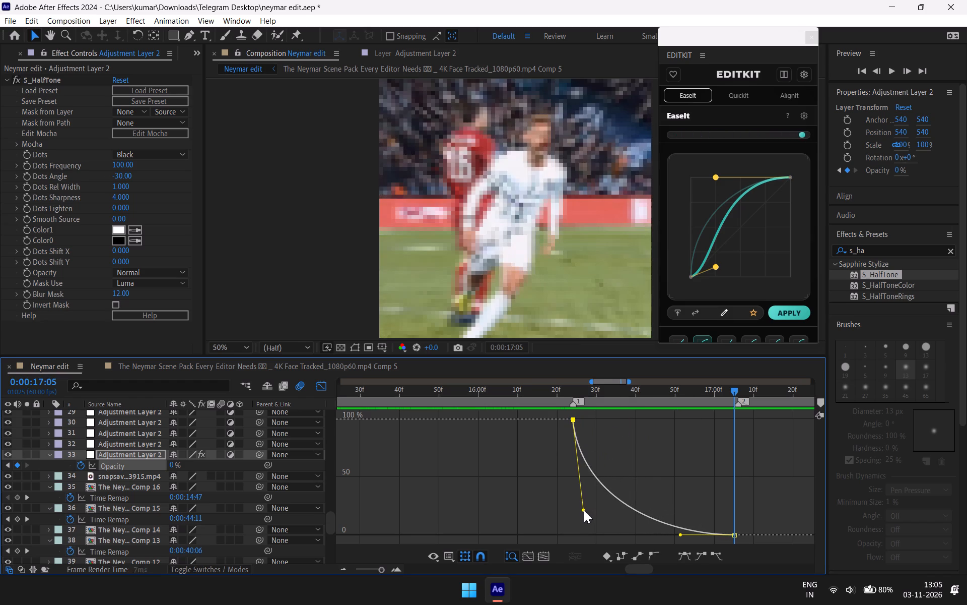
drag(584, 510, 573, 519)
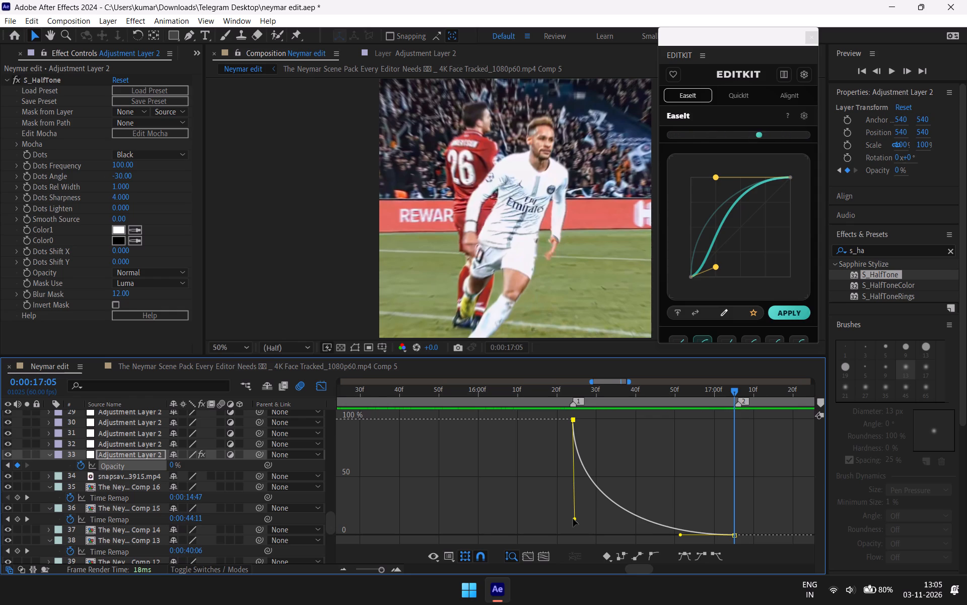
drag(574, 518, 574, 528)
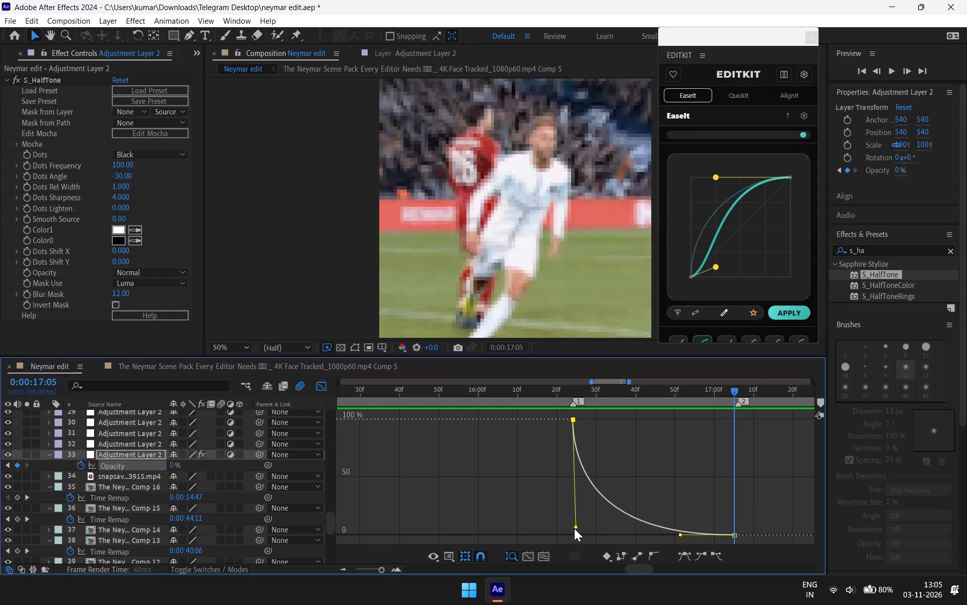
drag(574, 528, 574, 532)
drag(681, 534, 639, 533)
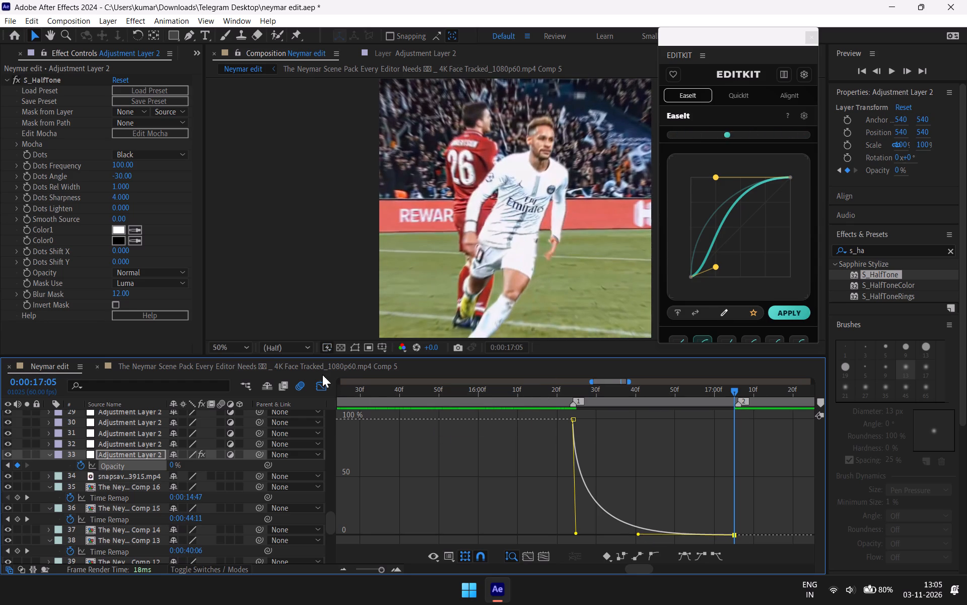
click(322, 382)
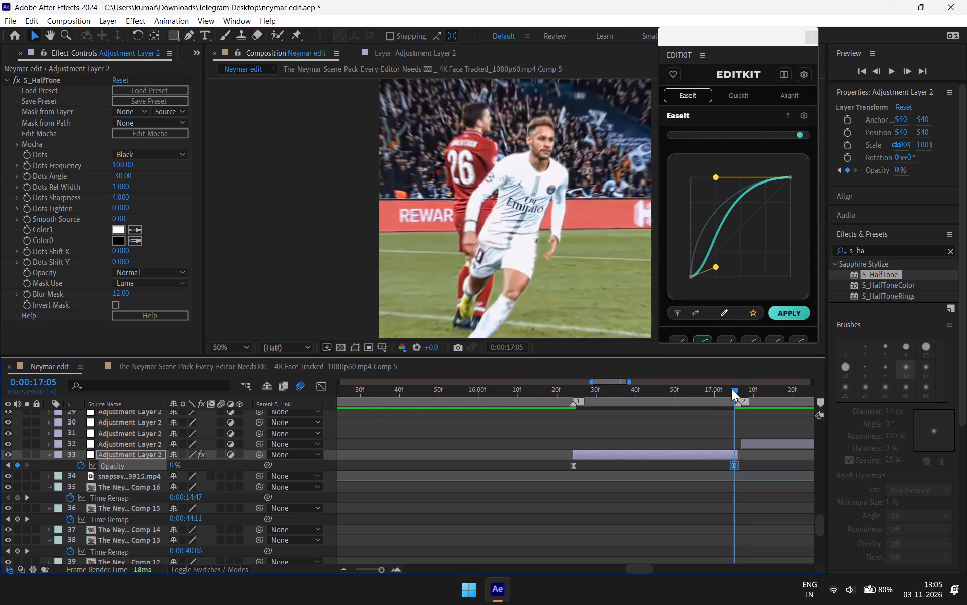
drag(729, 389, 554, 525)
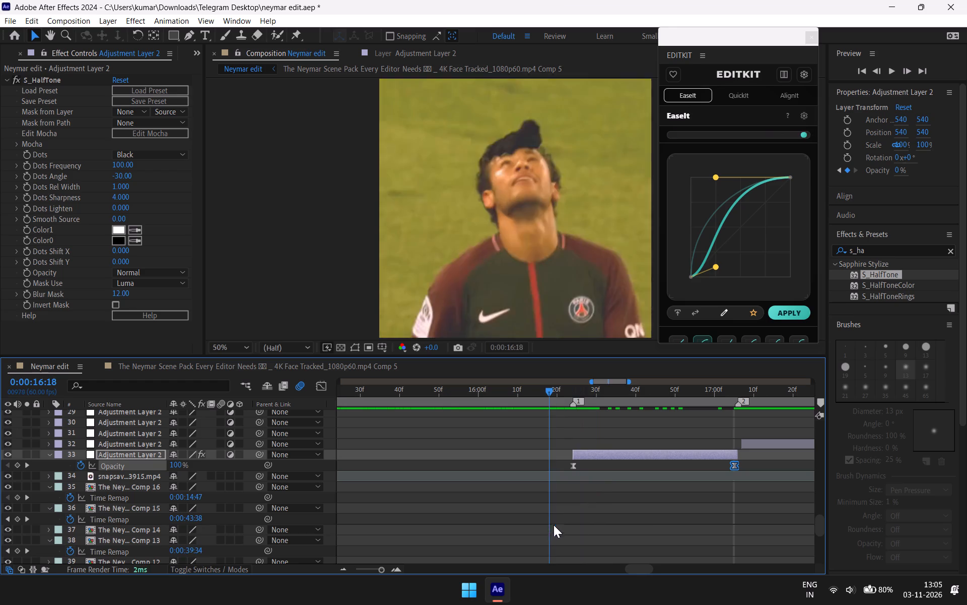
drag(554, 525, 566, 541)
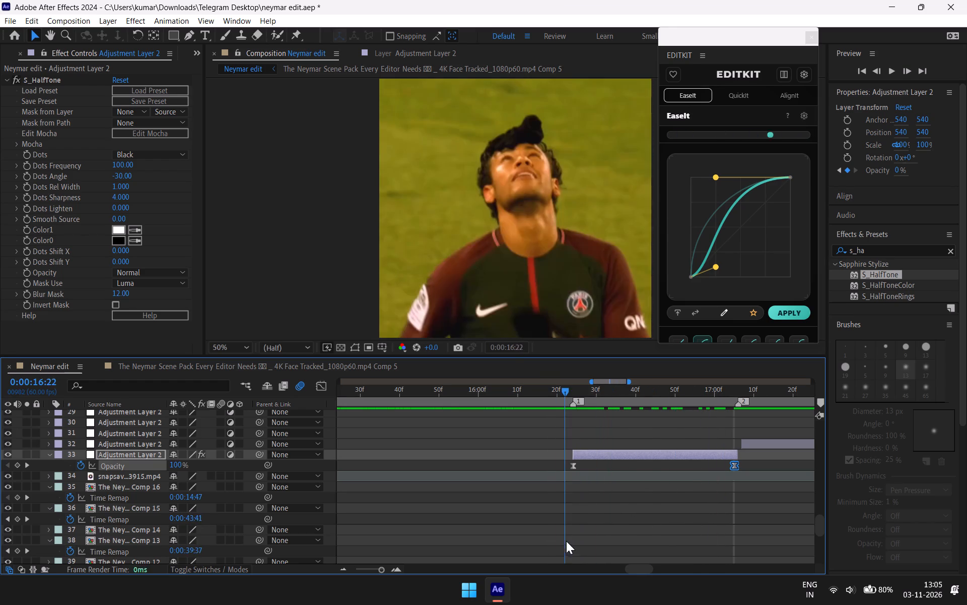
drag(566, 541, 663, 529)
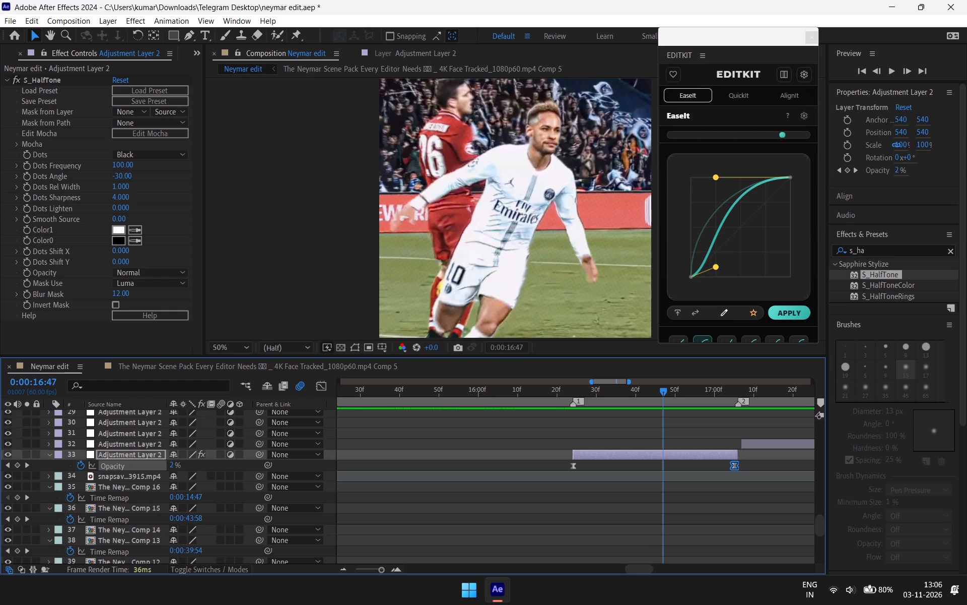
Switch to Windows Settings and open the PC rename option on the System page.
right_click(333, 582)
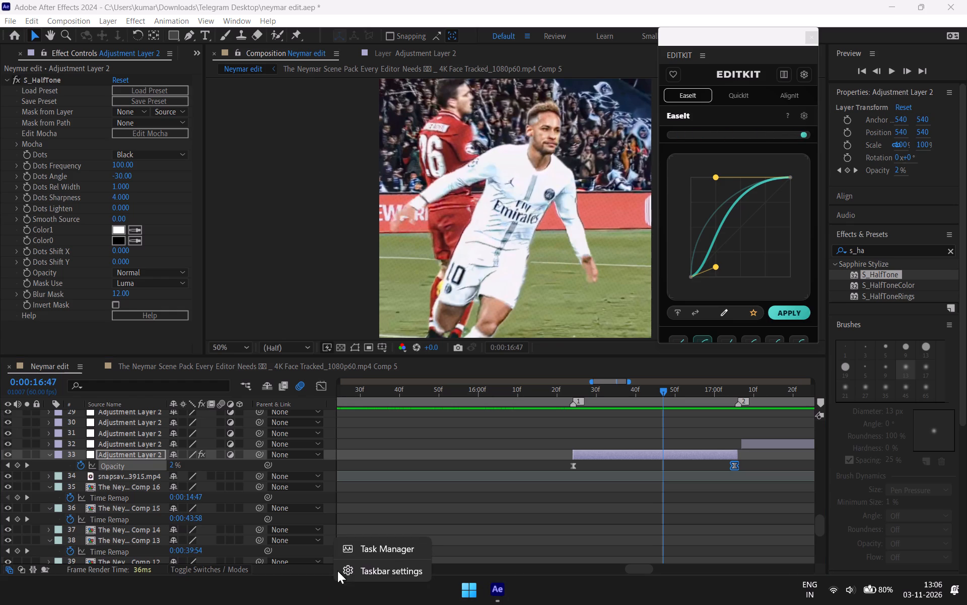
click(466, 581)
click(467, 589)
text(set)
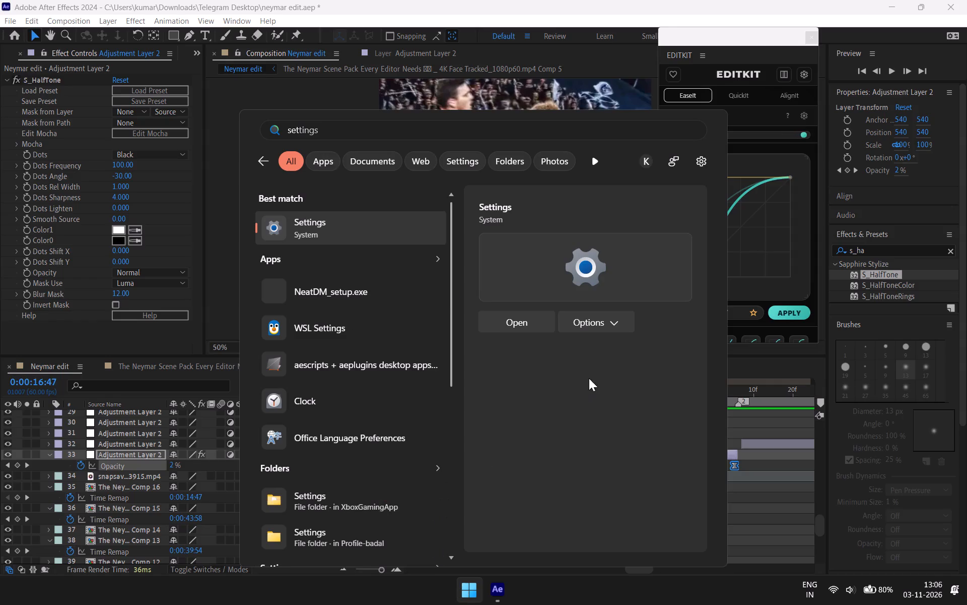
click(499, 317)
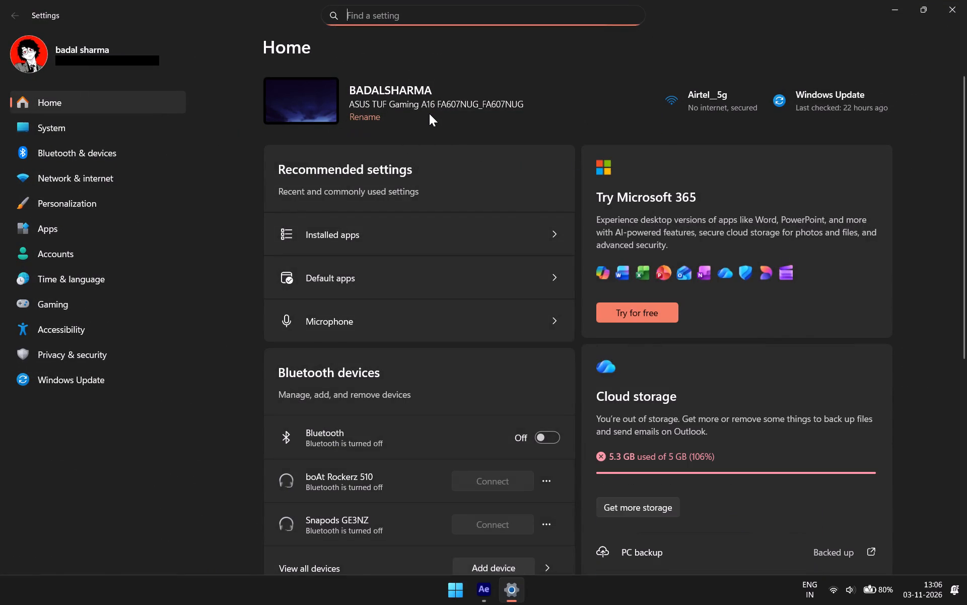
scroll(429, 108, down, 1)
scroll(429, 108, up, 1)
click(58, 129)
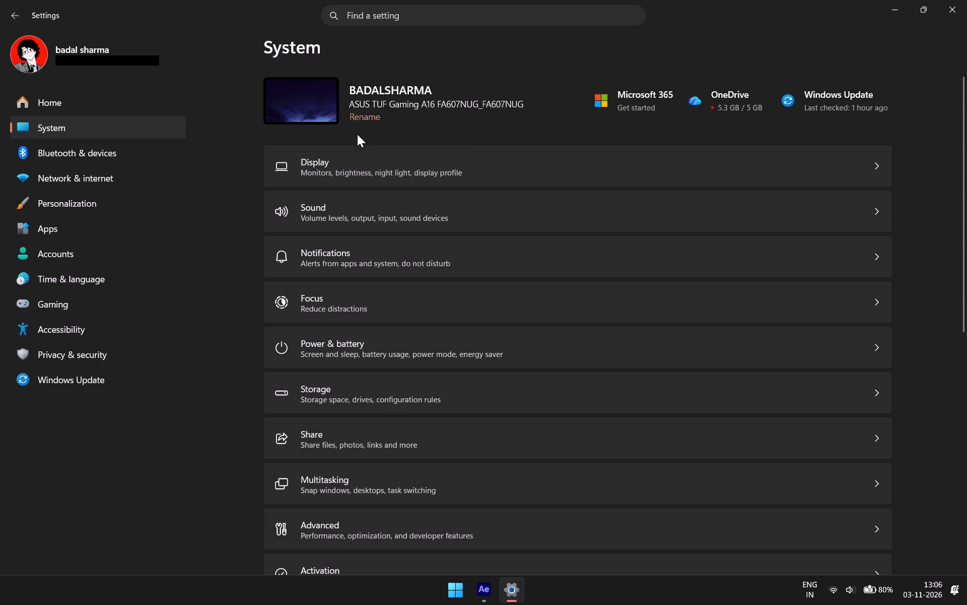
click(363, 117)
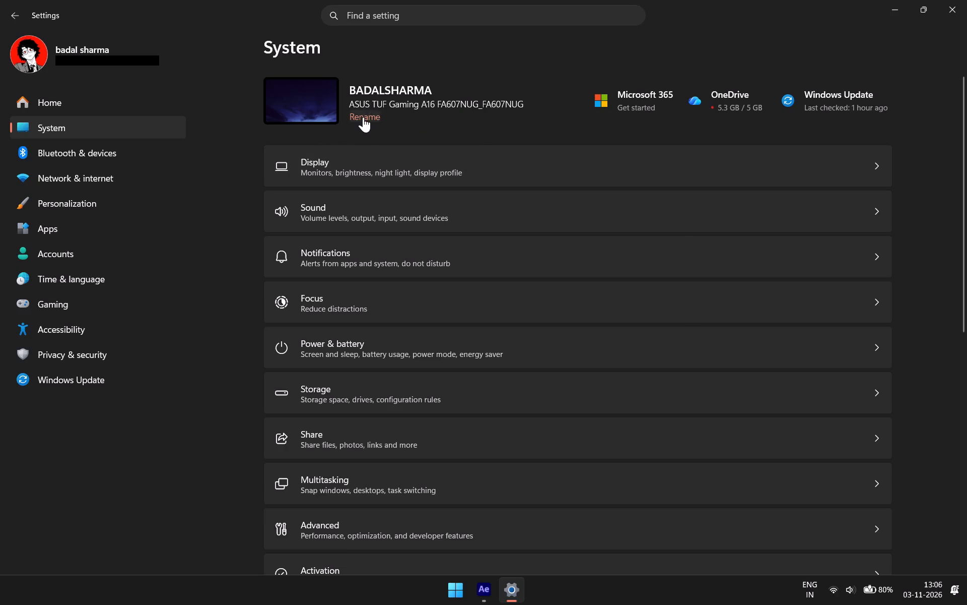
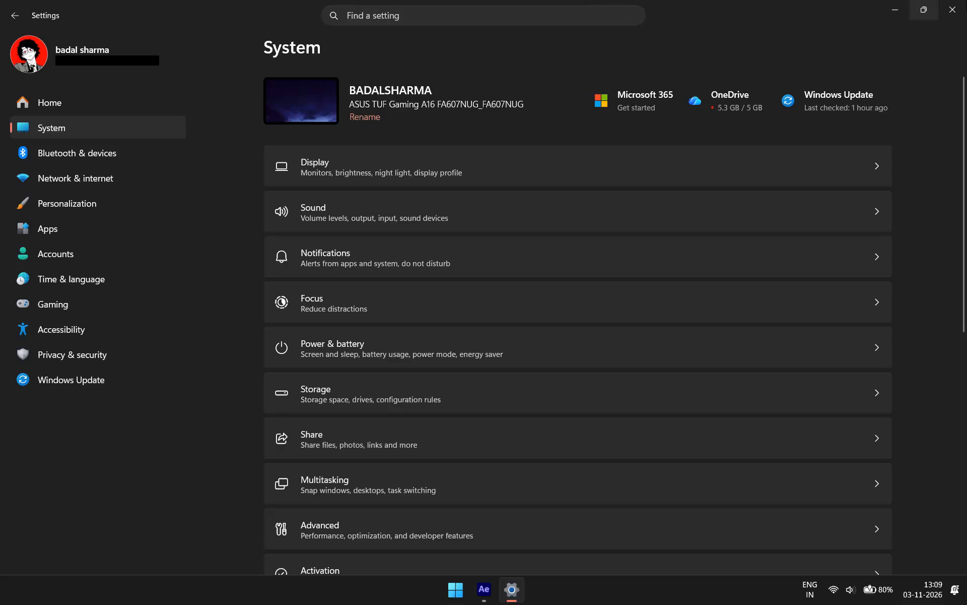
Close Windows Settings to return to After Effects and copy both eased opacity keyframes of the marker 1 Adjustment Layer 2 segment.
click(966, 0)
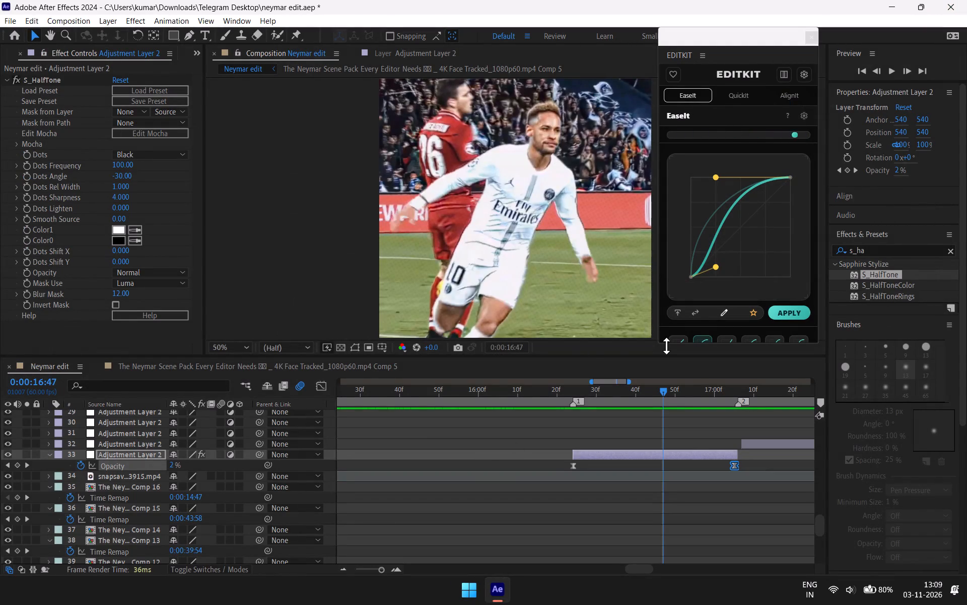
drag(749, 460, 558, 484)
key(ctrl+c)
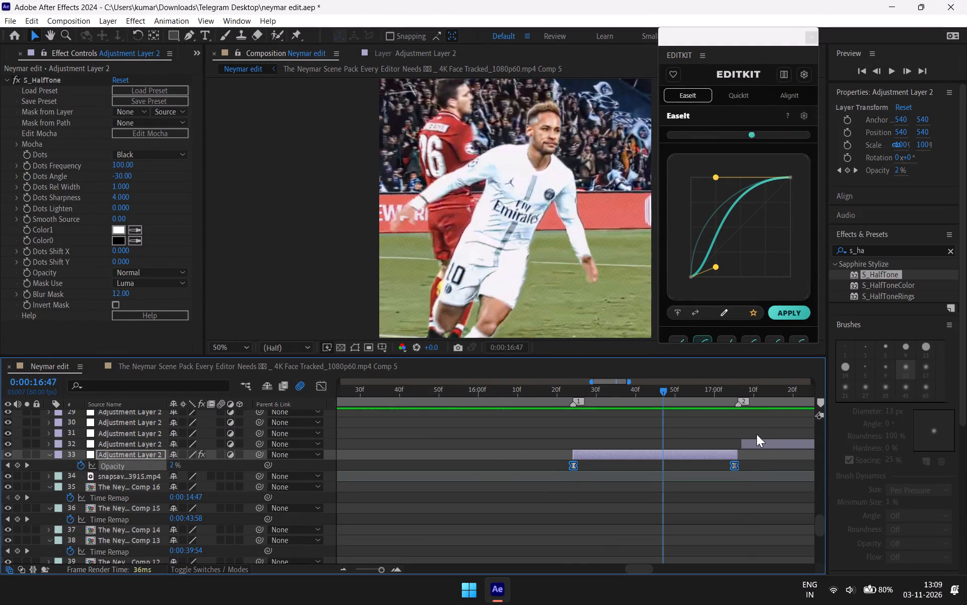
Extend both ends of the marker 2 Adjustment Layer 2 segment to meet the neighbouring marker 1 and marker 3 segments.
drag(759, 441, 751, 441)
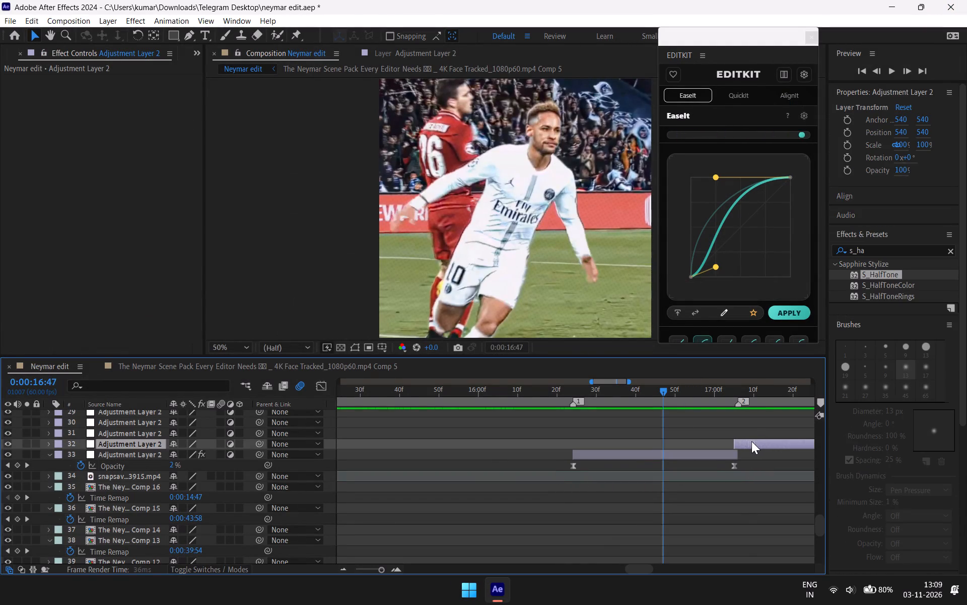
drag(751, 441, 753, 441)
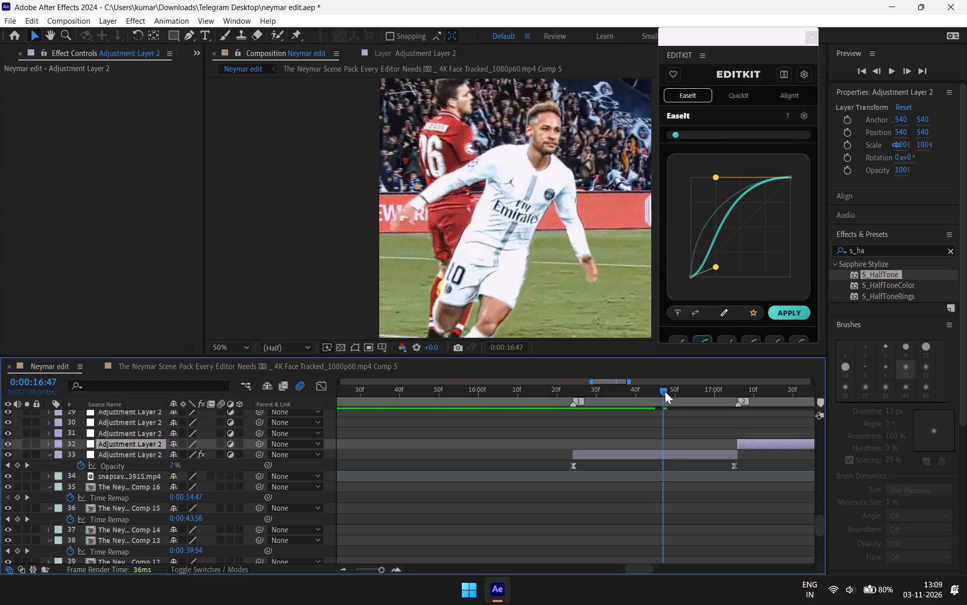
drag(660, 390, 751, 447)
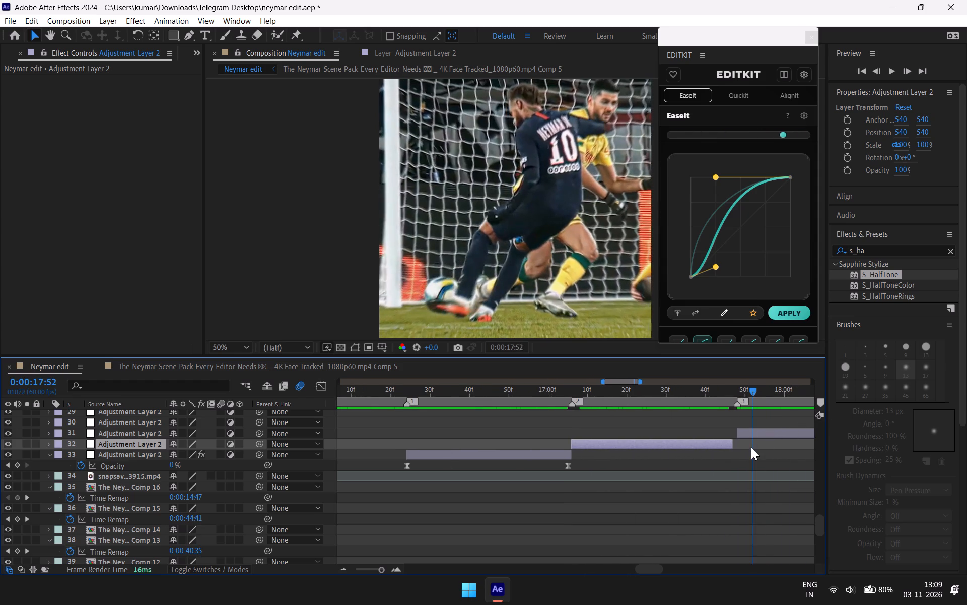
drag(751, 447, 739, 453)
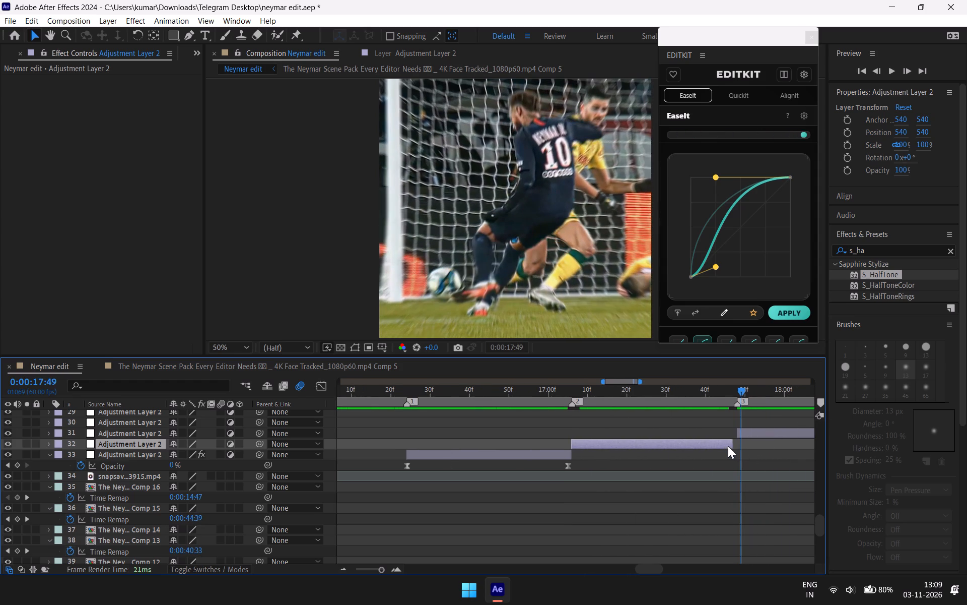
click(732, 444)
Paste the copied opacity keyframes onto the marker 2 Adjustment Layer 2 segment at 0:00:17:30 and reveal them.
drag(743, 391, 665, 470)
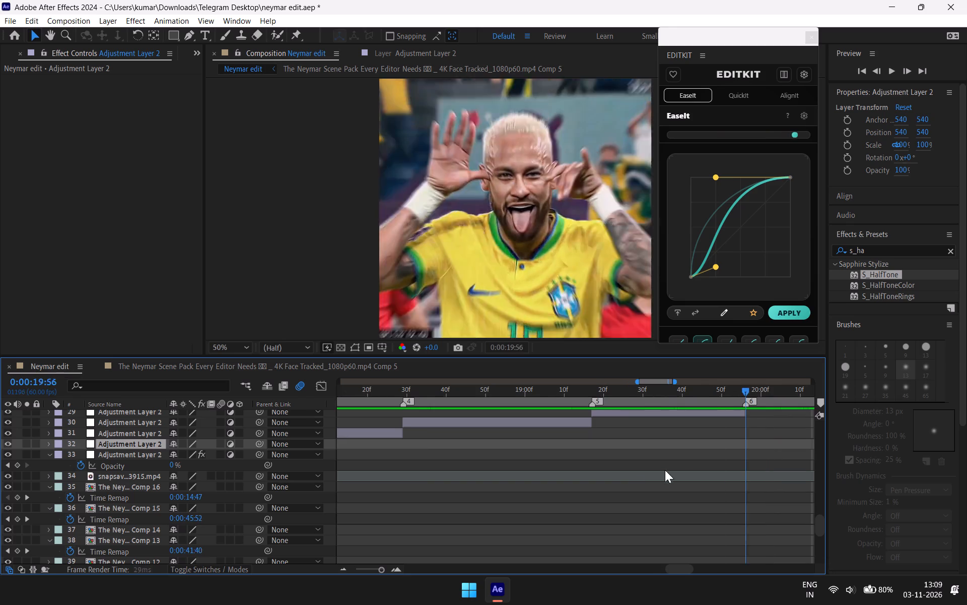
drag(665, 470, 406, 485)
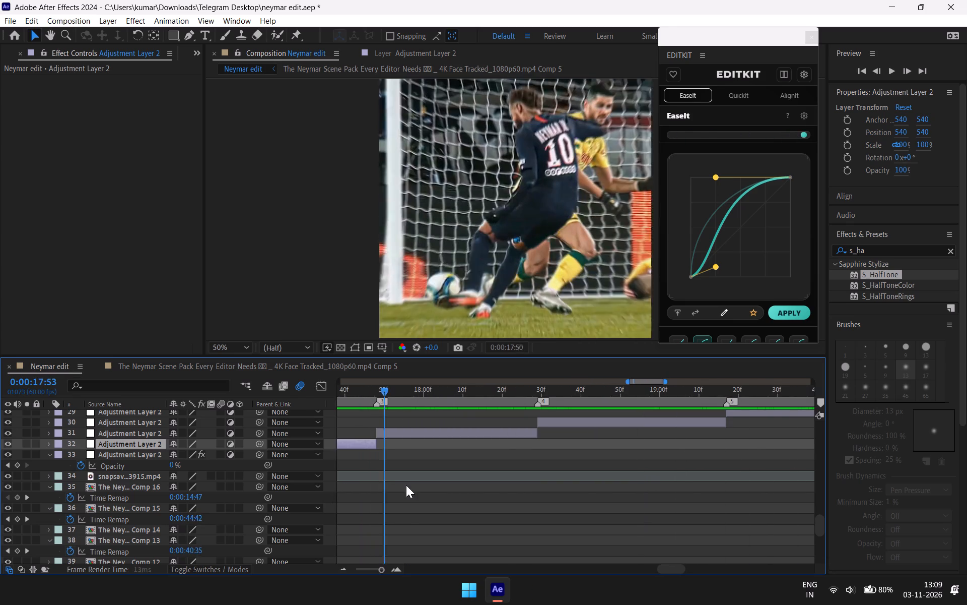
drag(406, 485, 411, 483)
drag(403, 390, 340, 450)
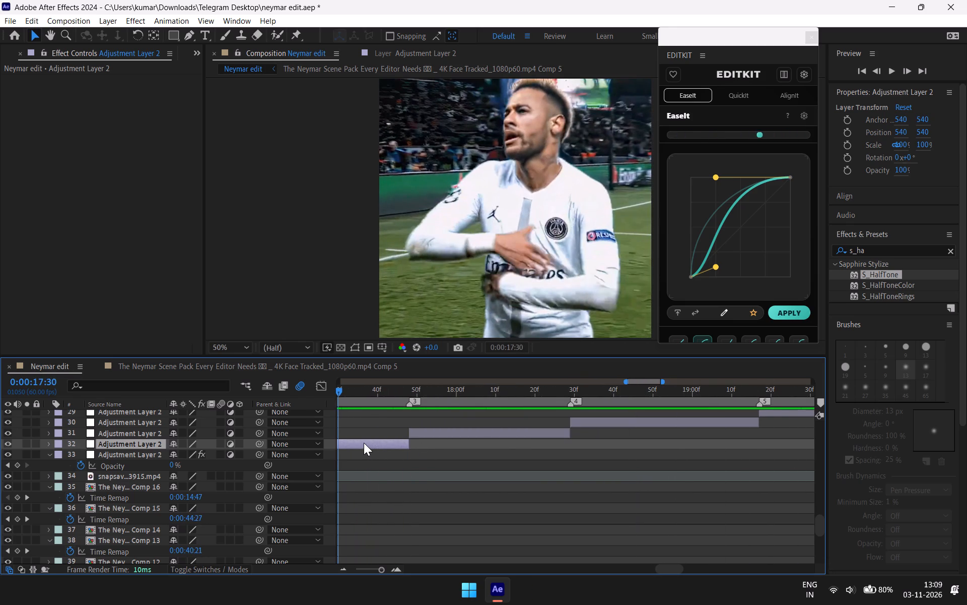
click(364, 443)
key(ctrl+v)
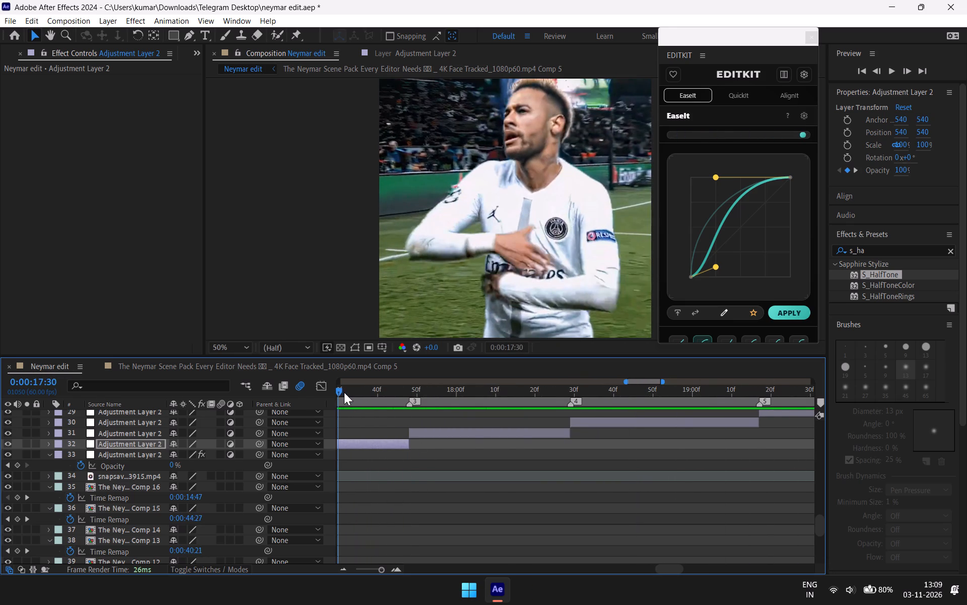
drag(340, 392, 409, 420)
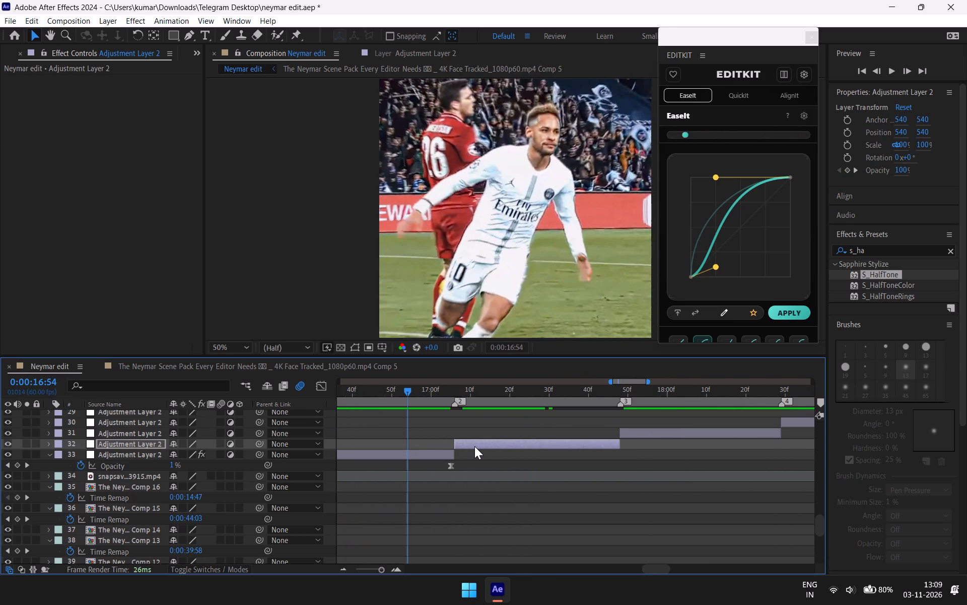
key(u)
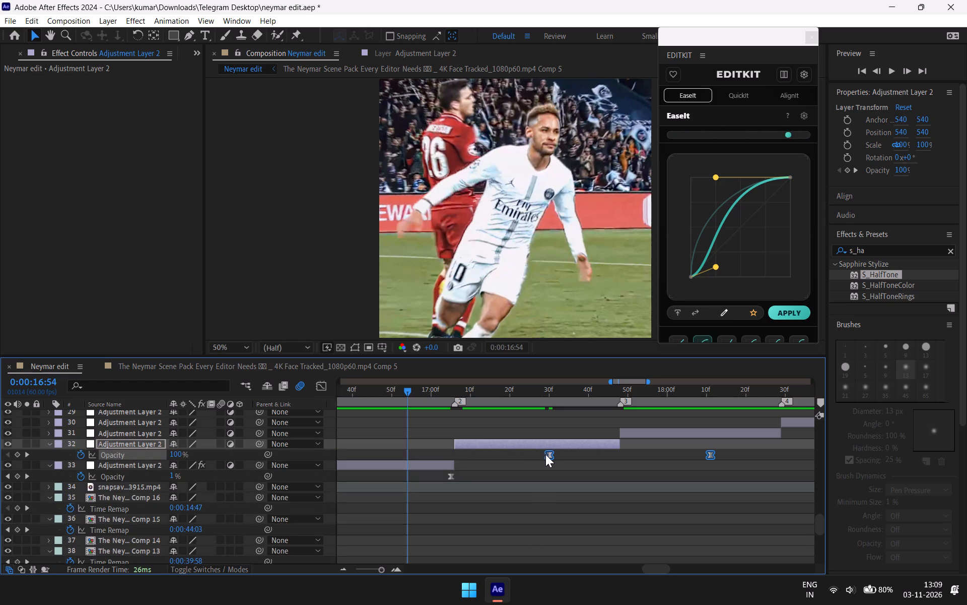
Move the pasted opacity keyframes to the marker 2 segment's start and end, with the 0% keyframe at 0:00:17:47.
drag(547, 454, 454, 468)
drag(613, 450, 617, 455)
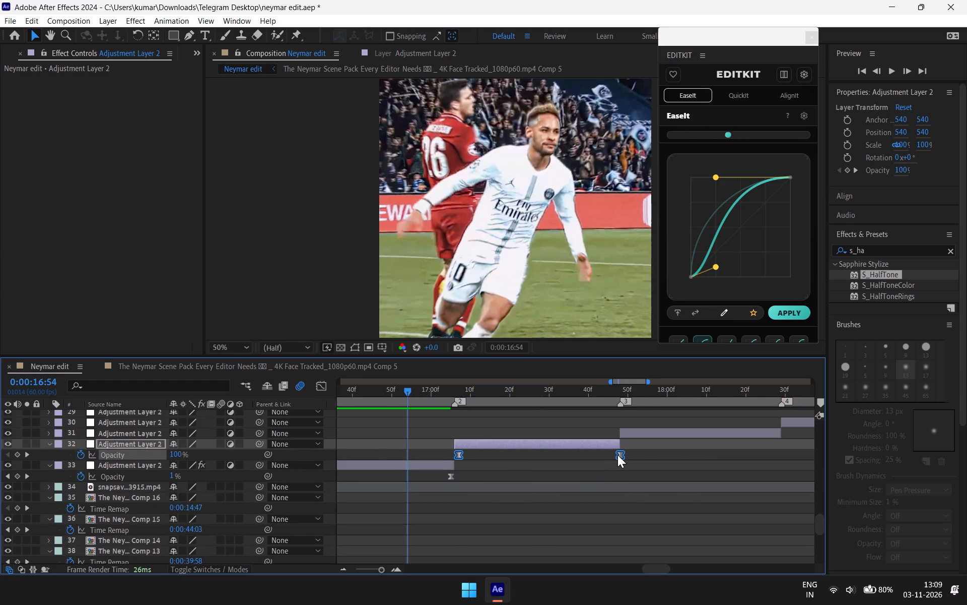
drag(617, 455, 611, 459)
click(615, 472)
drag(612, 455, 617, 457)
click(628, 448)
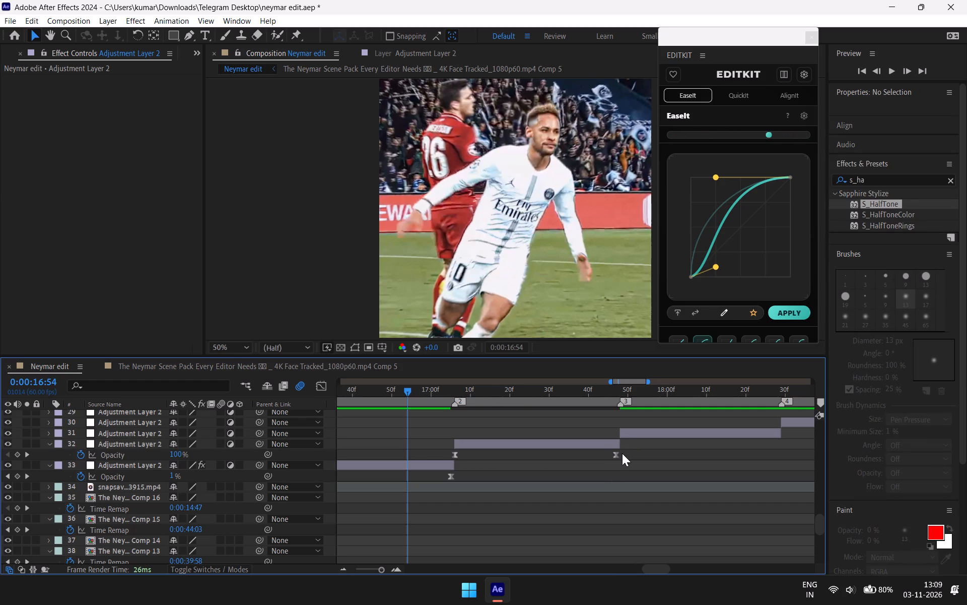
click(615, 455)
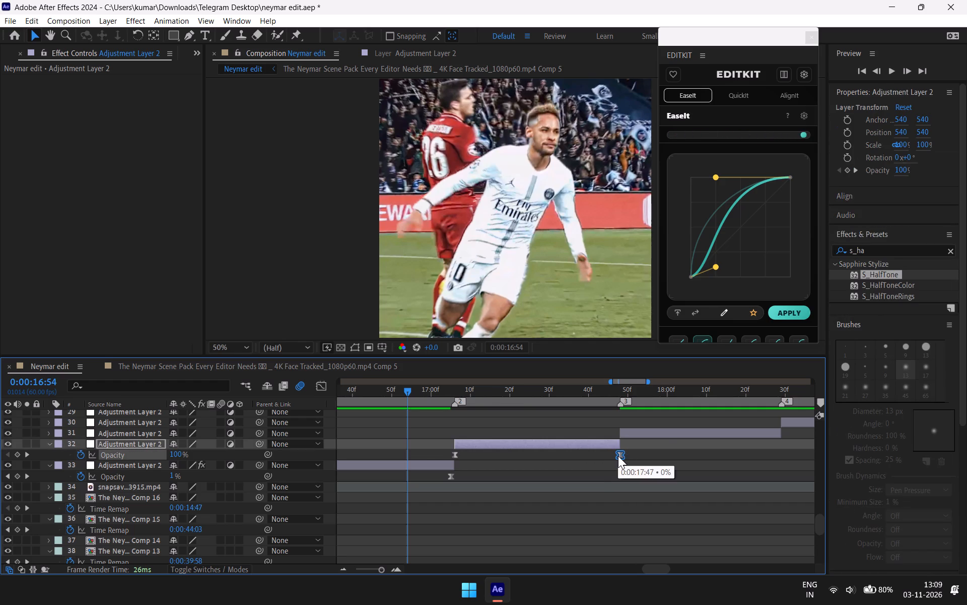
Paste the opacity keyframes onto the marker 3 Adjustment Layer 2 segment at its start, 0:00:17:48, and reveal them.
click(640, 434)
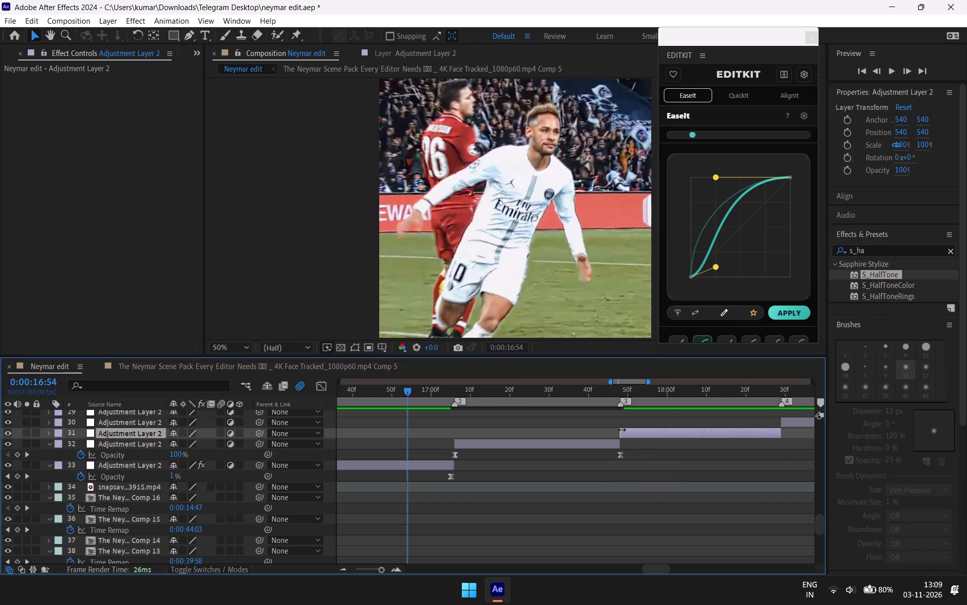
key(i)
key(ctrl+v)
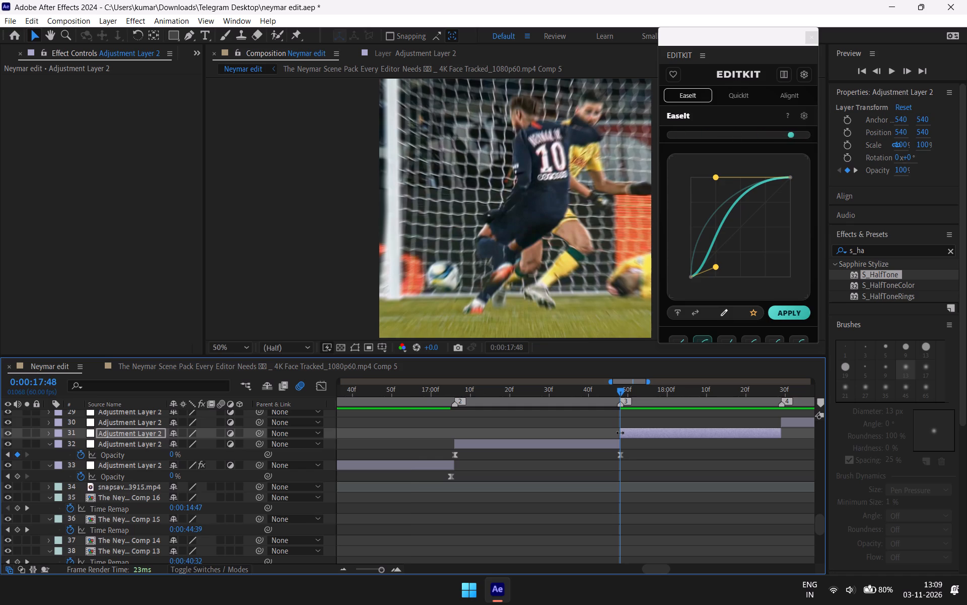
key(u)
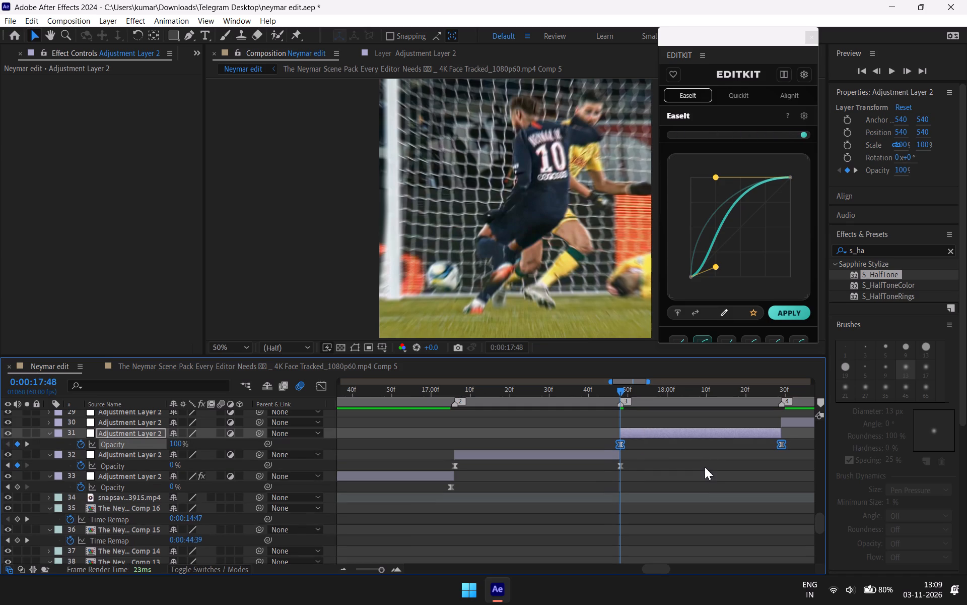
click(705, 467)
Paste the opacity keyframes at the marker 4 segment's start, 0:00:18:29, and move the 0% keyframe to its end at marker 5.
click(793, 418)
key(i)
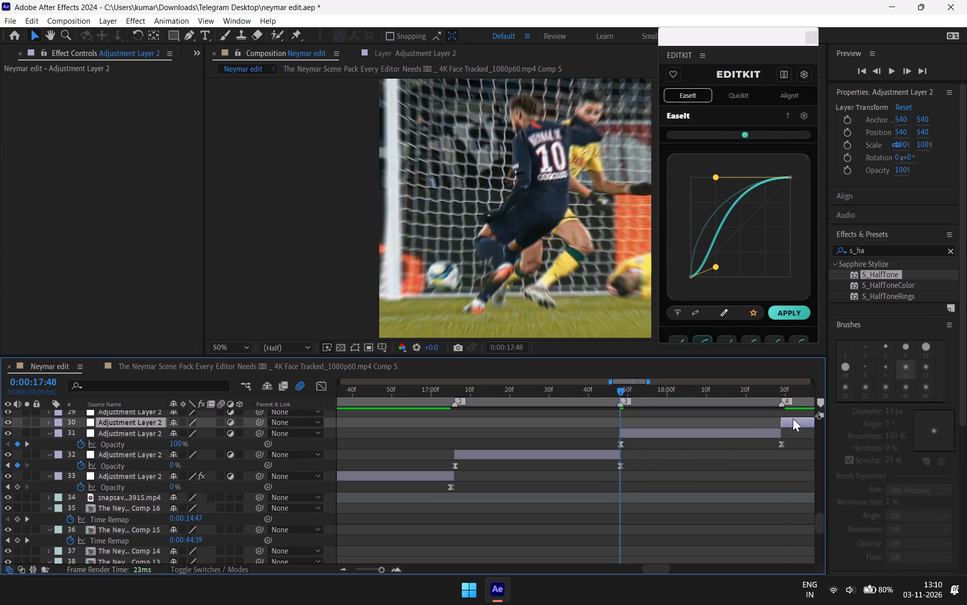
key(ctrl+v)
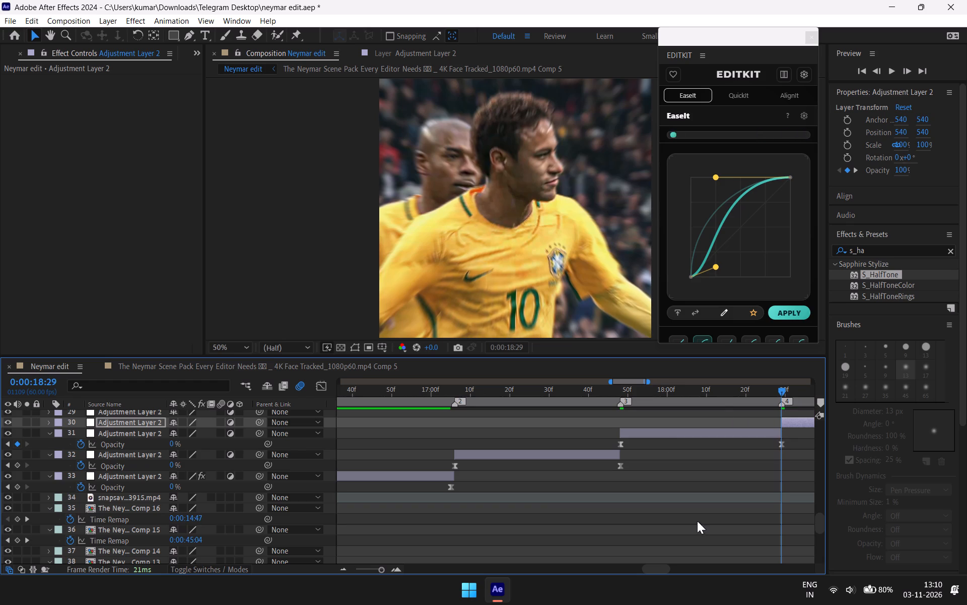
drag(659, 566, 676, 576)
key(u)
drag(624, 457, 629, 450)
drag(641, 434, 667, 441)
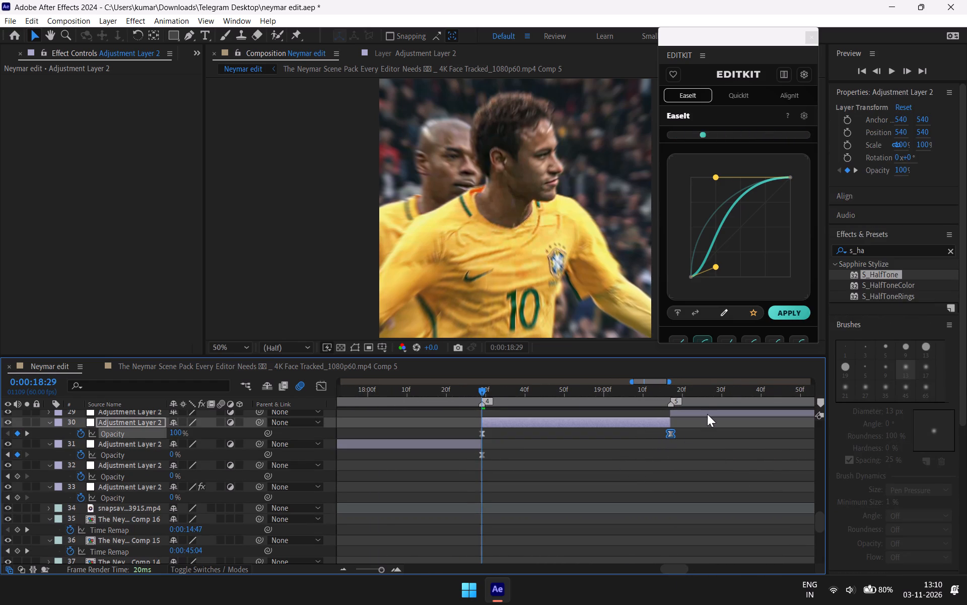
Paste the opacity keyframes at the marker 5 segment's start, 0:00:19:17, and move the 0% keyframe to its end at marker 6.
click(707, 414)
key(i)
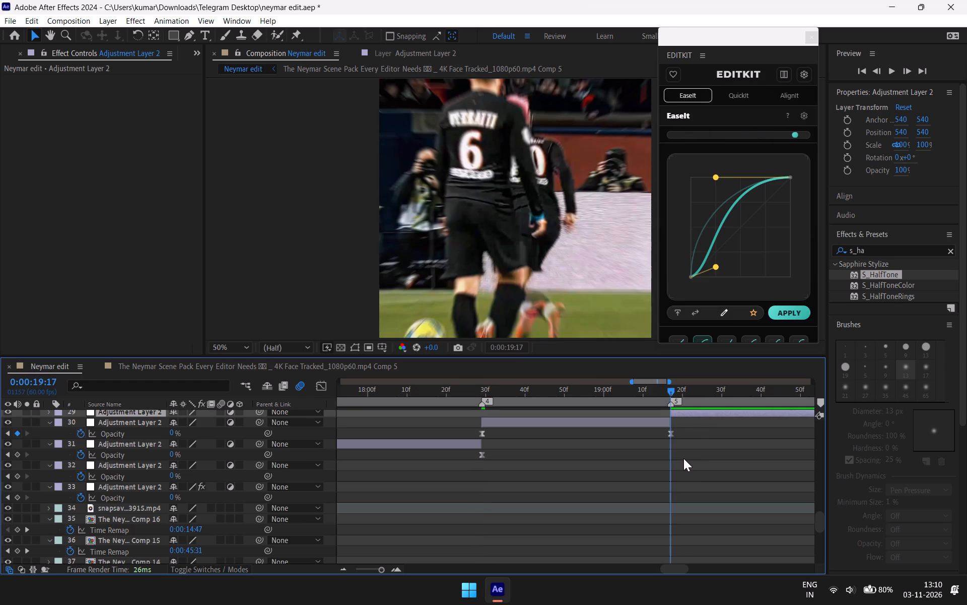
key(ctrl+v)
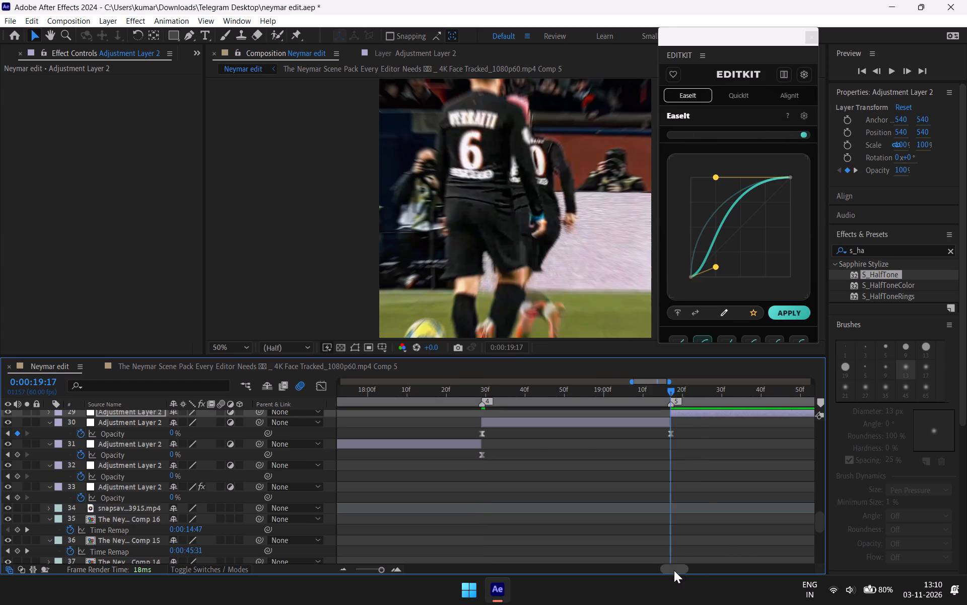
drag(674, 570, 678, 579)
scroll(650, 498, up, 1)
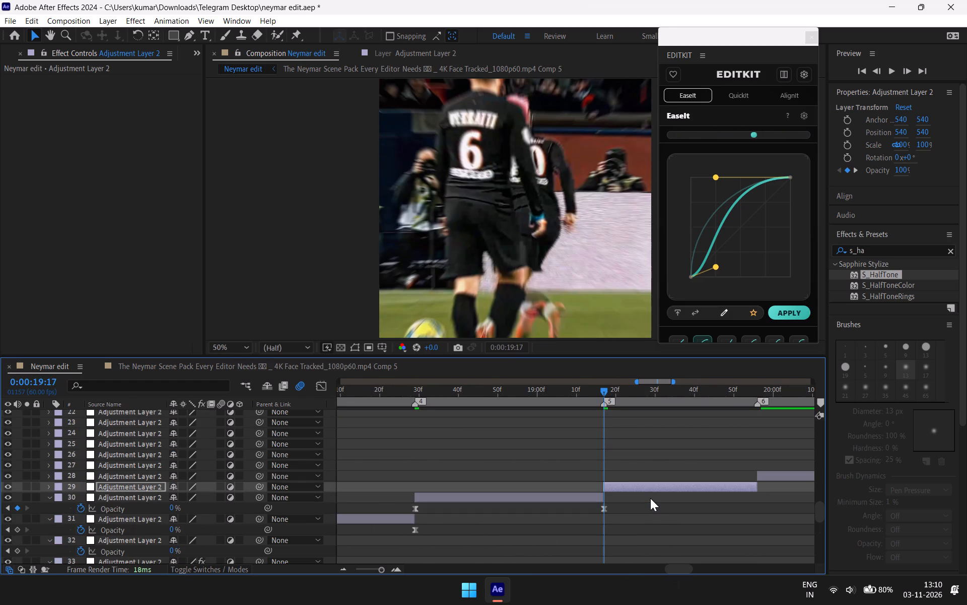
key(u)
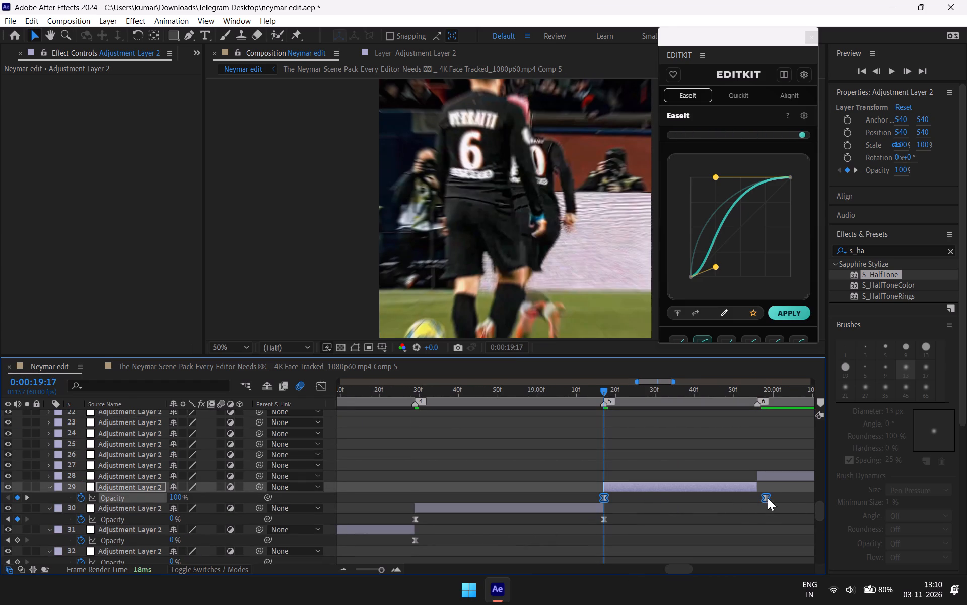
click(731, 507)
drag(768, 498, 763, 500)
drag(763, 500, 759, 504)
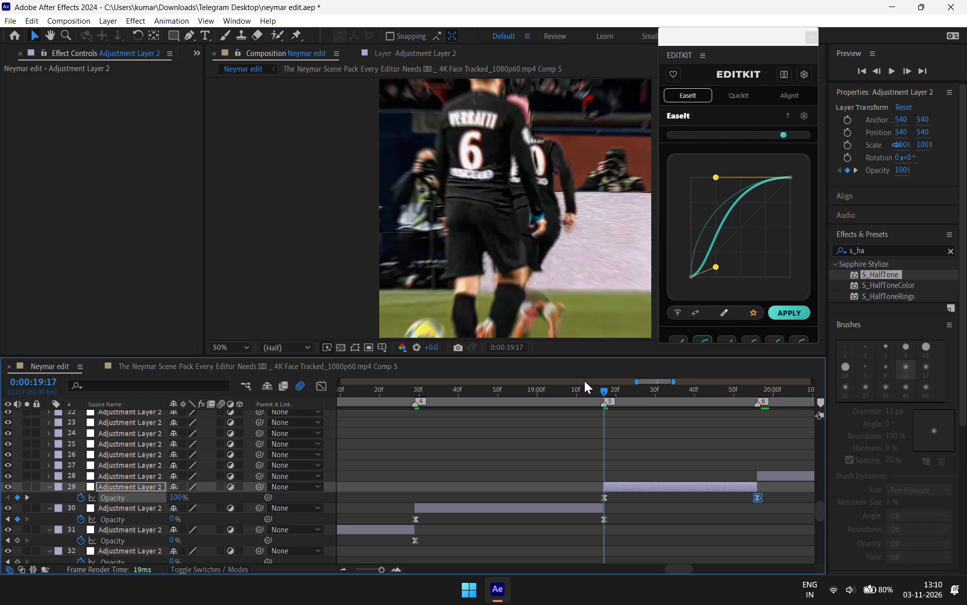
Paste the opacity keyframes at the marker 6 segment's start, 0:00:19:56, and move the 0% keyframe to its end at marker 7.
drag(660, 381, 673, 382)
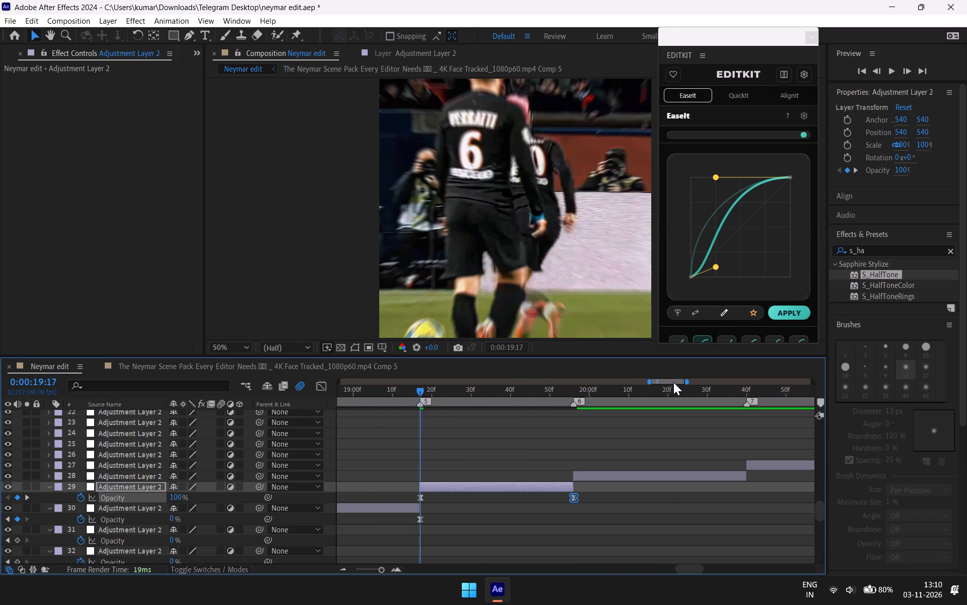
drag(673, 382, 674, 382)
click(614, 476)
key(i)
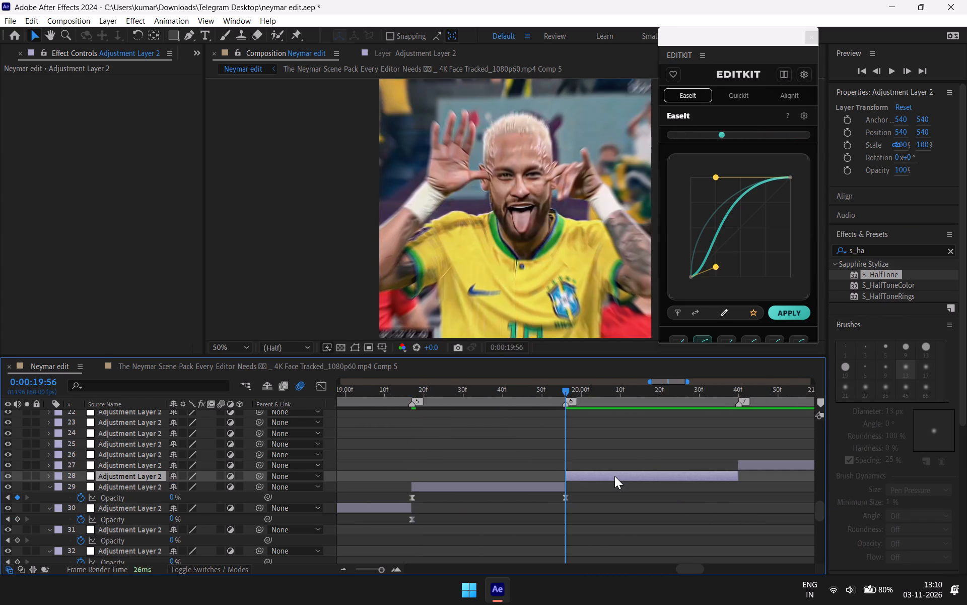
key(ctrl+v)
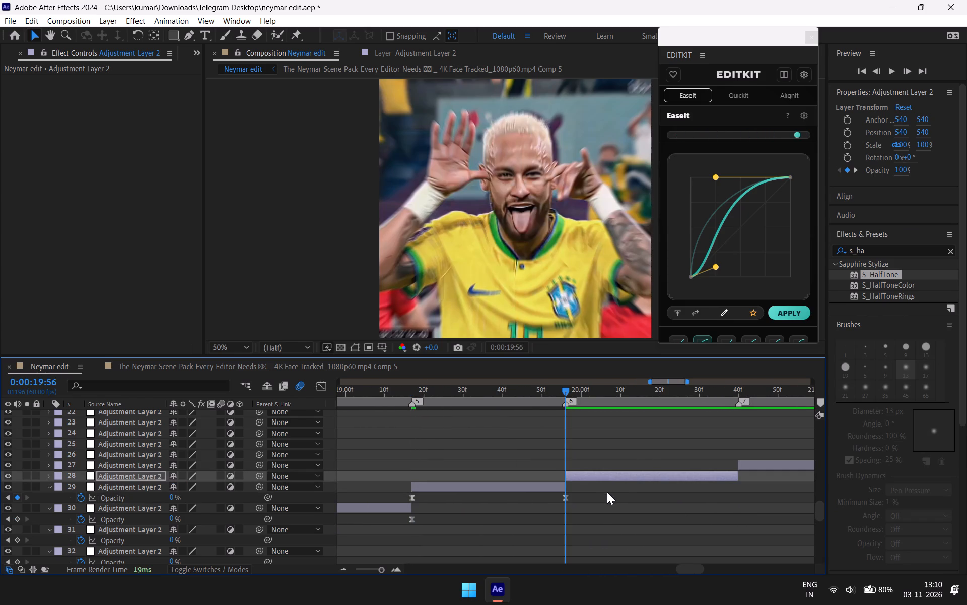
key(u)
drag(697, 499, 702, 498)
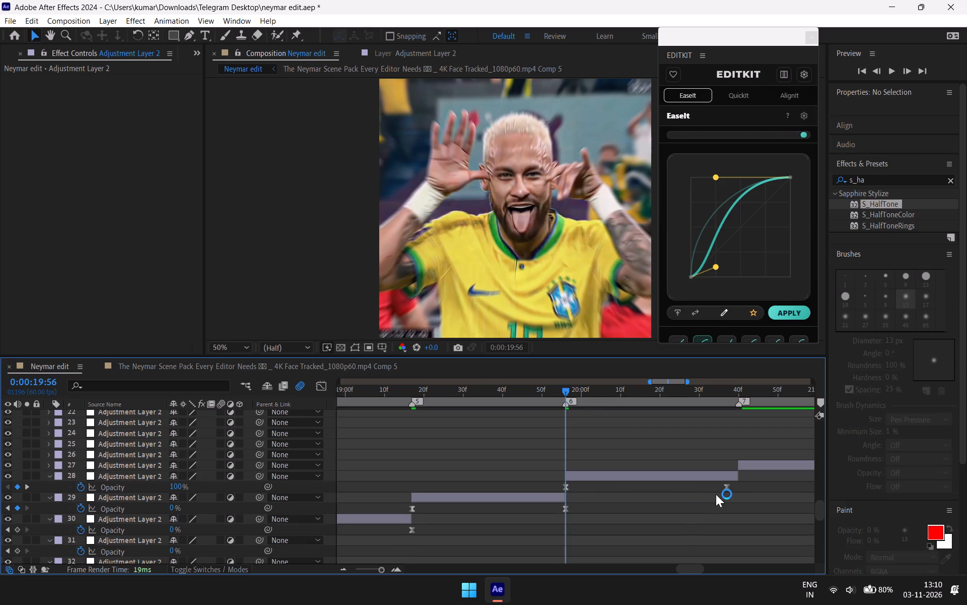
drag(728, 487, 737, 485)
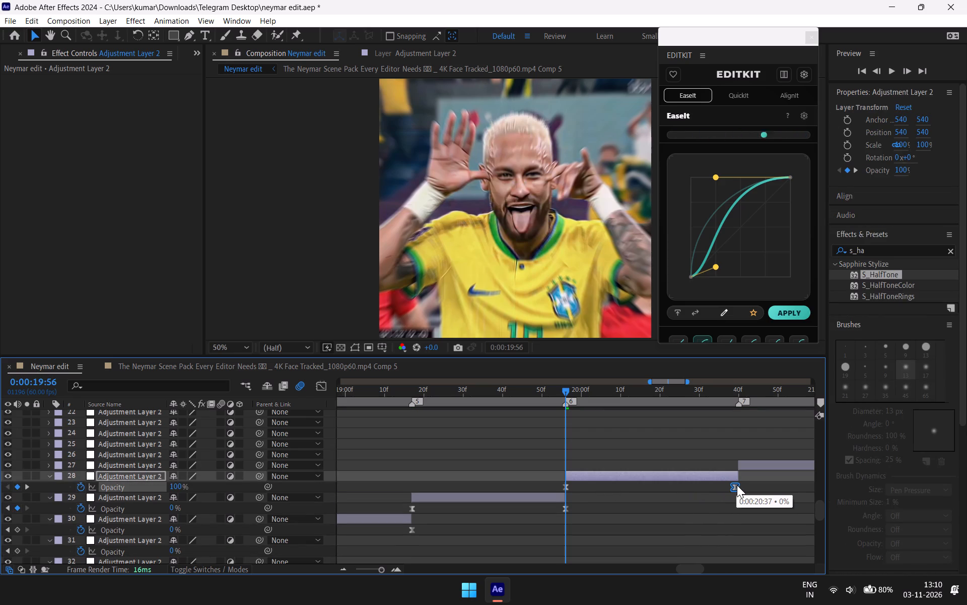
drag(737, 485, 738, 484)
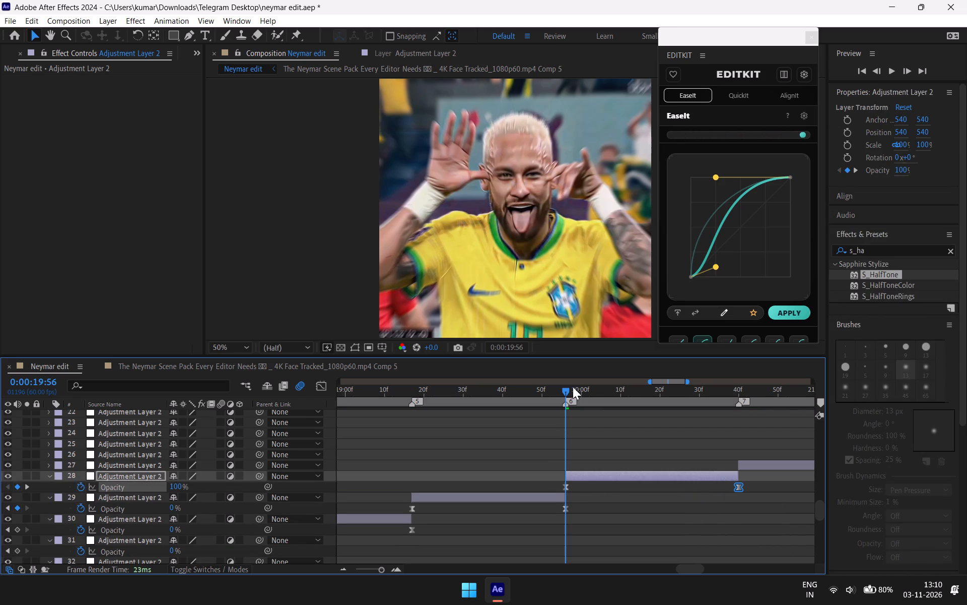
Paste the opacity keyframes at the marker 7 segment's start, 0:00:20:40, and move the 0% keyframe to its end at marker 8.
click(782, 461)
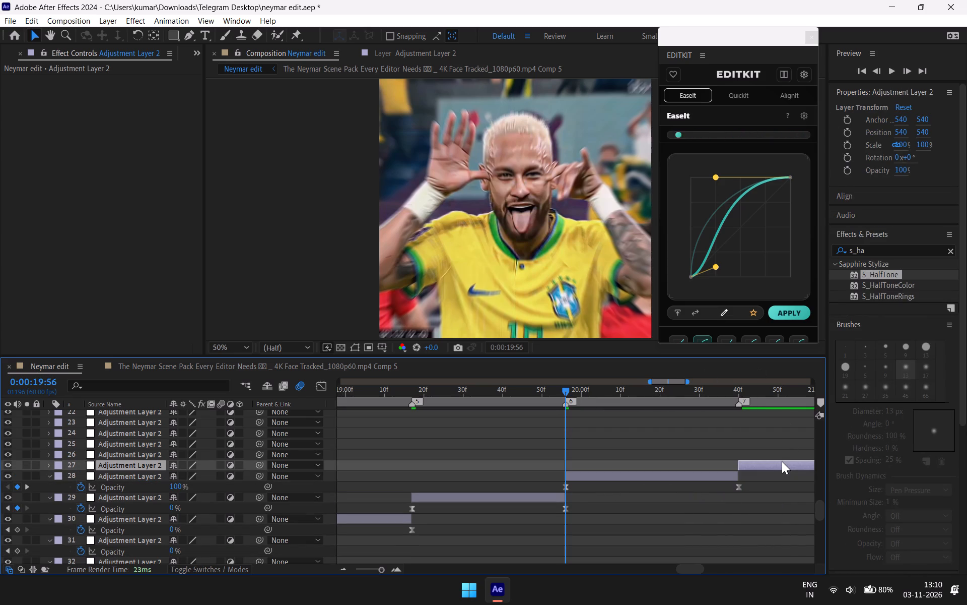
key(i)
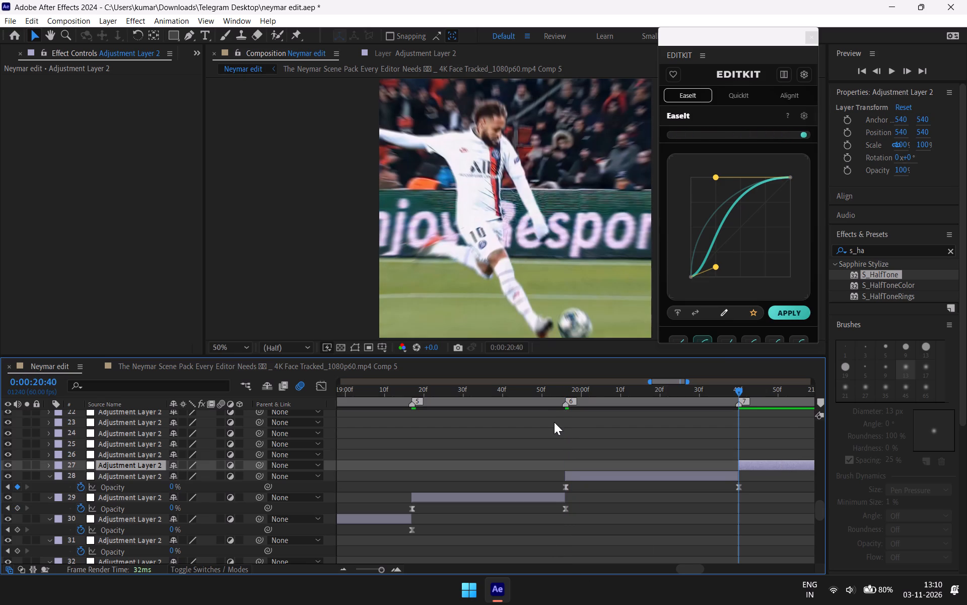
key(ctrl+v)
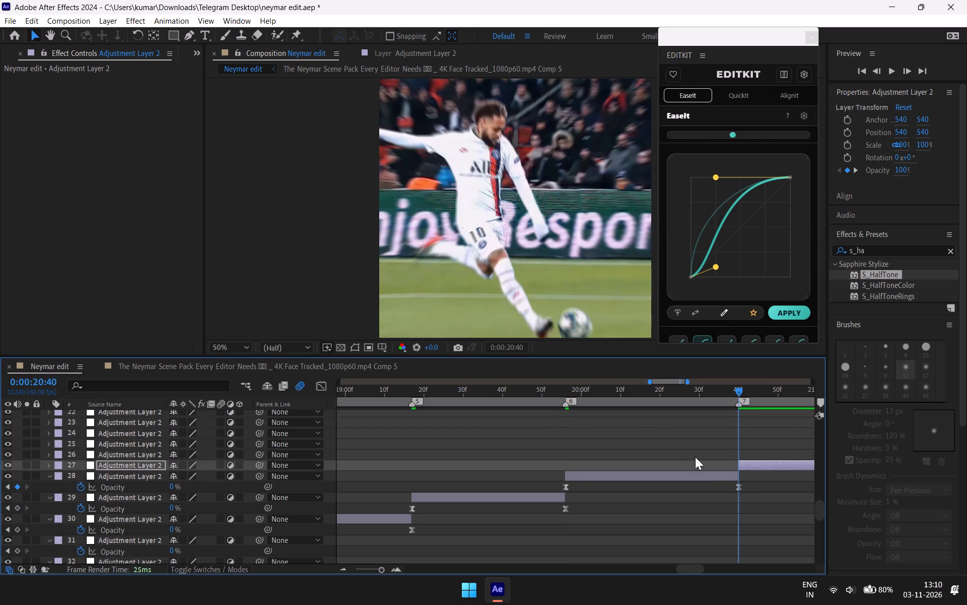
key(u)
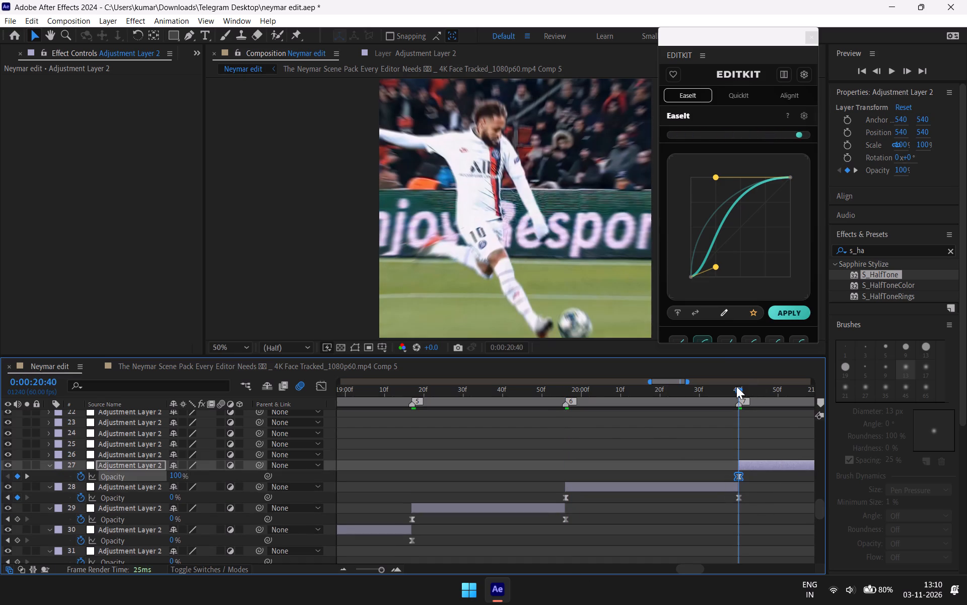
drag(659, 381, 680, 387)
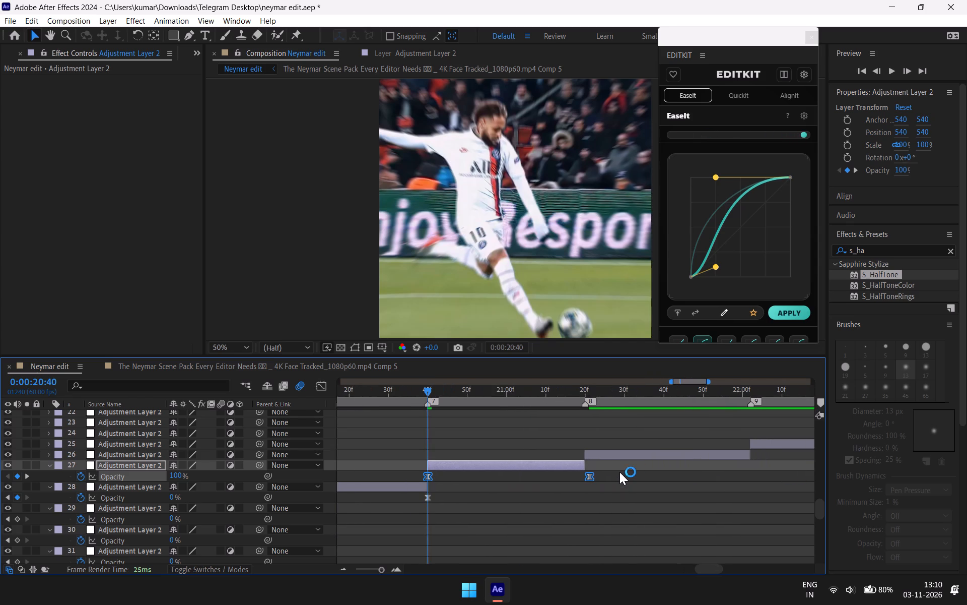
click(588, 477)
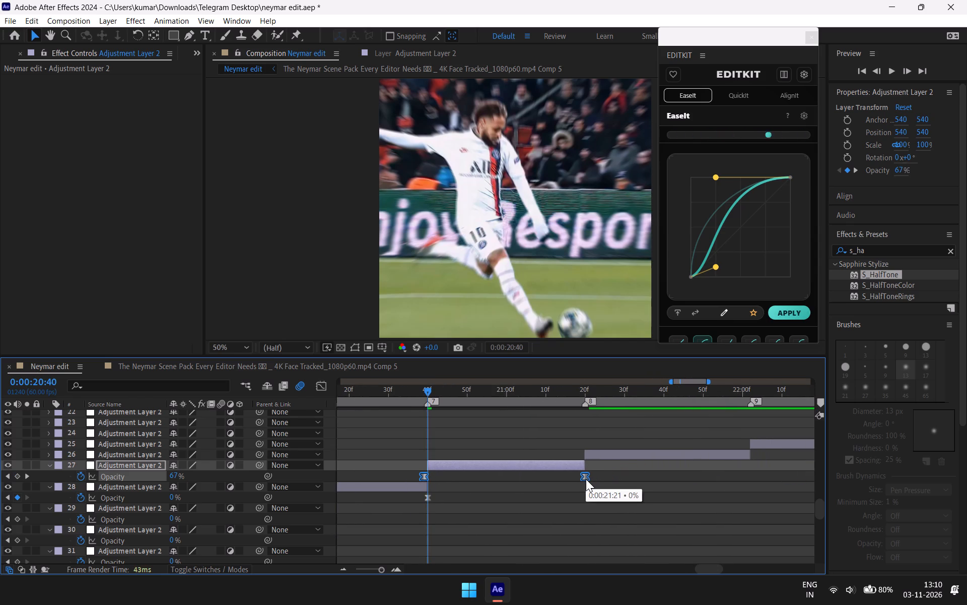
click(590, 496)
click(591, 477)
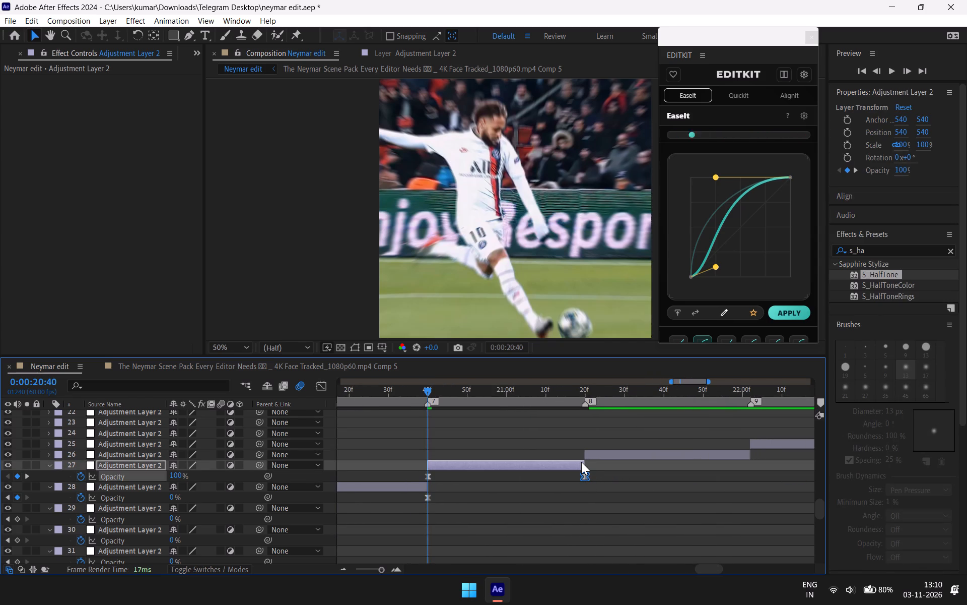
Paste the opacity keyframes at the marker 8 segment's start, 0:00:21:20, and move the 0% keyframe to its end at marker 9.
click(603, 446)
click(603, 454)
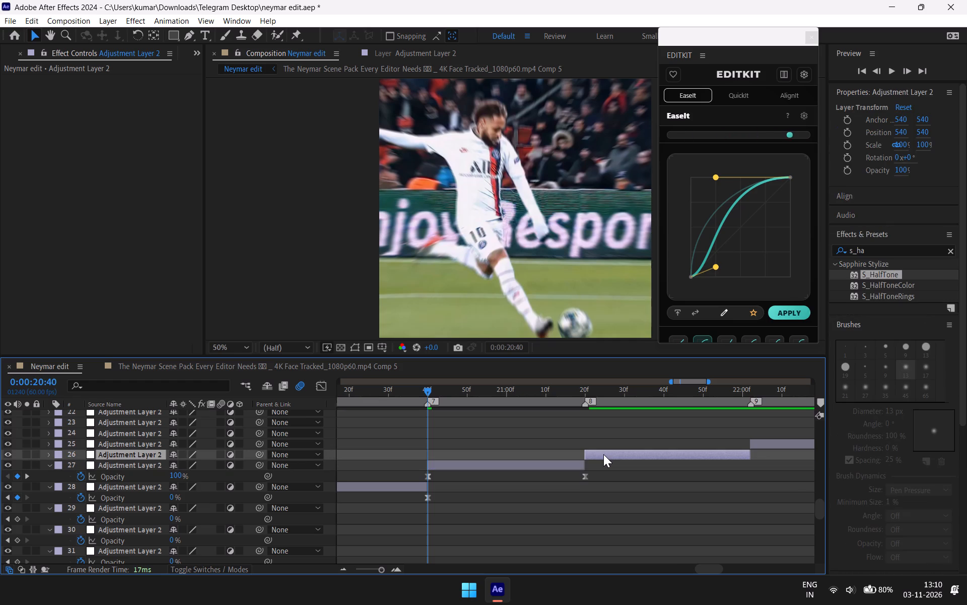
key(i)
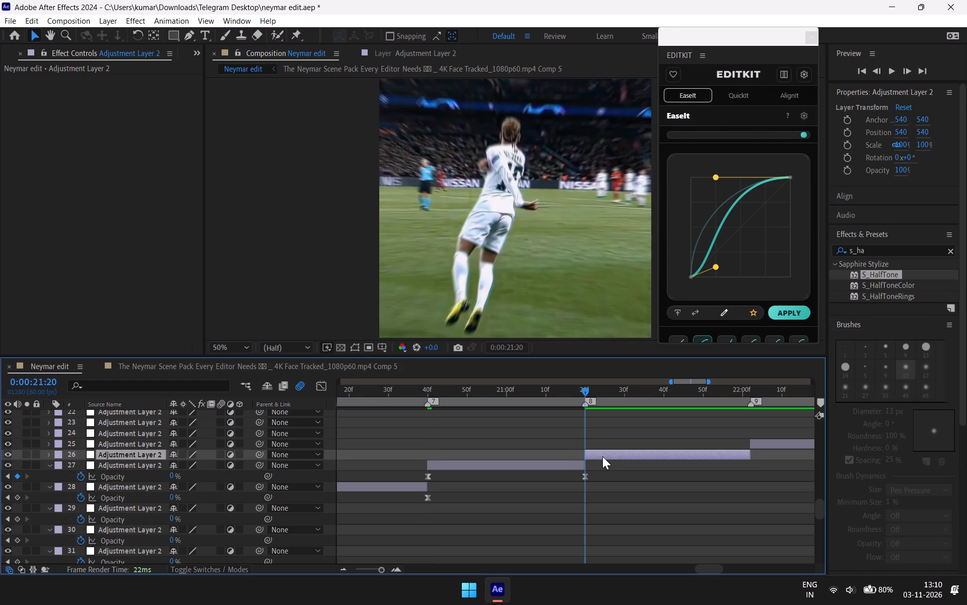
key(ctrl+v)
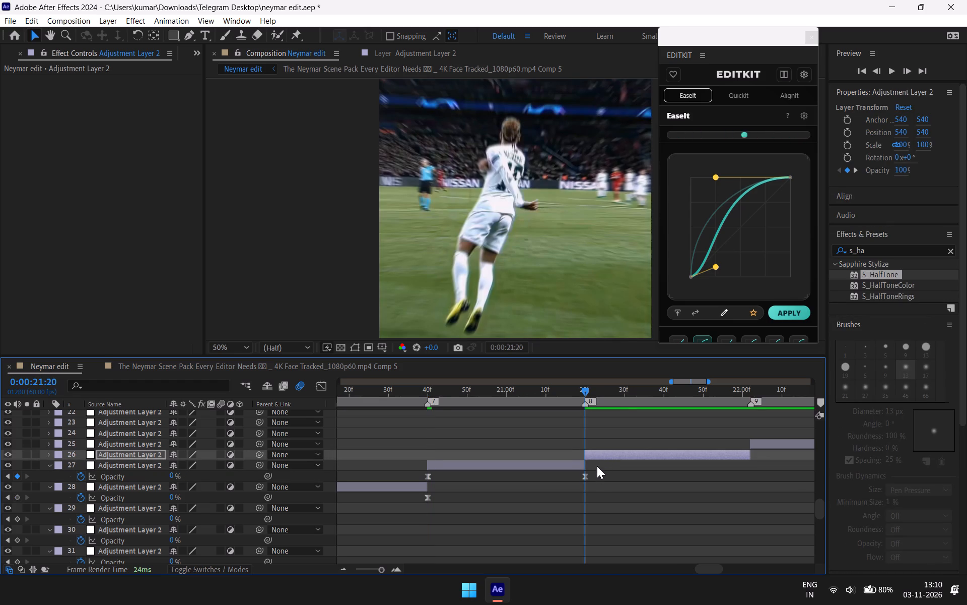
key(u)
click(657, 482)
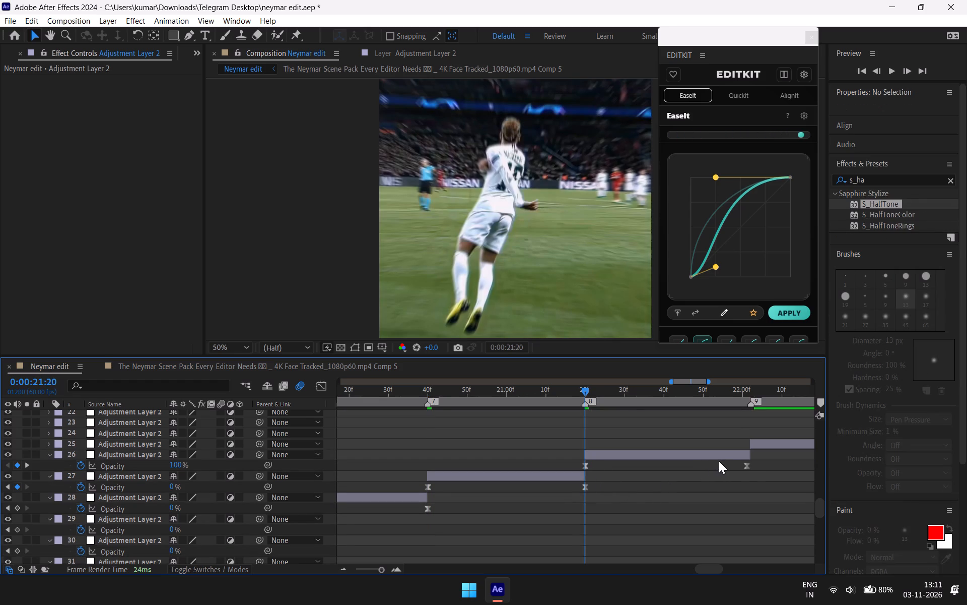
double_click(744, 467)
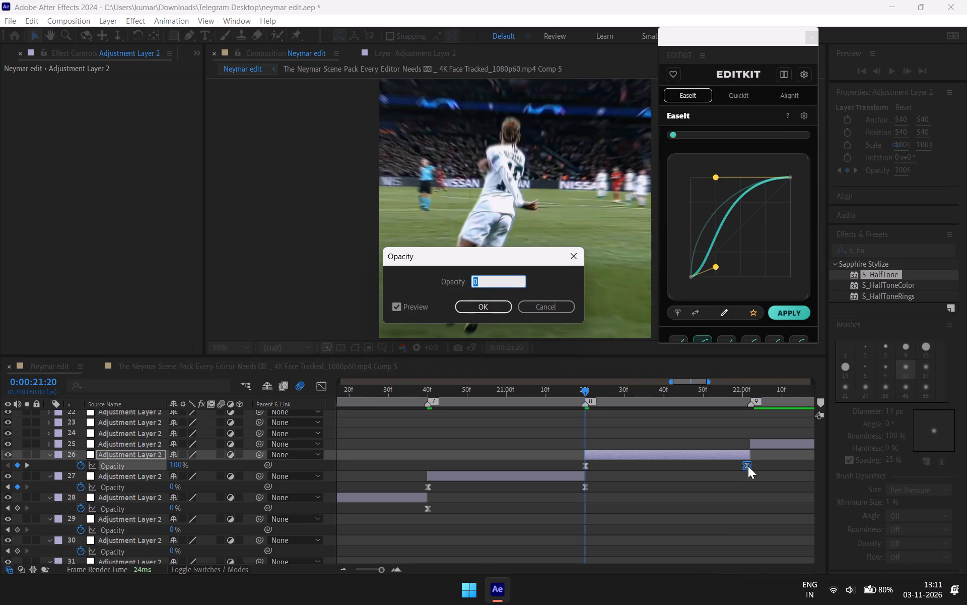
click(732, 490)
click(504, 308)
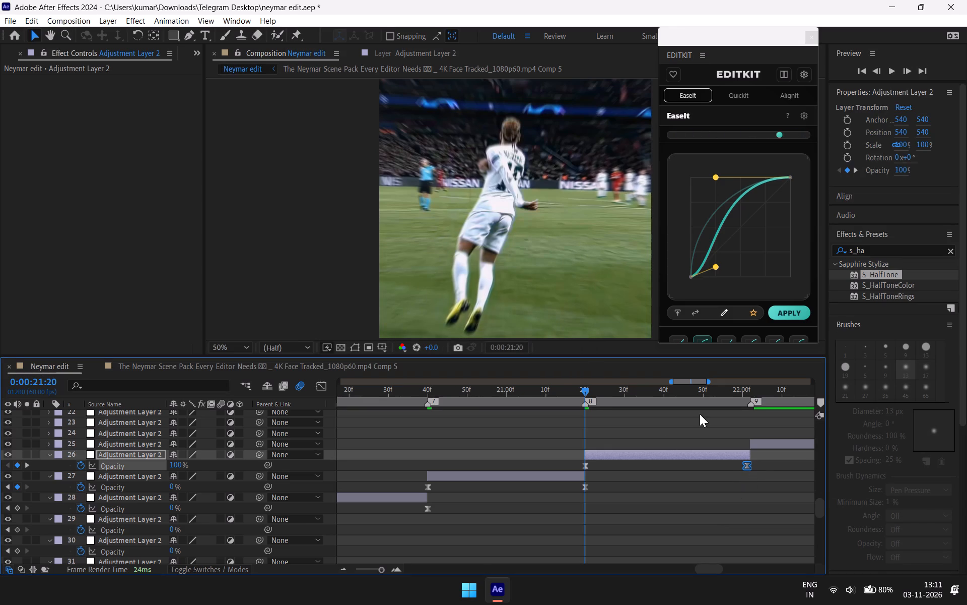
drag(745, 462, 751, 463)
Paste the opacity keyframes at the marker 9 segment's start, 0:00:22:02, and move the 0% keyframe to its end just before marker 10.
click(765, 438)
drag(592, 393, 780, 429)
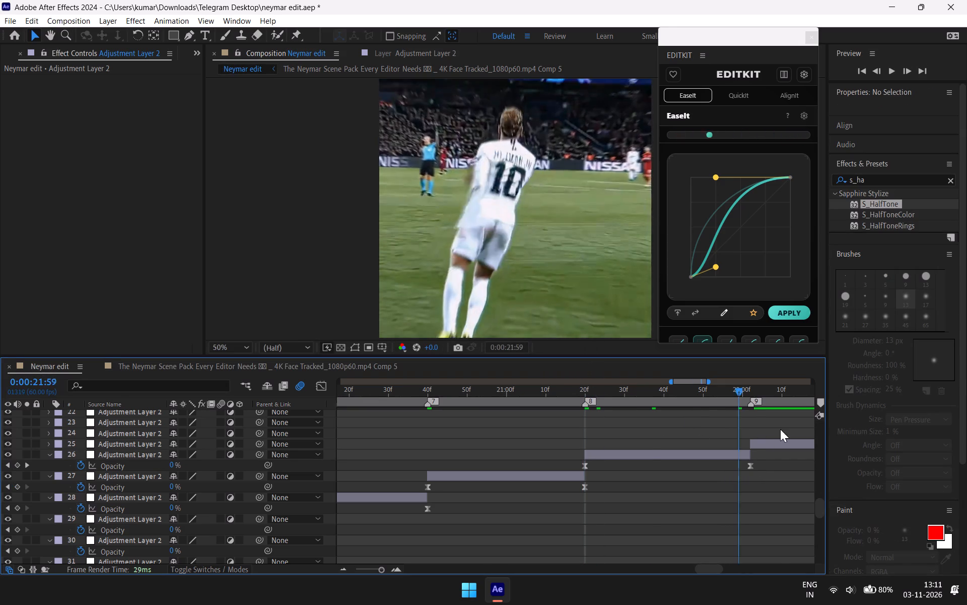
drag(780, 429, 781, 431)
click(772, 443)
key(i)
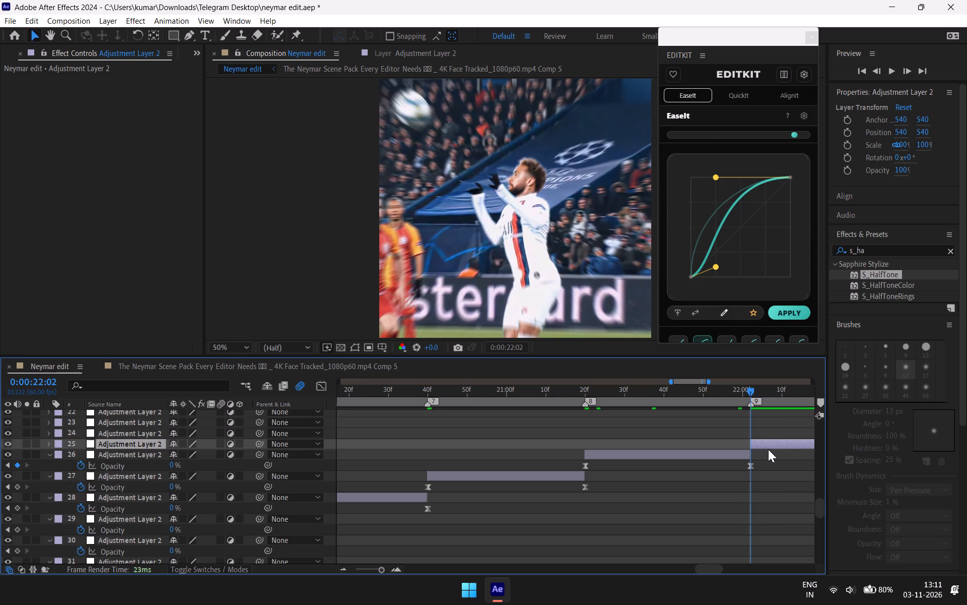
key(ctrl+v)
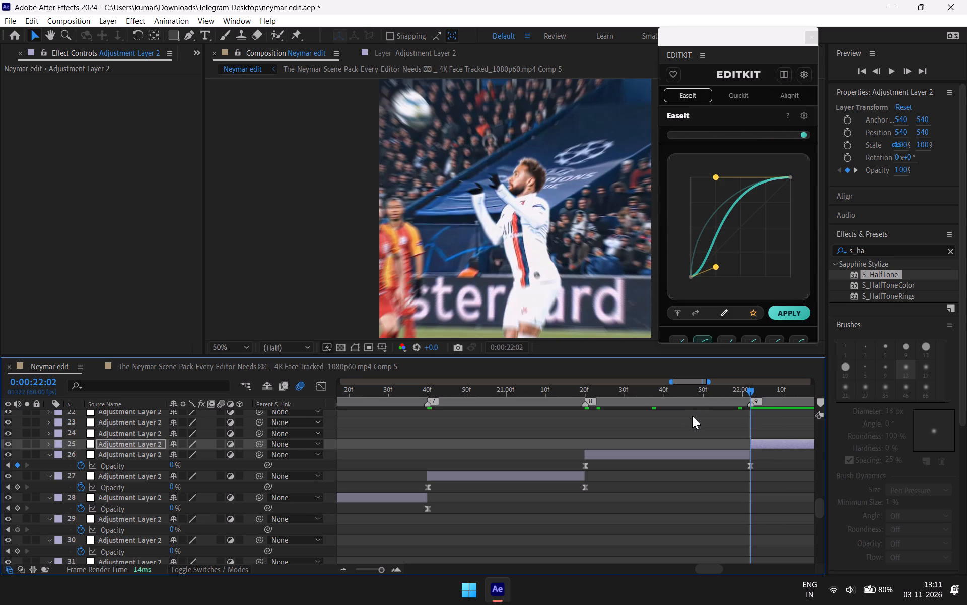
drag(688, 383, 707, 397)
key(u)
drag(654, 479, 651, 473)
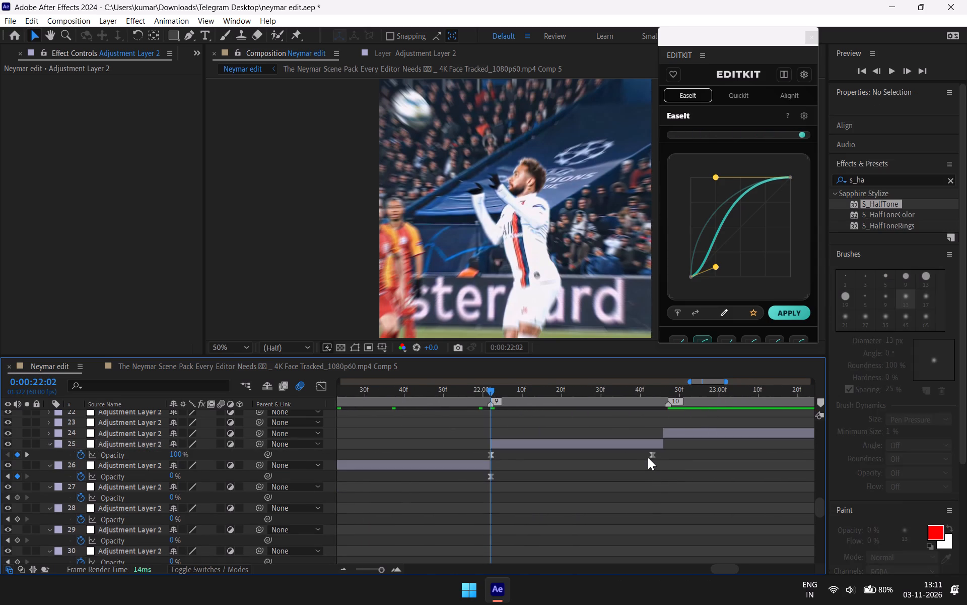
drag(651, 453, 659, 456)
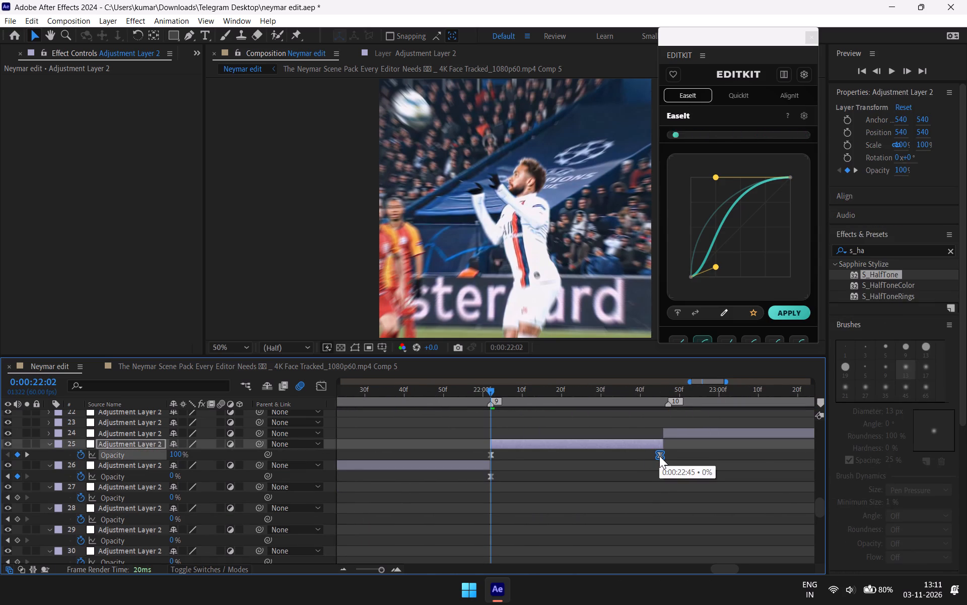
click(659, 456)
Paste the opacity keyframes at the marker 10 segment's start, 0:00:22:46, and move the 0% keyframe to its end at marker 11.
click(670, 432)
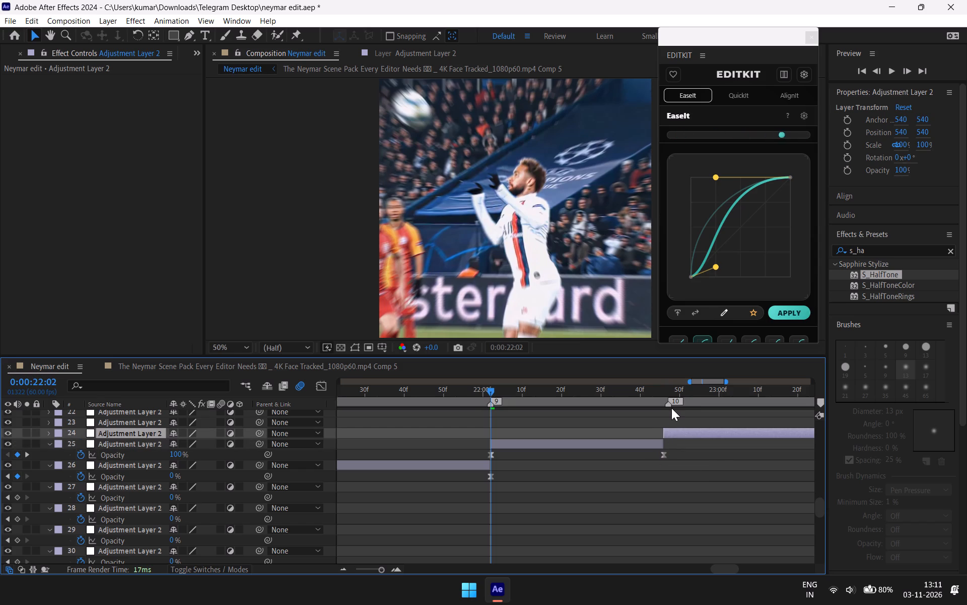
key(i)
key(ctrl+v)
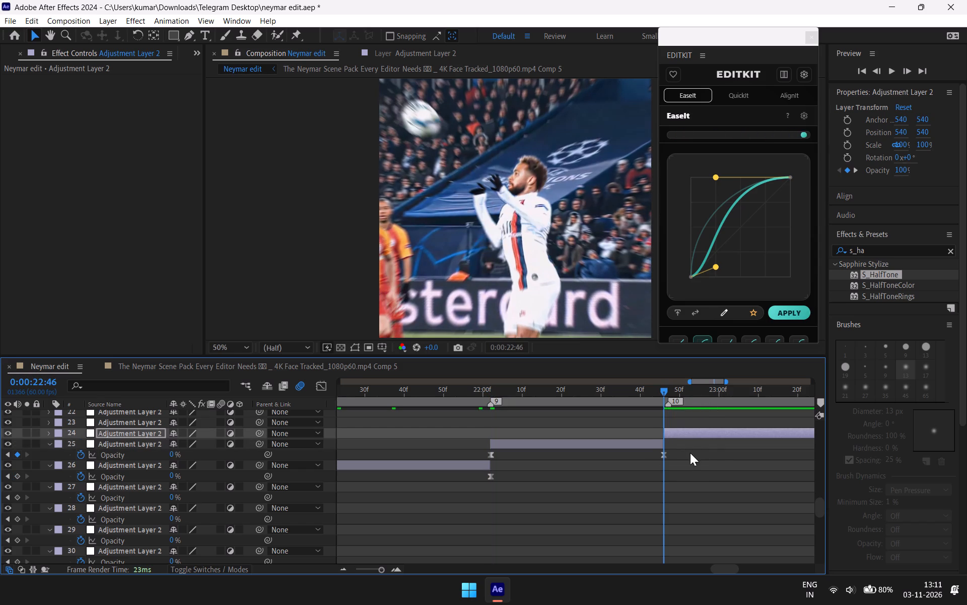
key(u)
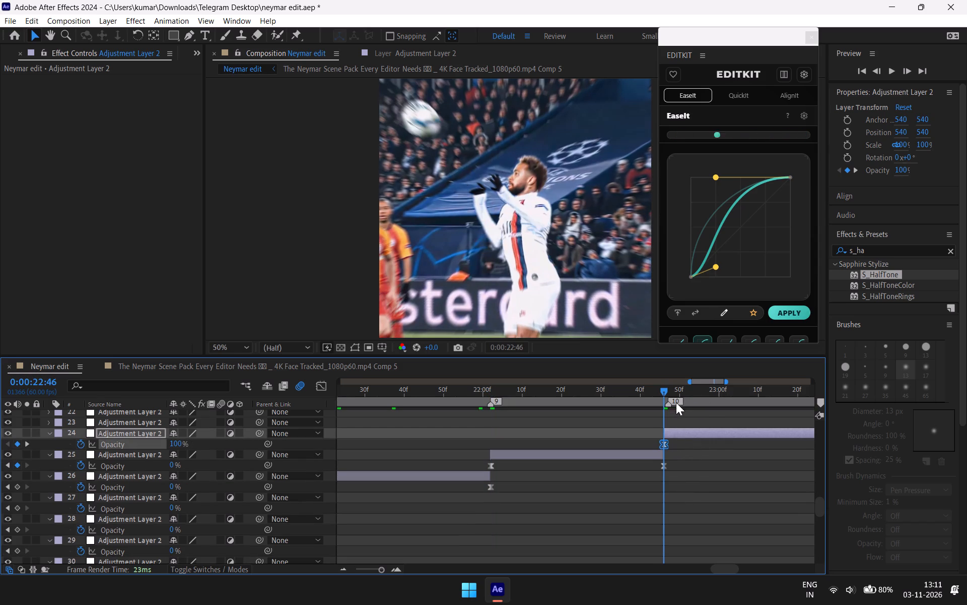
drag(700, 381, 710, 383)
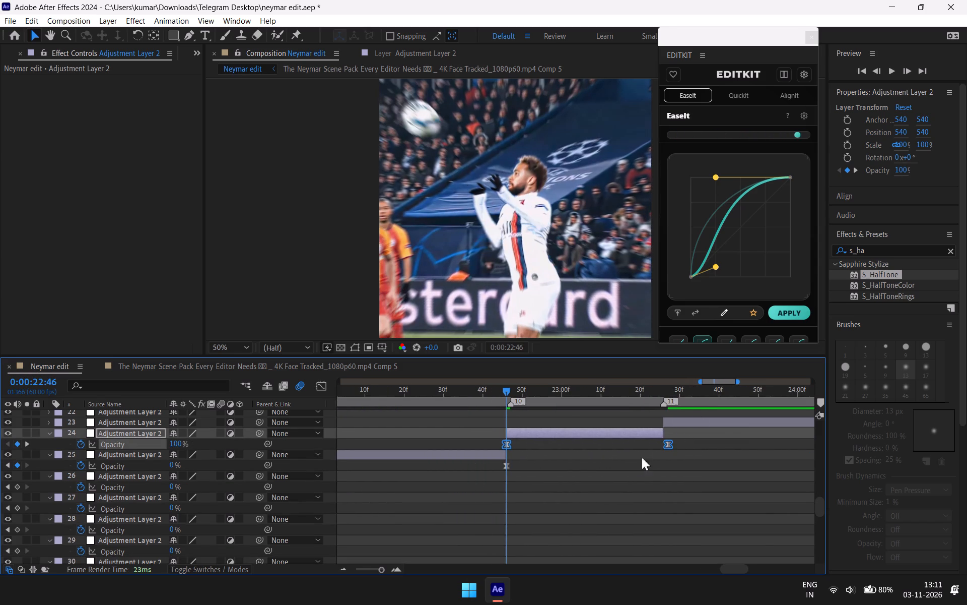
drag(635, 462, 636, 457)
drag(670, 443, 666, 448)
Paste the opacity keyframes at the marker 11 segment's start, 0:00:23:26, and move the 0% keyframe to its end at marker 12.
click(680, 418)
key(i)
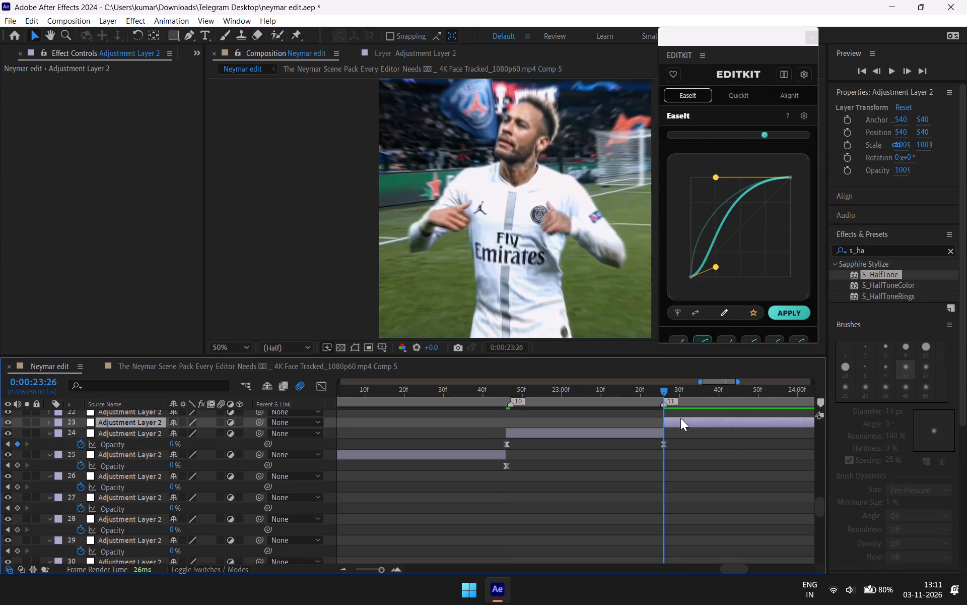
key(ctrl+v)
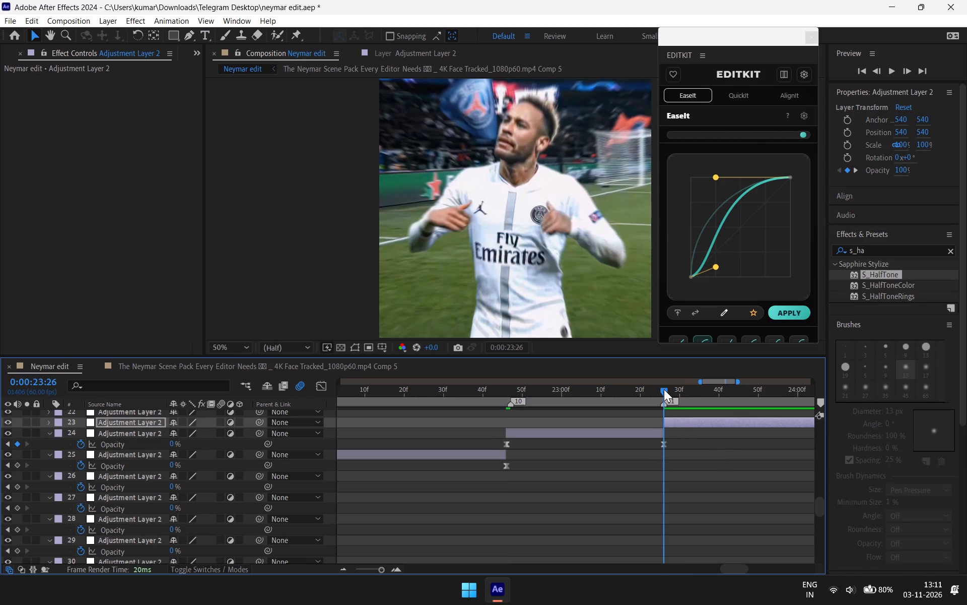
key(u)
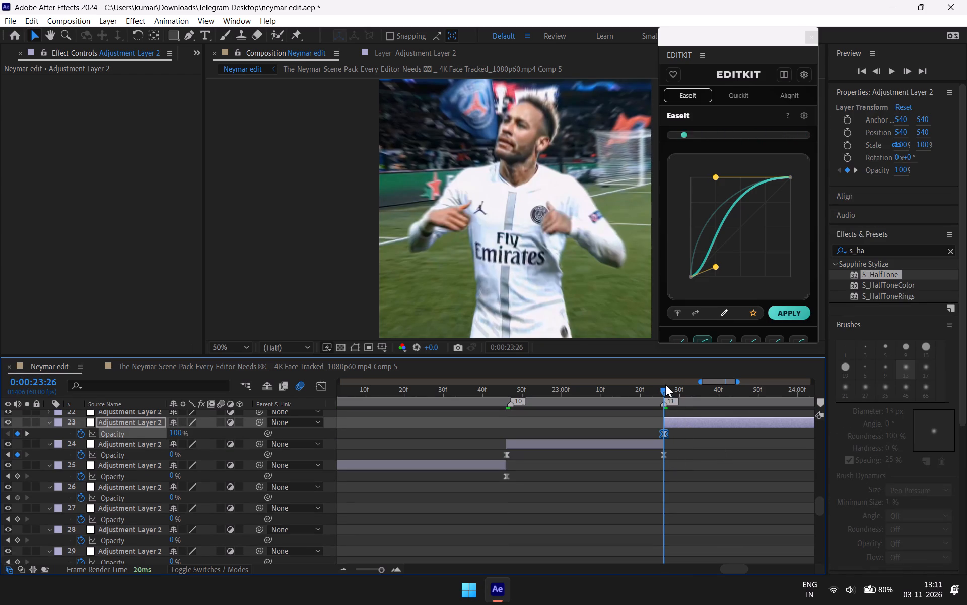
drag(665, 384, 741, 423)
drag(660, 389, 816, 441)
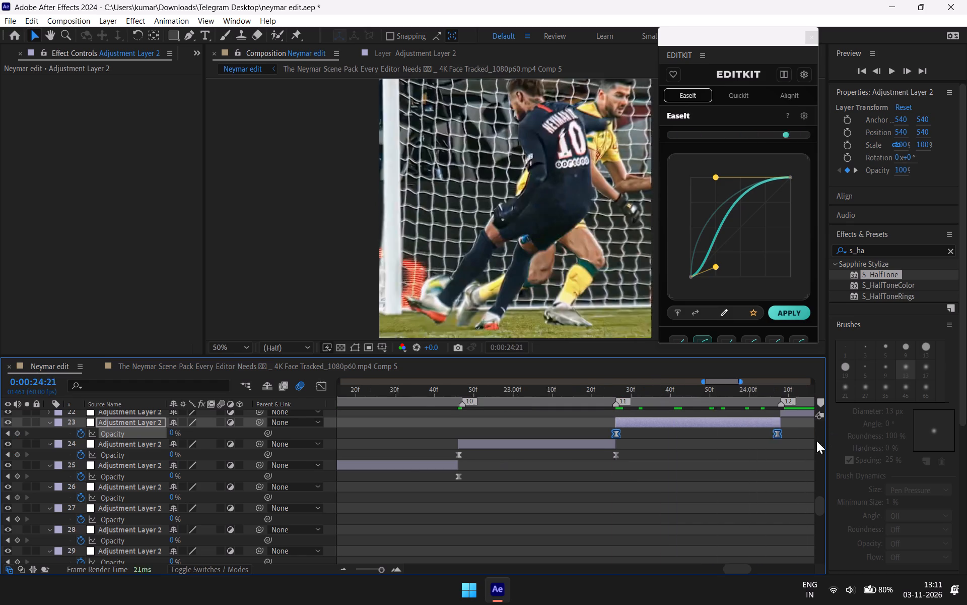
drag(816, 441, 799, 451)
click(727, 456)
click(725, 433)
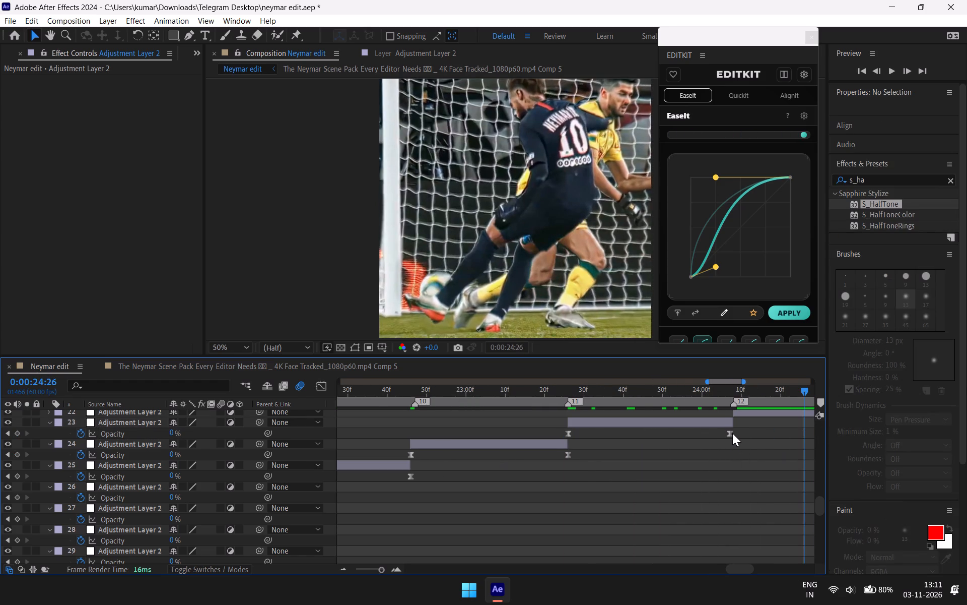
click(732, 433)
Paste the opacity keyframes at the marker 12 segment's start, 0:00:24:08, and move the 0% keyframe to its end at marker 13.
click(747, 403)
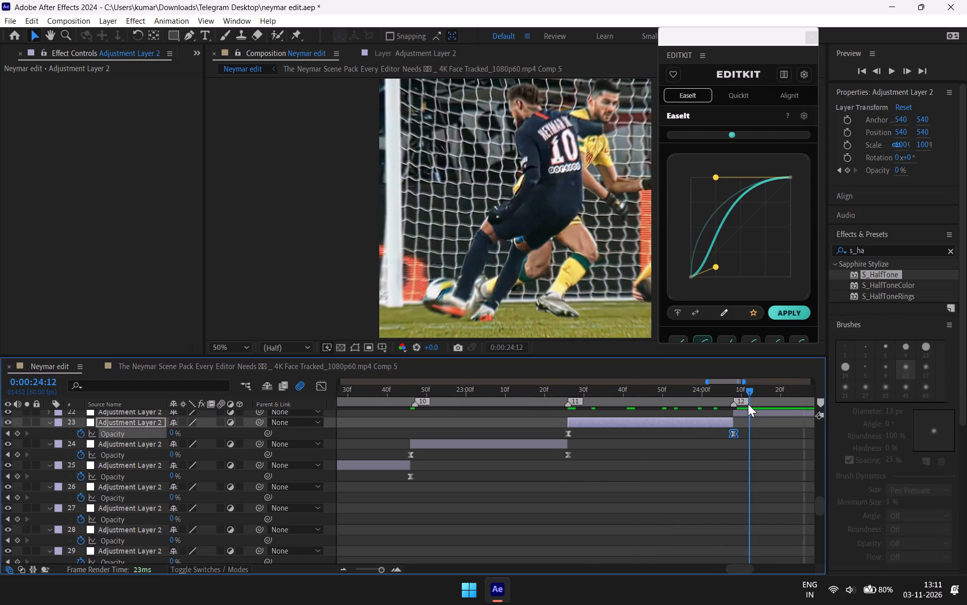
double_click(748, 409)
click(754, 411)
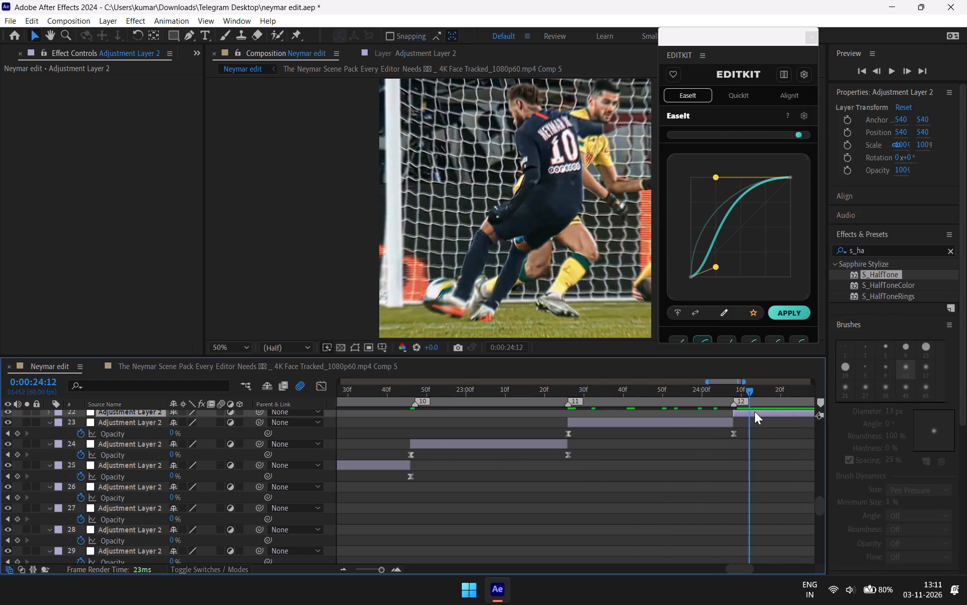
key(i)
key(ctrl+v)
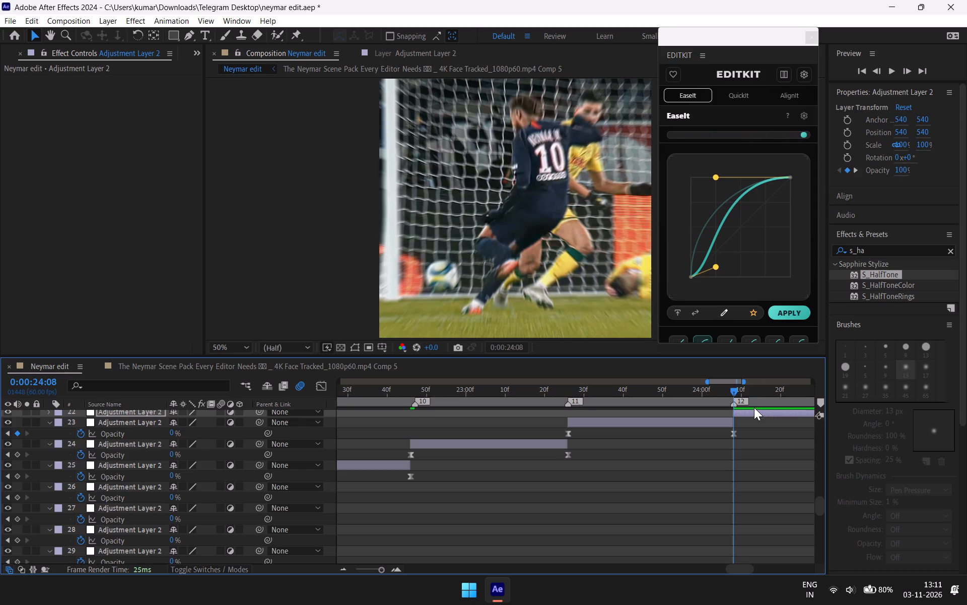
drag(735, 391, 725, 469)
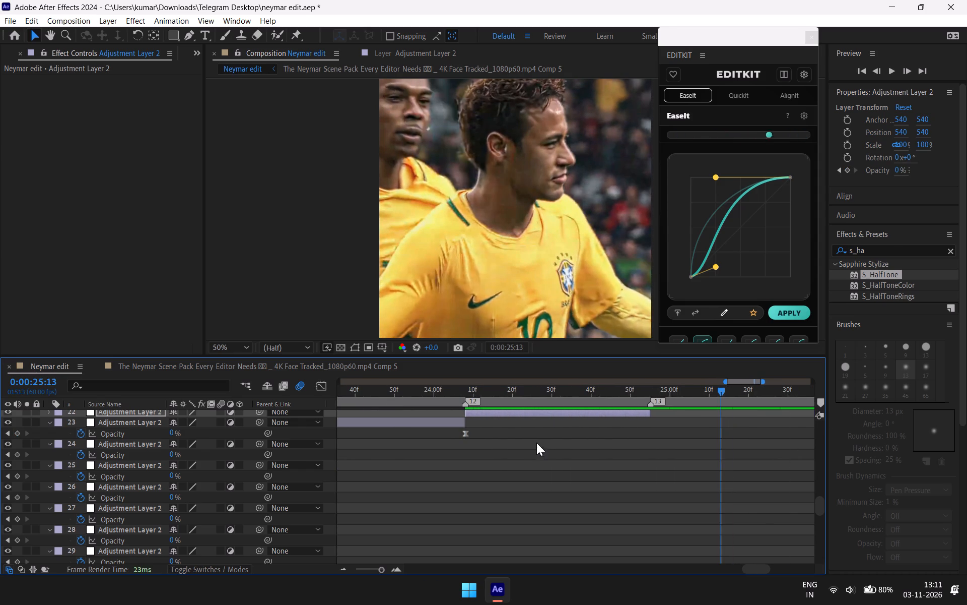
key(u)
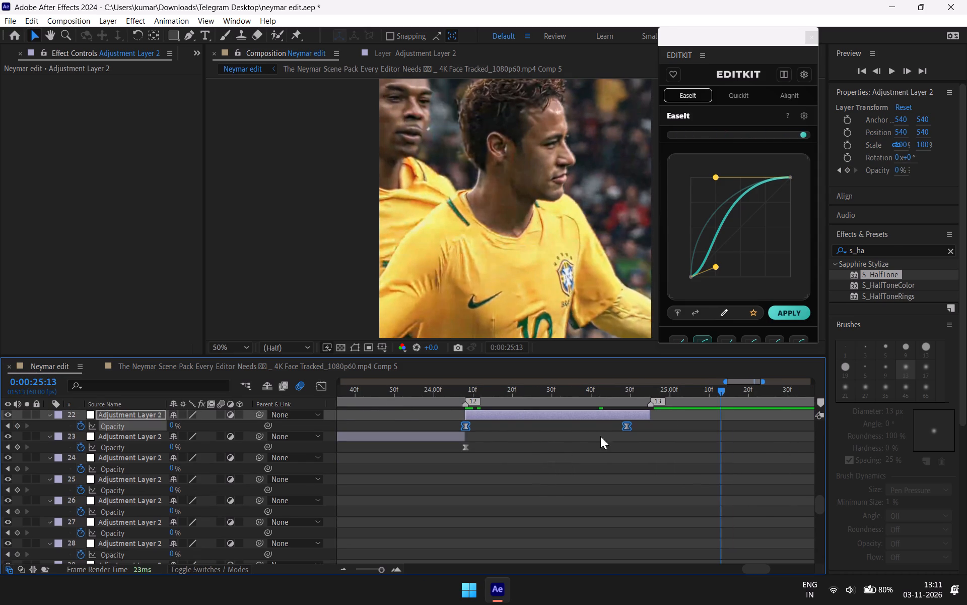
click(623, 440)
drag(624, 428, 643, 432)
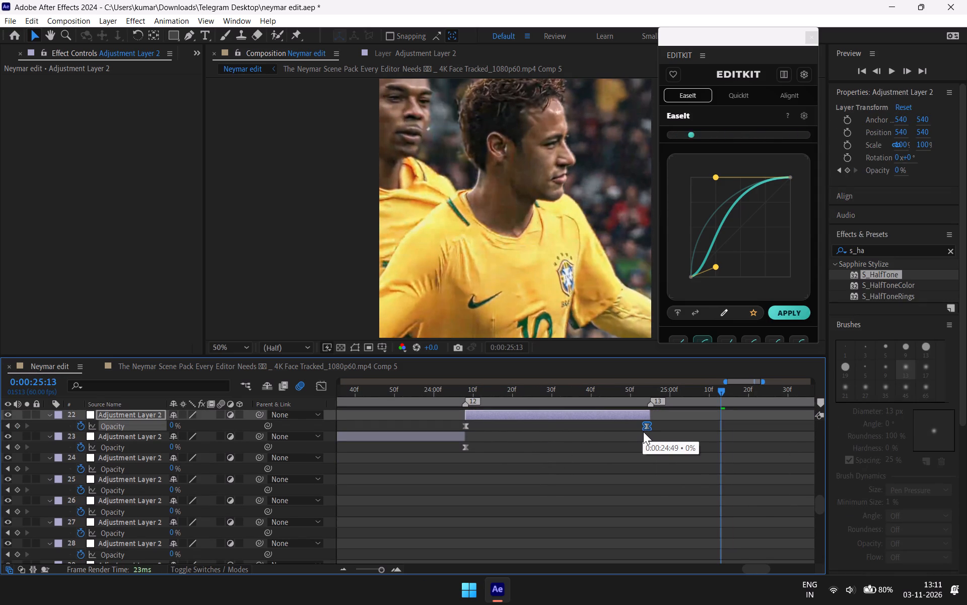
drag(643, 432, 646, 432)
scroll(647, 433, up, 2)
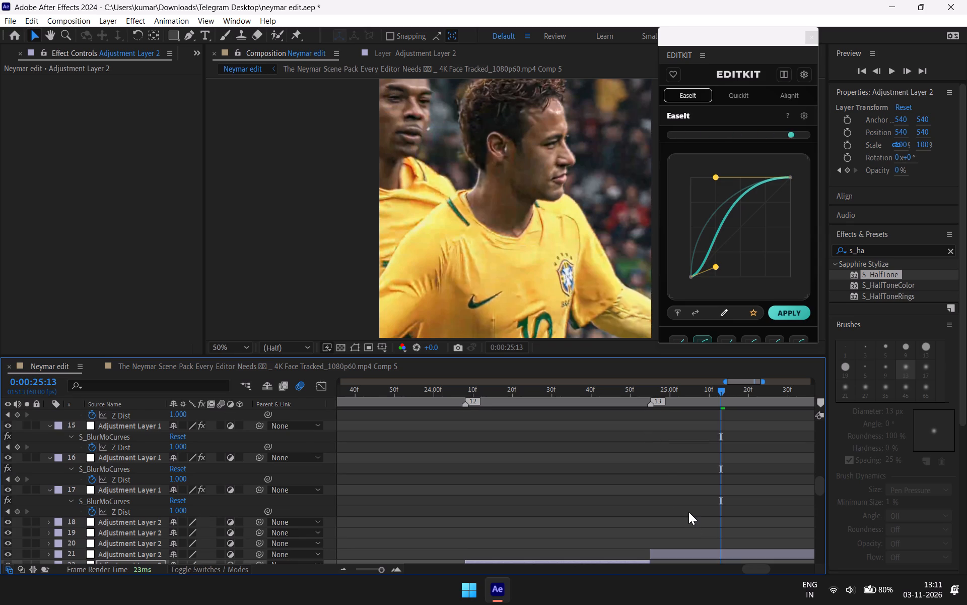
scroll(688, 511, down, 1)
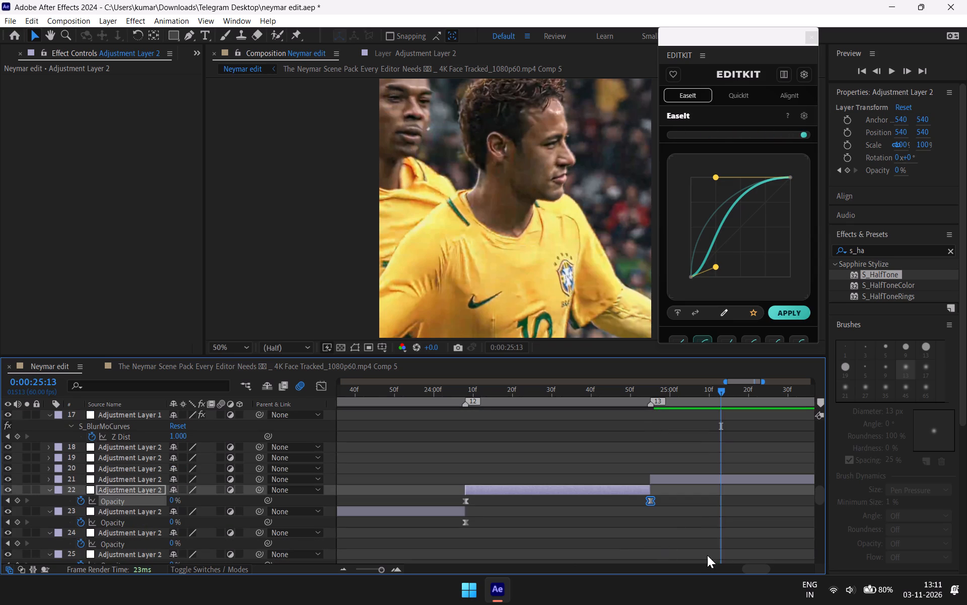
Paste the opacity keyframes at the marker 13 segment's start, 0:00:24:55, and move the 0% keyframe to its end at 0:00:25:38.
drag(747, 569, 760, 570)
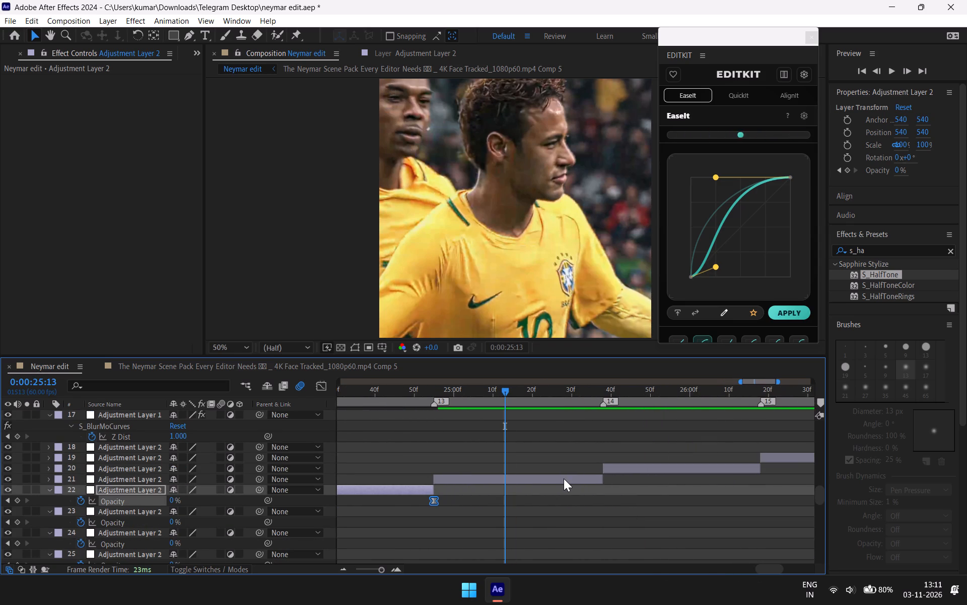
click(564, 478)
key(i)
key(ctrl+v)
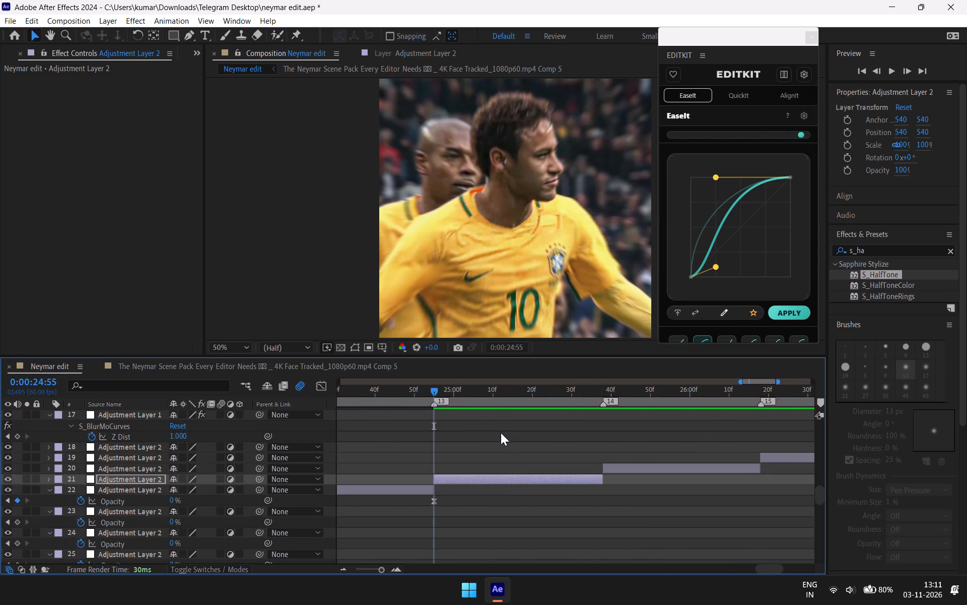
key(u)
click(575, 507)
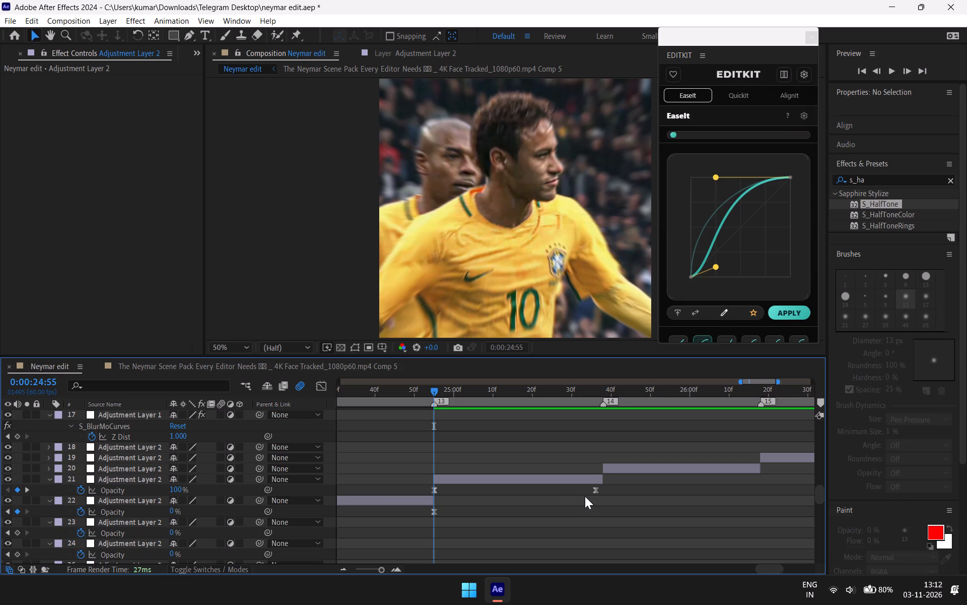
drag(594, 491, 603, 491)
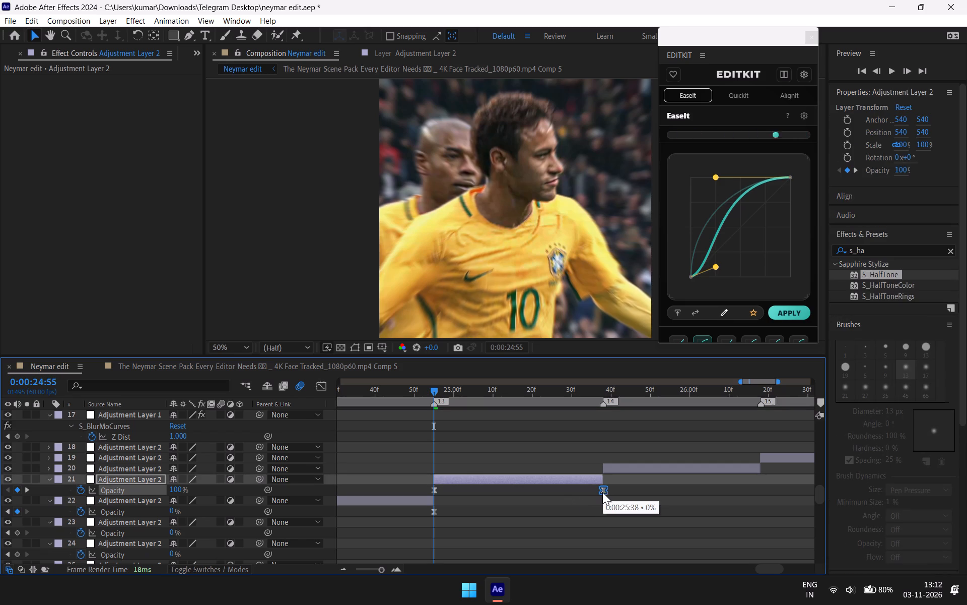
Paste the opacity keyframes at the marker 14 segment's start, 0:00:25:38, and move the 0% keyframe to its end at marker 15.
click(627, 463)
key(u)
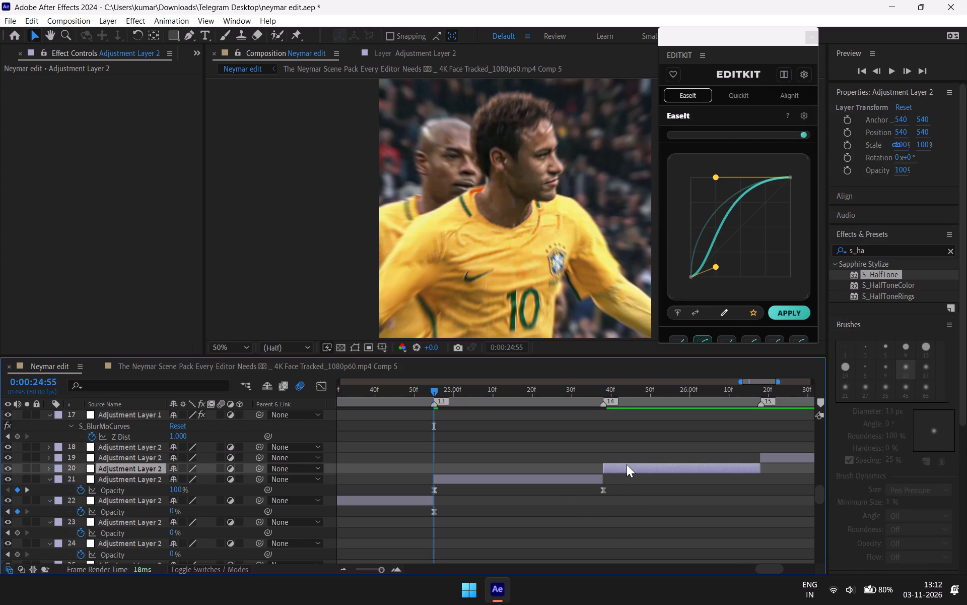
key(ctrl+v)
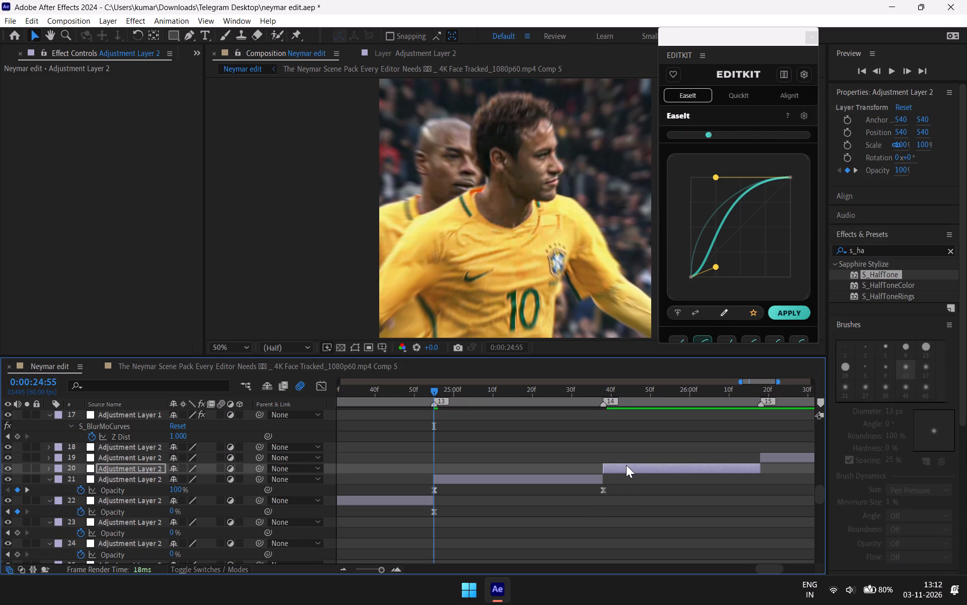
key(ctrl+z)
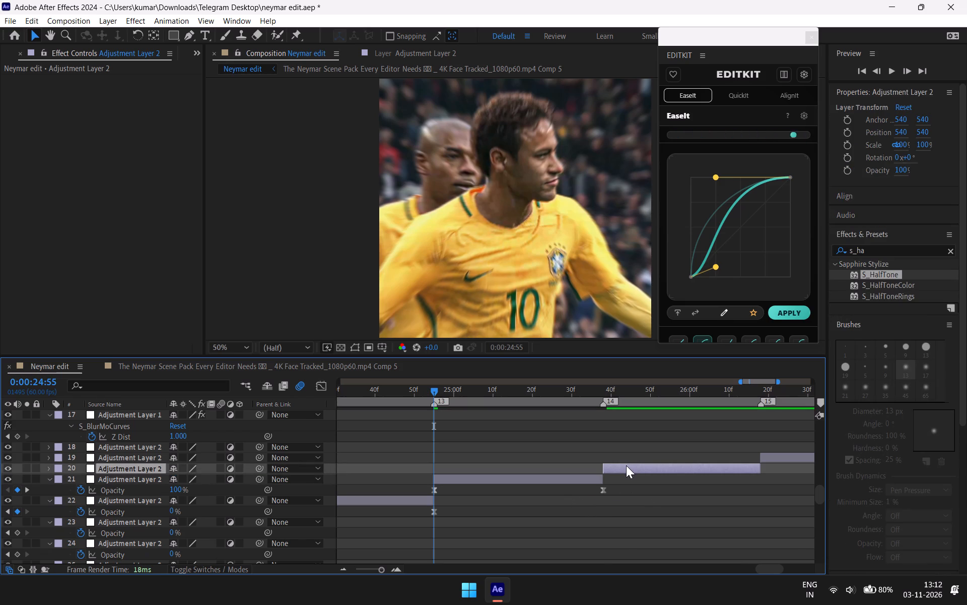
key(i)
key(ctrl+v)
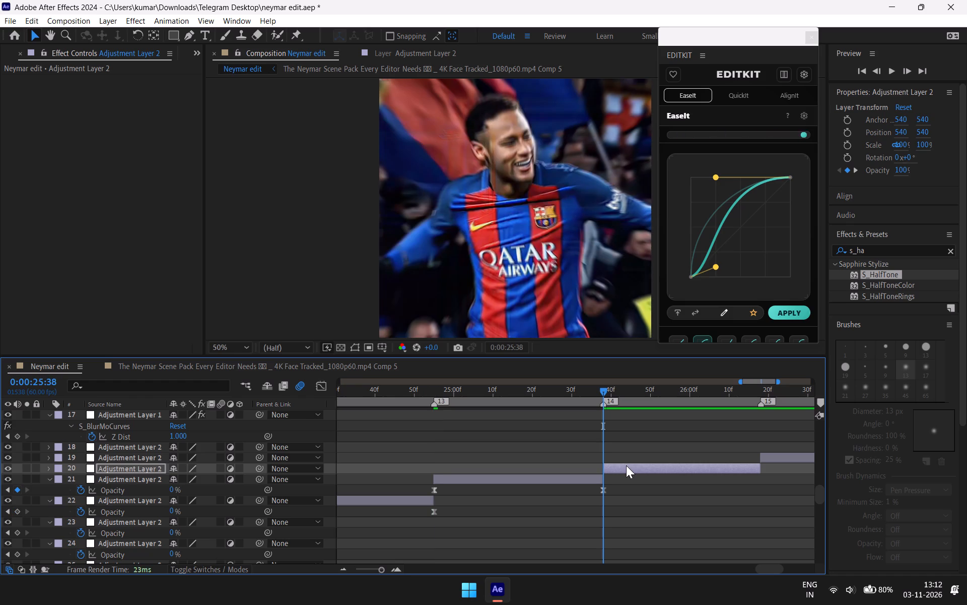
key(u)
drag(722, 502, 729, 500)
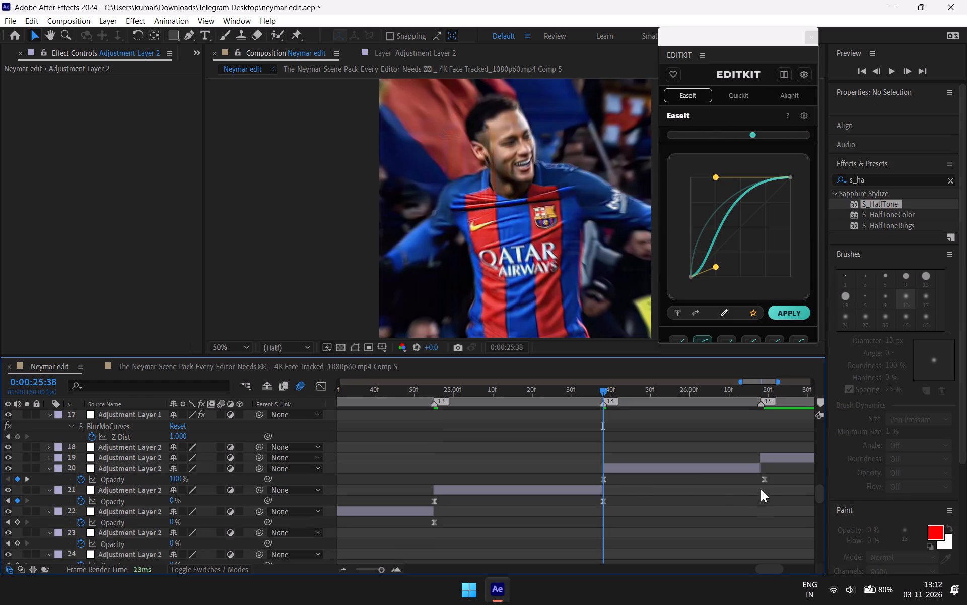
drag(762, 481, 756, 486)
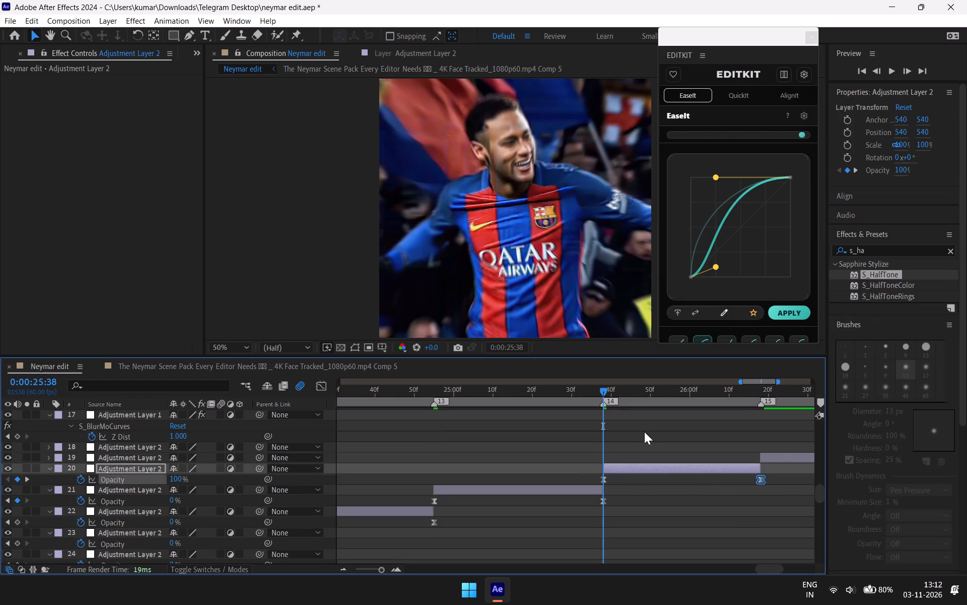
Paste the opacity keyframes at the marker 15 segment's start, 0:00:26:18, and move the 0% keyframe to its end just before marker 16.
click(779, 456)
key(i)
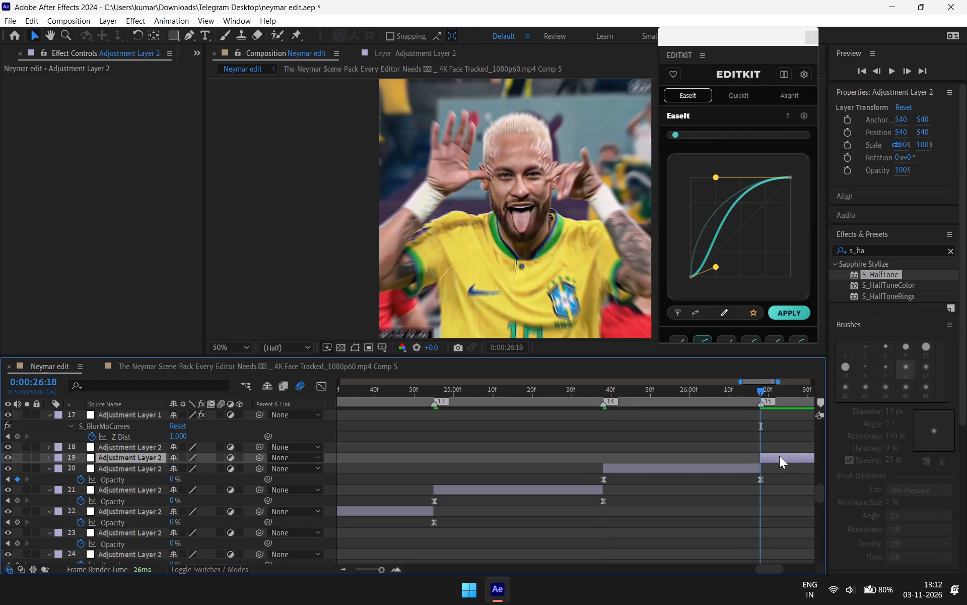
key(ctrl+v)
drag(763, 378, 775, 380)
drag(767, 381, 782, 381)
key(u)
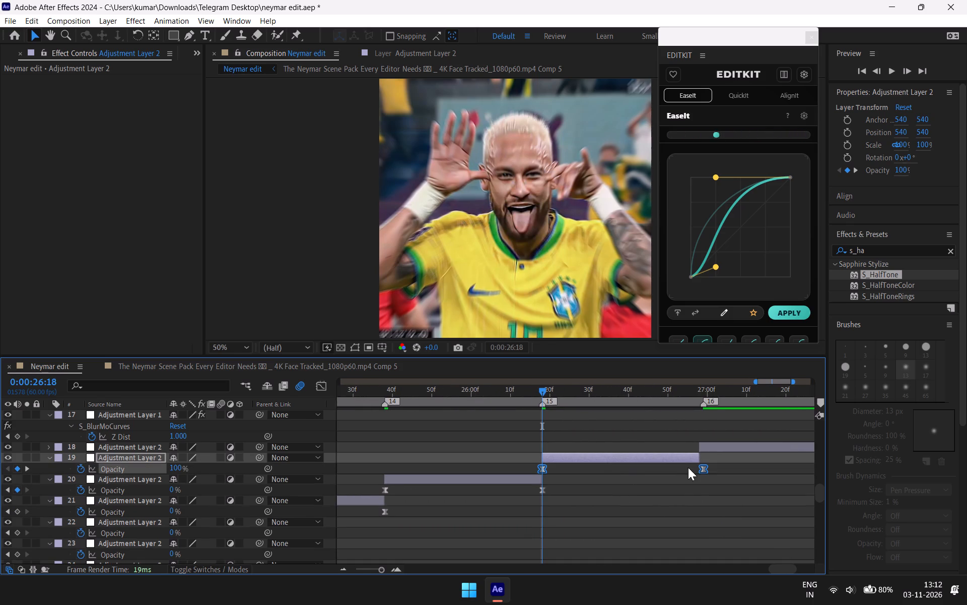
click(700, 482)
drag(703, 468, 698, 471)
Paste the opacity keyframes at the marker 16 segment's start, 0:00:26:58, and move the 0% keyframe to its end just past marker 17.
click(713, 444)
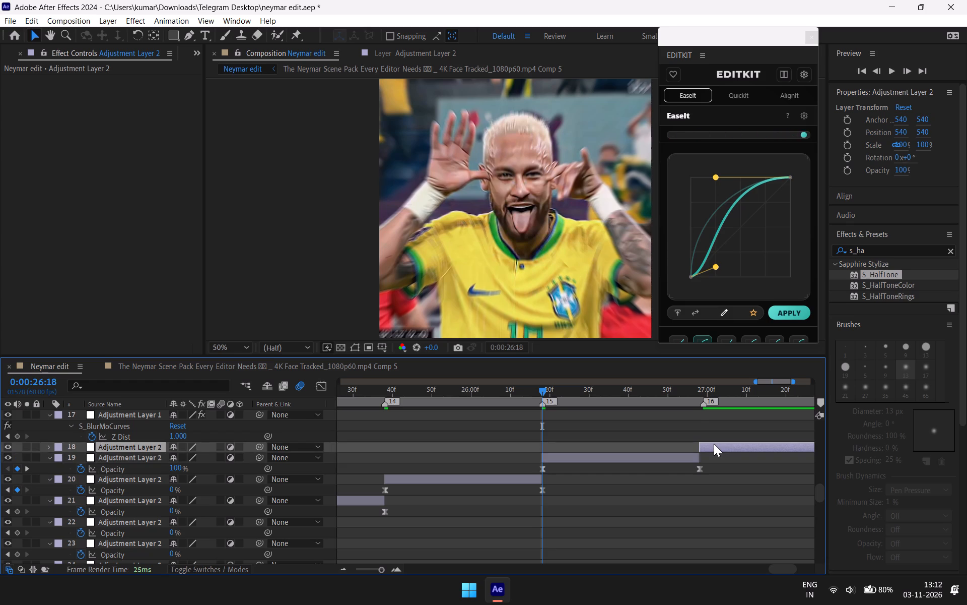
key(i)
key(ctrl+v)
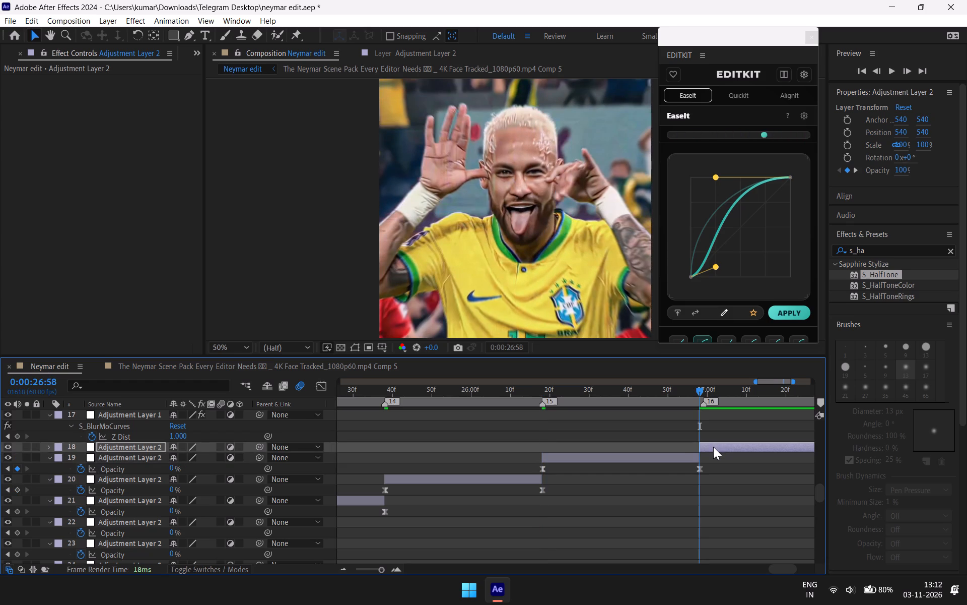
drag(777, 382, 779, 383)
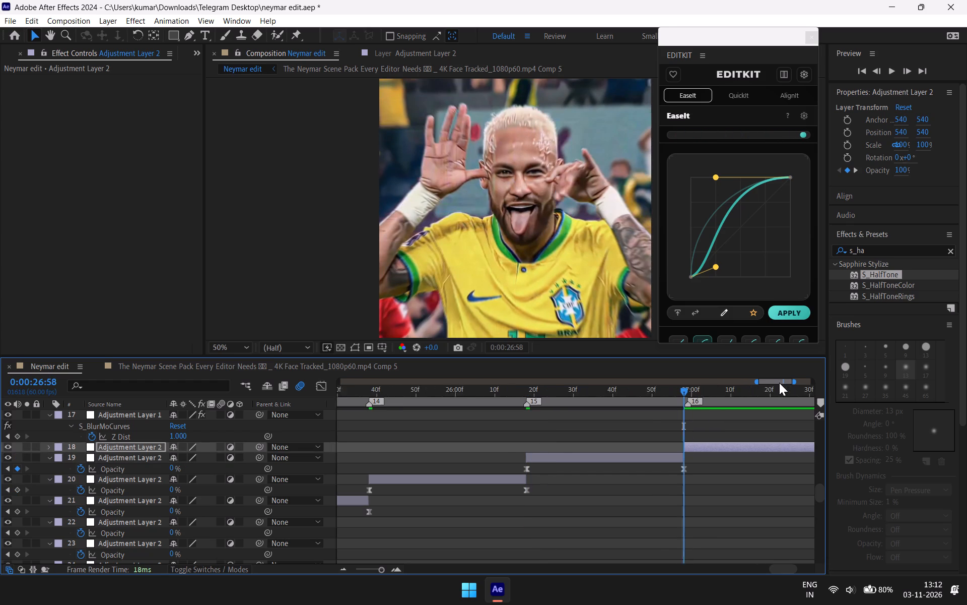
drag(779, 383, 787, 383)
click(717, 440)
click(704, 446)
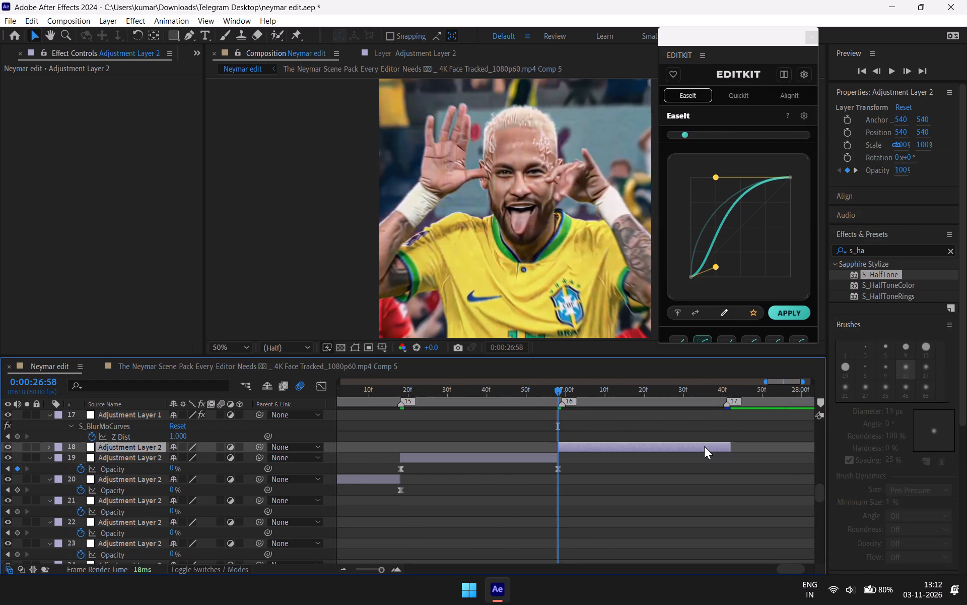
key(u)
drag(719, 457, 726, 457)
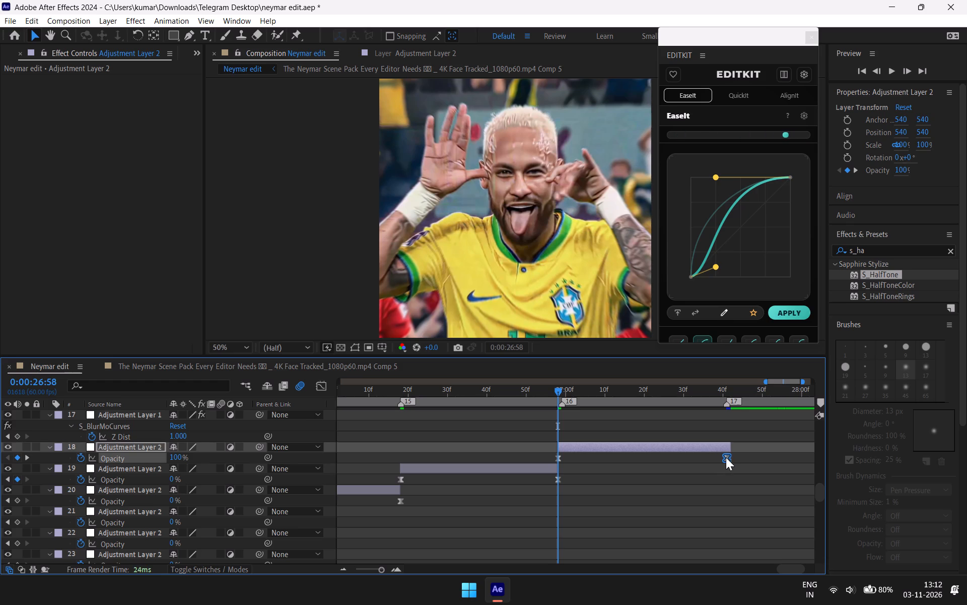
drag(726, 457, 730, 457)
click(719, 473)
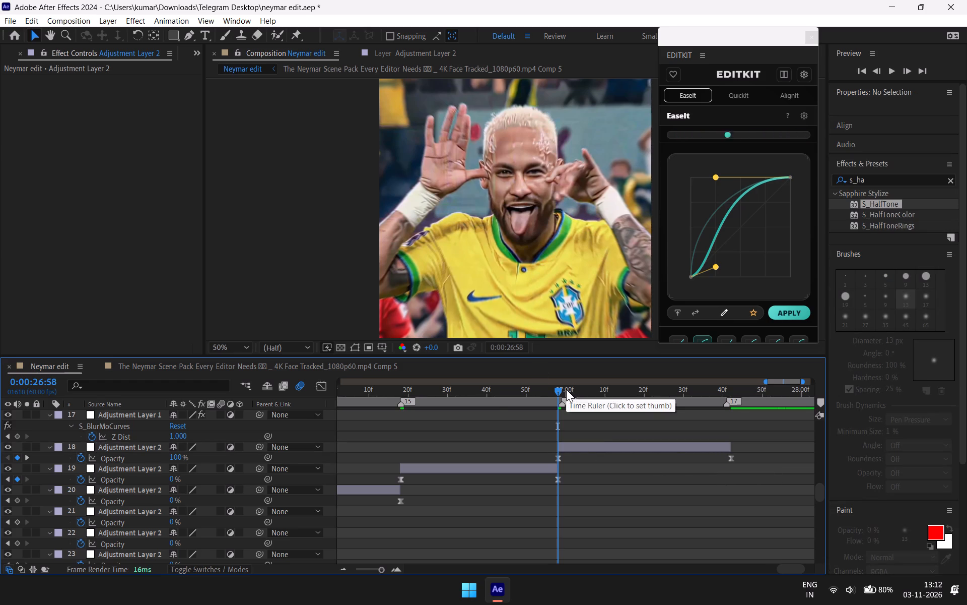
Play the edit from 0:00:12:57 to preview the beat section with the adjustment-layer fades.
key(minus)
key(minus)
key(minus)
key(minus)
key(minus)
key(minus)
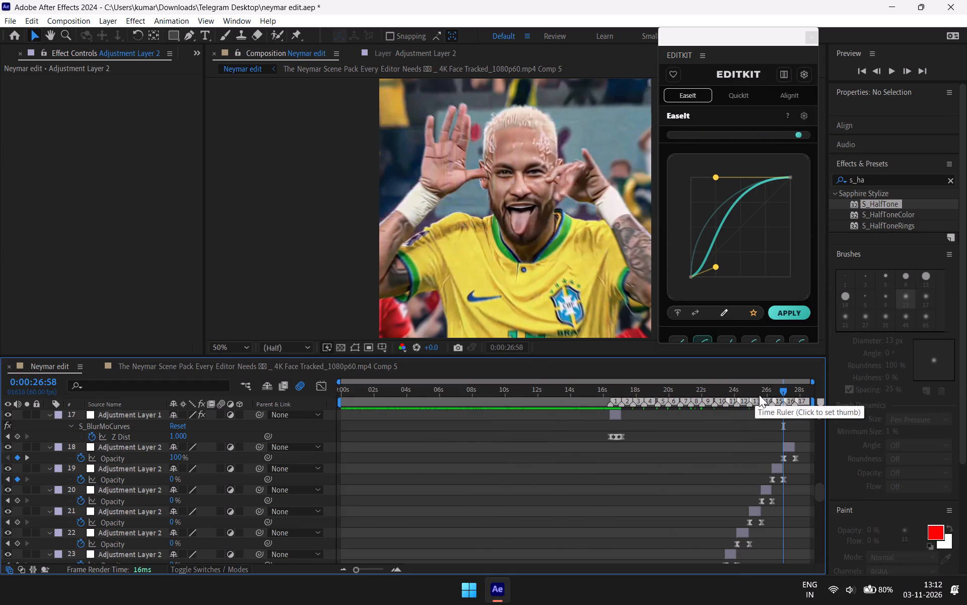
drag(780, 387, 550, 483)
key(space)
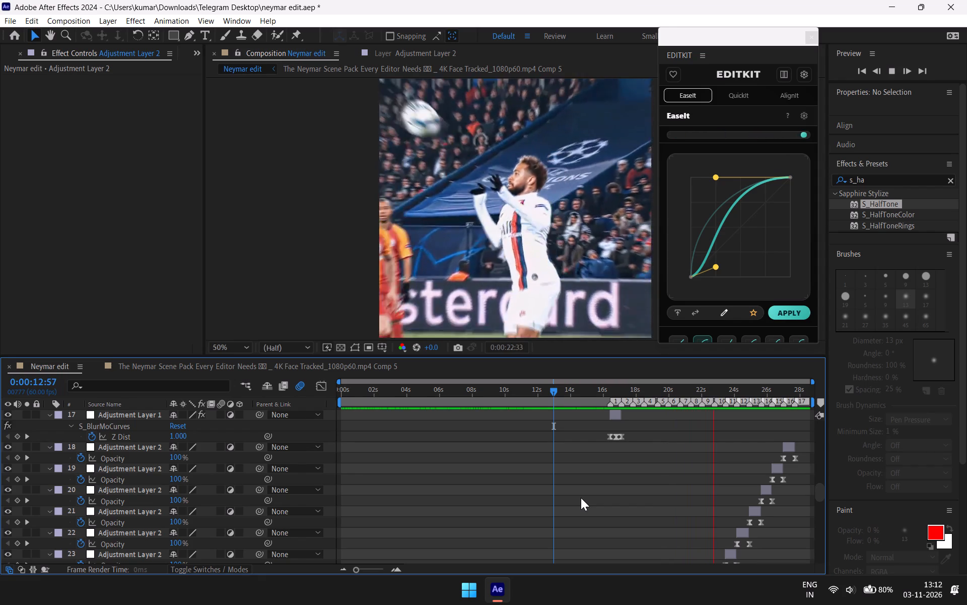
key(space)
Examine the first adjustment-layer segments around markers 1 to 3, scrubbing through them to compare their halftone fades.
scroll(578, 495, down, 4)
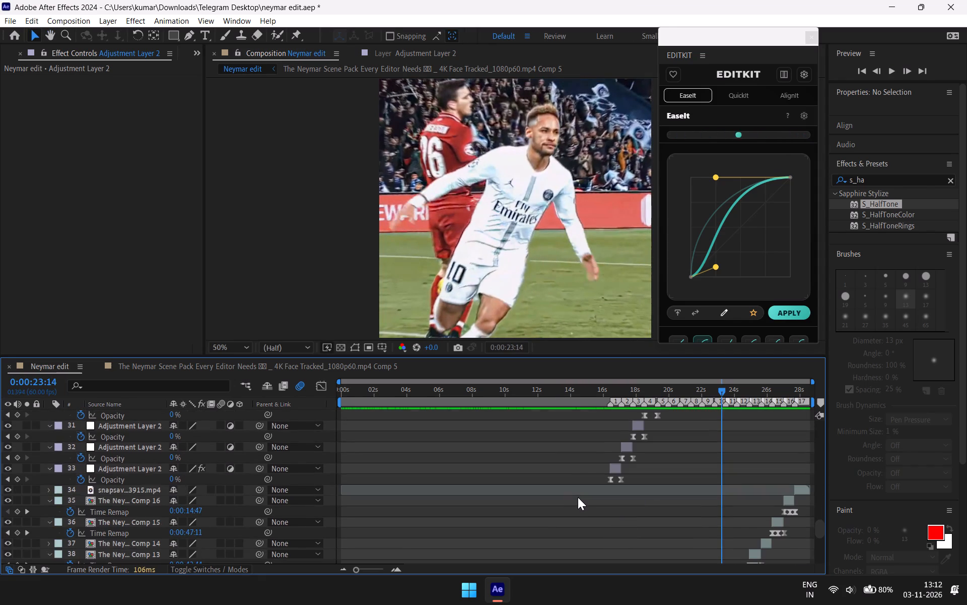
scroll(588, 490, down, 2)
scroll(588, 490, up, 1)
scroll(588, 490, down, 2)
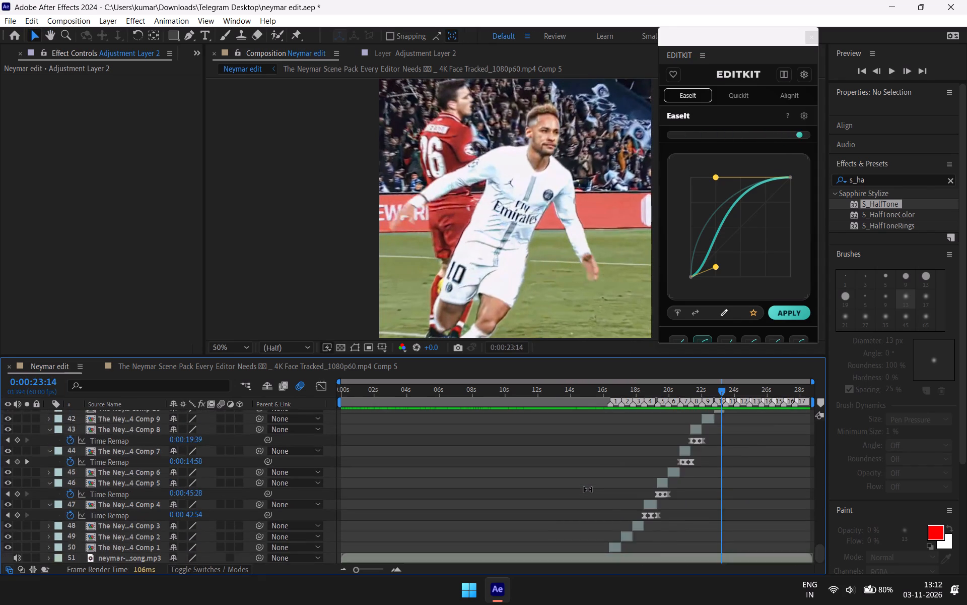
scroll(588, 490, up, 3)
drag(719, 394, 623, 490)
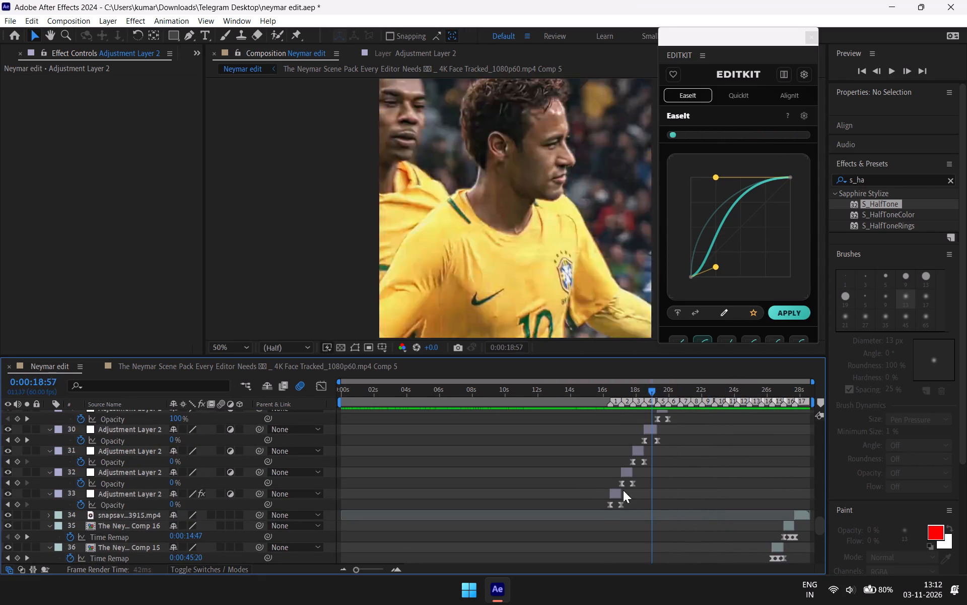
drag(623, 490, 619, 503)
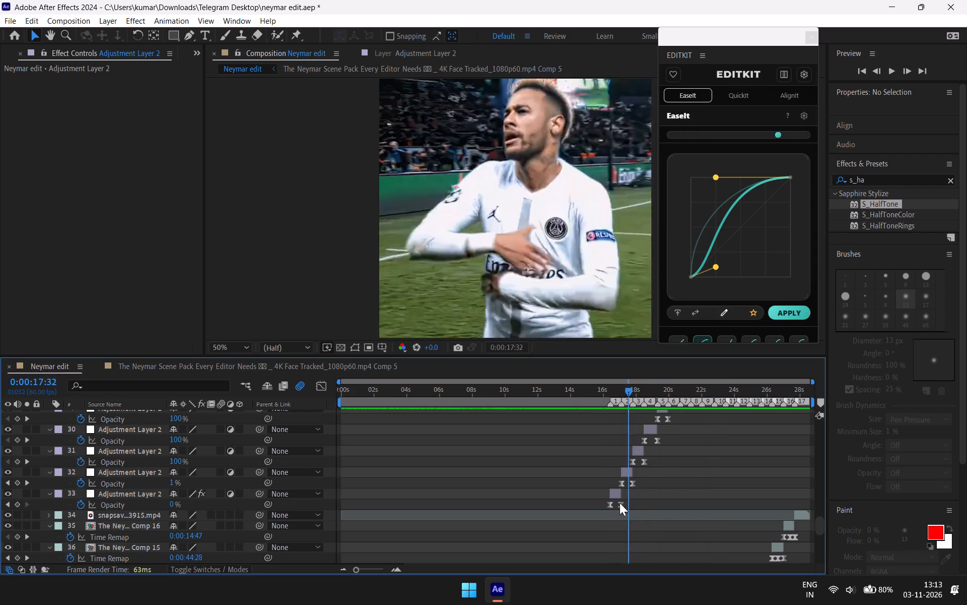
drag(619, 503, 618, 506)
click(628, 475)
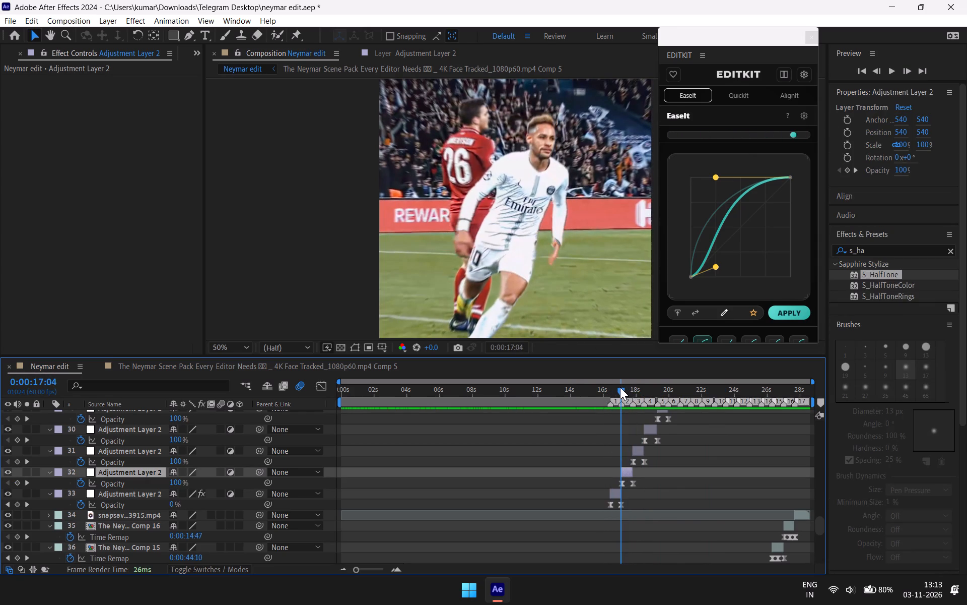
drag(620, 387, 631, 387)
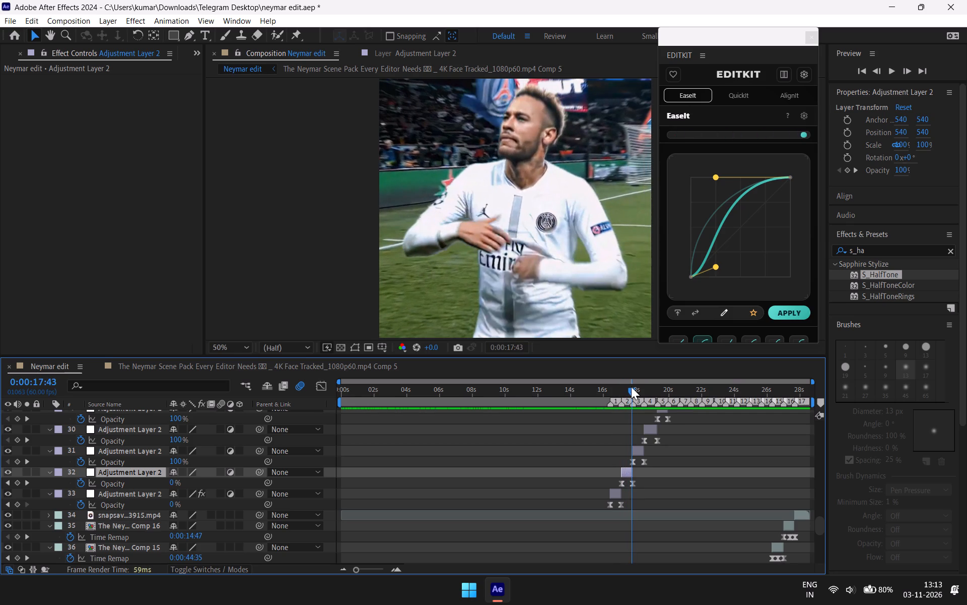
drag(631, 387, 631, 389)
drag(631, 386, 608, 429)
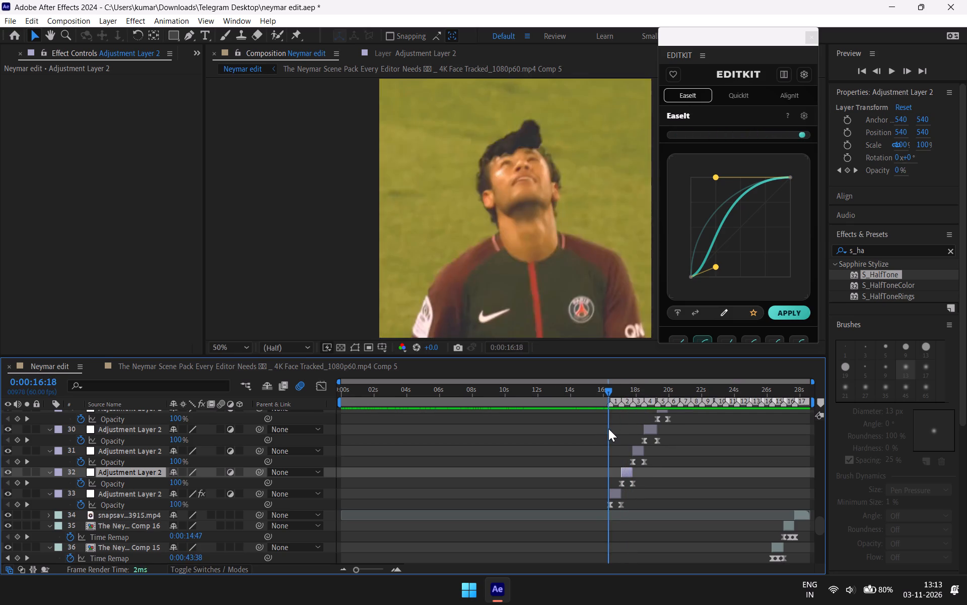
drag(608, 429, 620, 431)
click(626, 467)
click(626, 474)
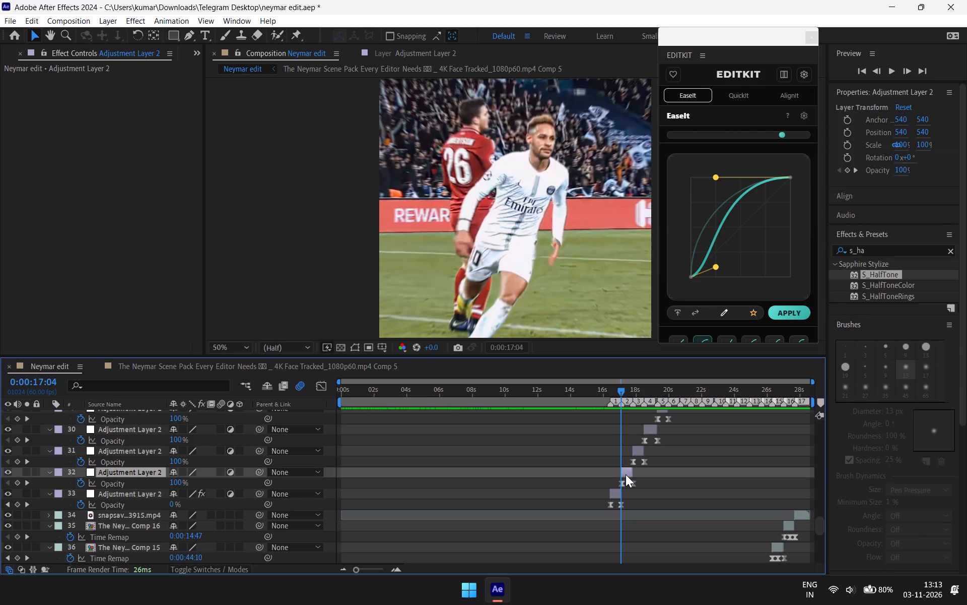
click(621, 388)
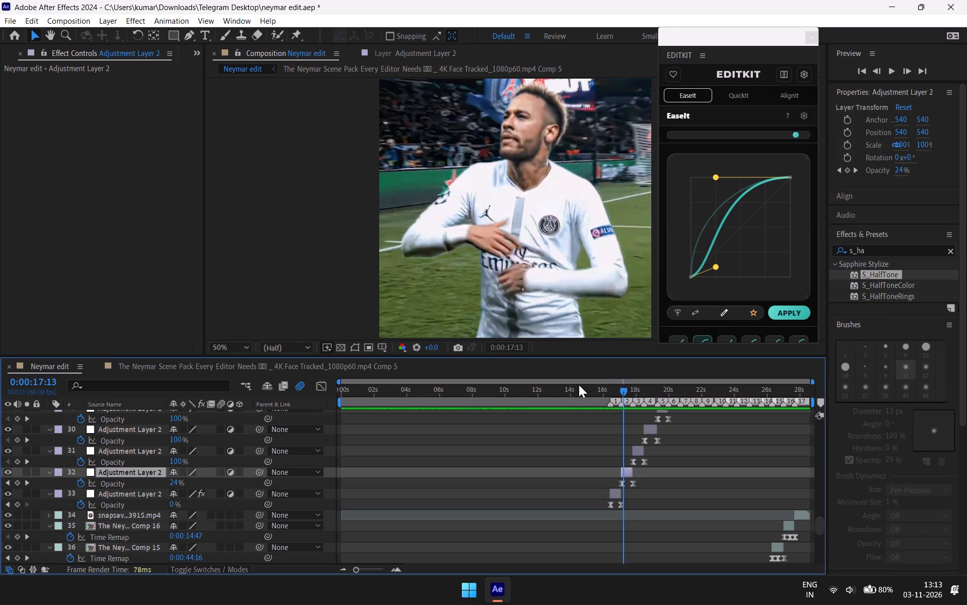
Toggle the Effect Controls display with the marker 2 adjustment layer selected.
click(32, 22)
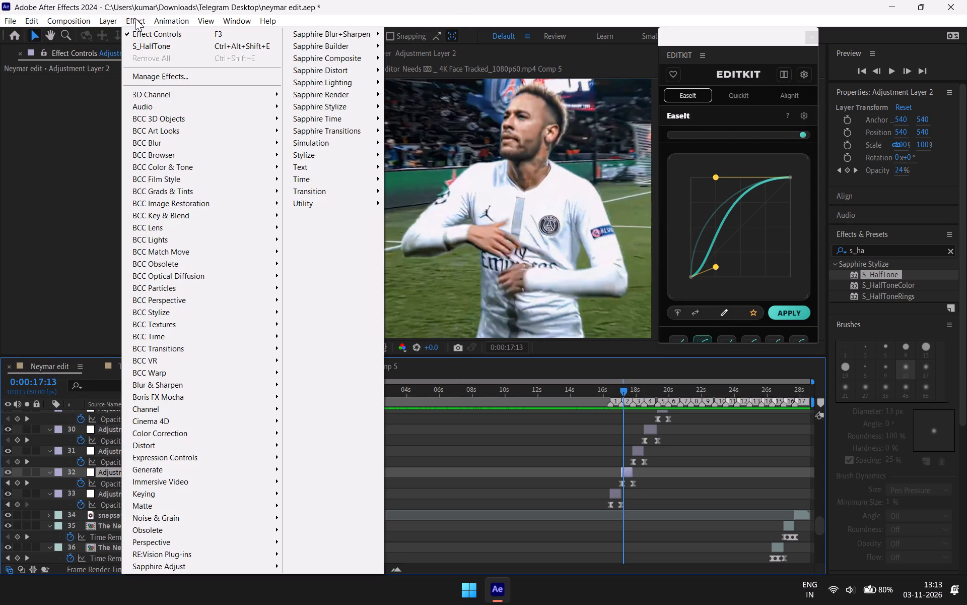
click(145, 36)
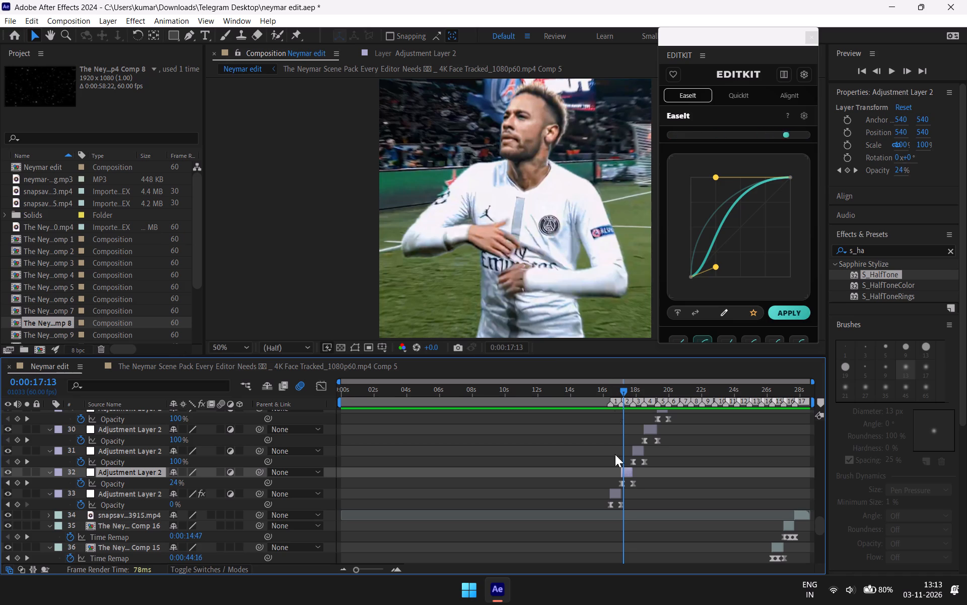
click(628, 469)
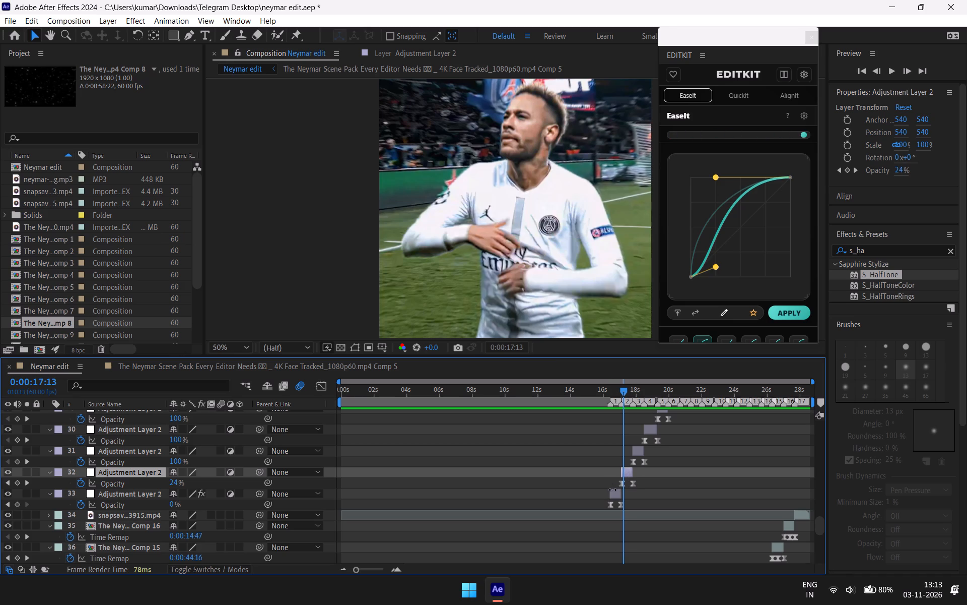
Shift the marker 1 adjustment-layer segment slightly later in the timeline.
click(613, 490)
drag(613, 491, 614, 485)
Examine the S_HalfTone settings of the marker 1 adjustment layer and compare its look with the marker 2 segment, between 0:00:16:36 and 0:00:17:25.
drag(619, 387, 614, 406)
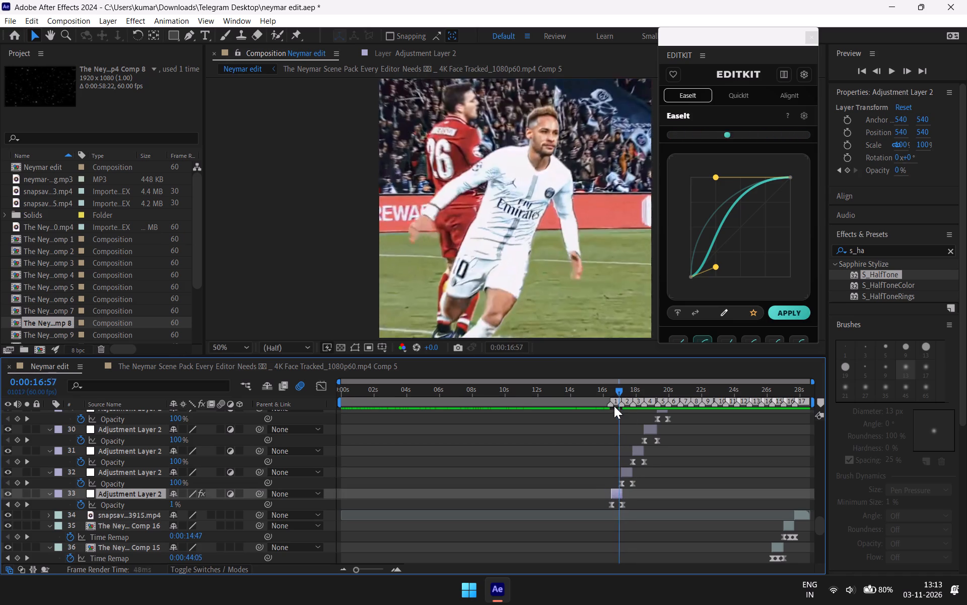
drag(614, 406, 613, 406)
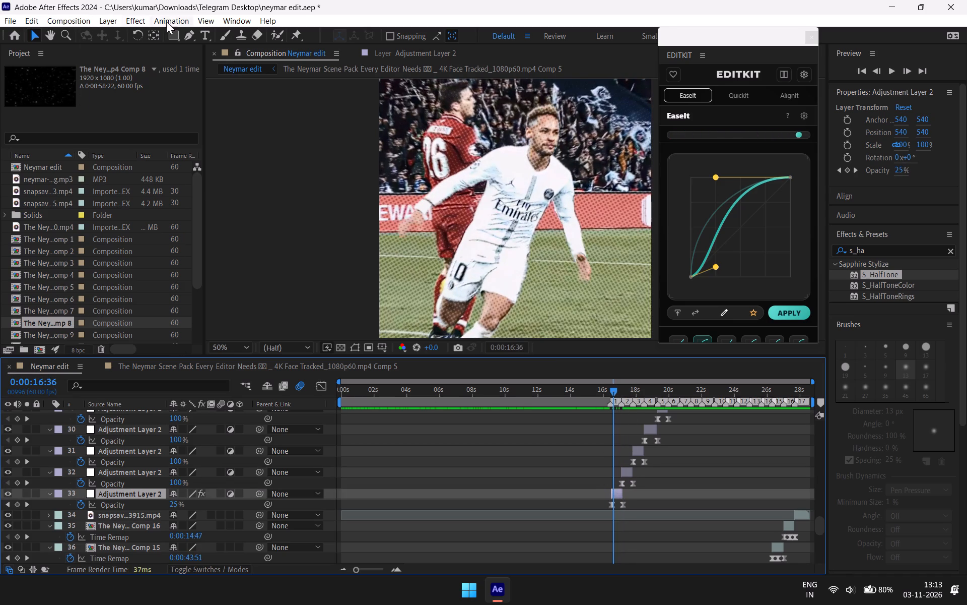
click(234, 24)
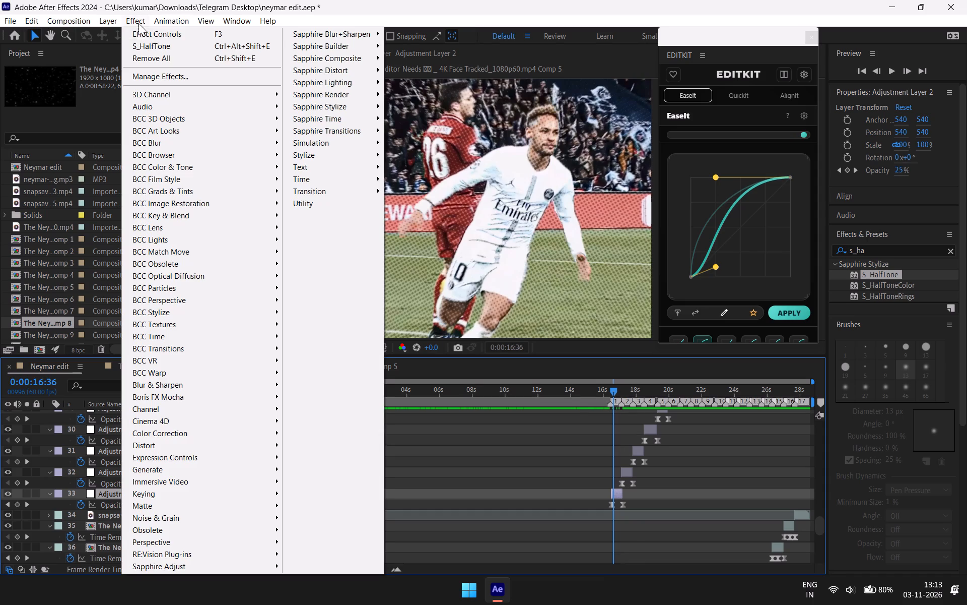
click(140, 35)
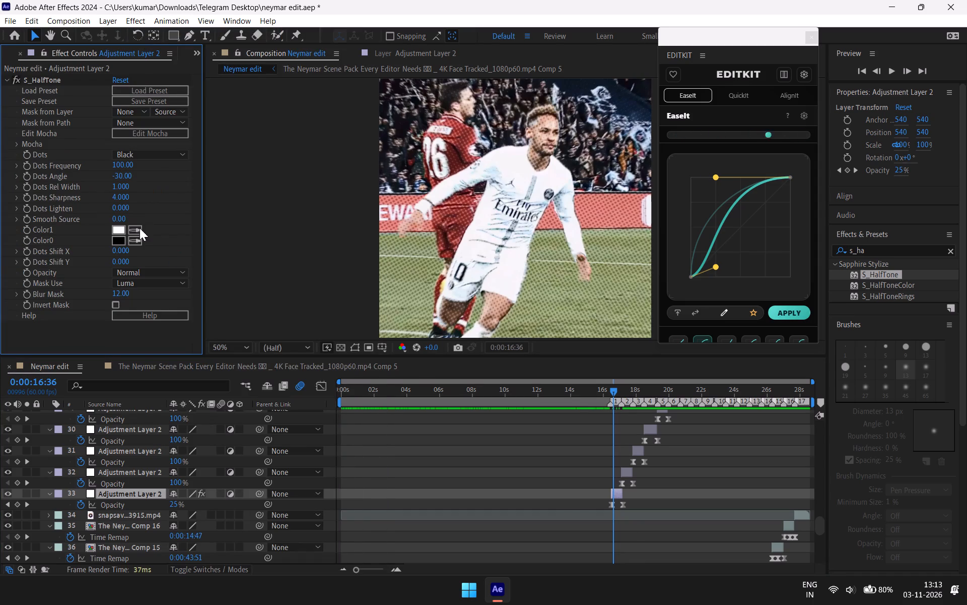
drag(617, 387, 618, 387)
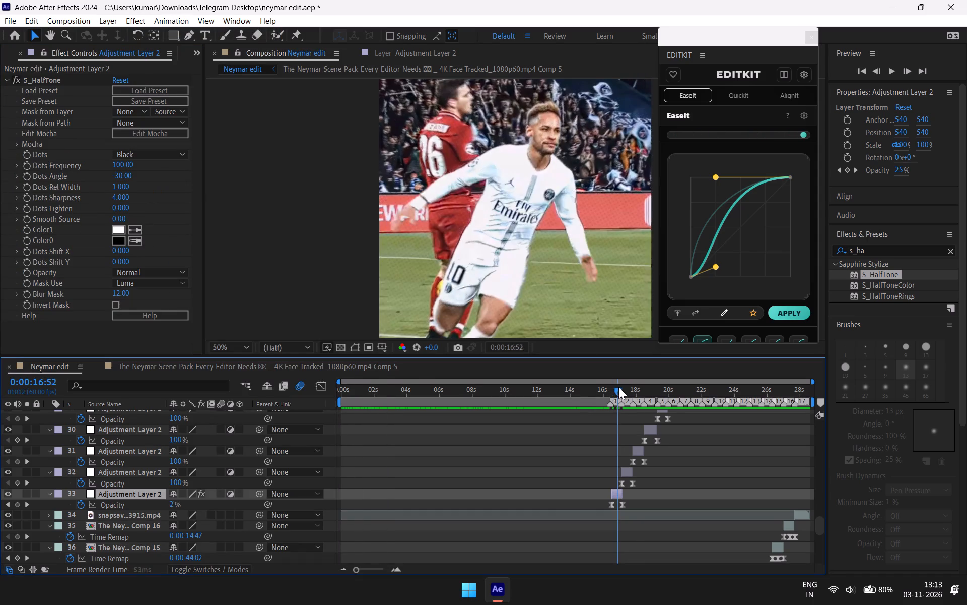
drag(618, 387, 627, 376)
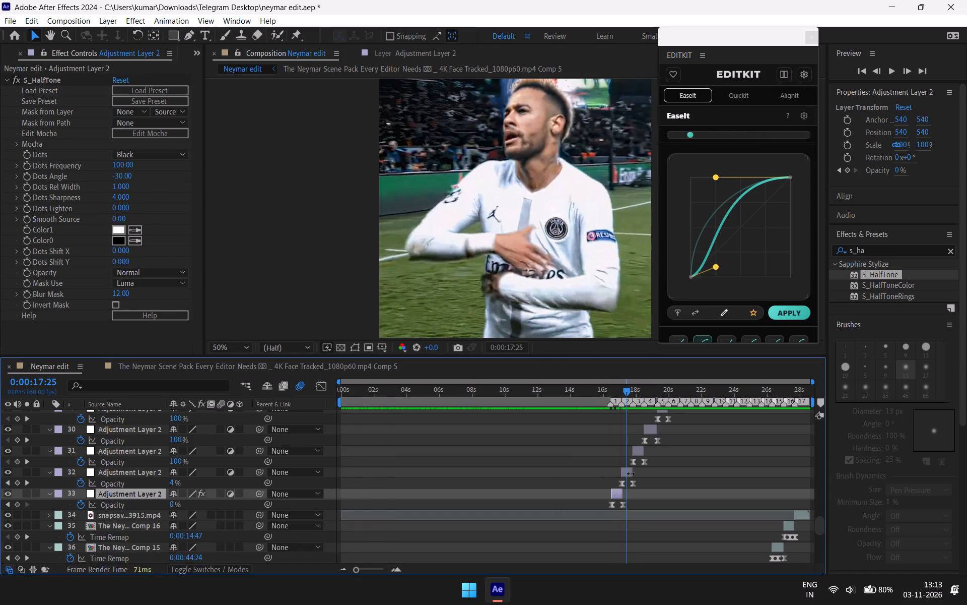
click(631, 473)
click(619, 496)
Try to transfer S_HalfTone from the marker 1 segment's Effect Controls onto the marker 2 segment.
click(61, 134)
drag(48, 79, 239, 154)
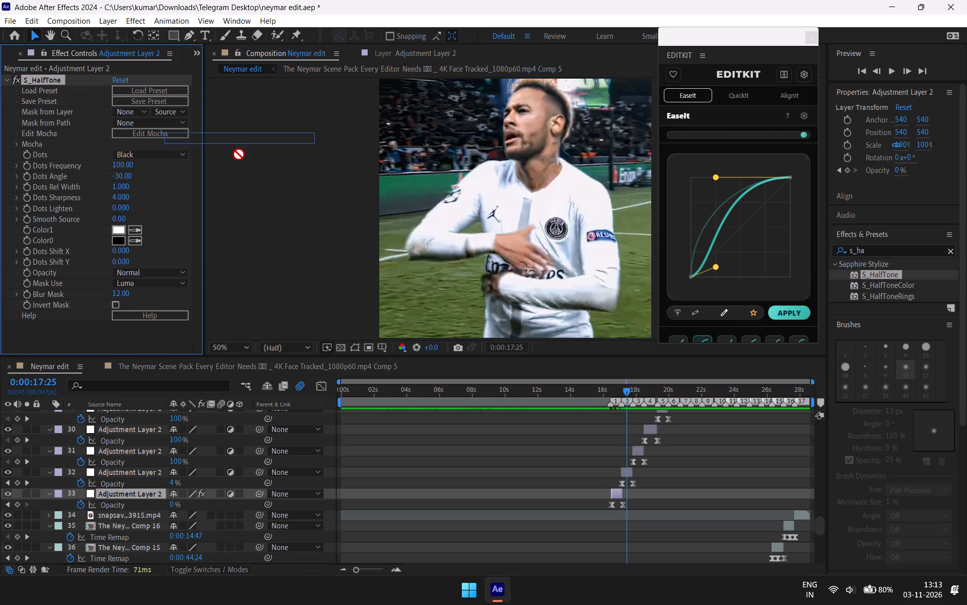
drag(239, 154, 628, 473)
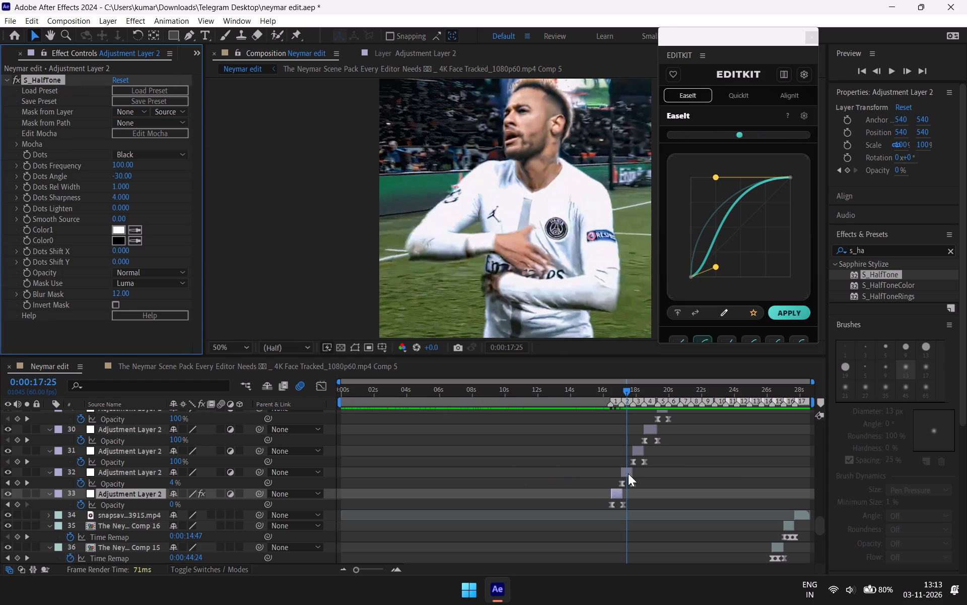
Apply the Sapphire Stylize S_HalfTone effect to the marker 2 adjustment-layer segment.
drag(877, 267, 776, 359)
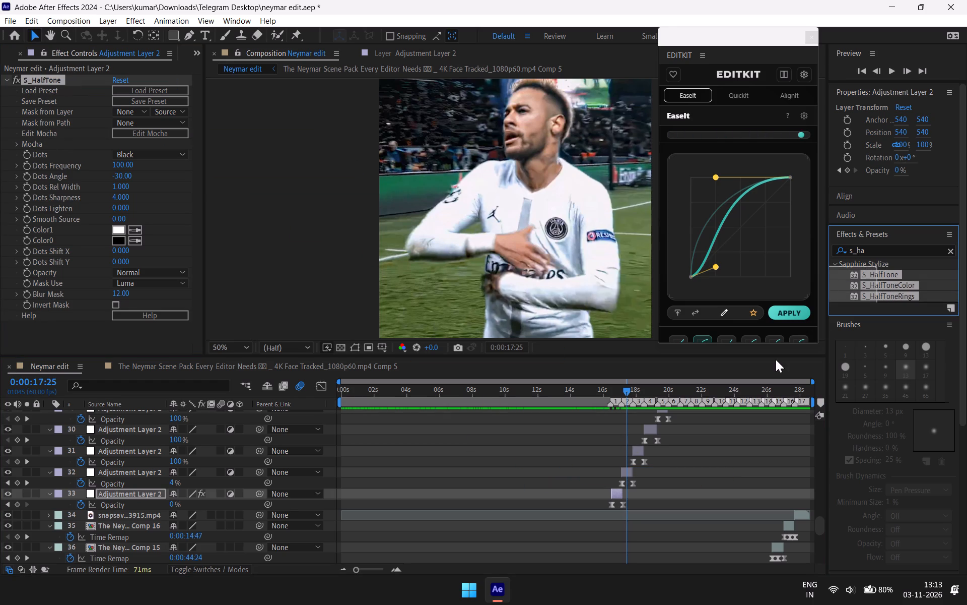
drag(776, 359, 869, 238)
drag(867, 274, 694, 425)
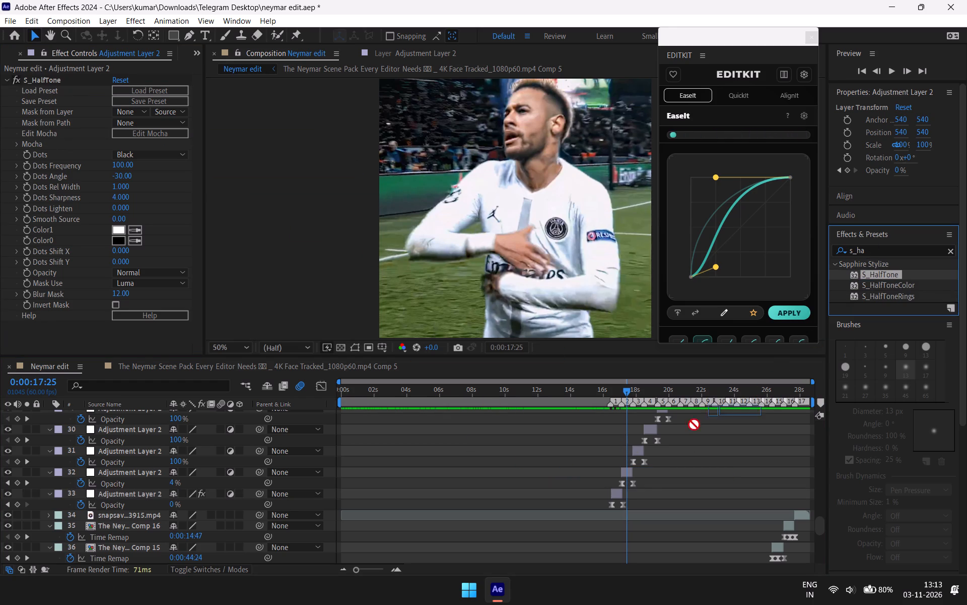
drag(694, 425, 629, 471)
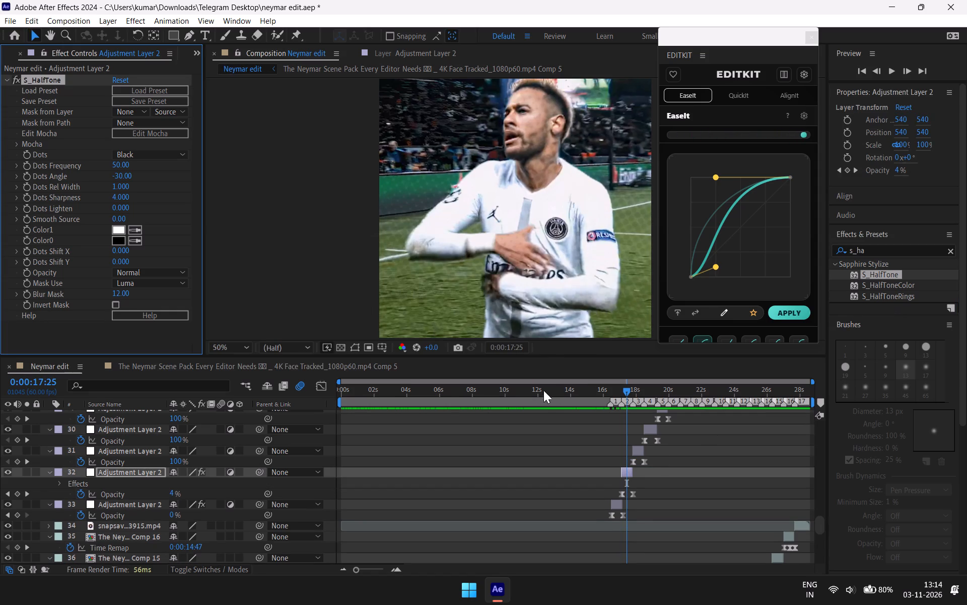
Set the marker 2 segment's S_HalfTone Dots Frequency to 100, judging the dots at 0:00:17:11.
drag(620, 387, 612, 410)
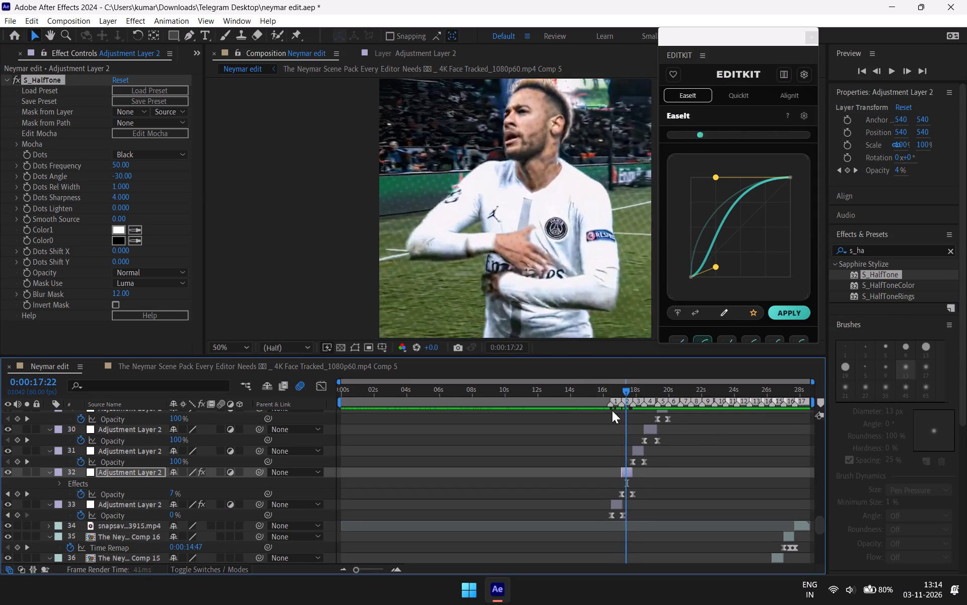
drag(612, 410, 630, 429)
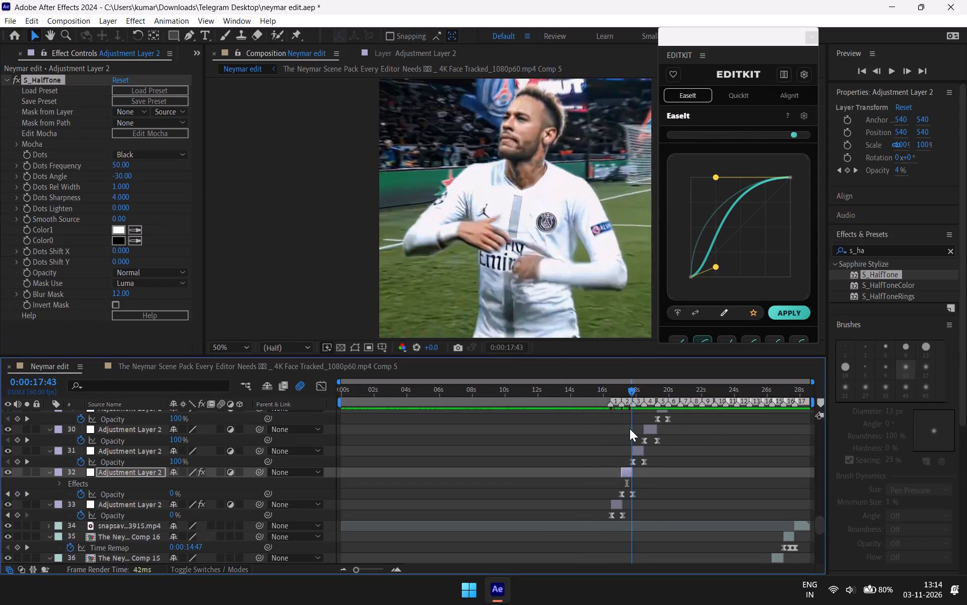
drag(630, 429, 618, 445)
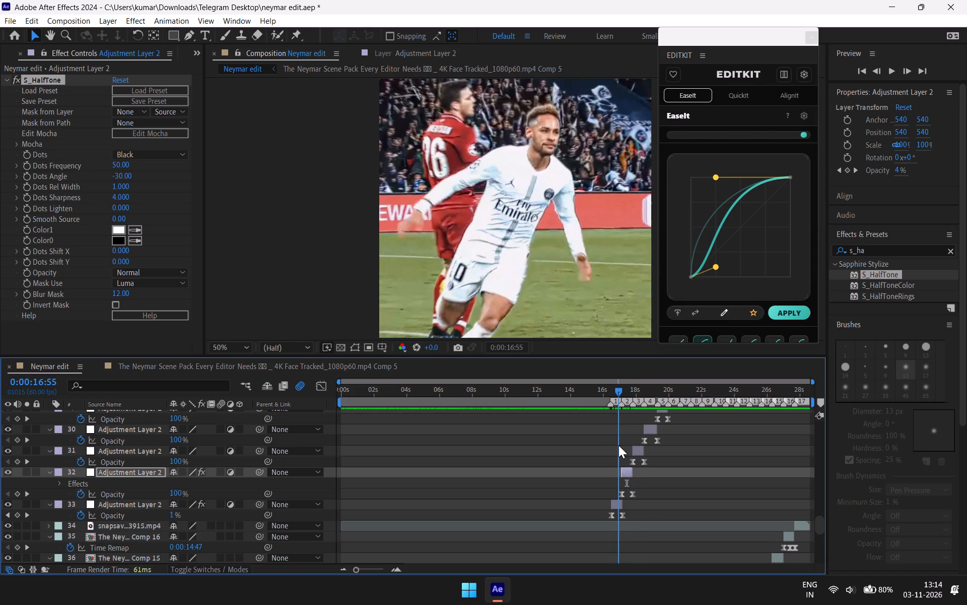
drag(618, 445, 623, 445)
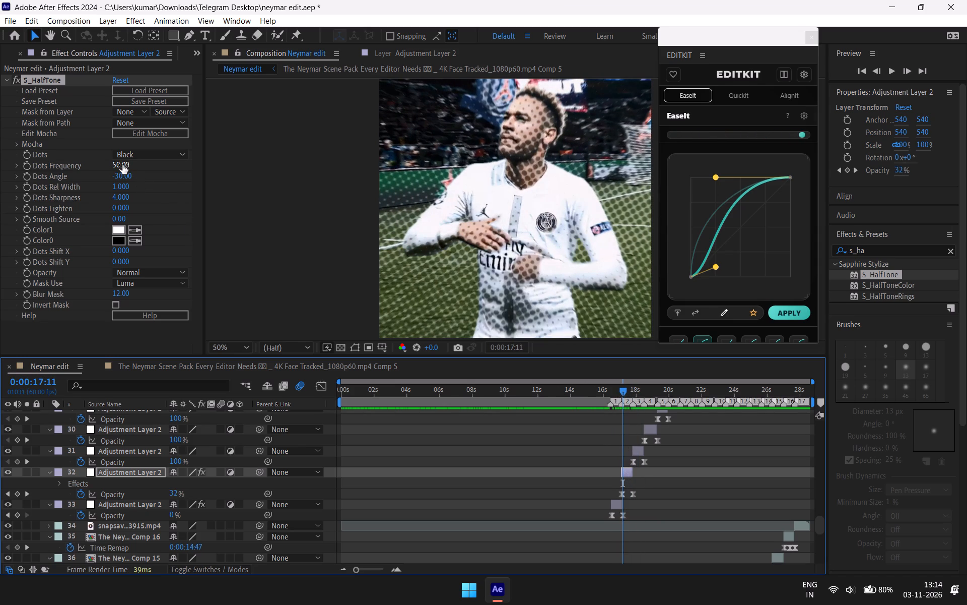
drag(122, 165, 130, 144)
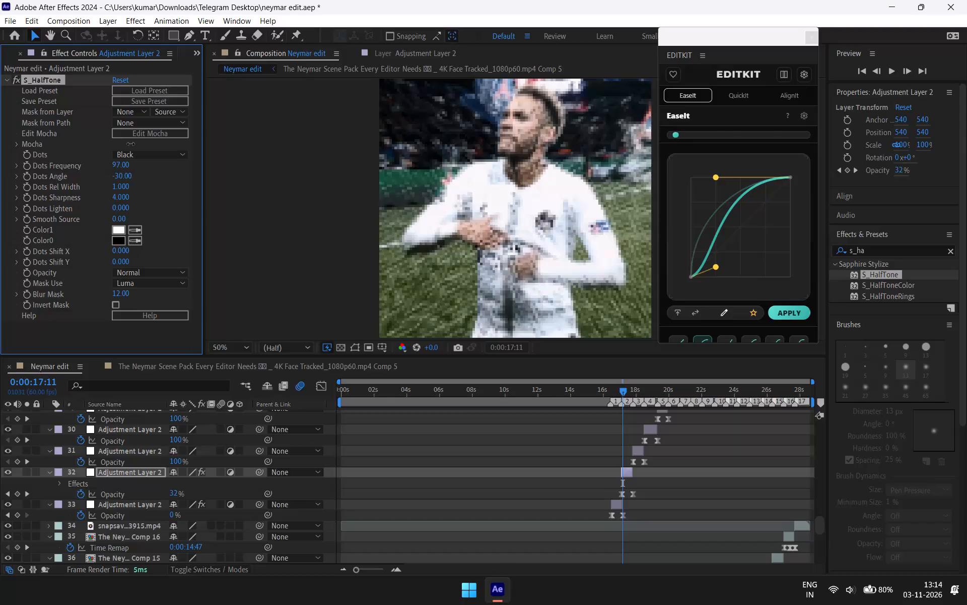
drag(130, 144, 132, 143)
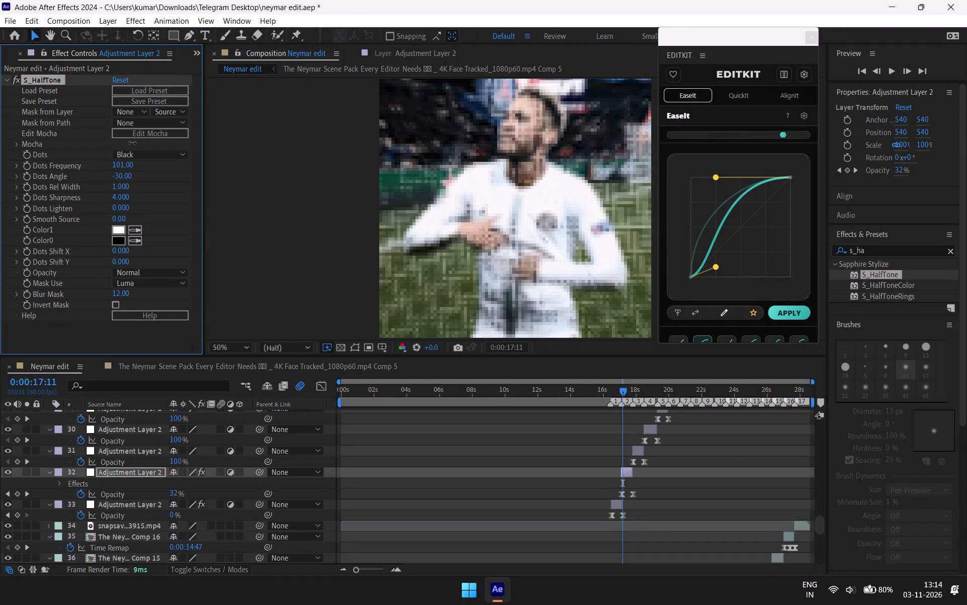
drag(132, 143, 132, 144)
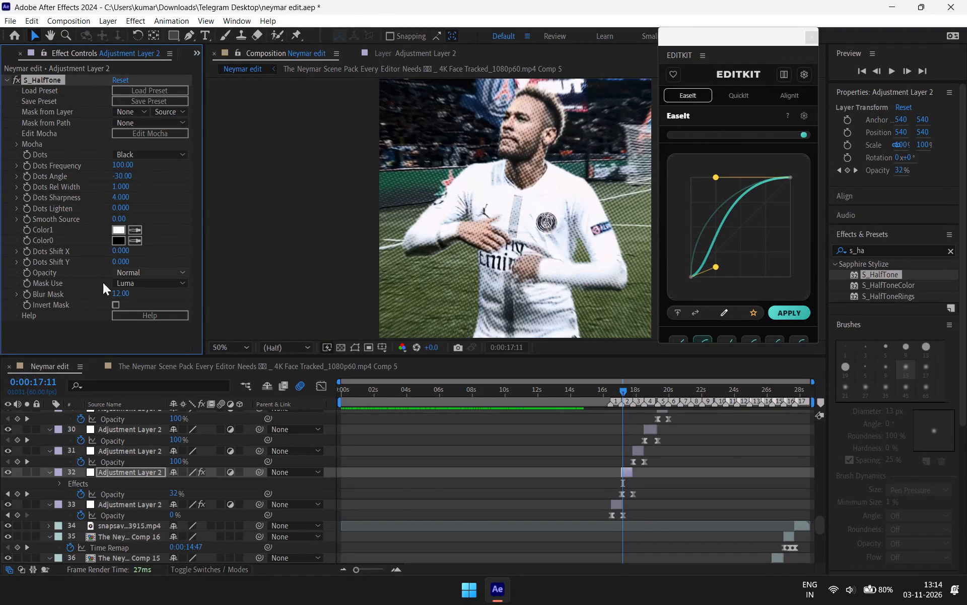
Copy the marker 2 segment's S_HalfTone effect and paste it onto the marker 3 and marker 4 adjustment layers.
drag(70, 334, 53, 142)
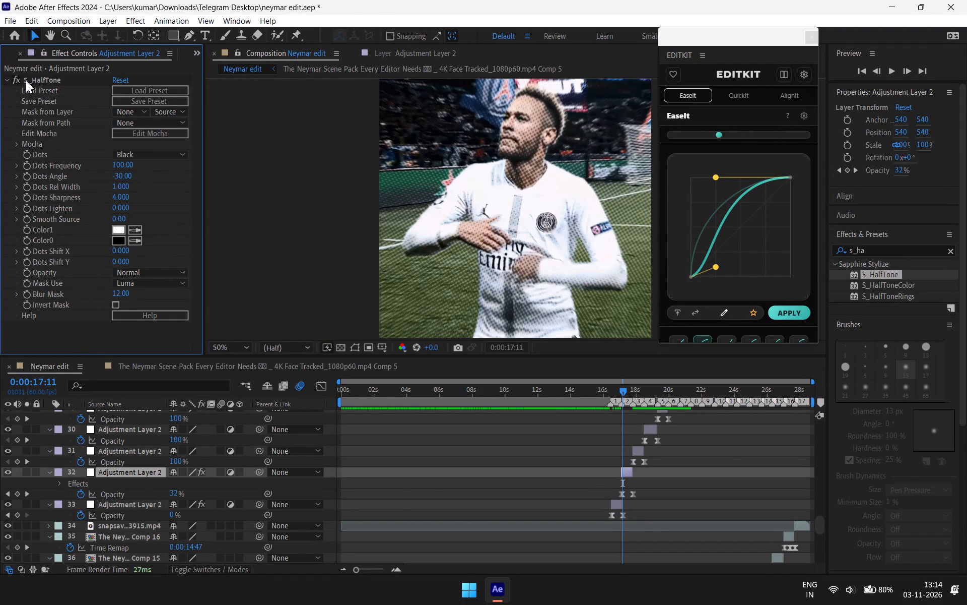
click(26, 80)
key(ctrl+c)
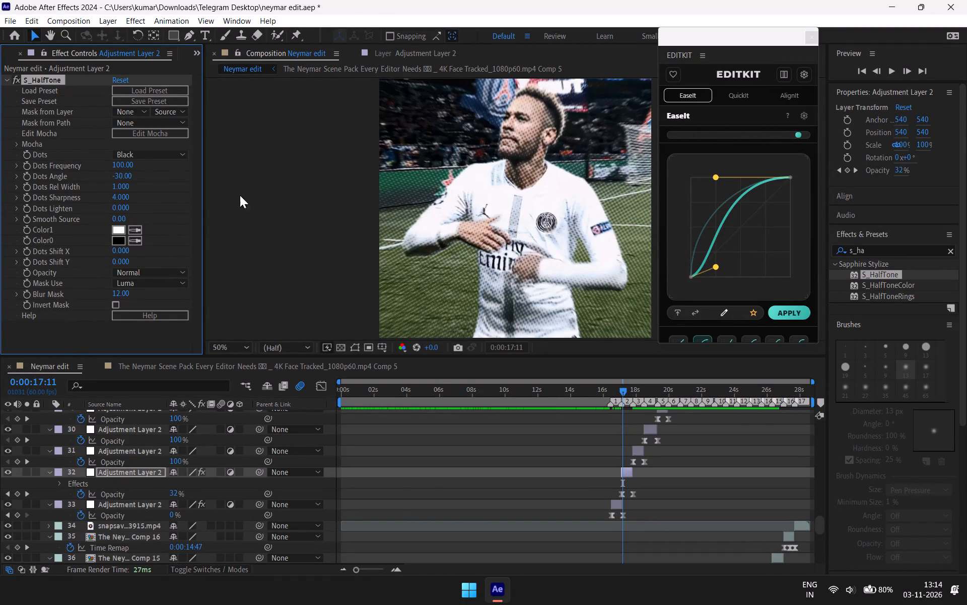
click(641, 450)
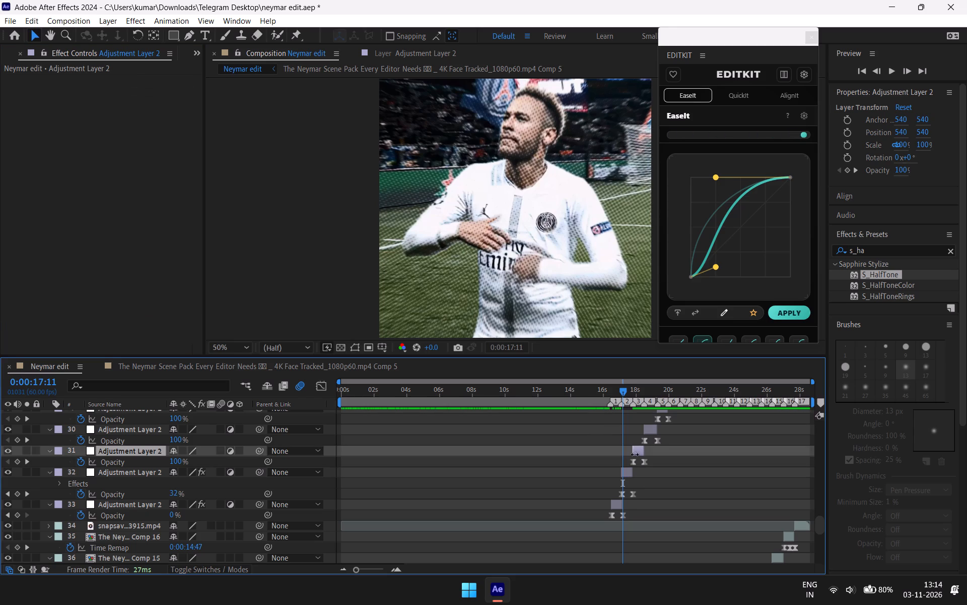
key(ctrl+v)
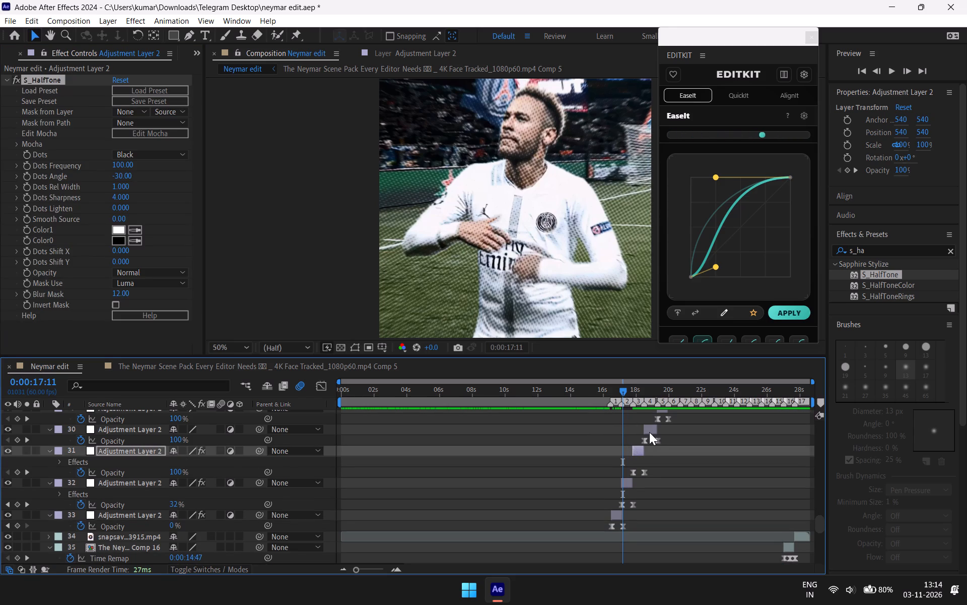
click(649, 427)
key(ctrl+v)
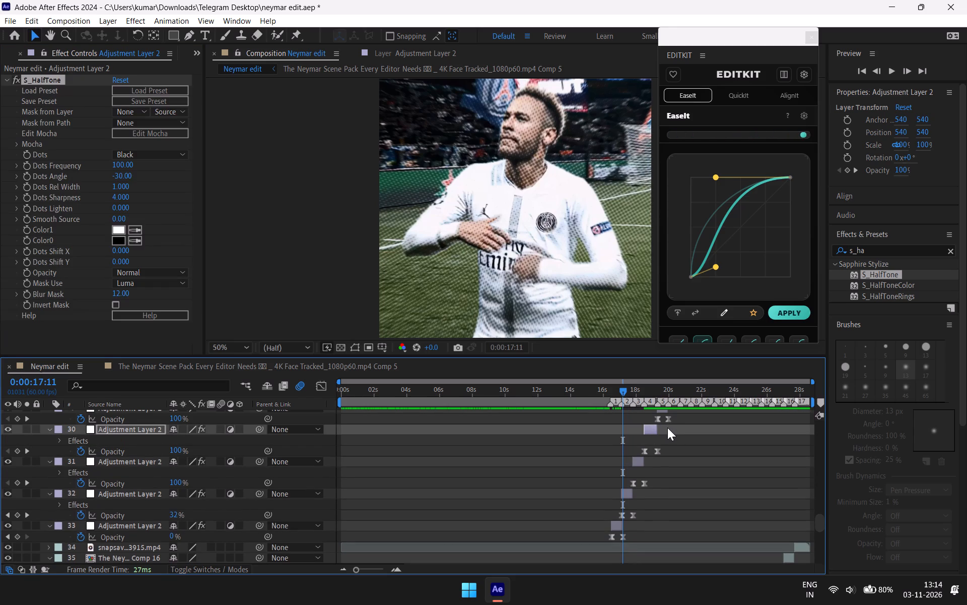
Paste the copied S_HalfTone effect onto the marker 6 and marker 5 adjustment layers.
scroll(668, 433, up, 1)
click(673, 460)
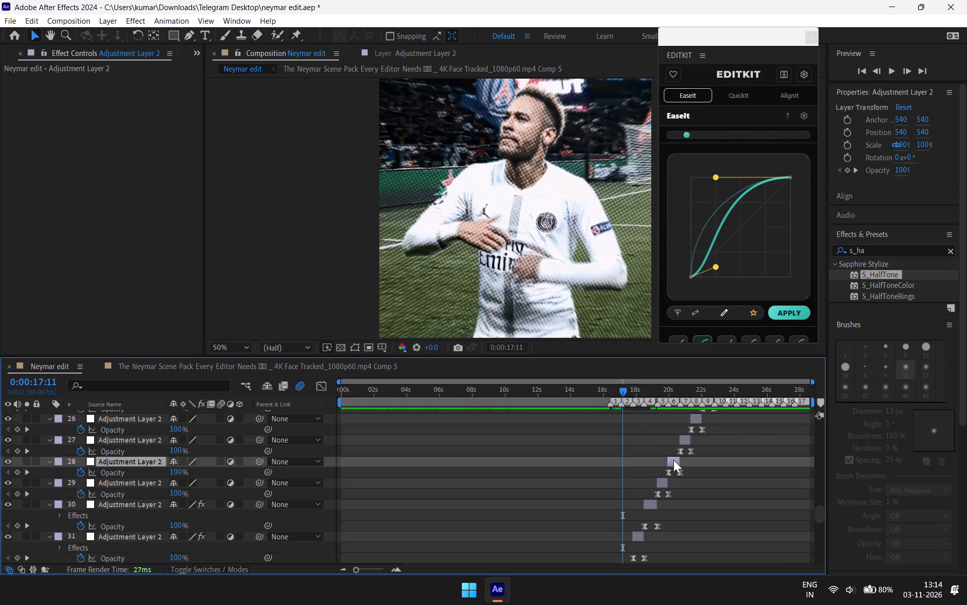
key(ctrl+v)
click(660, 483)
key(ctrl+v)
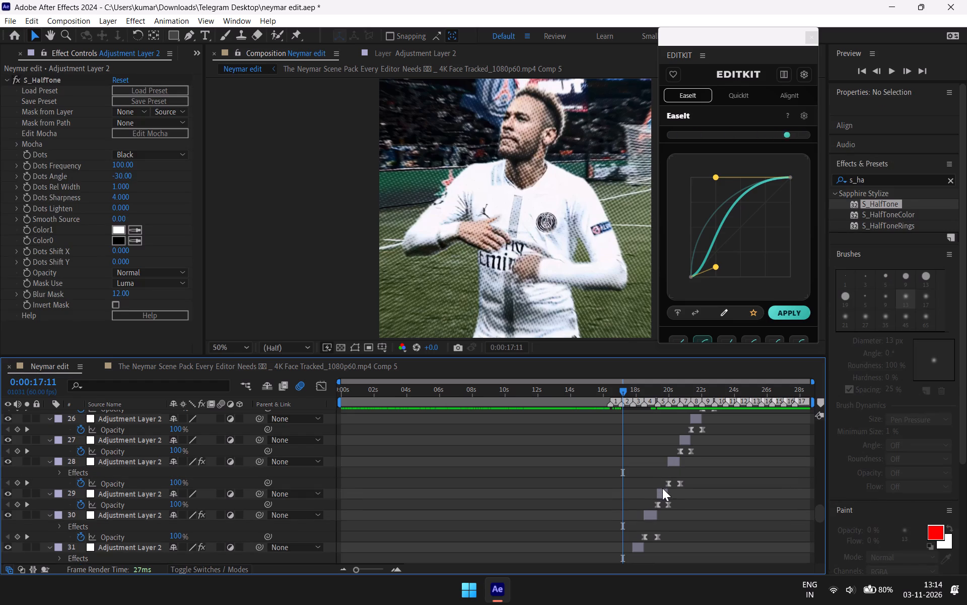
click(662, 489)
key(ctrl+v)
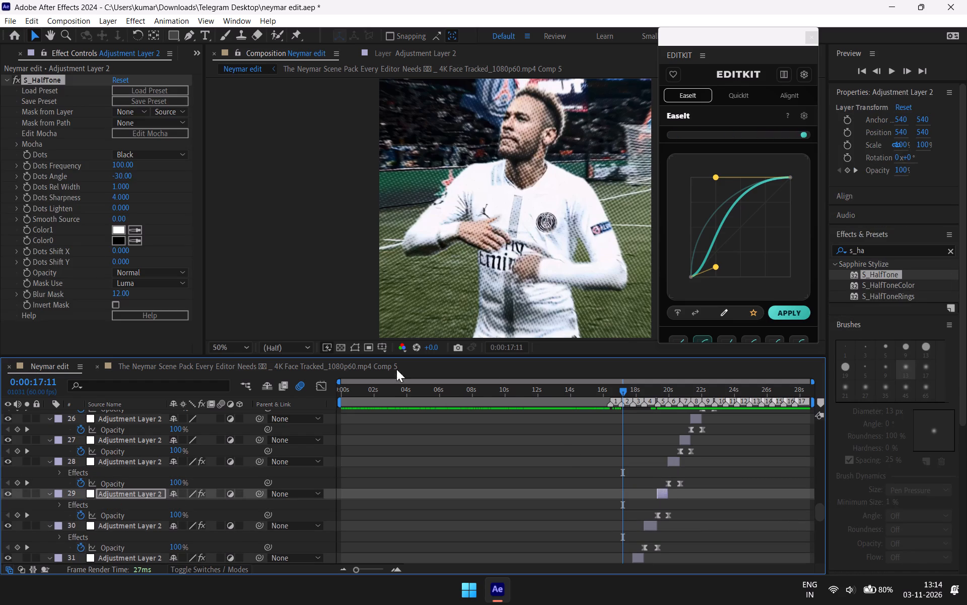
Move the playhead to 0:00:20:48 and paste S_HalfTone onto the marker 7 and marker 8 adjustment layers.
drag(620, 387, 589, 427)
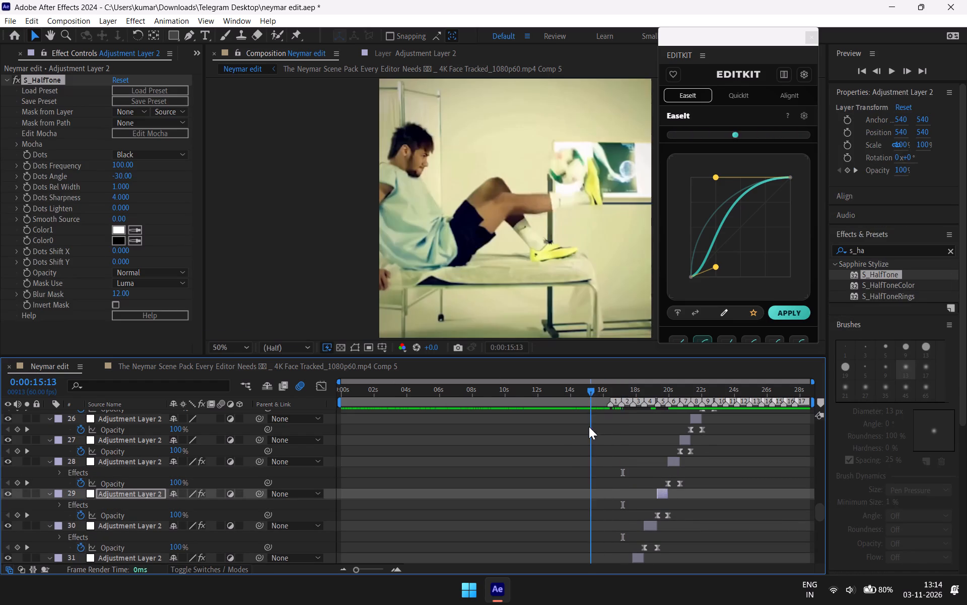
drag(589, 427, 651, 453)
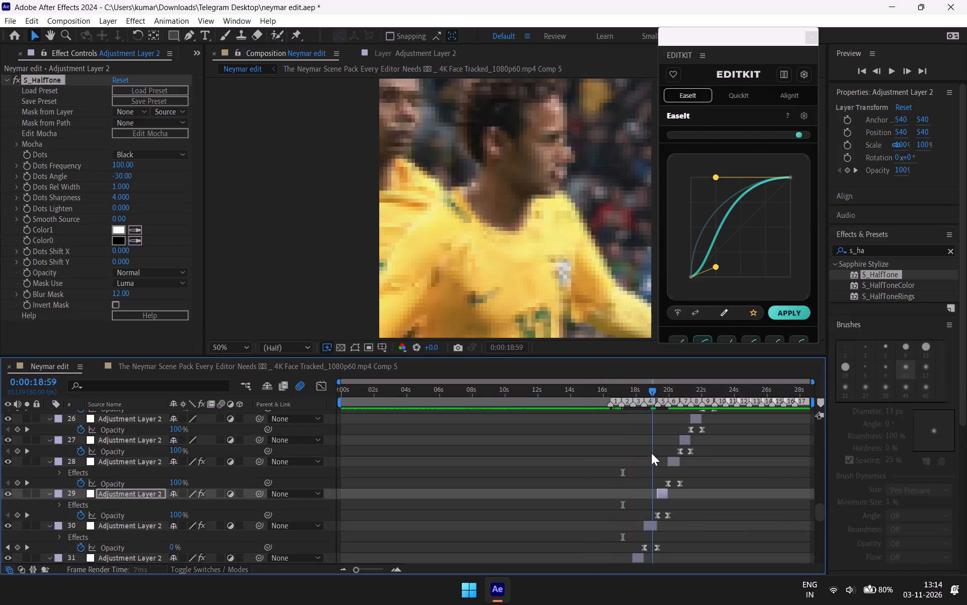
drag(651, 453, 680, 439)
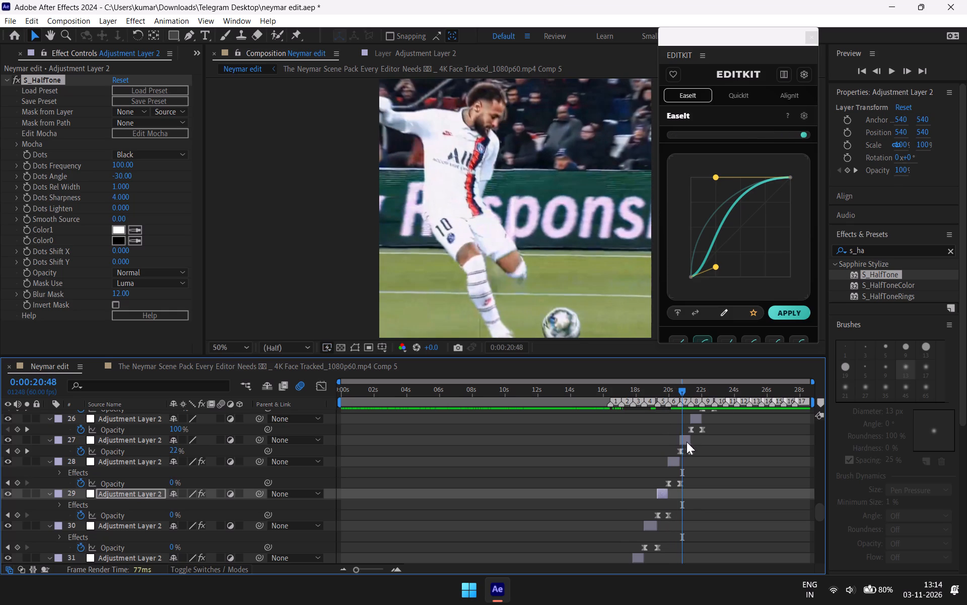
click(690, 439)
key(ctrl+v)
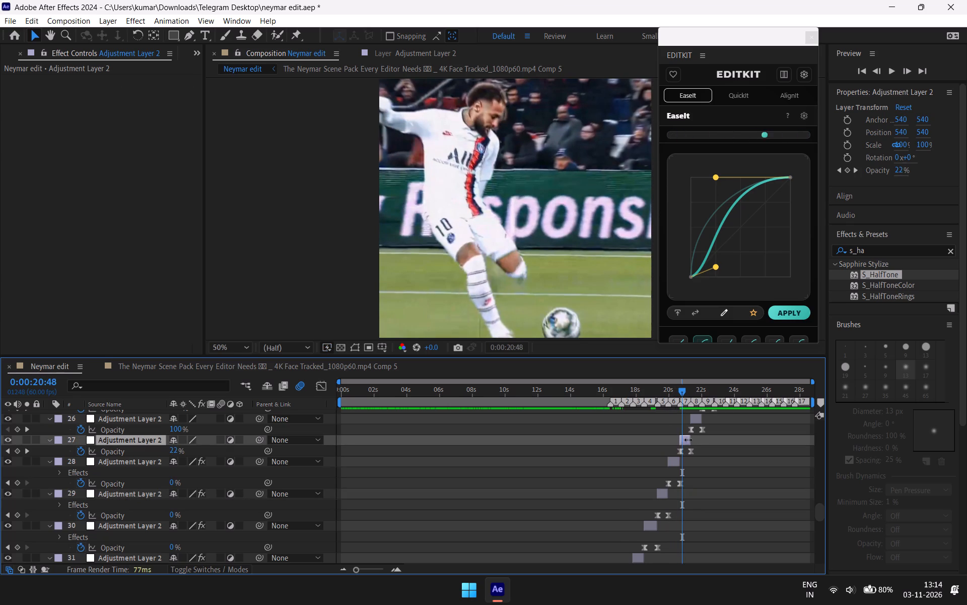
click(694, 419)
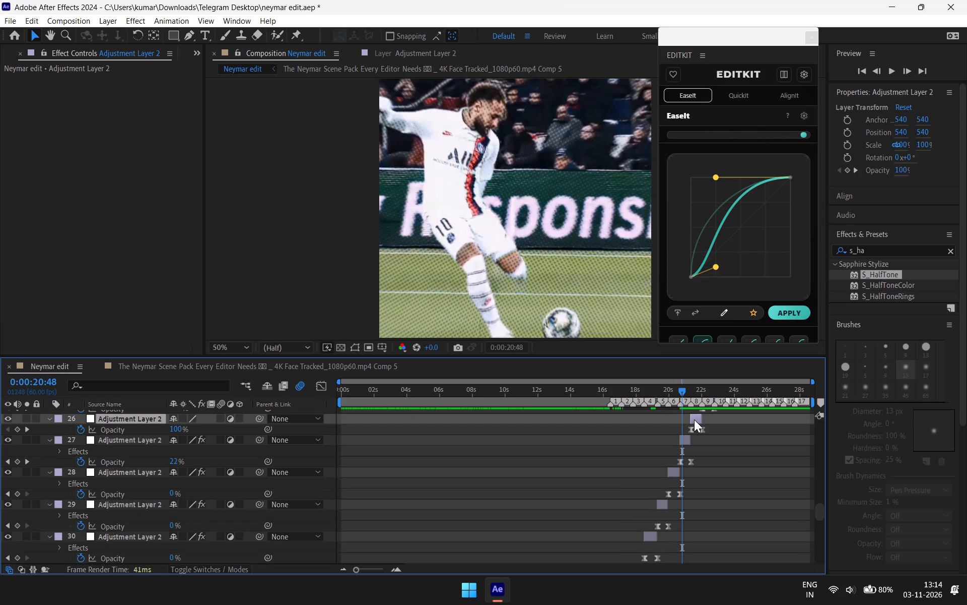
key(ctrl+v)
Paste the copied S_HalfTone effect onto the marker 9, 10 and 11 adjustment layers.
scroll(715, 433, up, 1)
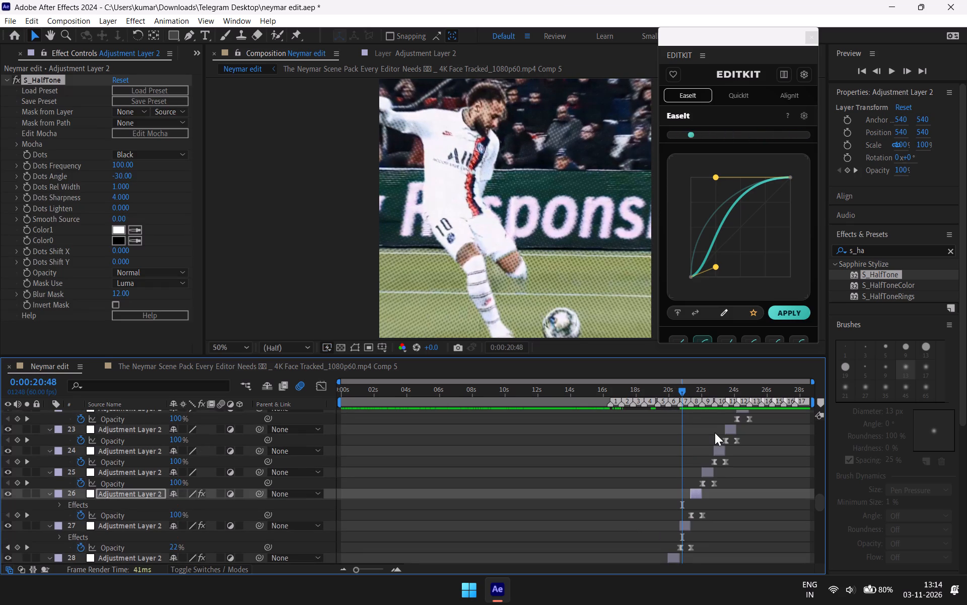
click(705, 468)
key(ctrl+v)
click(721, 450)
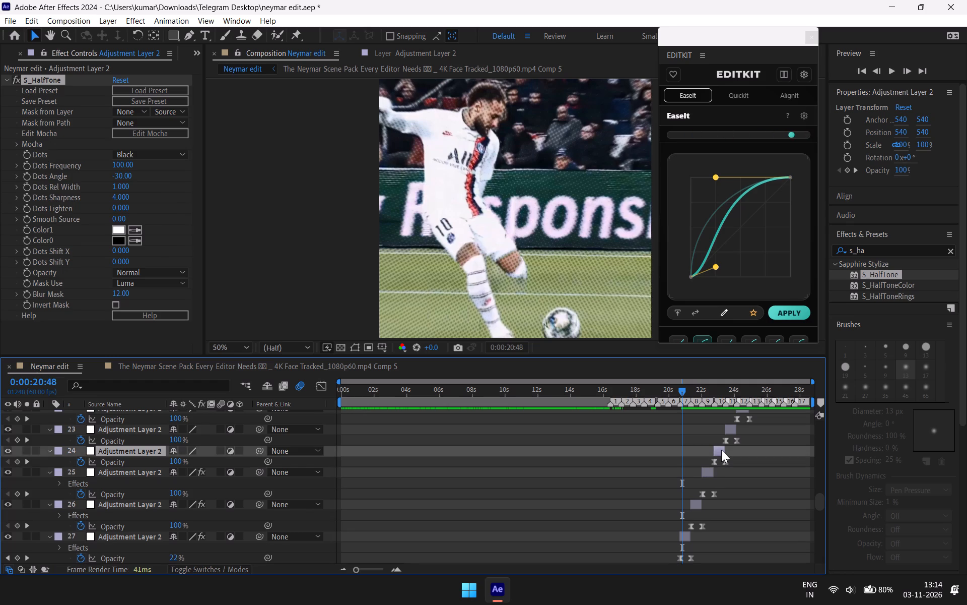
key(ctrl+v)
click(726, 431)
key(ctrl+v)
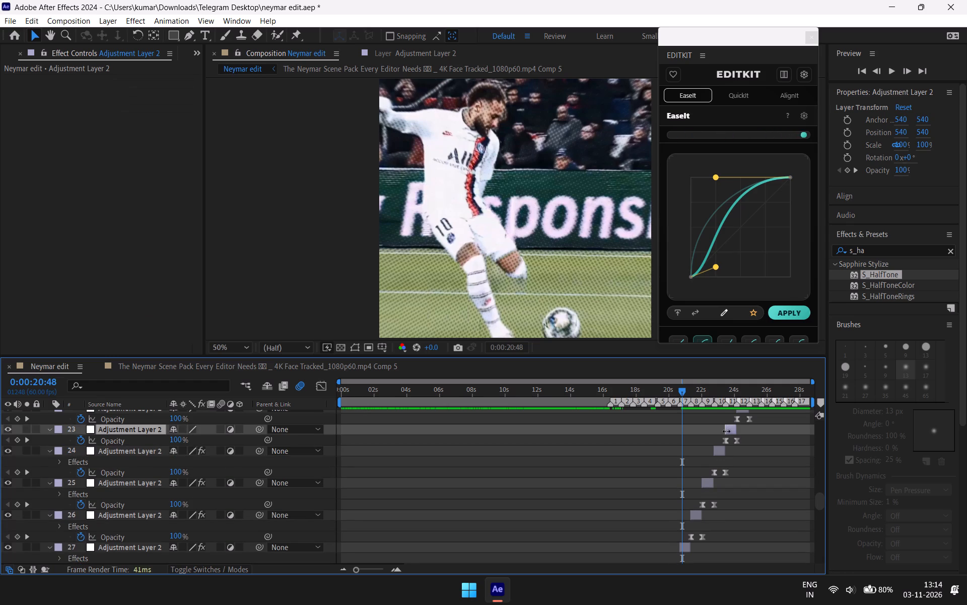
Paste the copied S_HalfTone effect onto the marker 12, 13, 14, 15 and 16 adjustment layers.
scroll(738, 440, up, 1)
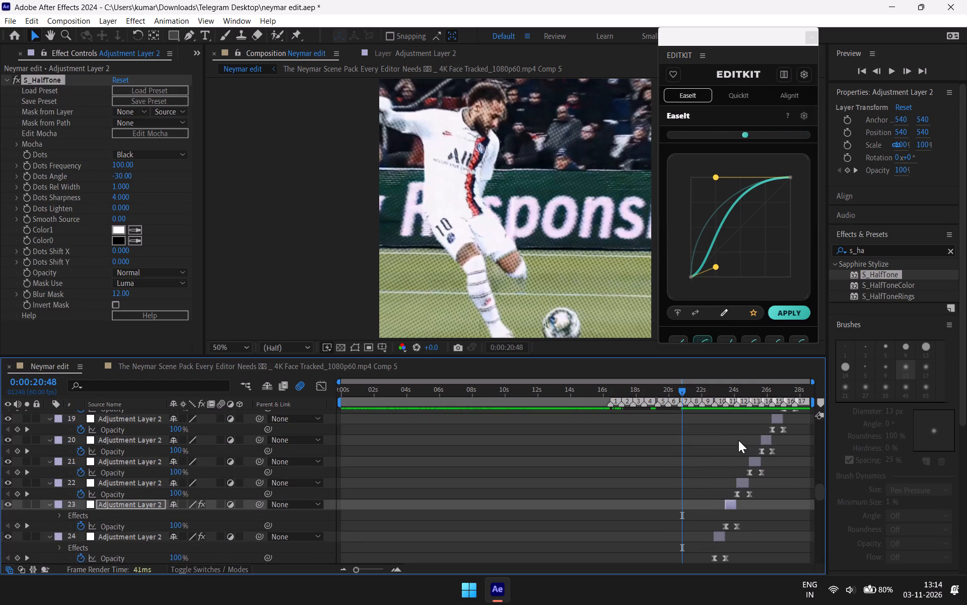
click(742, 478)
key(ctrl+v)
click(754, 464)
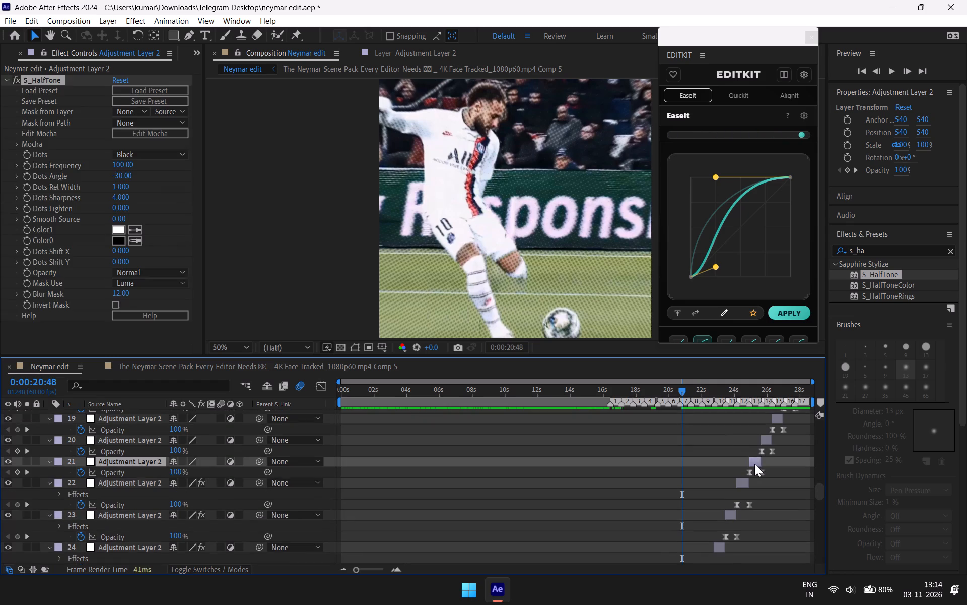
key(ctrl+v)
click(763, 441)
key(ctrl+v)
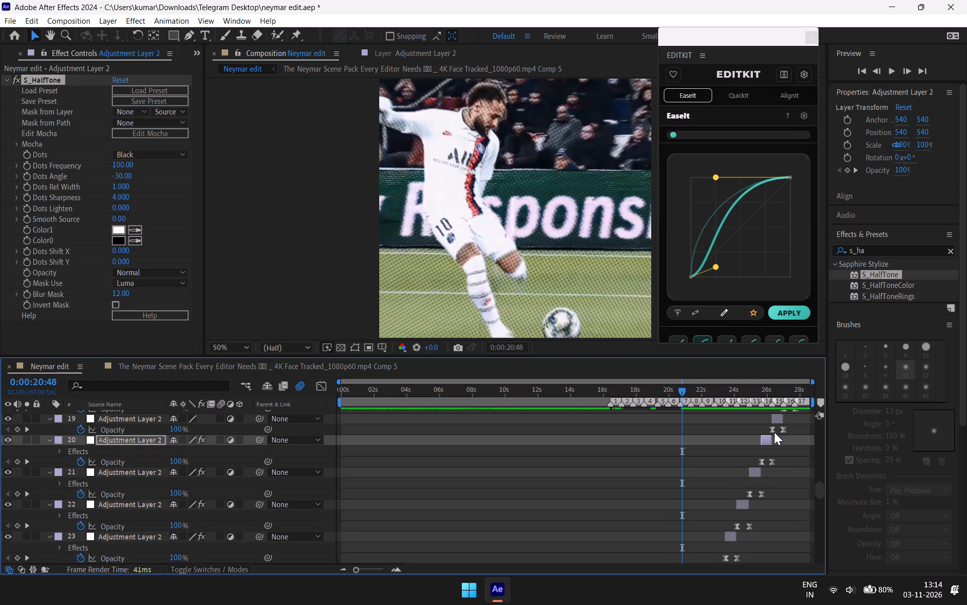
click(778, 419)
key(ctrl+v)
scroll(774, 446, up, 1)
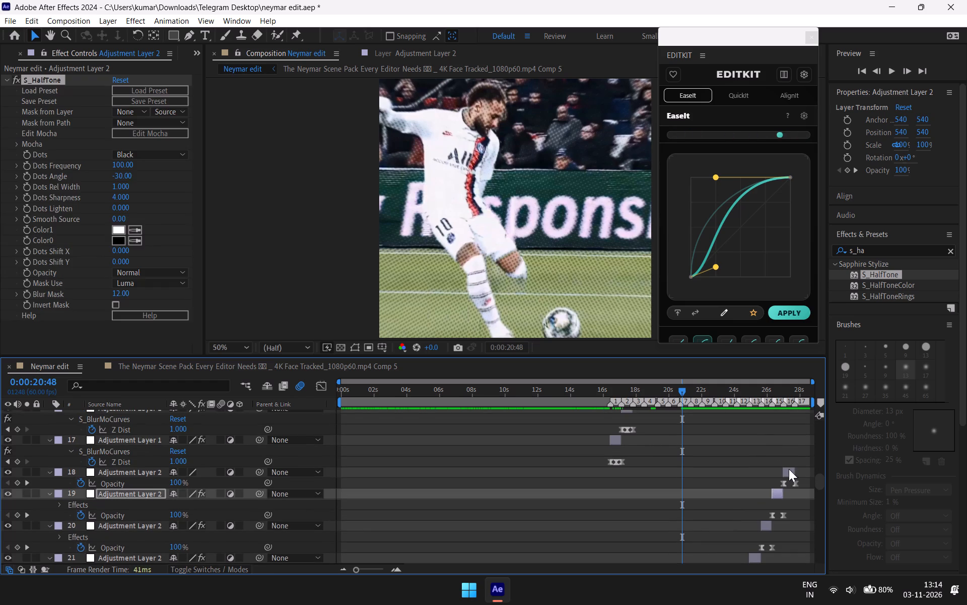
click(788, 469)
key(ctrl+v)
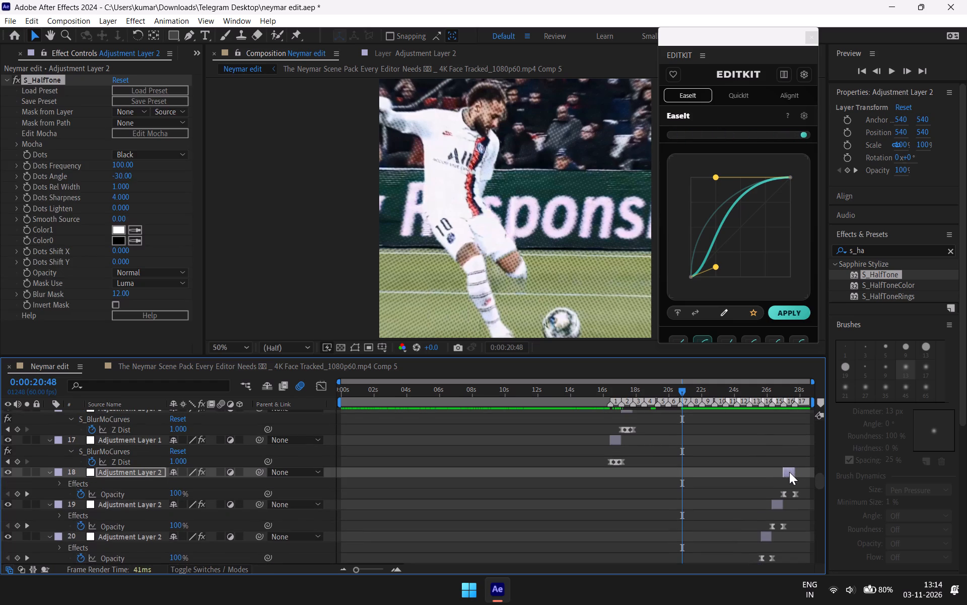
Scrub through the halftone section of the composition and preview playback from about 0:00:15:15.
drag(681, 387, 807, 425)
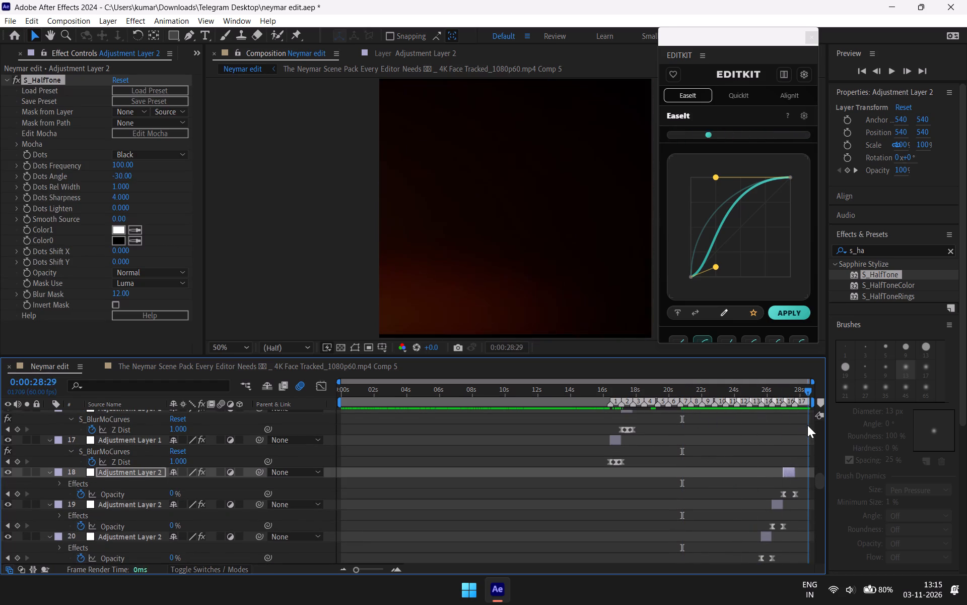
drag(807, 425, 647, 502)
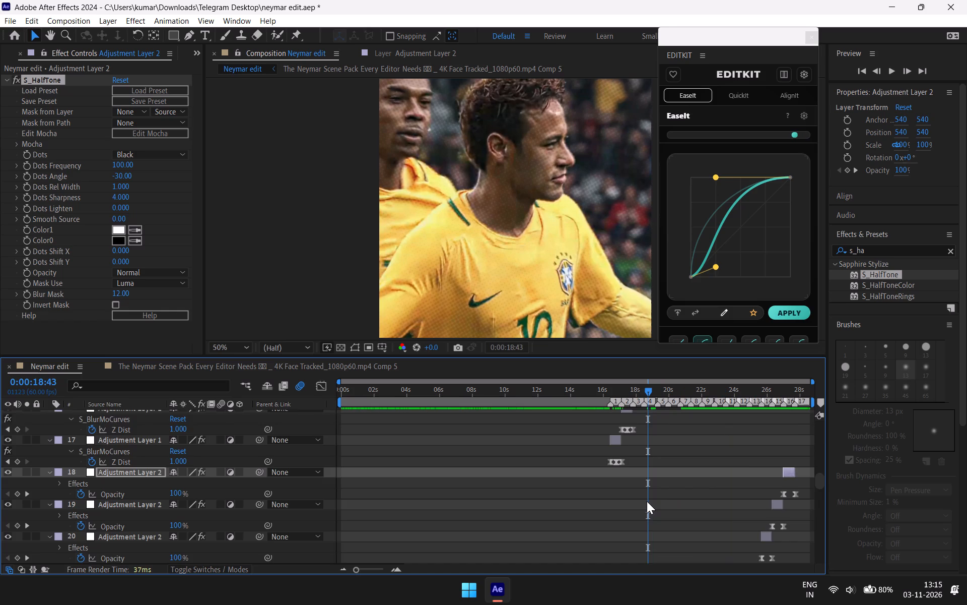
scroll(647, 501, down, 7)
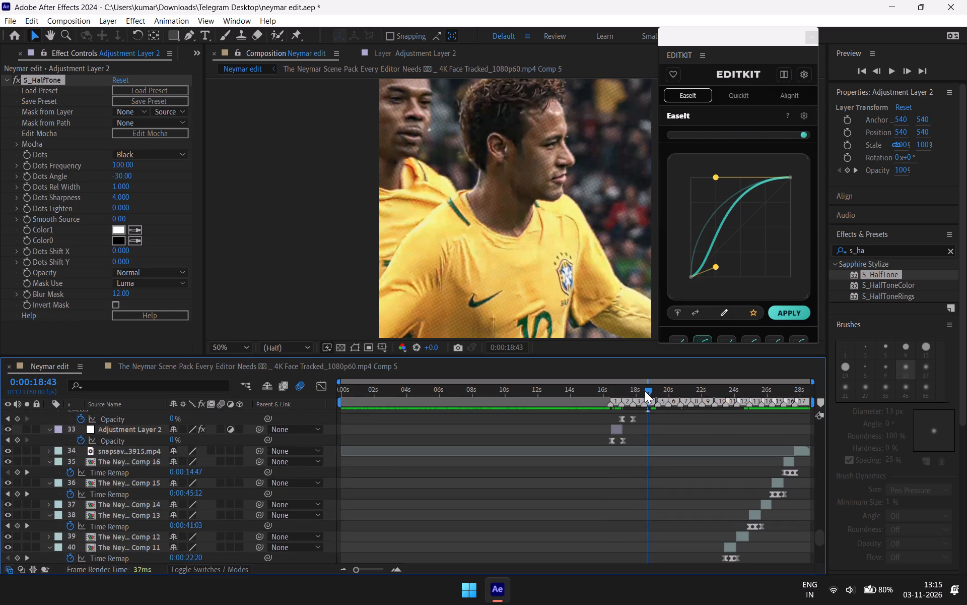
drag(645, 391, 588, 465)
key(space)
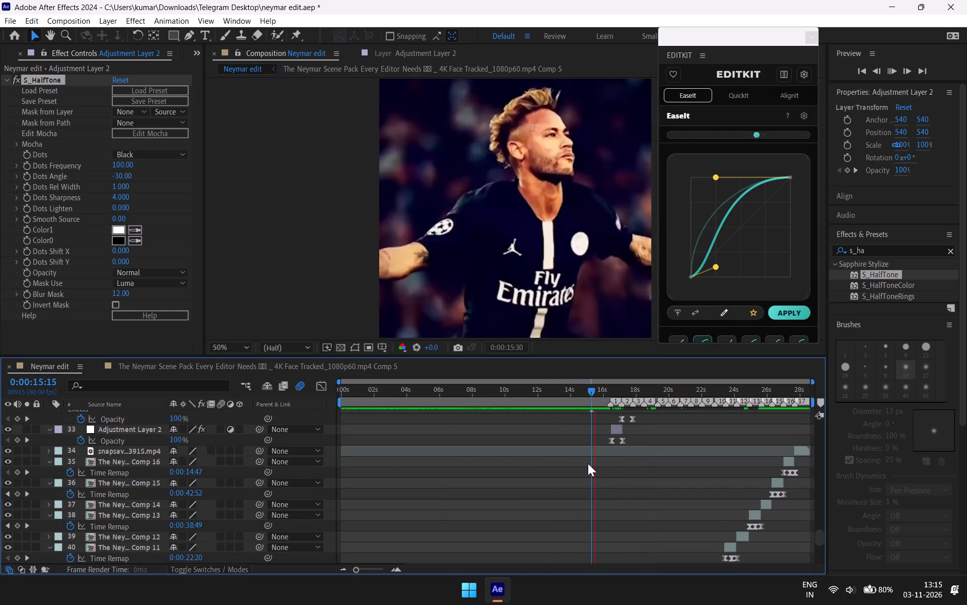
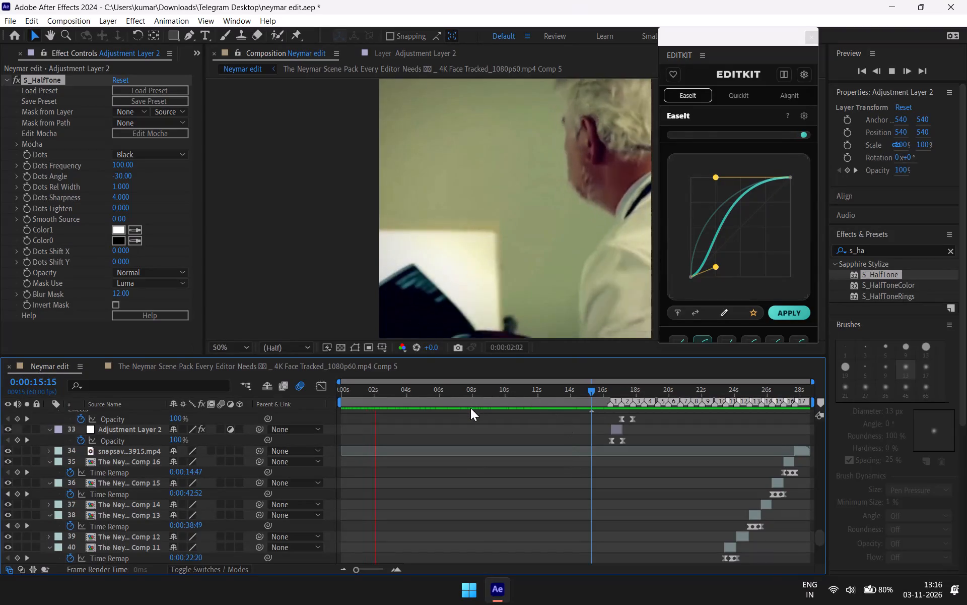
Scrub the composition and preview playback from 0:00:13:52 through the halftone section.
drag(408, 385, 422, 386)
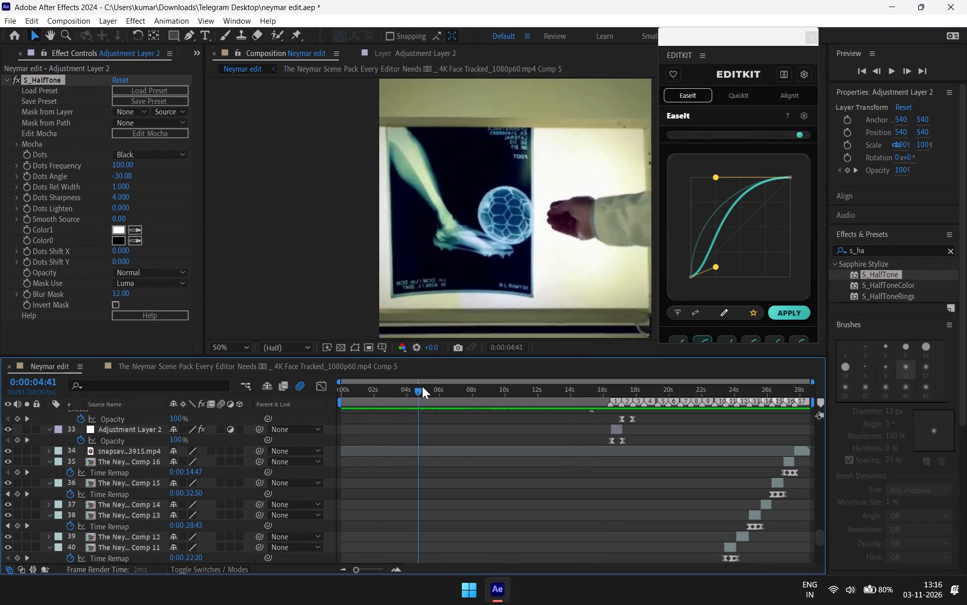
drag(422, 386, 570, 388)
key(space)
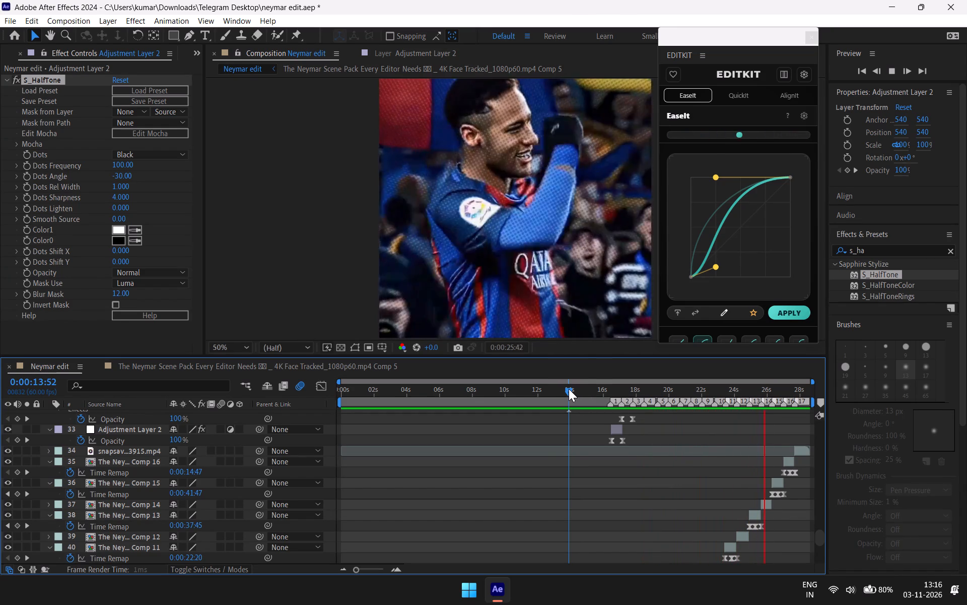
Close After Effects, saving the changes to neymar edit.aep.
click(966, 0)
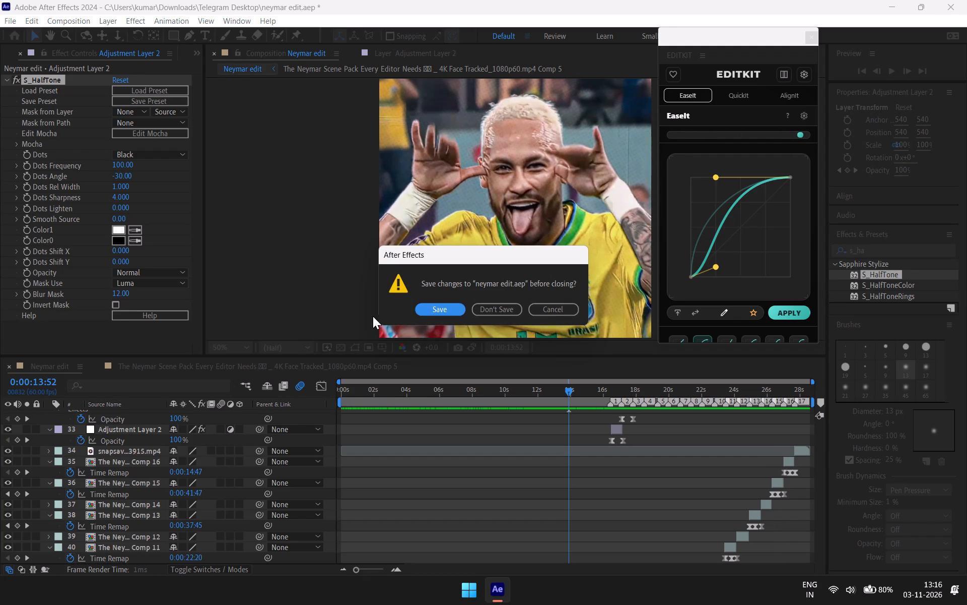
click(432, 311)
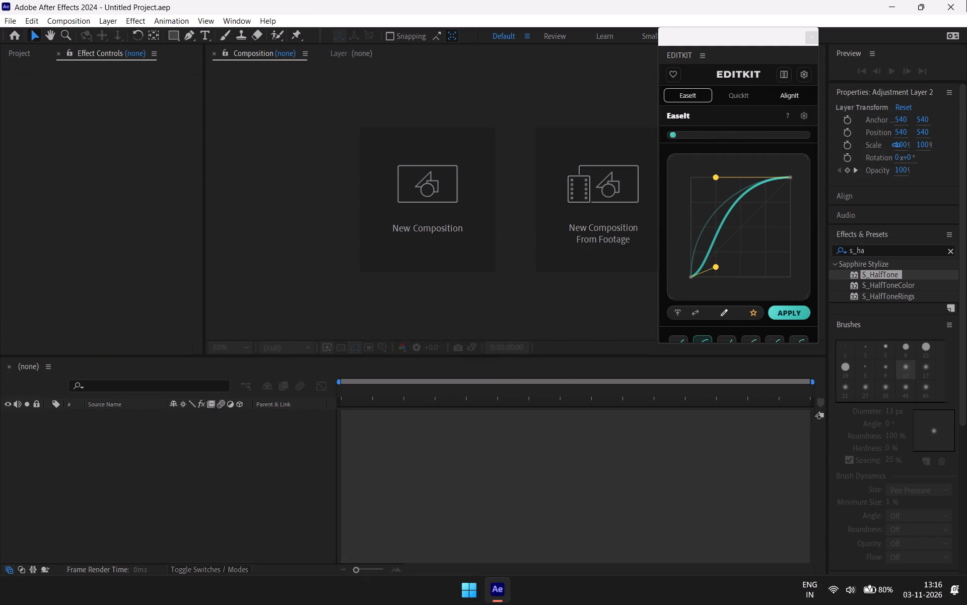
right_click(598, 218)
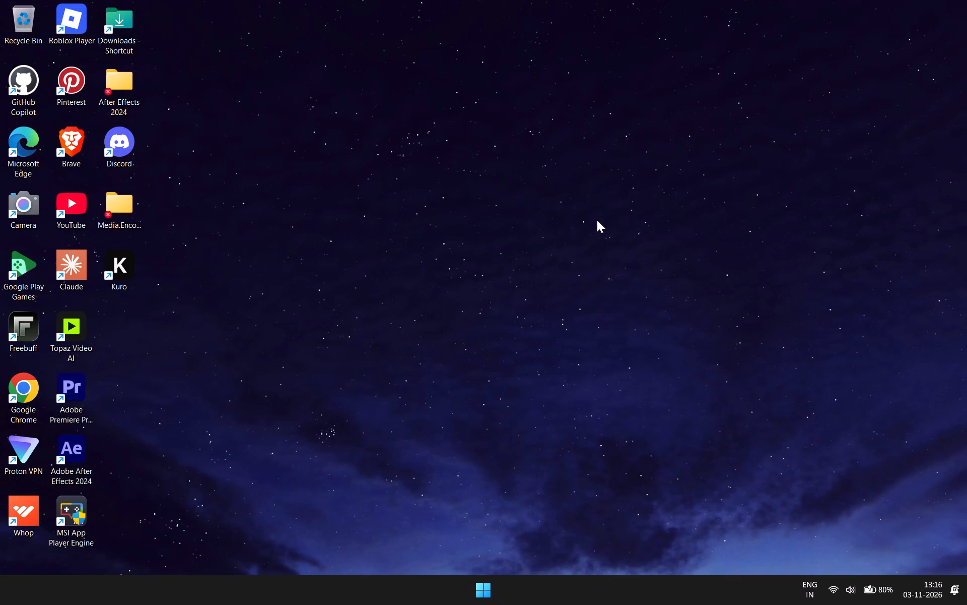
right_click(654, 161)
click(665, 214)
Launch the Kuro app from the desktop.
double_click(124, 268)
drag(314, 111, 429, 443)
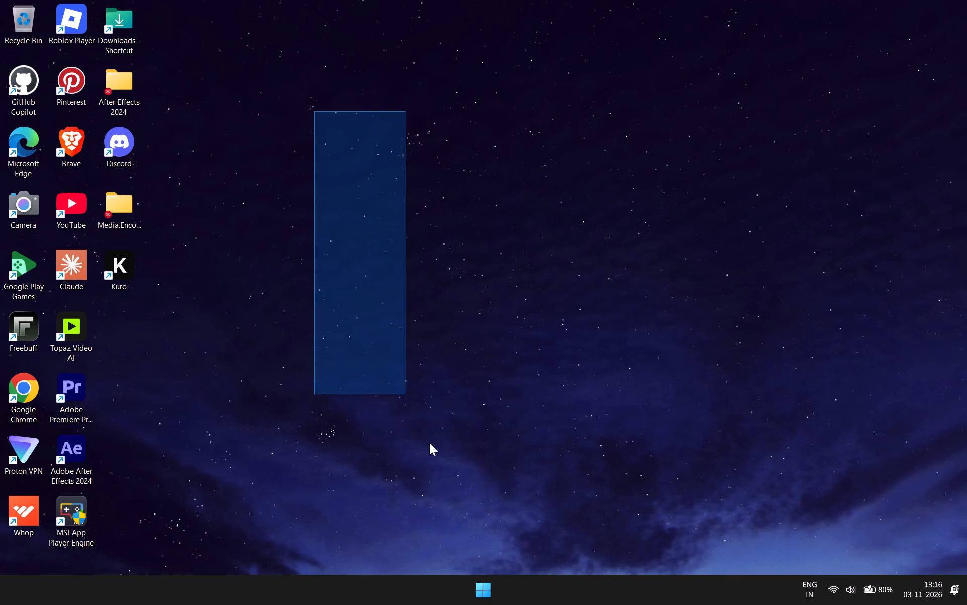
drag(429, 443, 370, 131)
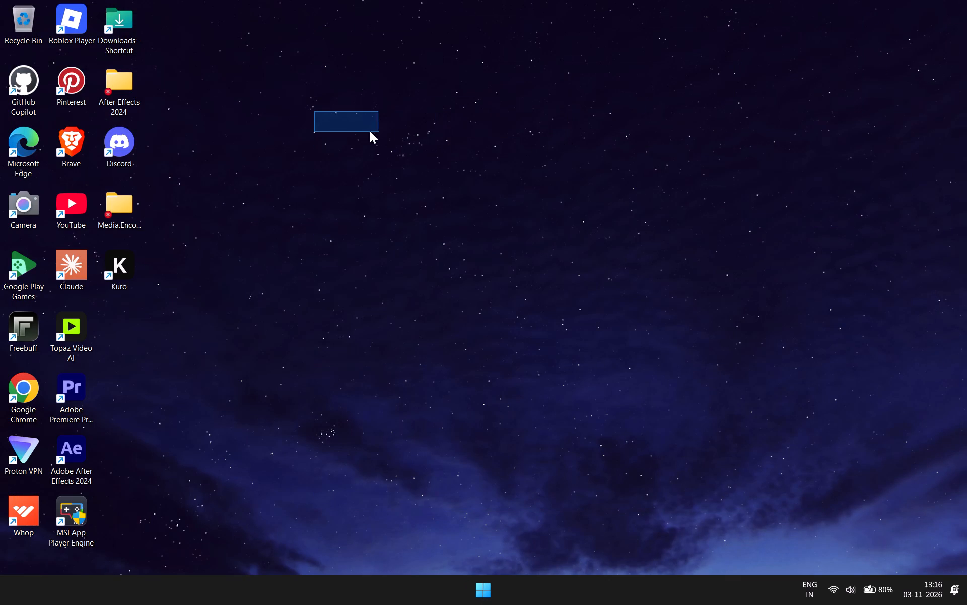
drag(370, 131, 312, 98)
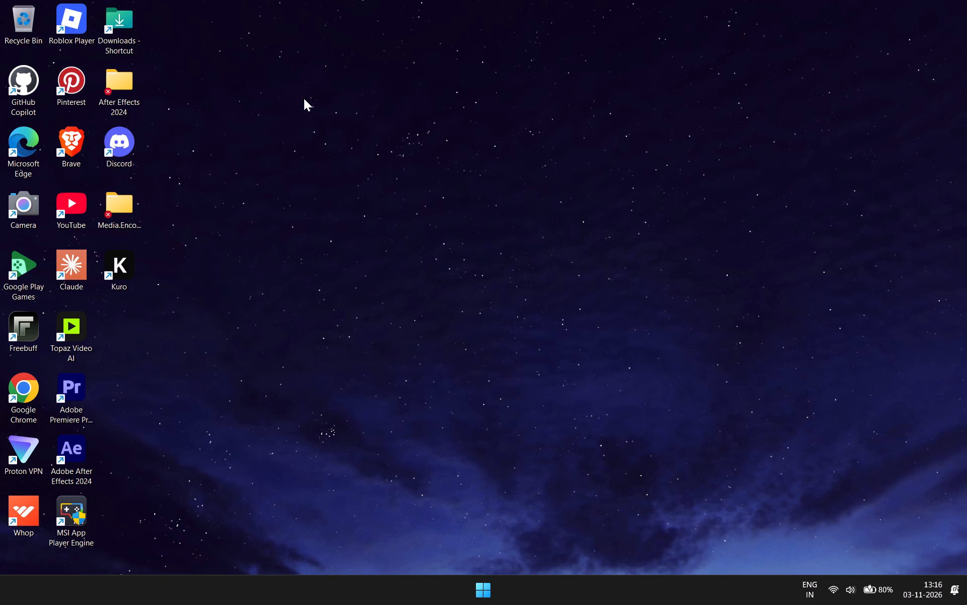
click(35, 68)
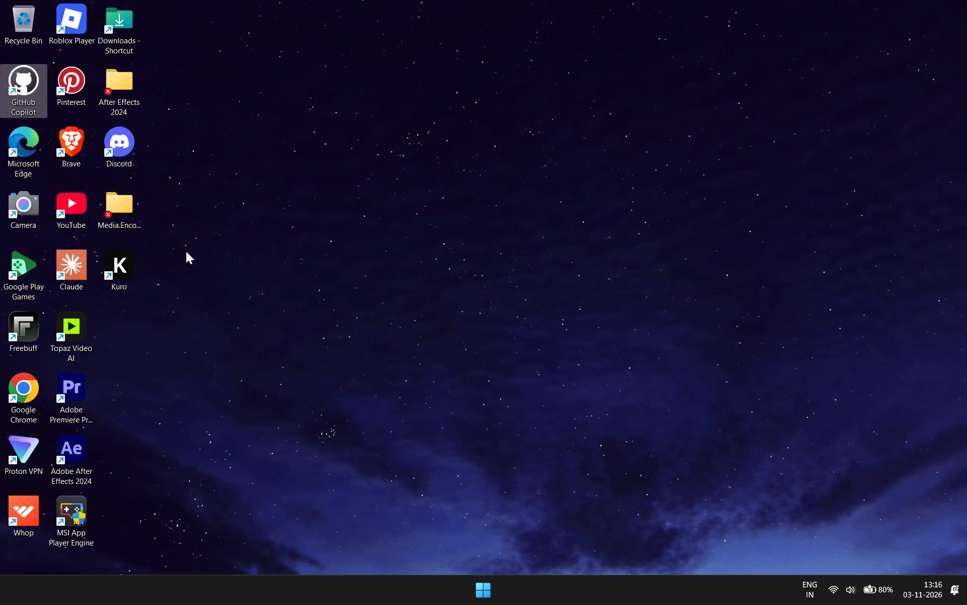
double_click(133, 265)
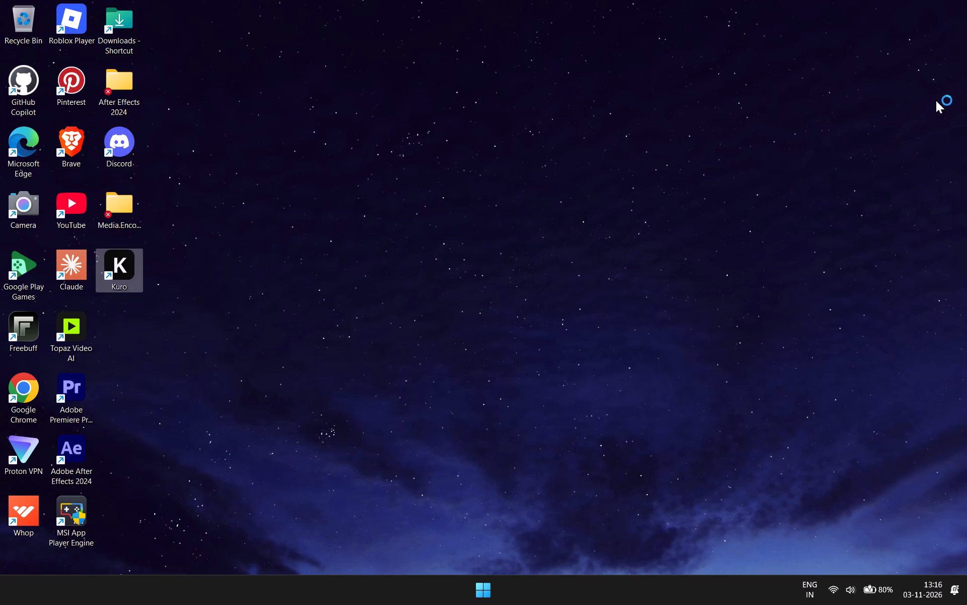